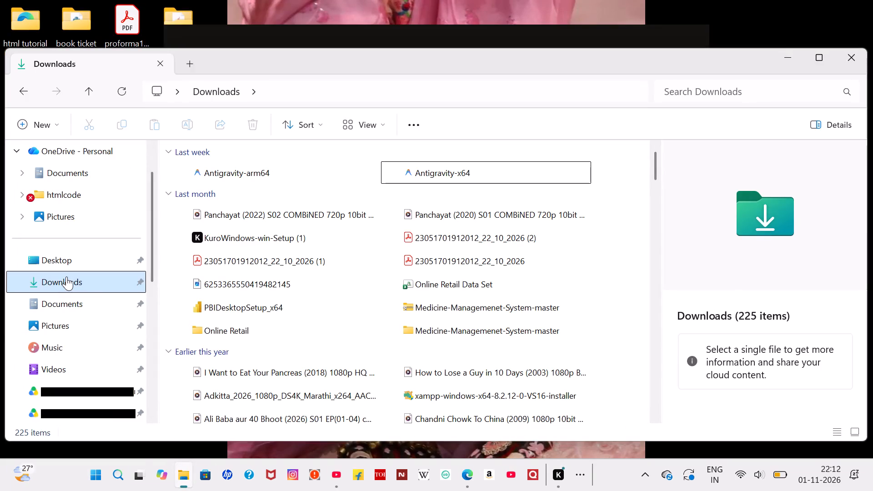
Search the Downloads folder for "inter".
left_click(66, 276)
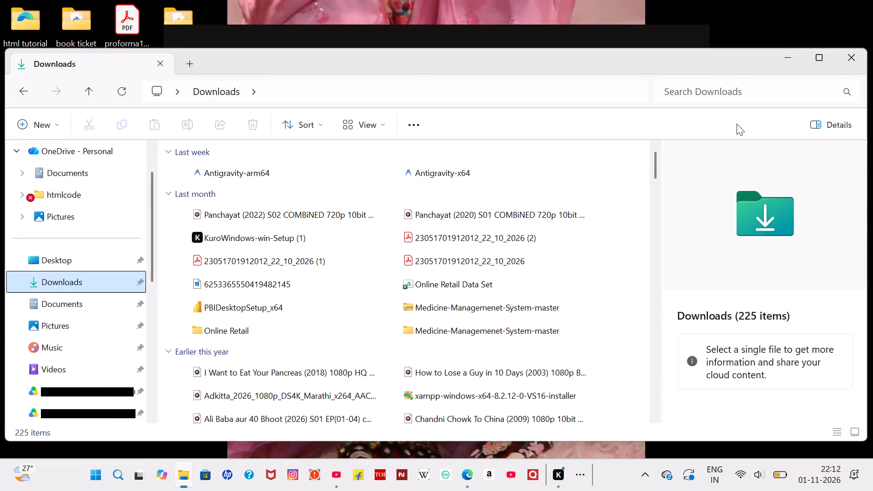
left_click(752, 93)
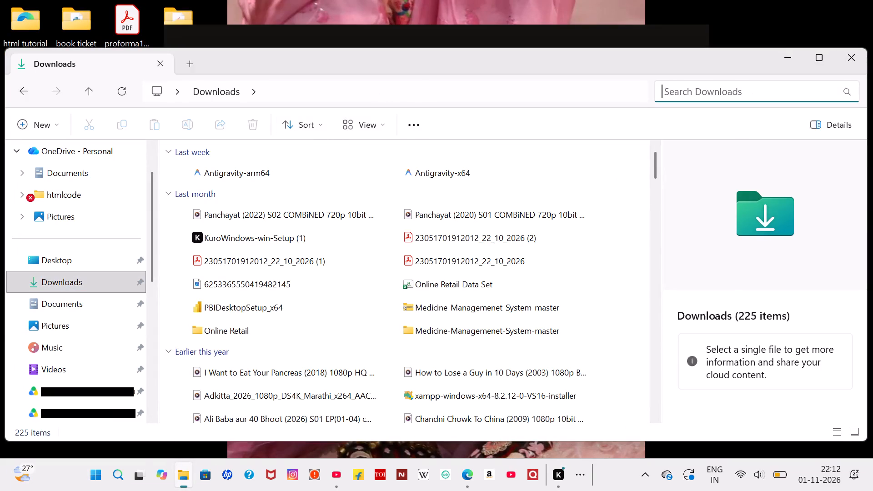
type("in")
type("ter")
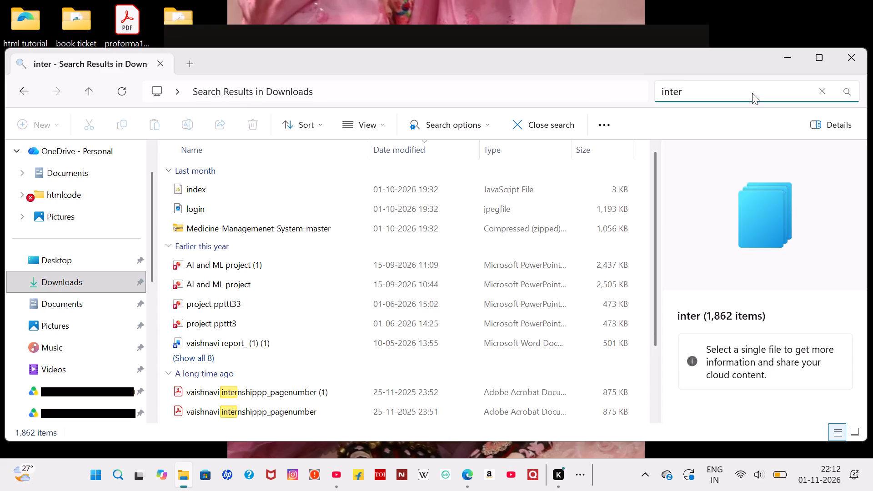
Open the PDF whose name ends in "internshippp_pagenumber (1)" from the search results.
scroll(557, 353, "down", 2)
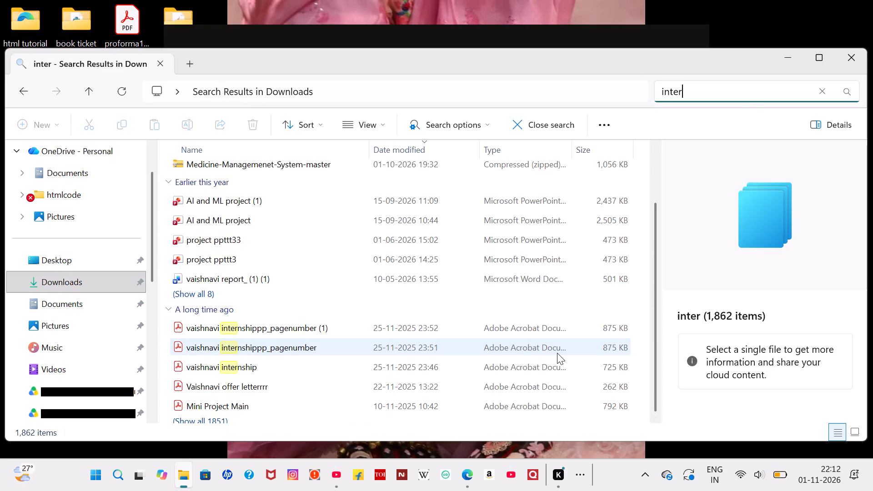
left_click(321, 319)
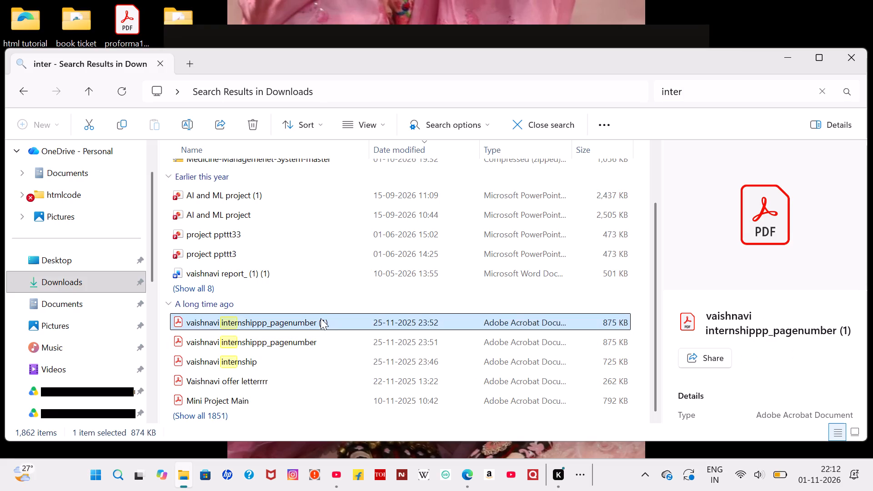
right_click(321, 318)
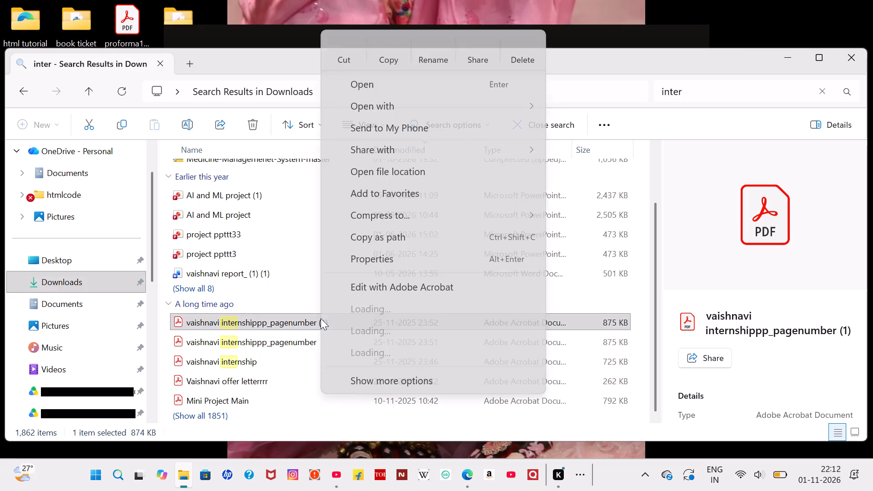
double_click(321, 318)
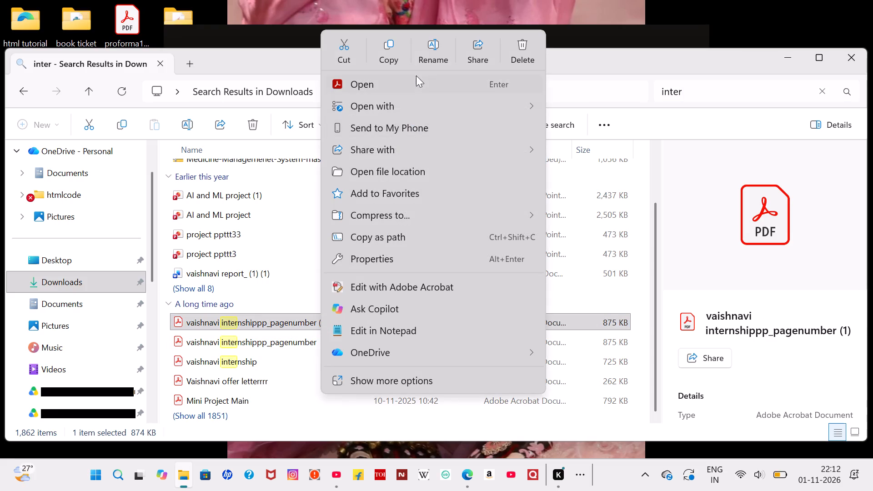
left_click(416, 75)
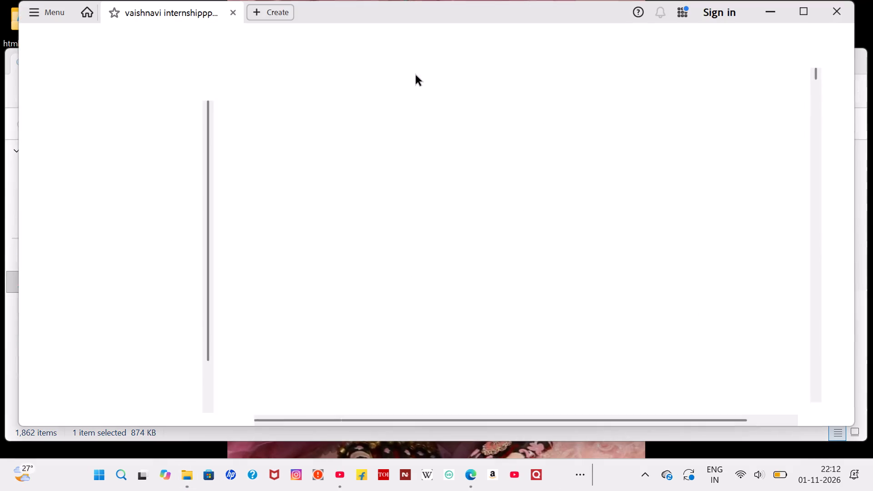
Skim the page-numbered internship report from the cover to its last page, checking its sections and page numbers, and close it.
scroll(493, 315, "down", 5)
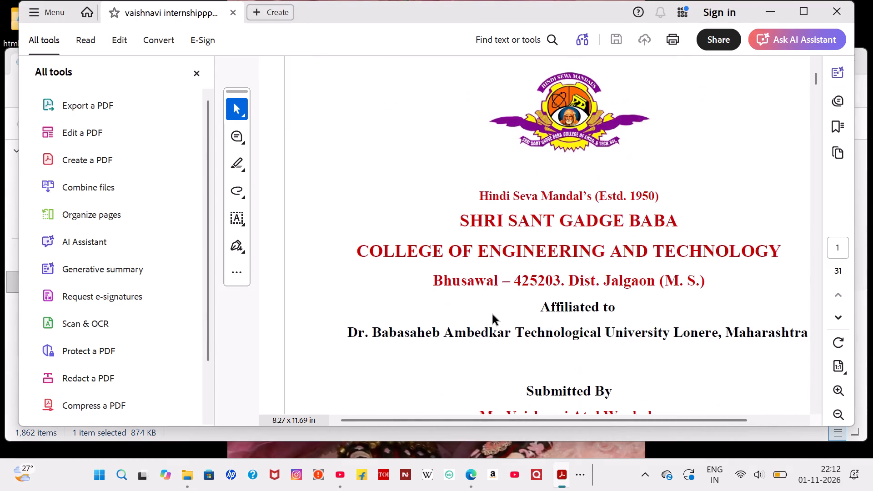
scroll(493, 315, "down", 11)
scroll(493, 315, "down", 20)
scroll(493, 315, "down", 20)
scroll(493, 315, "down", 20)
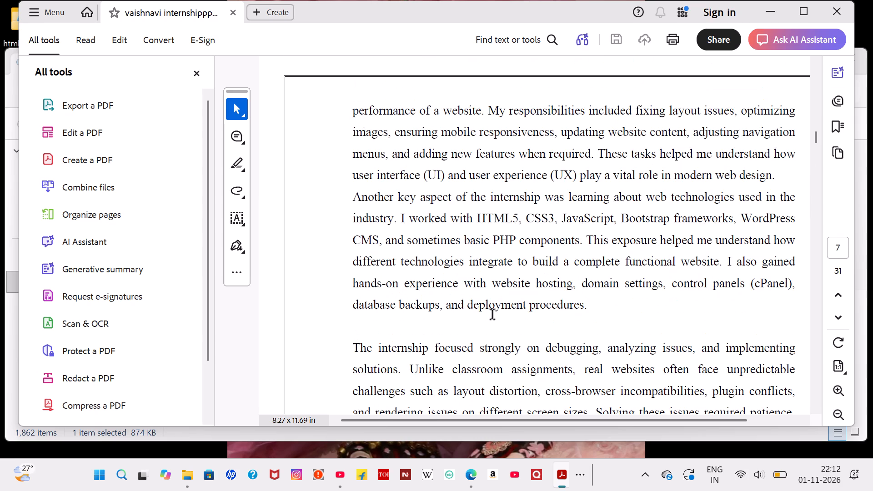
scroll(493, 315, "down", 1)
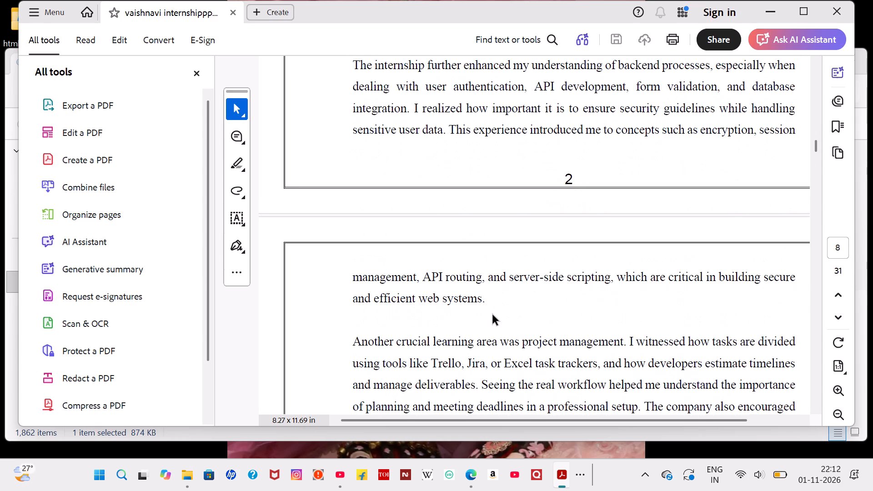
scroll(493, 315, "down", 11, "ctrl")
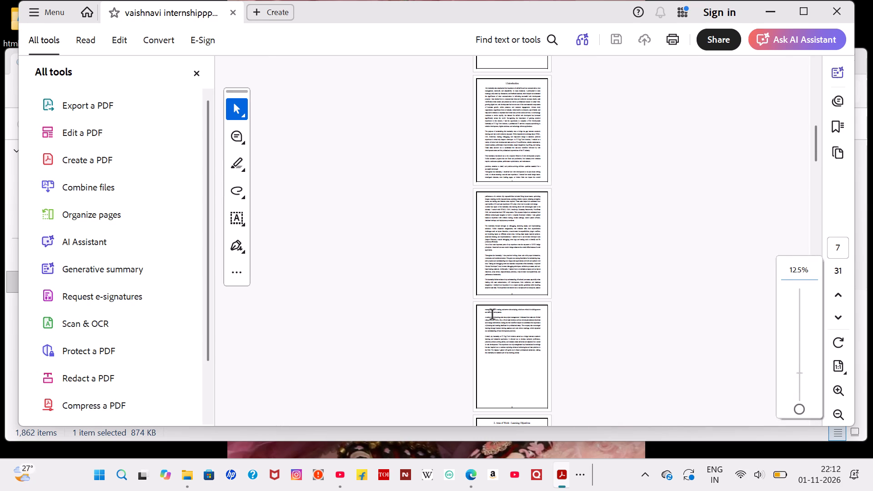
scroll(493, 315, "up", 3, "ctrl")
scroll(493, 315, "down", 5)
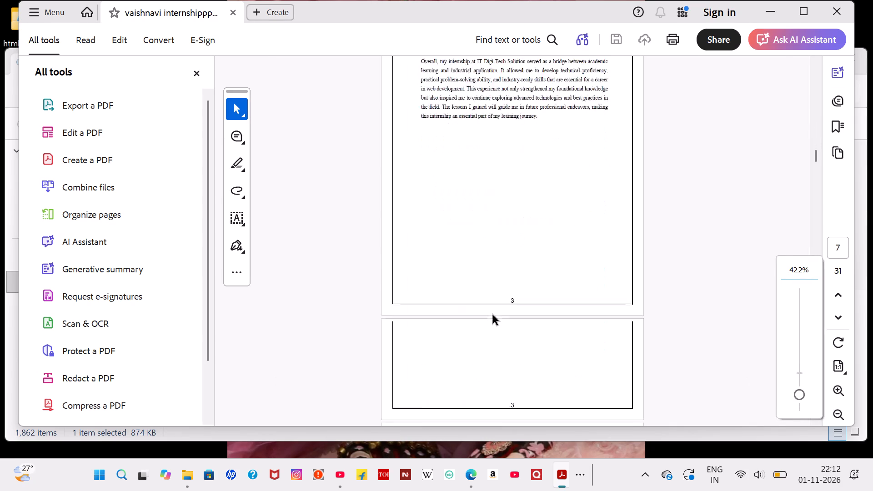
scroll(493, 315, "down", 6)
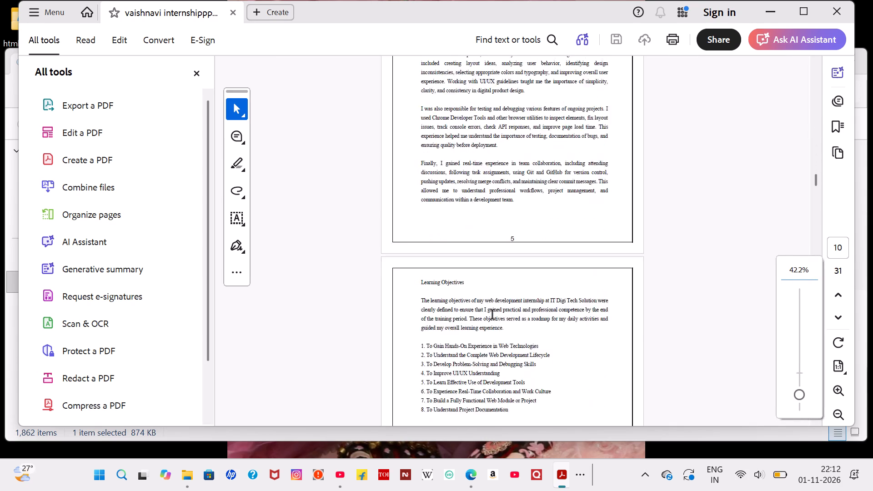
scroll(497, 289, "down", 17)
scroll(497, 289, "down", 20)
scroll(497, 289, "down", 18)
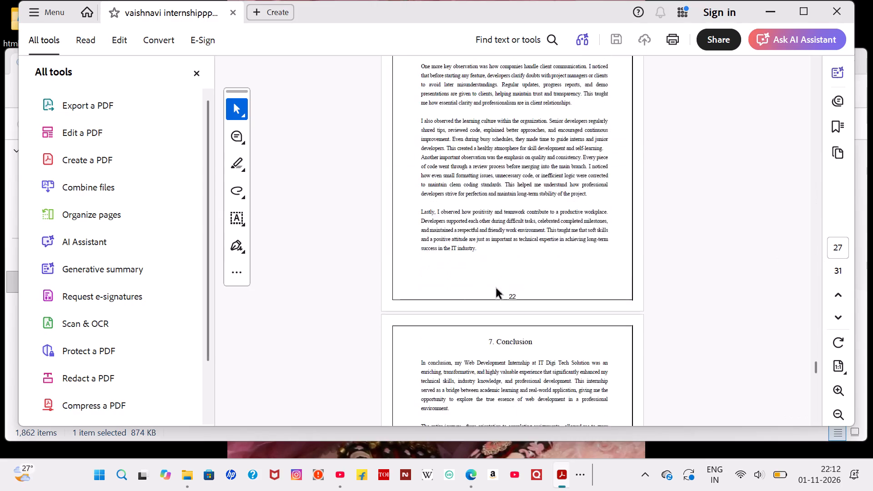
scroll(497, 289, "down", 20)
scroll(497, 289, "down", 6)
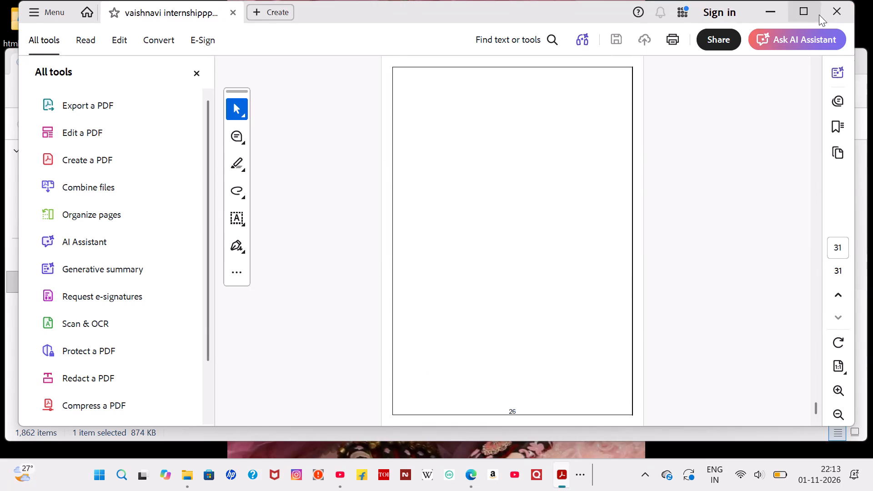
left_click(847, 10)
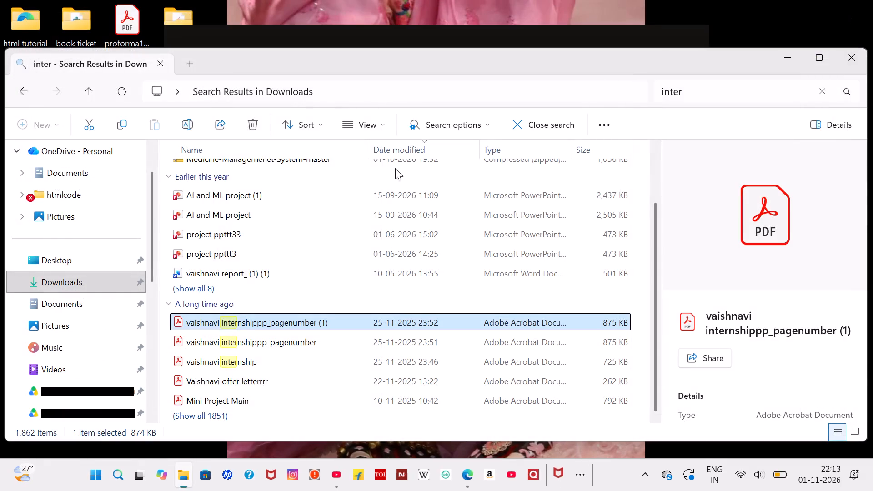
Open the internship PDF without "pagenumber" in its name and examine its cover, certificates and index page.
double_click(240, 355)
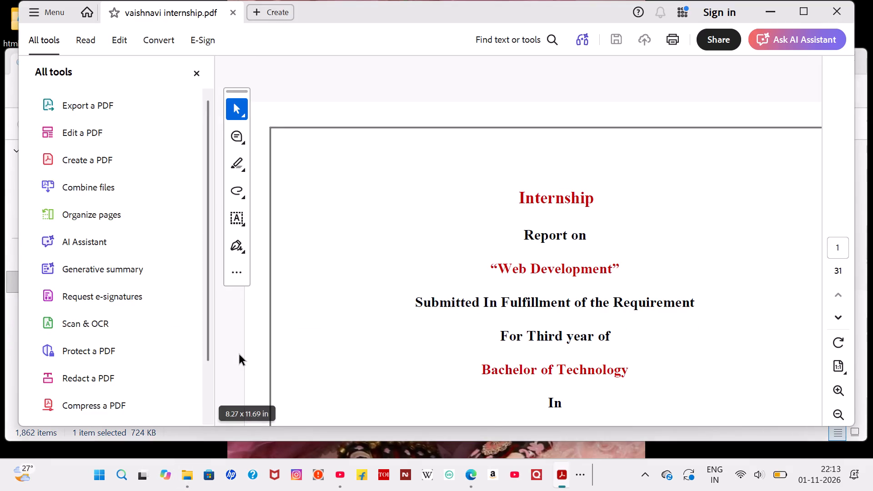
scroll(517, 282, "down", 4)
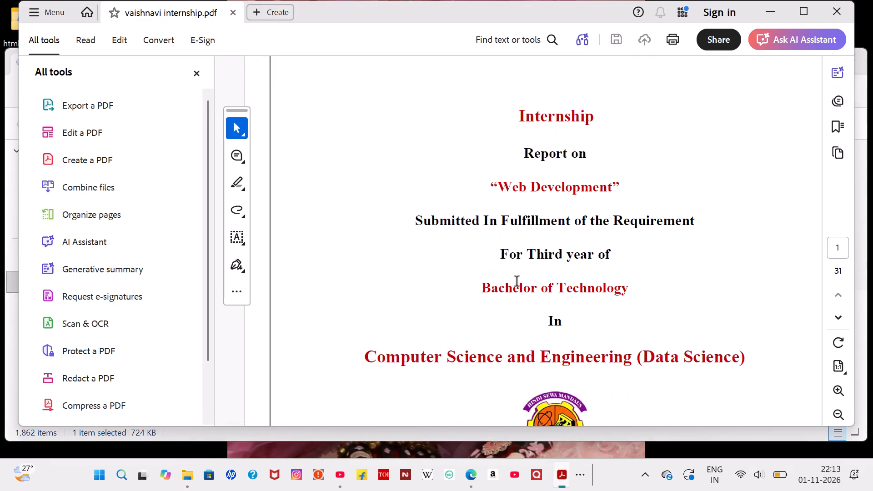
scroll(517, 282, "down", 8)
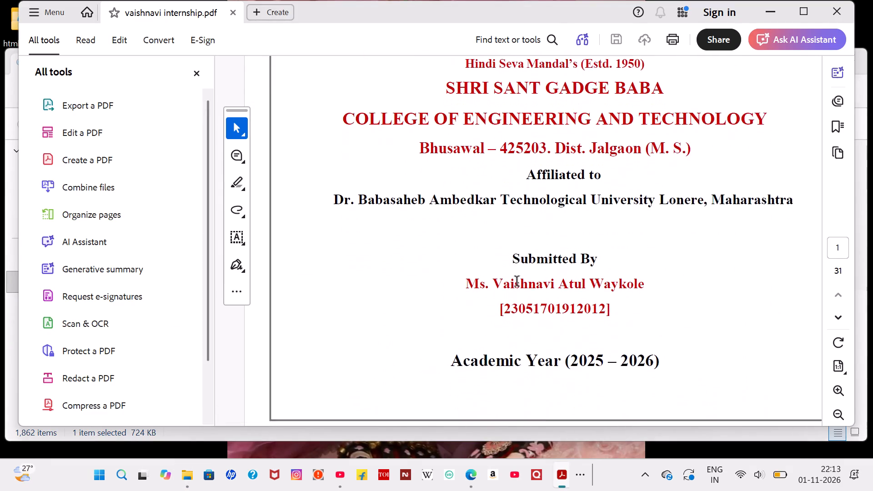
scroll(517, 282, "down", 3)
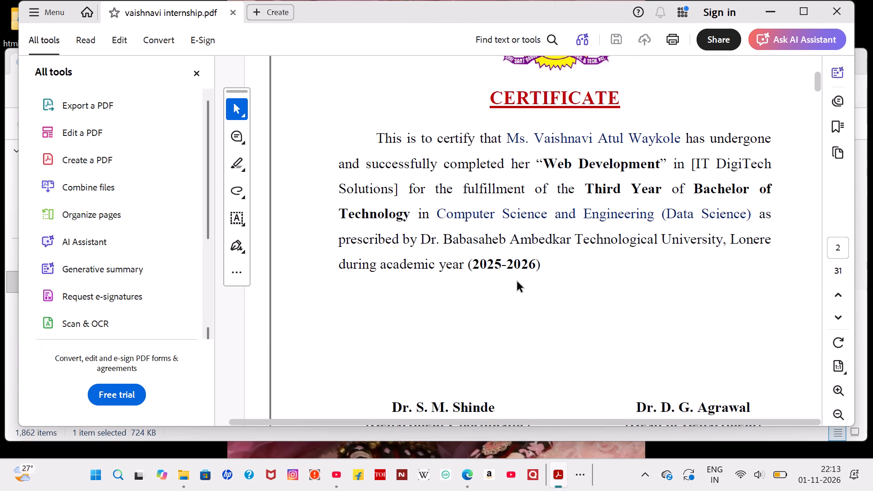
scroll(517, 282, "down", 6)
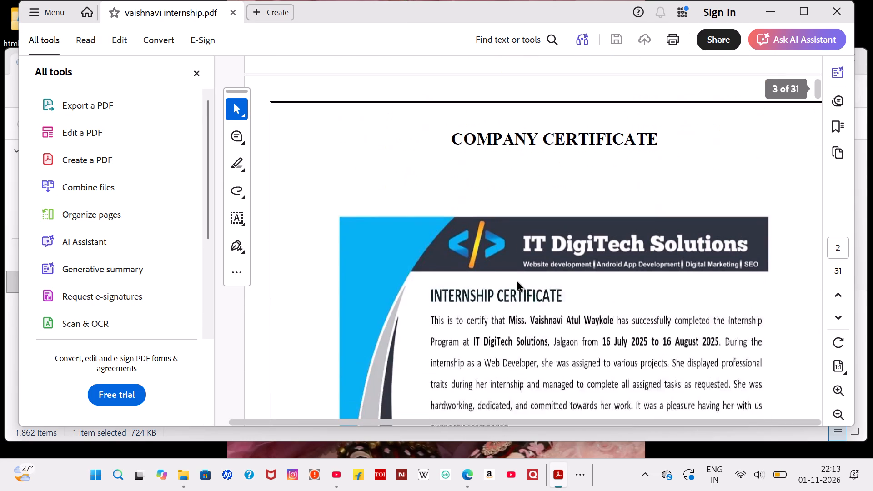
scroll(517, 282, "down", 8)
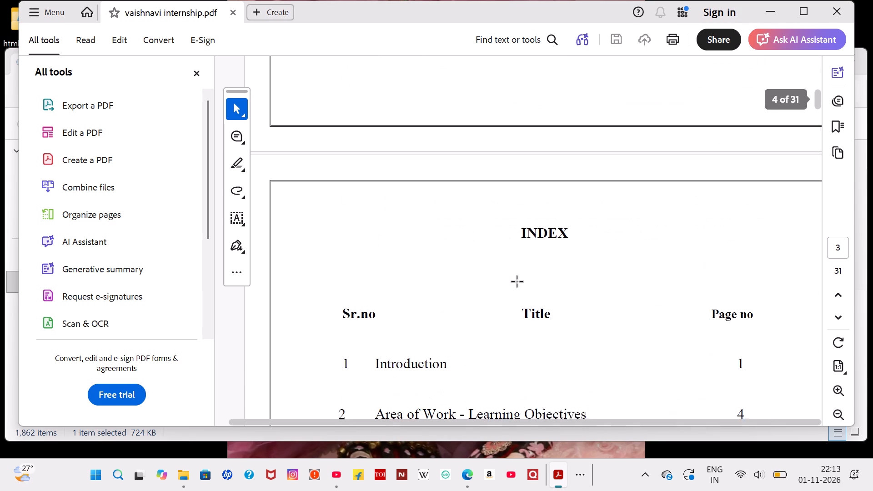
scroll(517, 282, "down", 3)
scroll(517, 282, "up", 5)
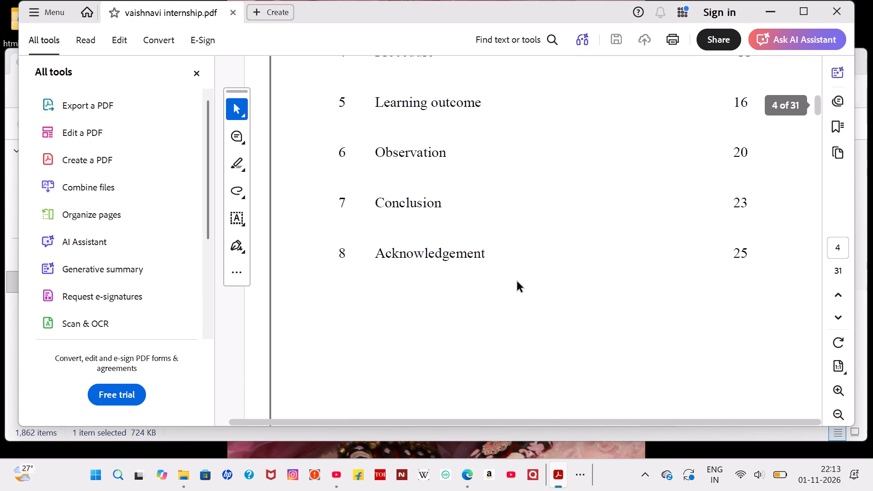
scroll(517, 282, "up", 2)
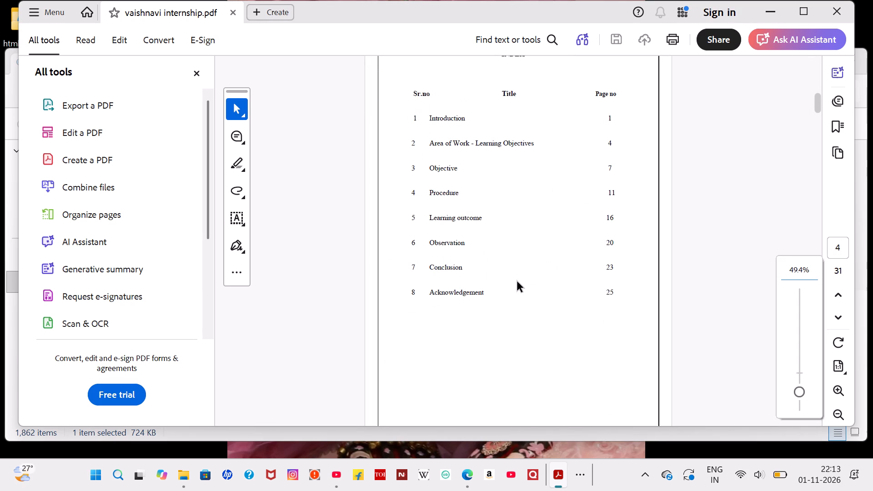
Skim the internship report's chapters from the introduction through to the acknowledgement on the final pages.
scroll(517, 282, "down", 10)
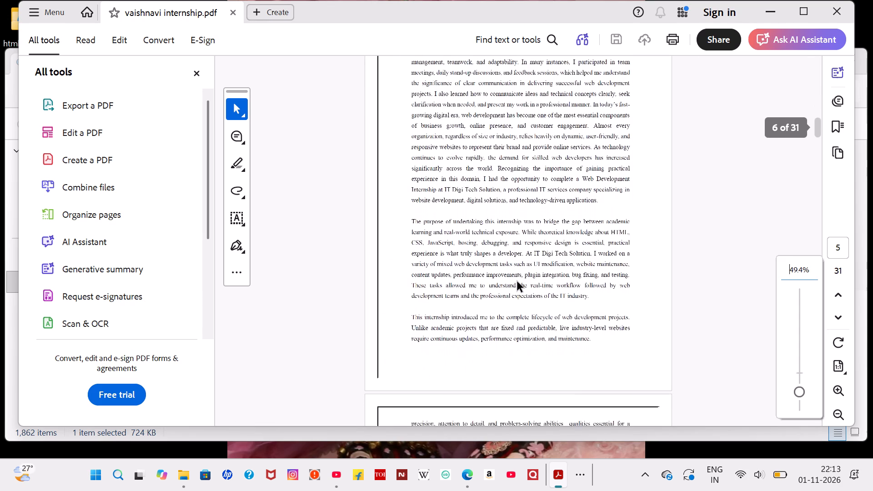
scroll(517, 282, "down", 8)
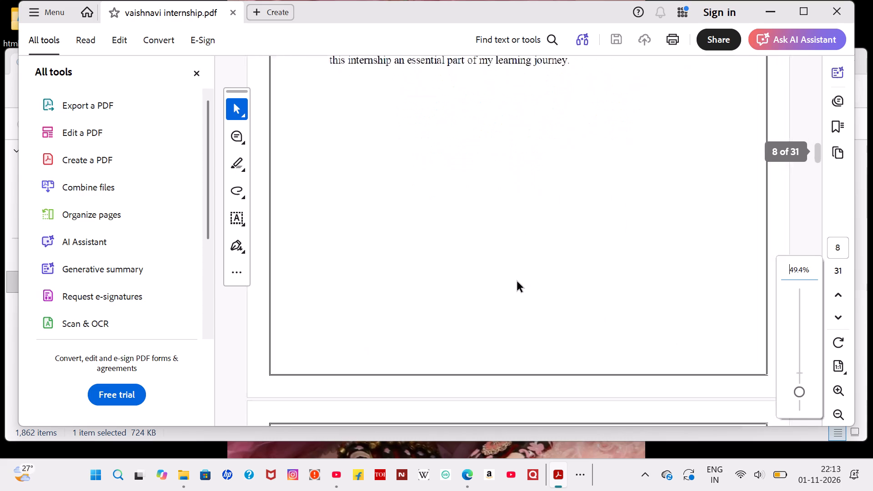
scroll(517, 282, "up", 3)
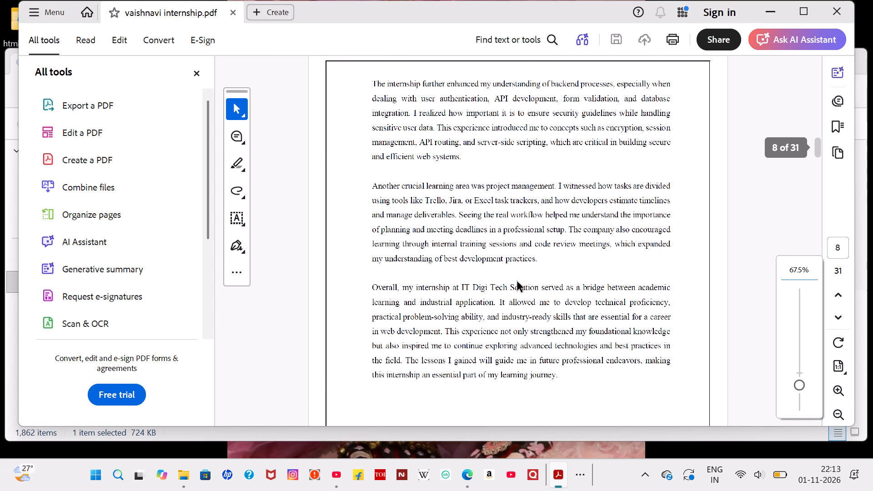
scroll(517, 282, "down", 17)
scroll(517, 282, "down", 6)
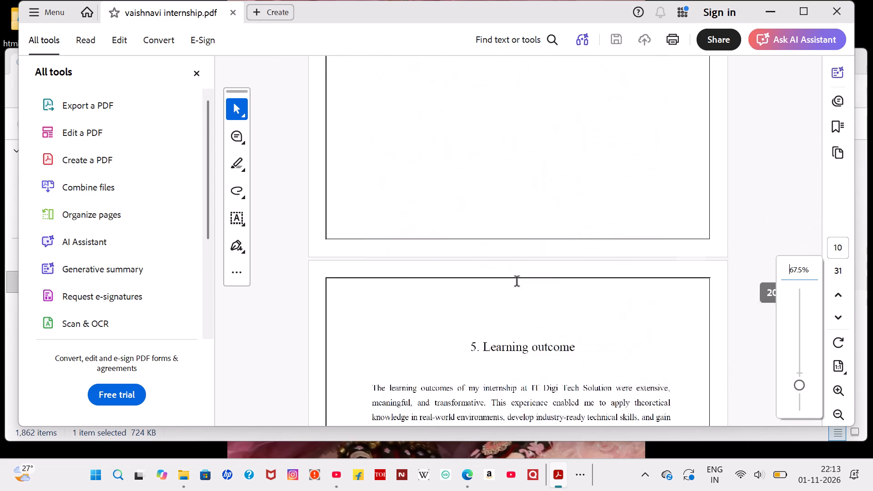
scroll(517, 282, "down", 10)
Review the internship report backwards from the acknowledgement to the cover page and close the document.
scroll(517, 282, "up", 4)
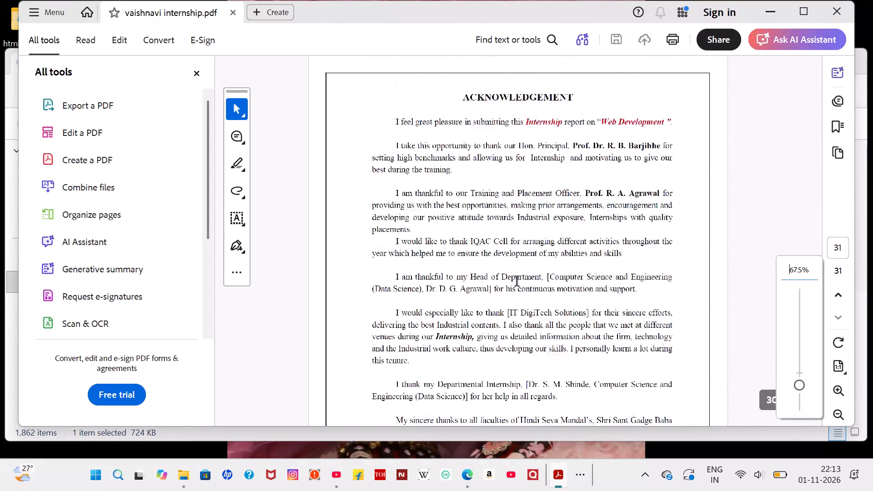
scroll(517, 282, "up", 16)
scroll(517, 282, "up", 8)
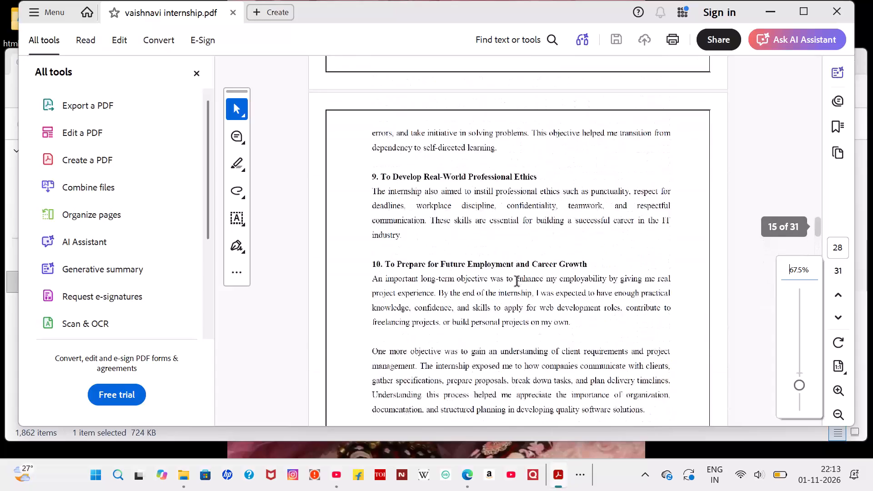
scroll(517, 282, "up", 19)
scroll(517, 282, "up", 9)
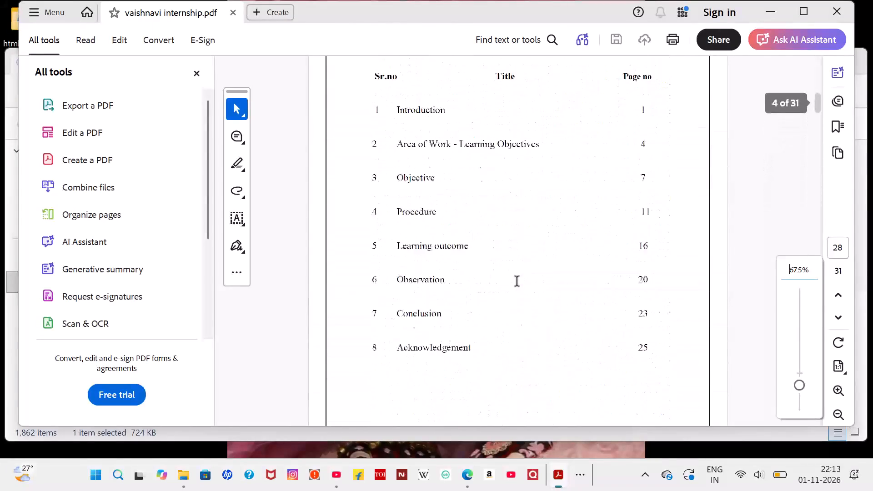
scroll(517, 282, "up", 7)
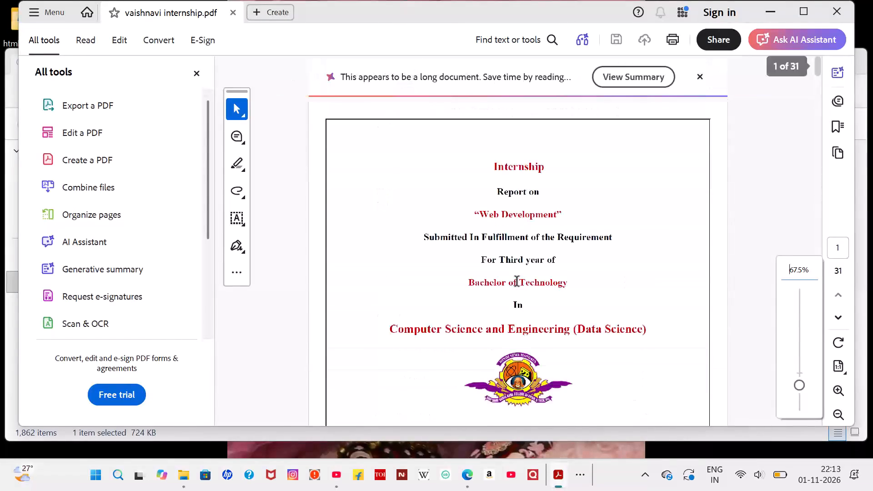
left_click(830, 5)
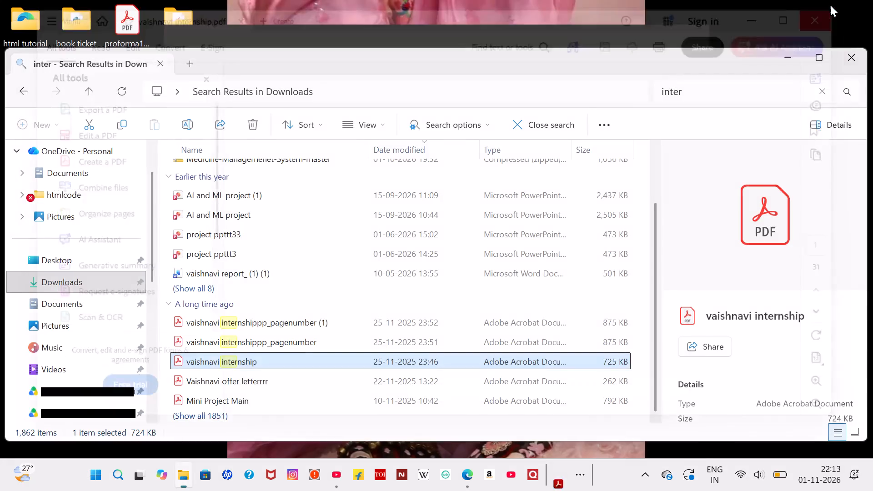
Narrow the Downloads search from the partial term to "internship".
scroll(330, 339, "down", 4)
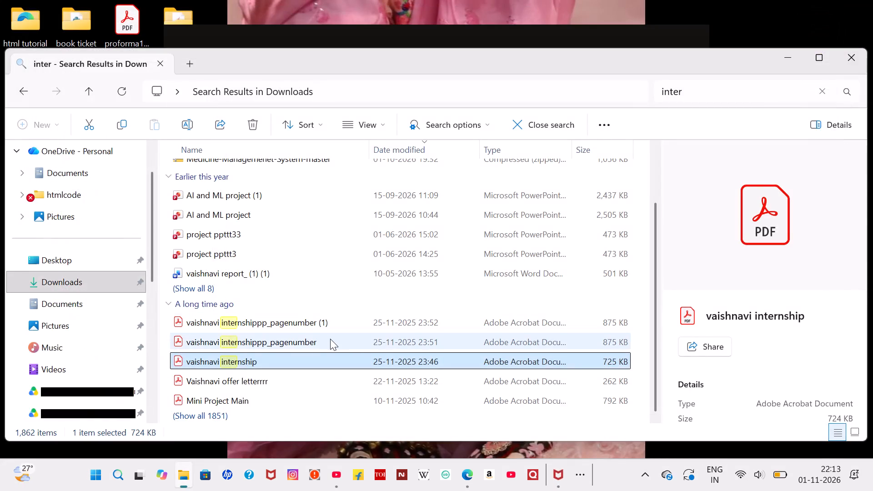
left_click(690, 96)
type("nship")
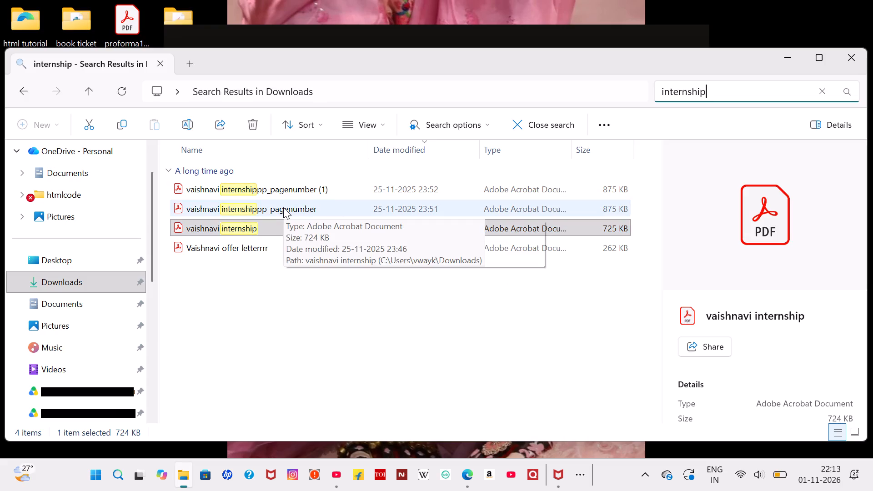
Open the internship PDF whose name ends in "pagenumber (1)", check its cover page, and close it.
double_click(288, 190)
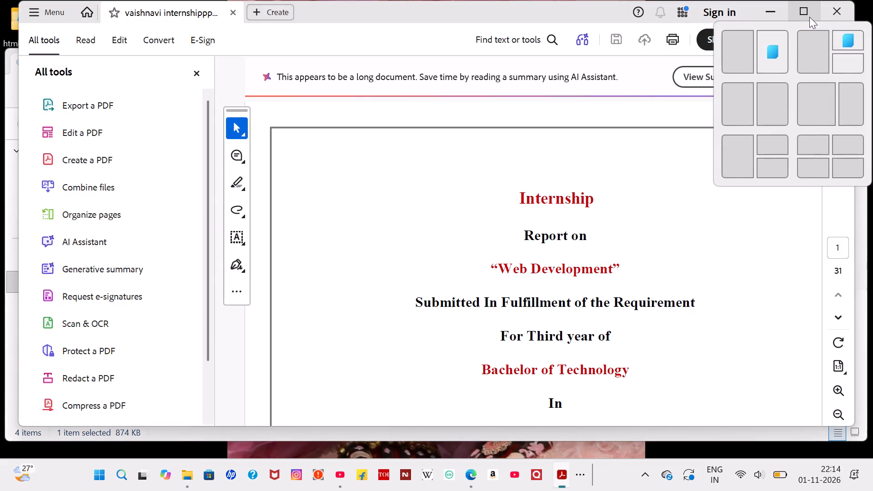
left_click(809, 17)
left_click(859, 0)
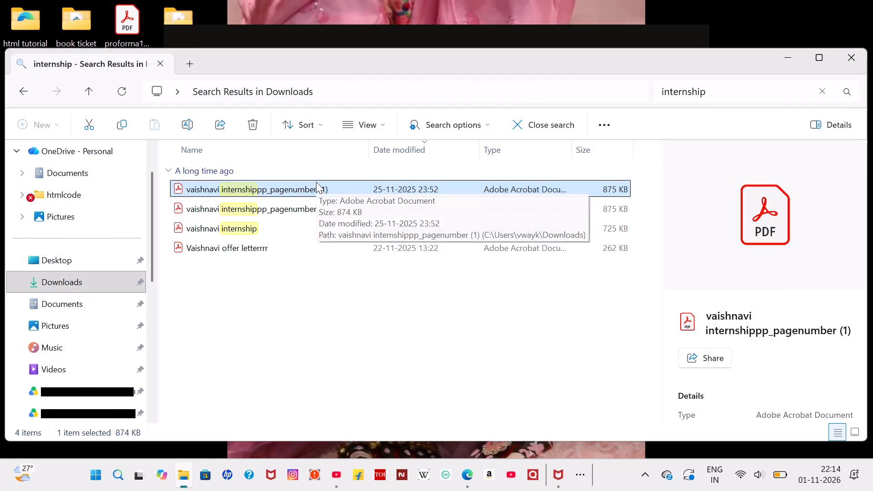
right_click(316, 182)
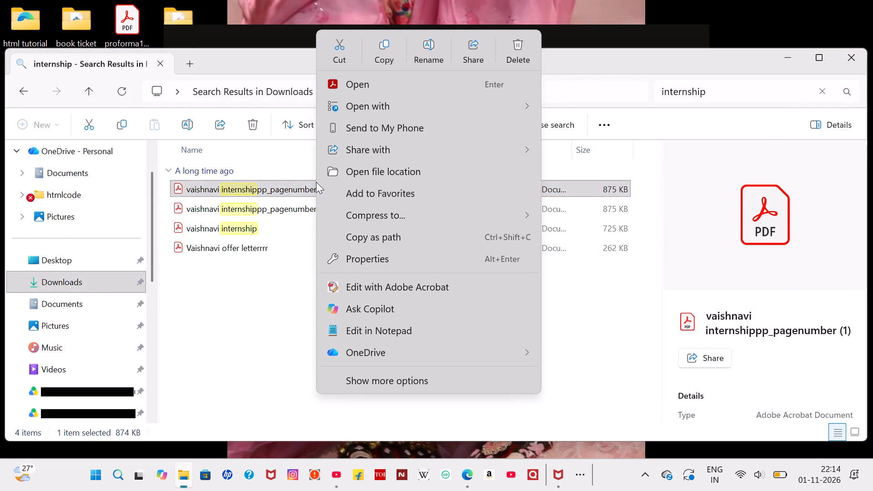
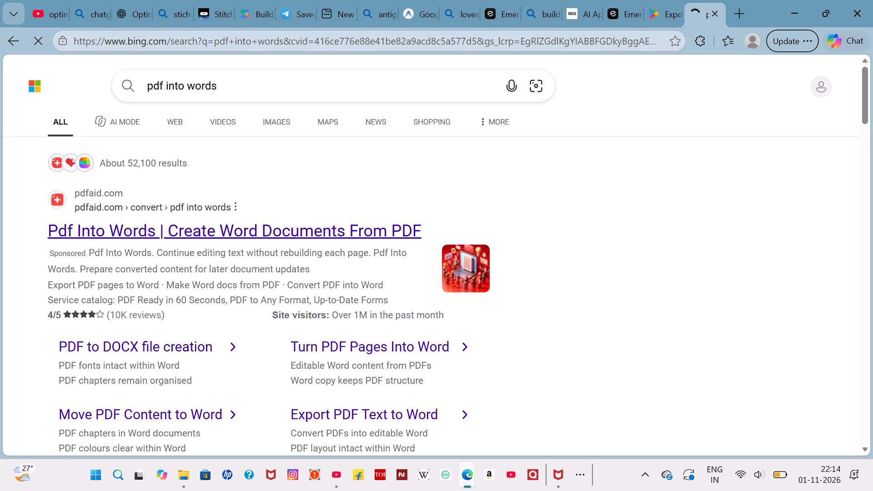
left_click(226, 232)
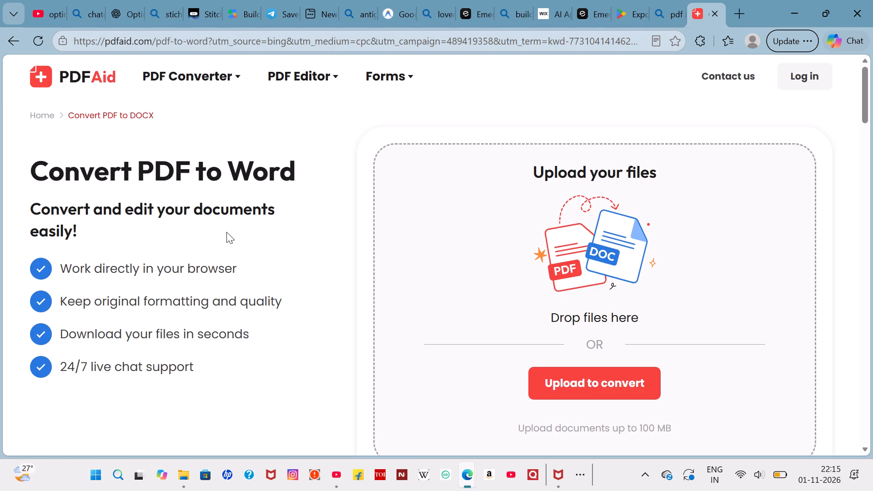
Start a file upload on PDFAid and browse This PC, the C: drive and a Google Drive for the PDF.
left_click(546, 372)
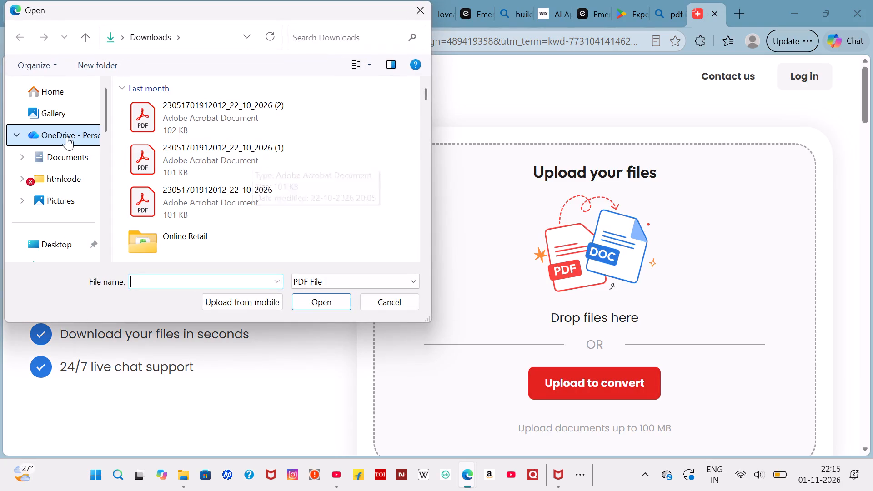
scroll(56, 231, "down", 1)
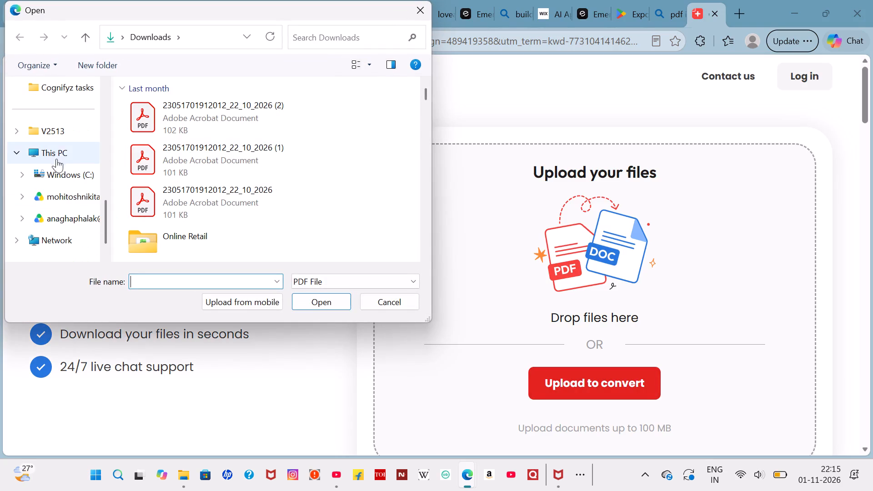
left_click(60, 152)
left_click(69, 179)
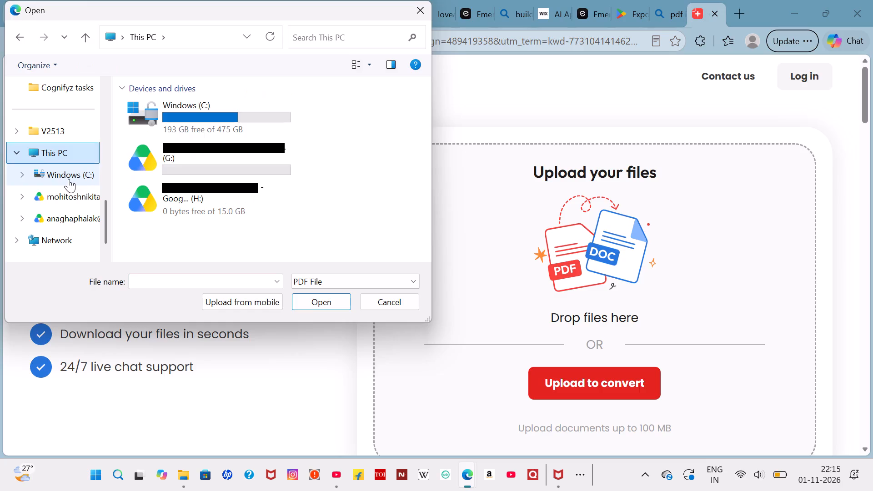
scroll(284, 215, "down", 4)
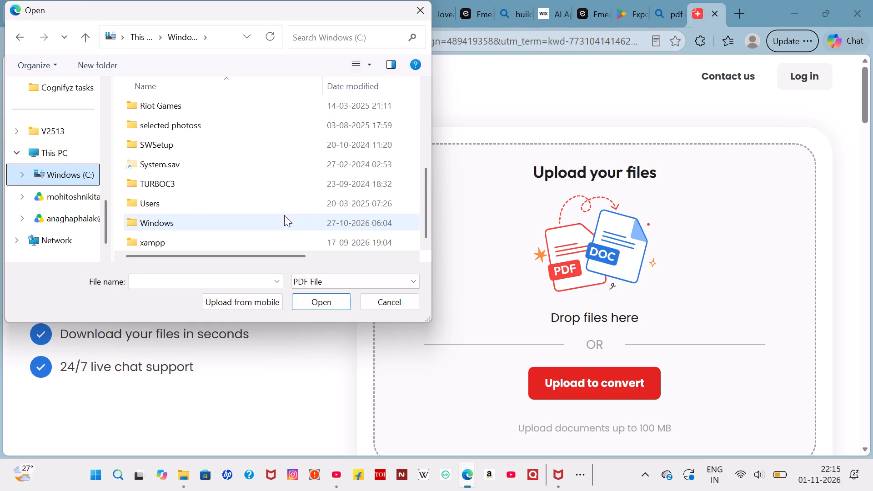
left_click(89, 211)
scroll(89, 211, "up", 3)
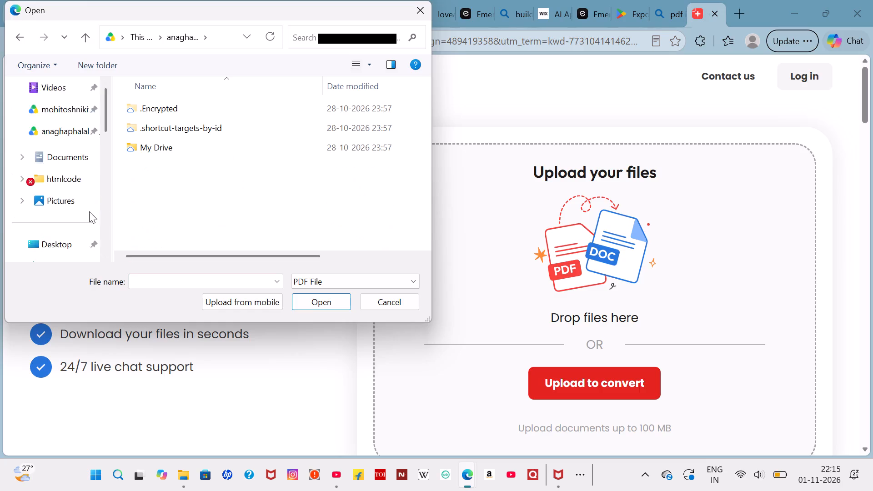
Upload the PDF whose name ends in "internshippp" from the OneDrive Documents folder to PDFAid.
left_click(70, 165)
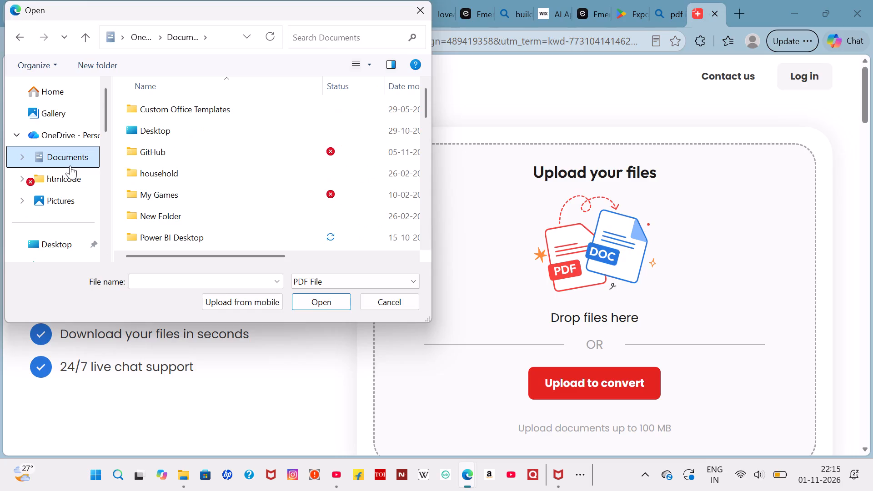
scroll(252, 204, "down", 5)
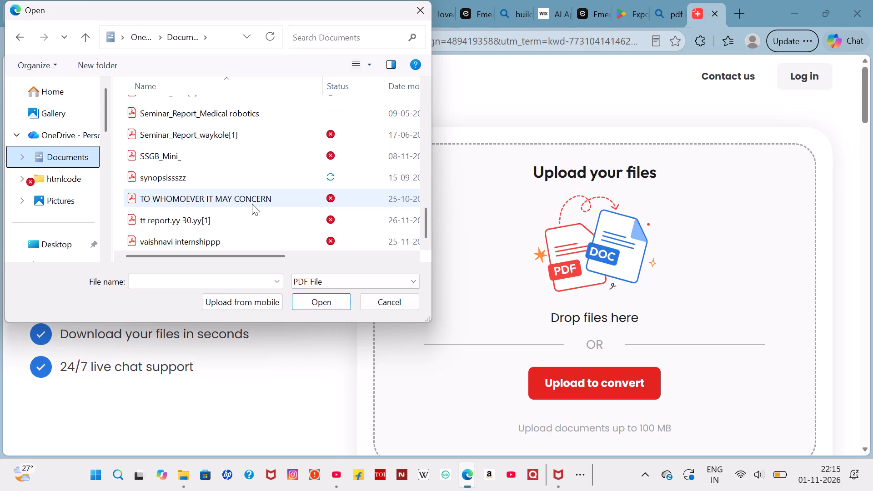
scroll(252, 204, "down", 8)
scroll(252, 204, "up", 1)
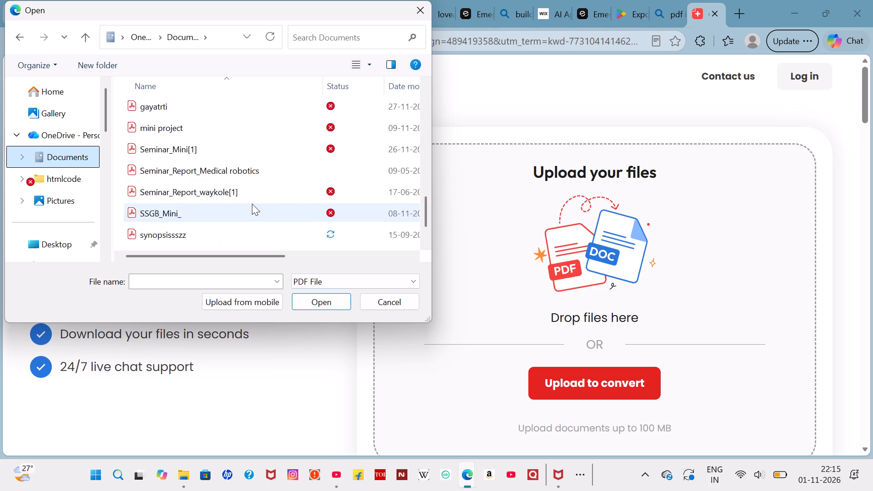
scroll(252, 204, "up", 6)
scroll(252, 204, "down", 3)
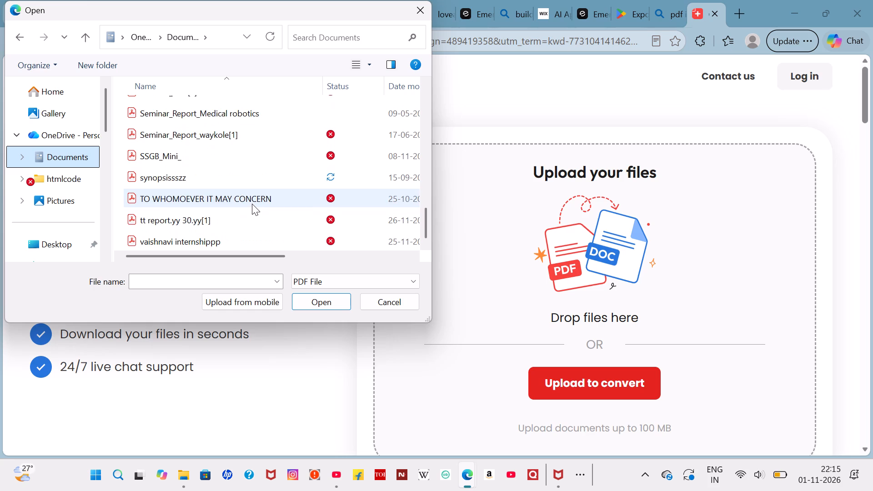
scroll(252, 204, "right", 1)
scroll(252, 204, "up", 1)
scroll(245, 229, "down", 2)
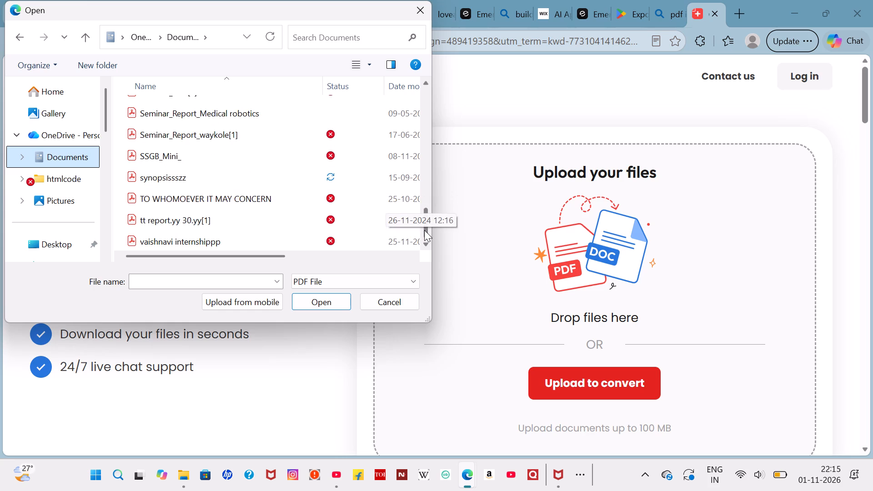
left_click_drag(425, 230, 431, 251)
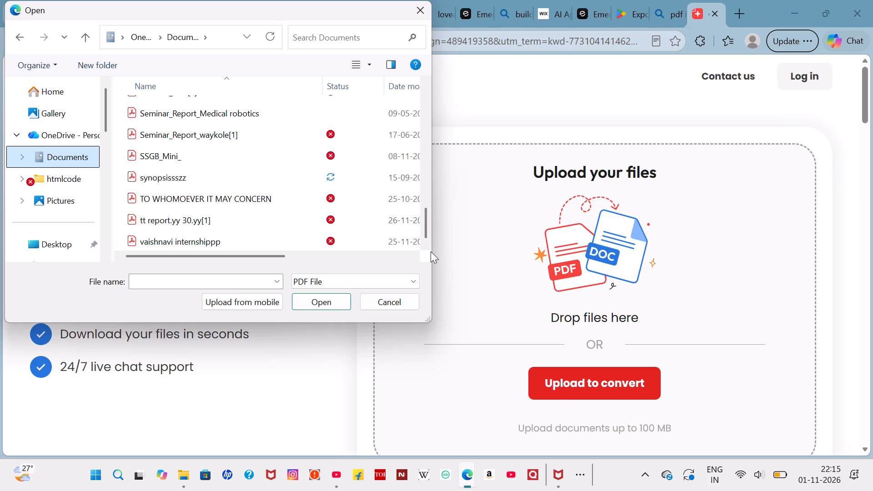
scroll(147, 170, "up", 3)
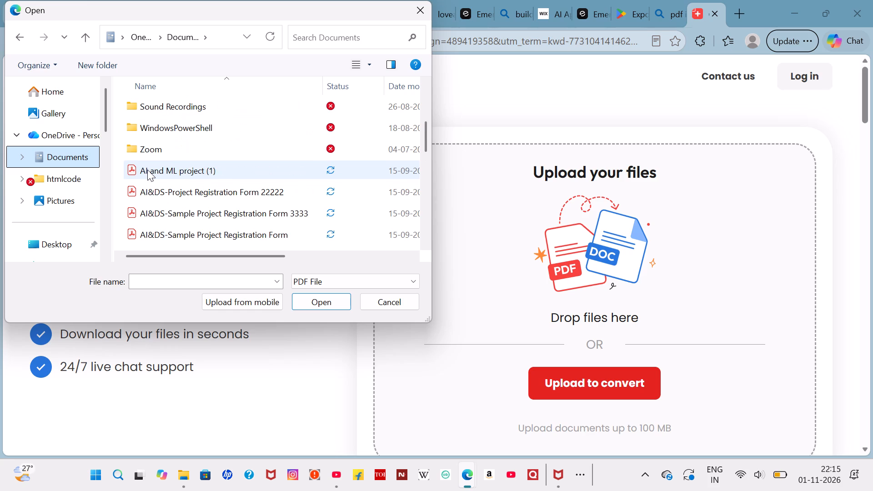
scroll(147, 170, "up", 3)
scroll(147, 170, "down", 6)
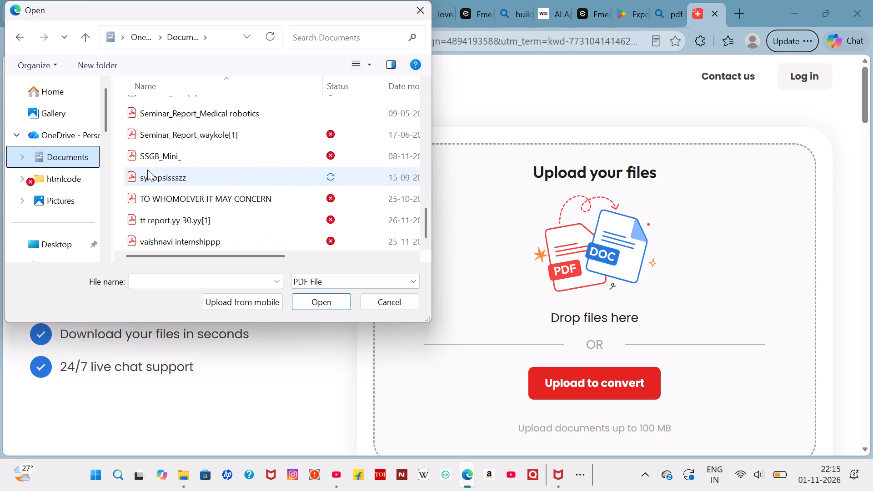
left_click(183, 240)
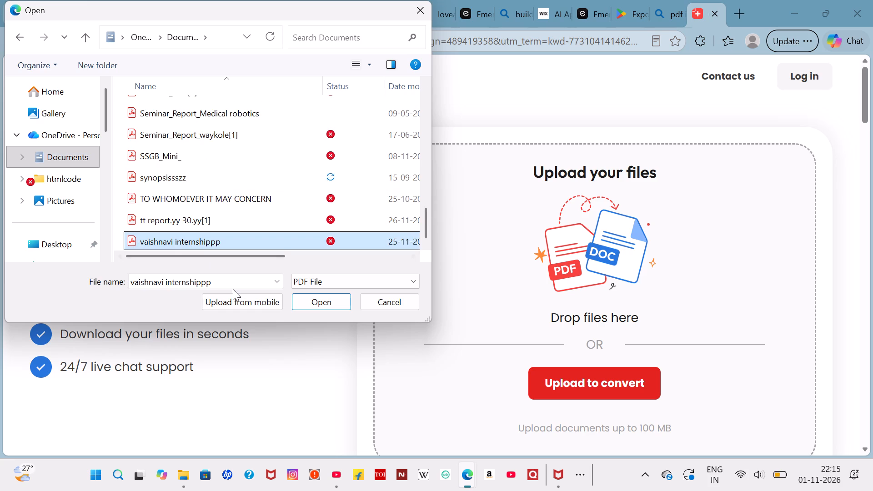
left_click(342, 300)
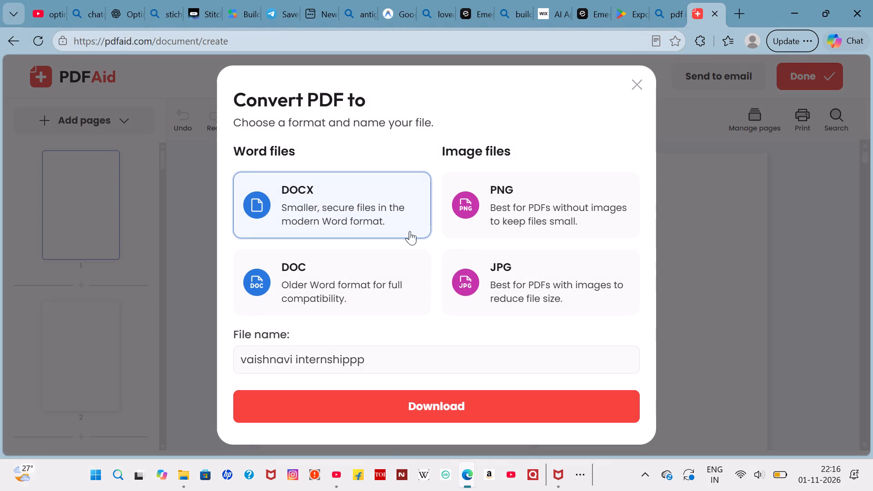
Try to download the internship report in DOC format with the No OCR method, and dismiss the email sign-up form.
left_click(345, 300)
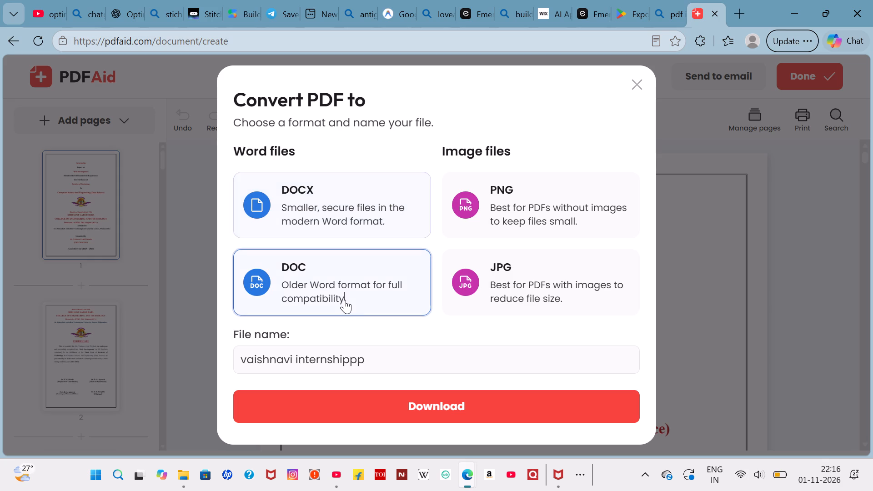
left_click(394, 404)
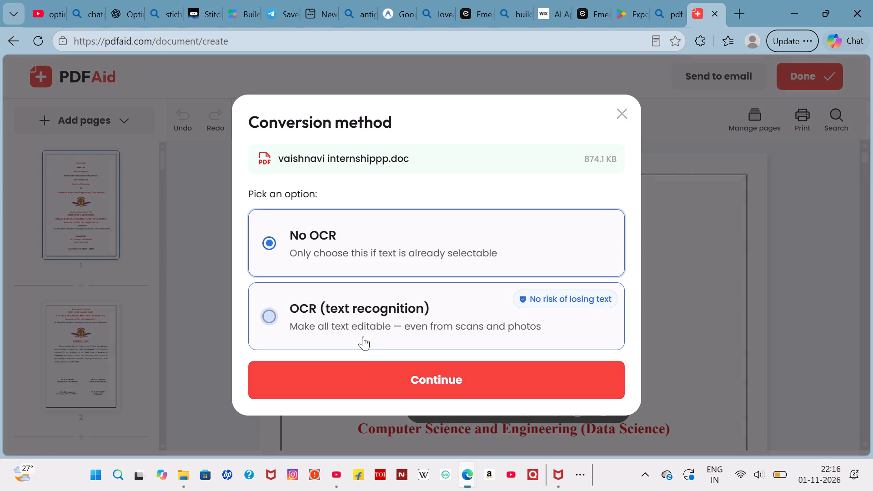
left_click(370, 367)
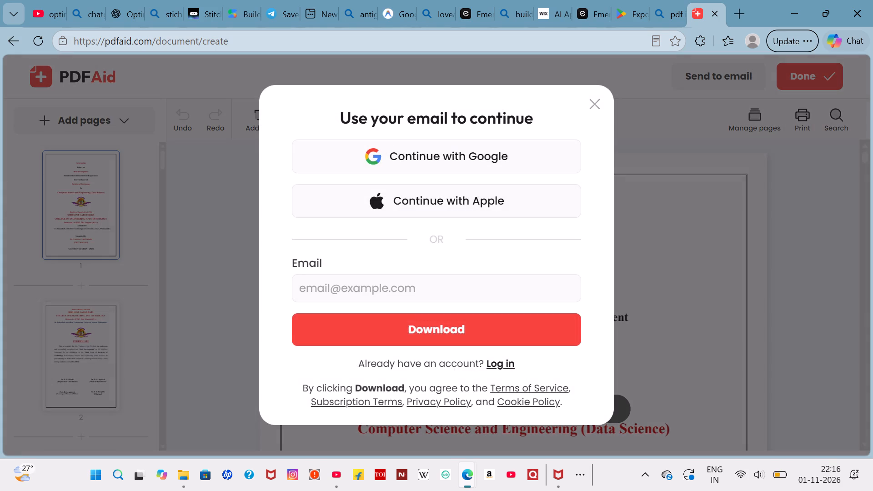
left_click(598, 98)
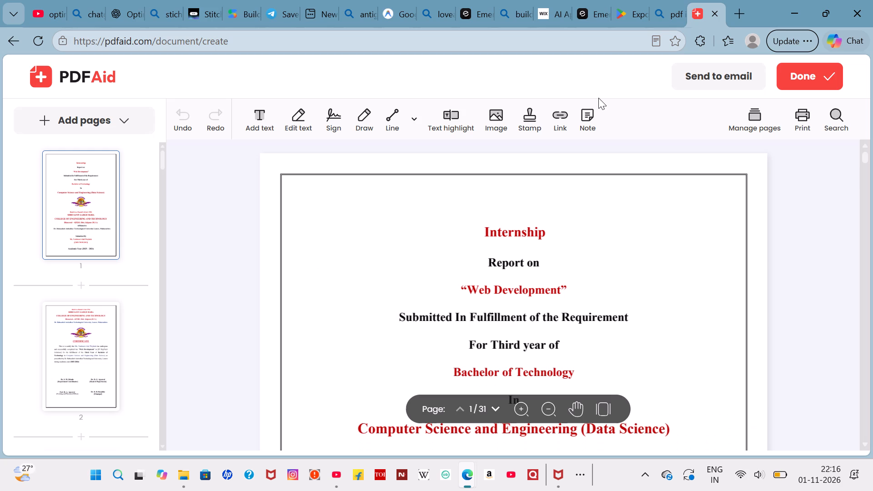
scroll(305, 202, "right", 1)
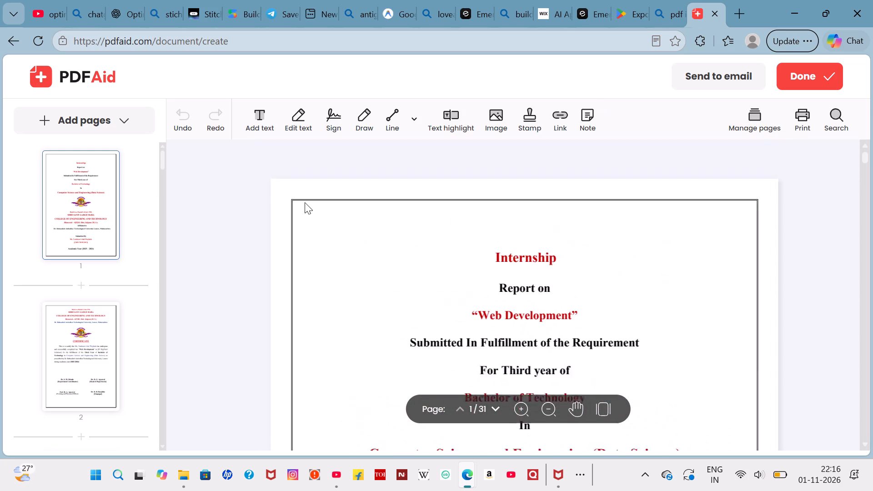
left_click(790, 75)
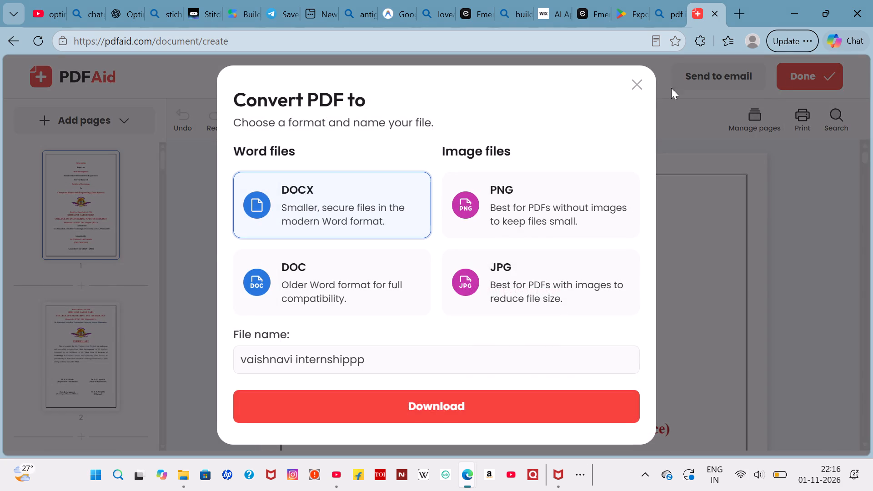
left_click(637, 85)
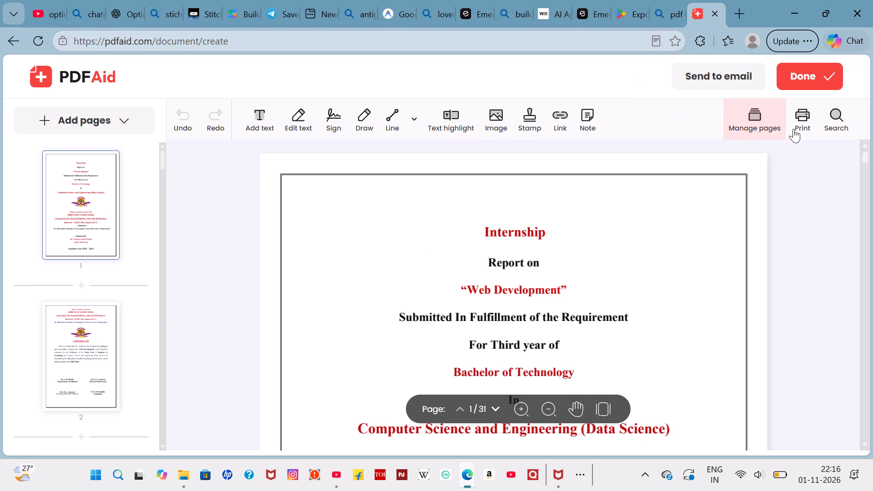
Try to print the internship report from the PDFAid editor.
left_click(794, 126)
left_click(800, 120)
Leave the PDFAid editor and look through the "pdf into words" search results for another converter.
left_click(12, 51)
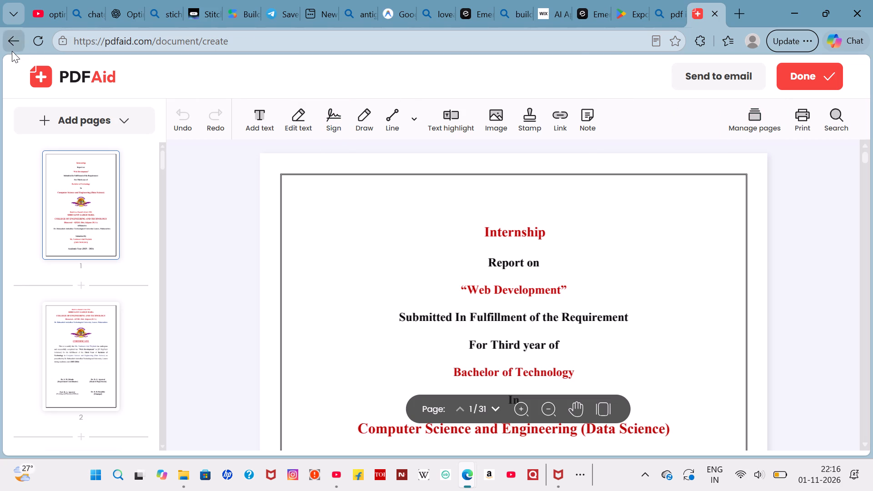
left_click(527, 150)
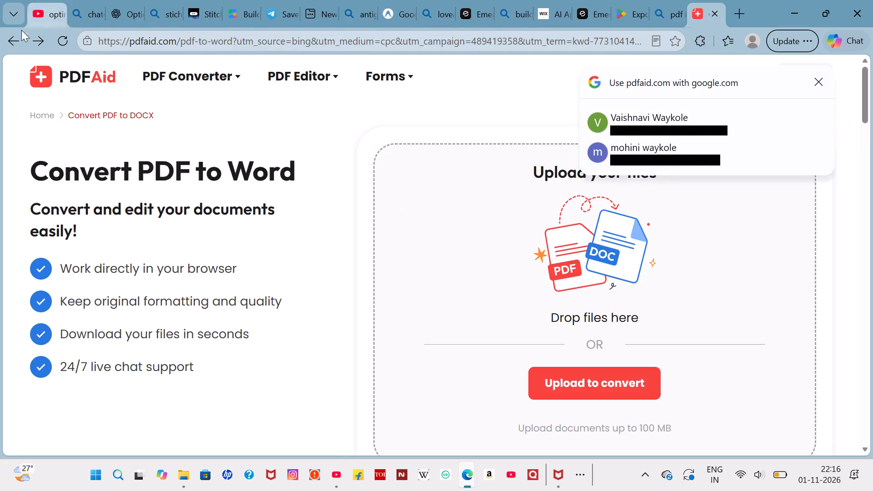
left_click(11, 46)
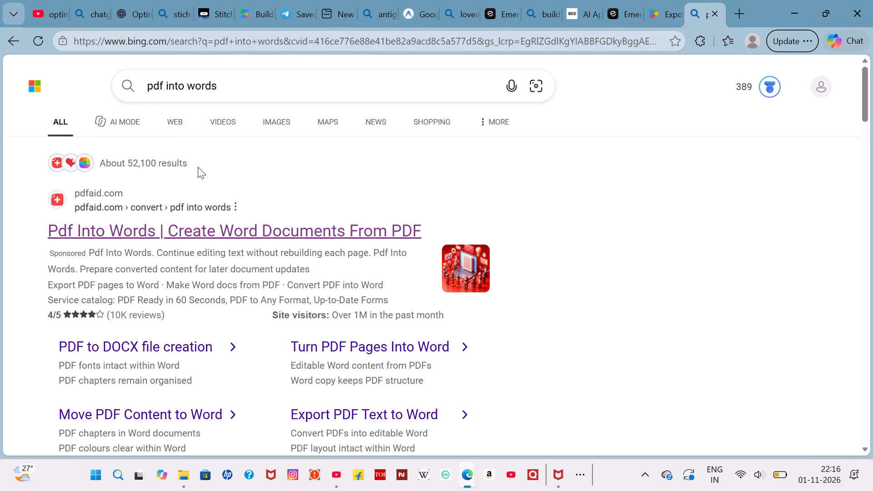
scroll(198, 167, "down", 5)
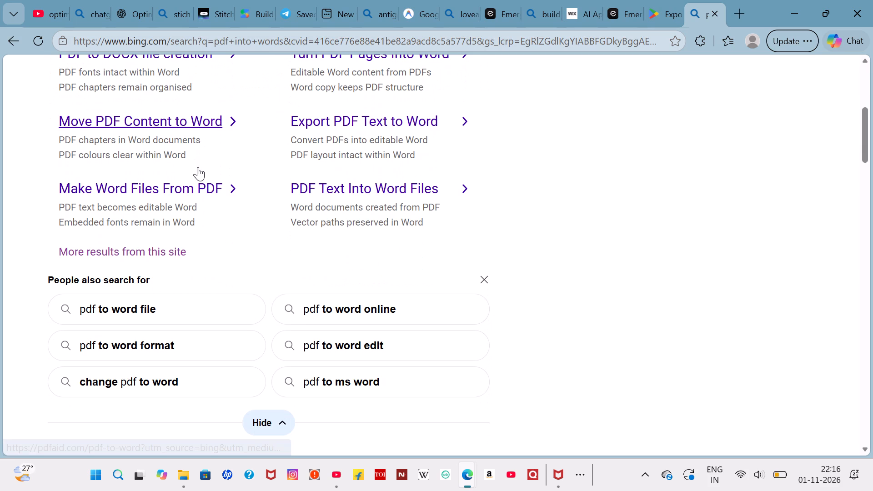
scroll(198, 167, "down", 1)
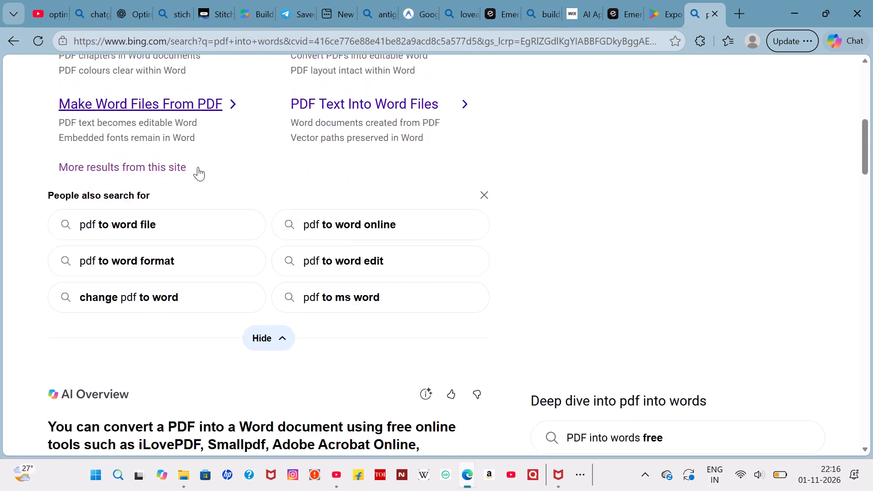
scroll(198, 167, "down", 6)
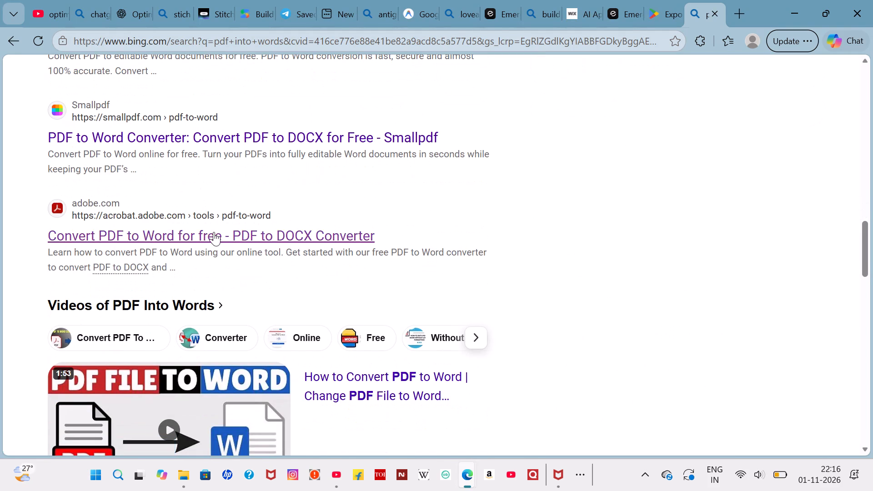
scroll(214, 232, "up", 12)
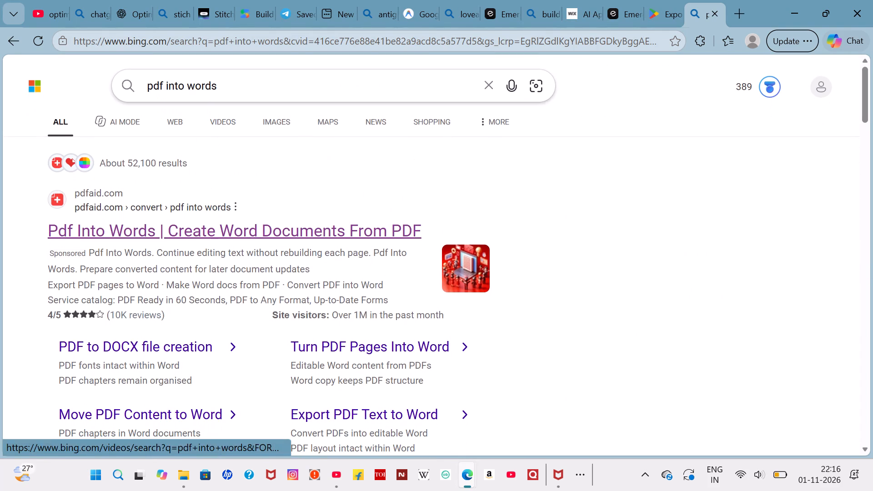
Search the web for "i love pdf to word" and open the iLovePDF PDF to Word converter.
left_click_drag(239, 88, 61, 98)
key("BackSpace")
type("i love")
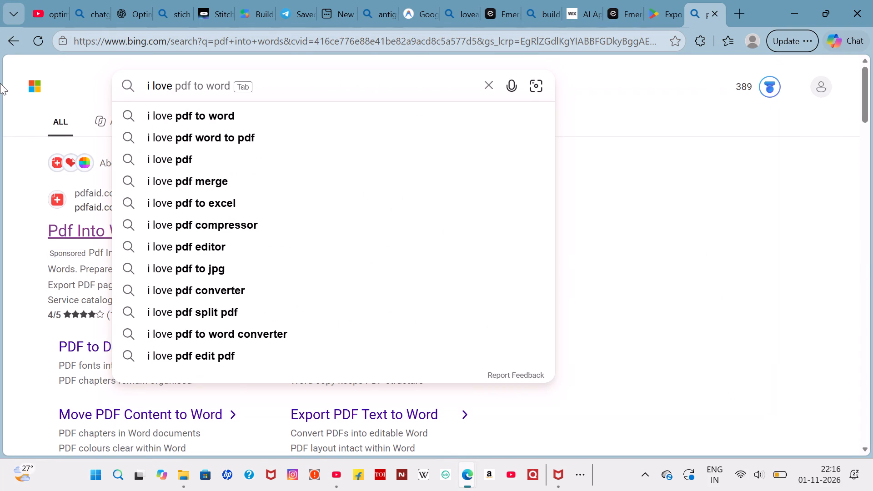
left_click(220, 113)
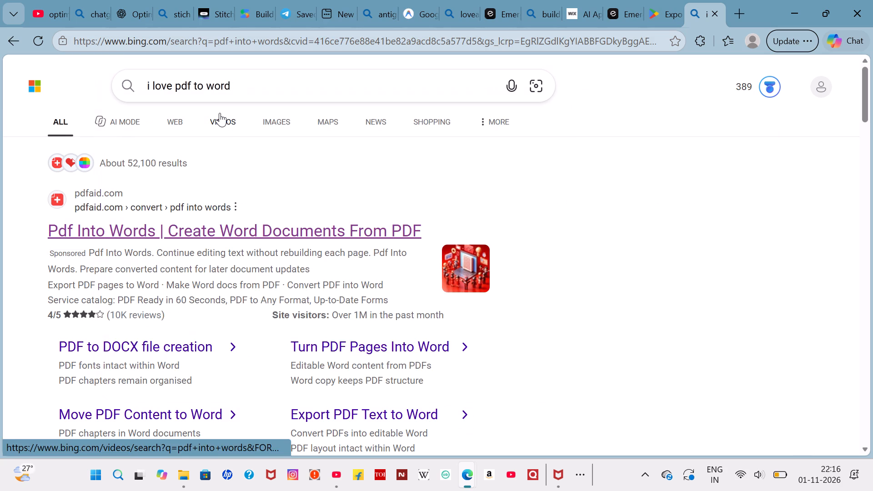
left_click(248, 226)
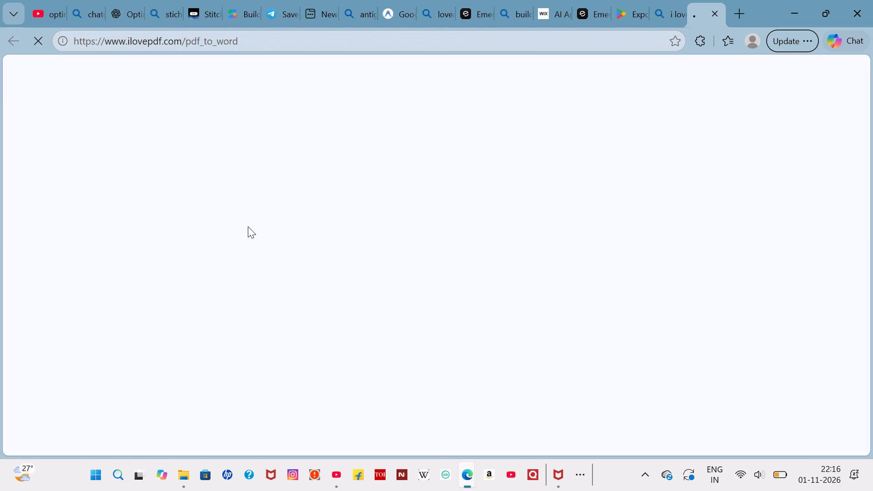
Upload the PDF whose name ends in "internshippp" from the OneDrive Documents folder to iLovePDF.
left_click(387, 253)
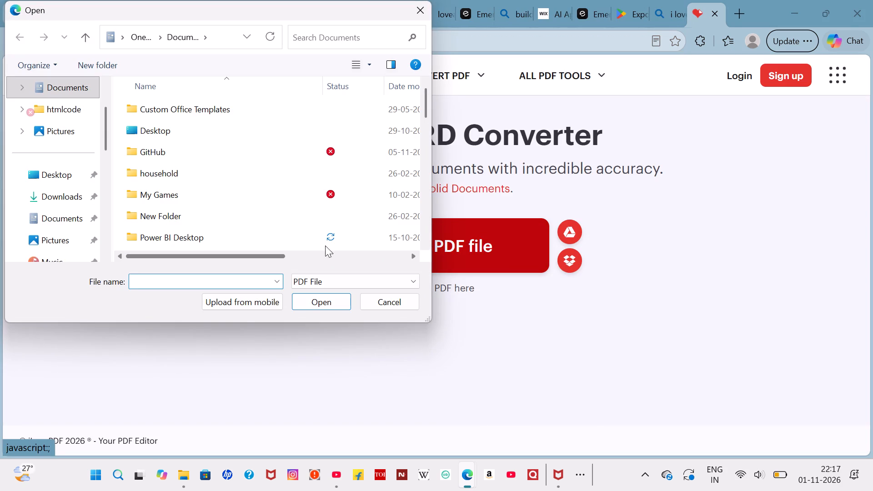
scroll(175, 220, "down", 9)
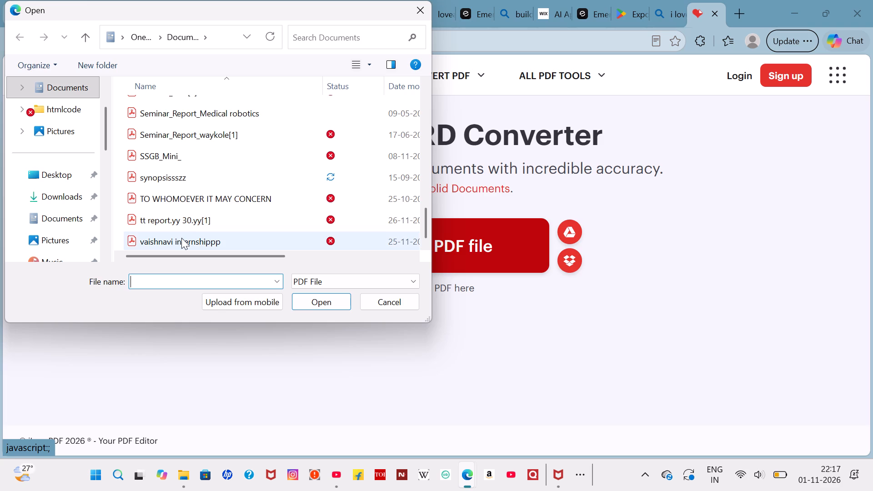
left_click(181, 238)
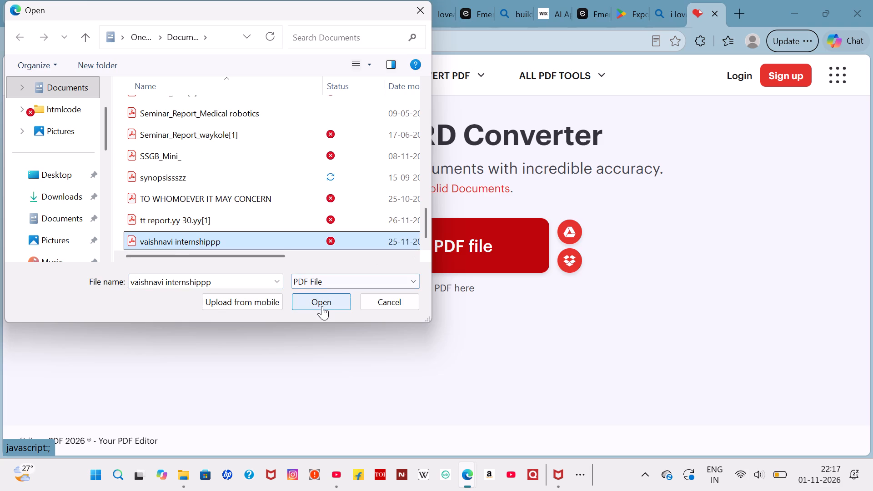
left_click(322, 306)
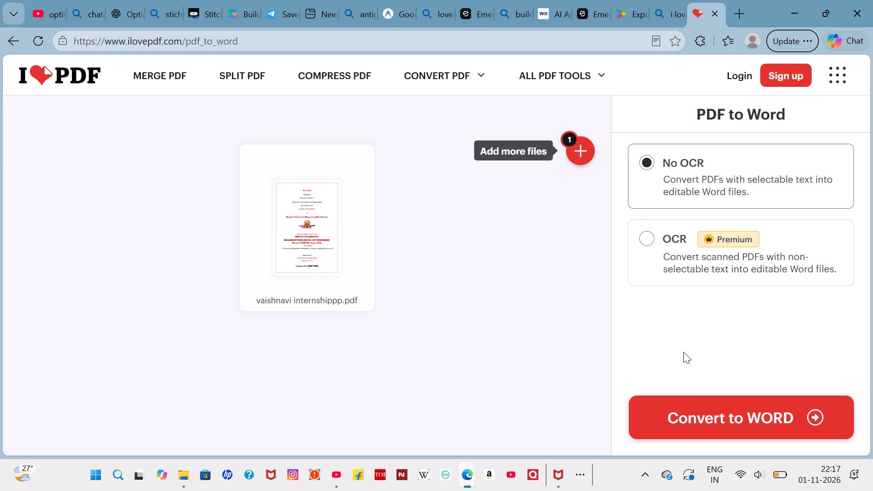
Convert the uploaded internship report to Word and download the resulting document.
left_click(697, 404)
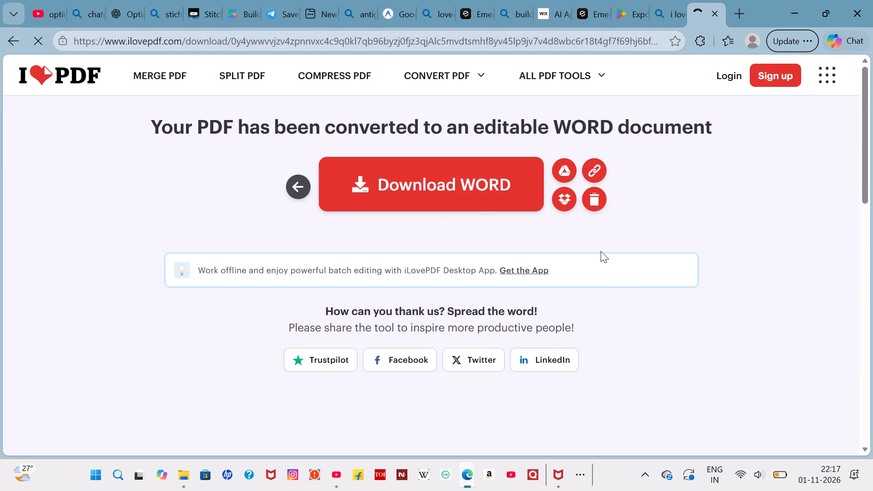
left_click(474, 208)
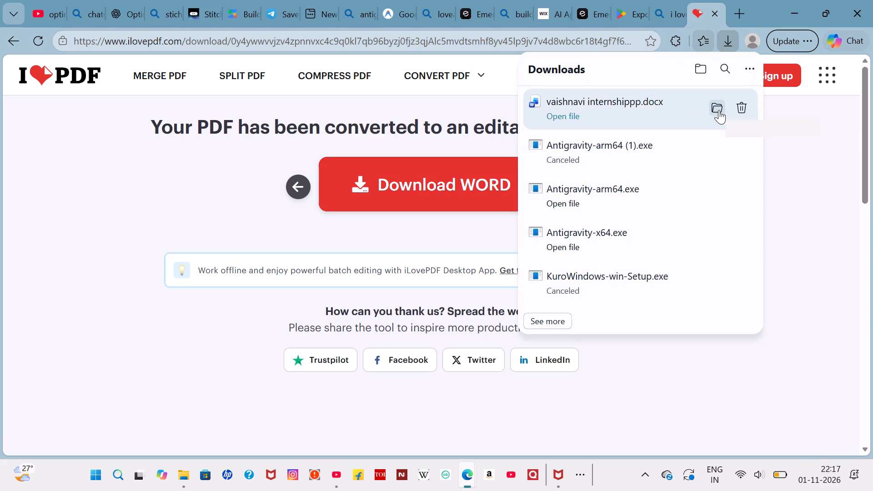
Minimize the browser and show the Downloads folder in File Explorer.
right_click(719, 110)
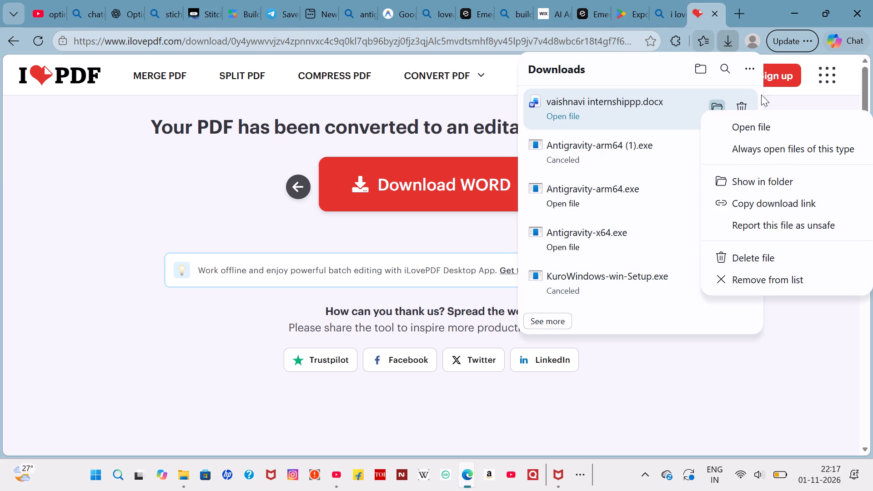
left_click(787, 3)
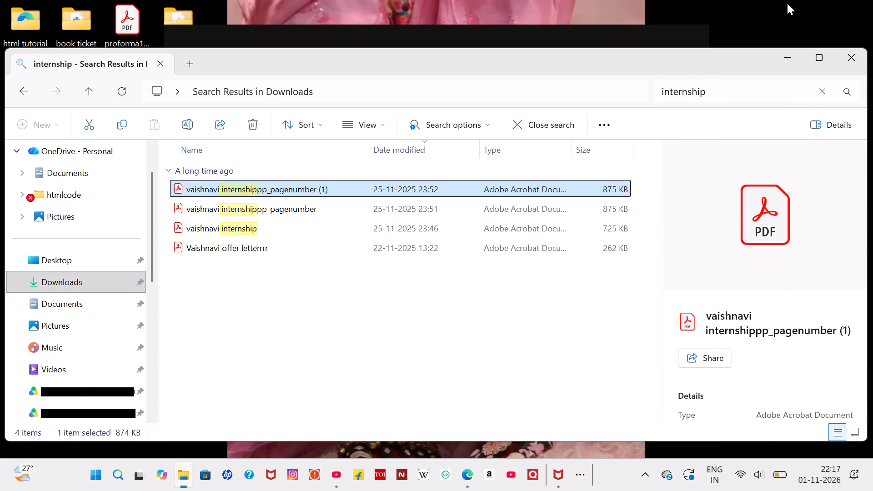
left_click(80, 282)
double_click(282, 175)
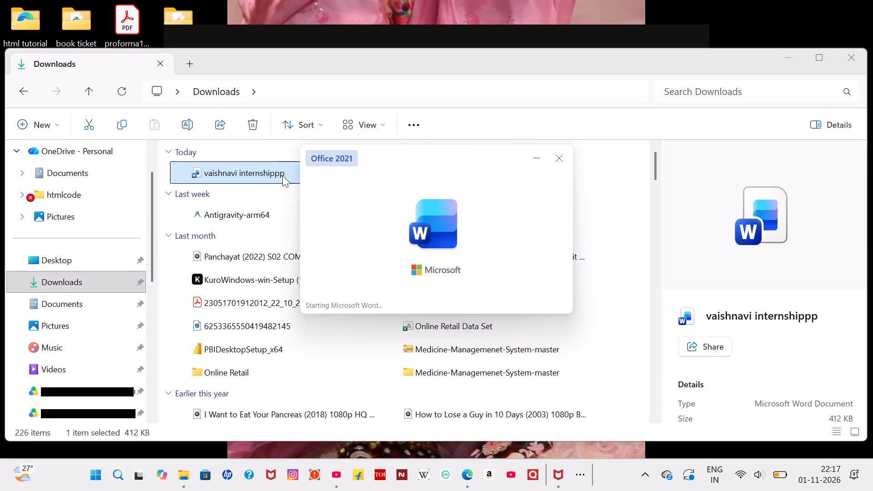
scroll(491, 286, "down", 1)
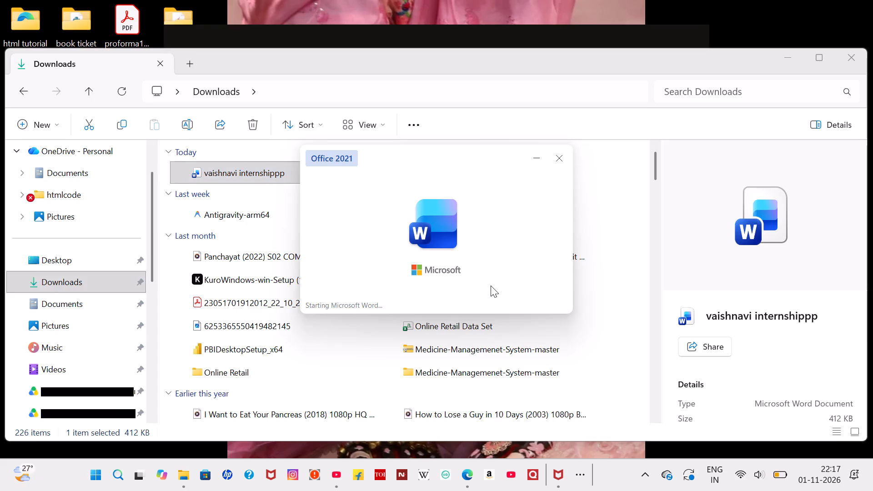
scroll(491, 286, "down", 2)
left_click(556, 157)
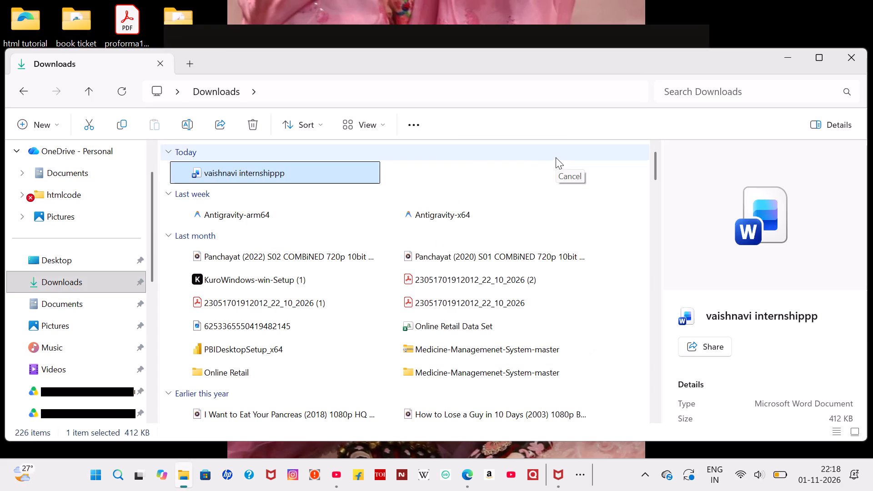
Open the converted internship report in Word from Downloads, enable editing and maximize the document window.
double_click(296, 175)
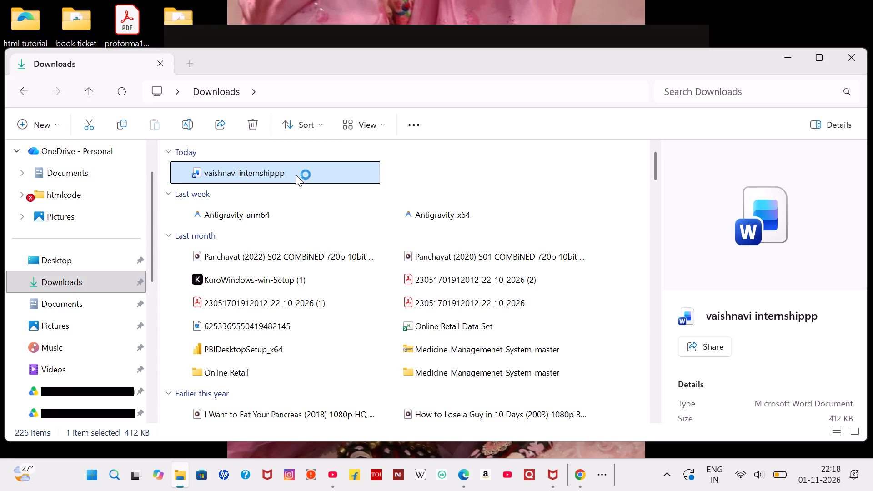
scroll(296, 315, "right", 1)
scroll(296, 315, "up", 2)
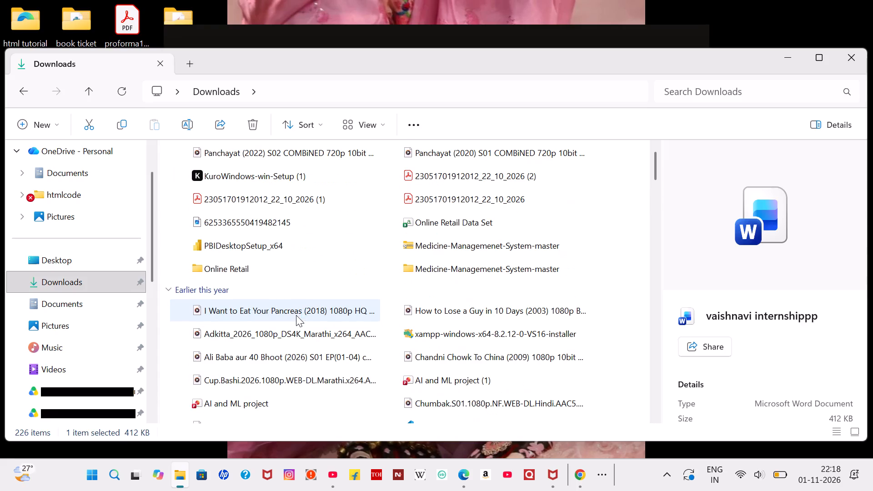
scroll(296, 315, "up", 1)
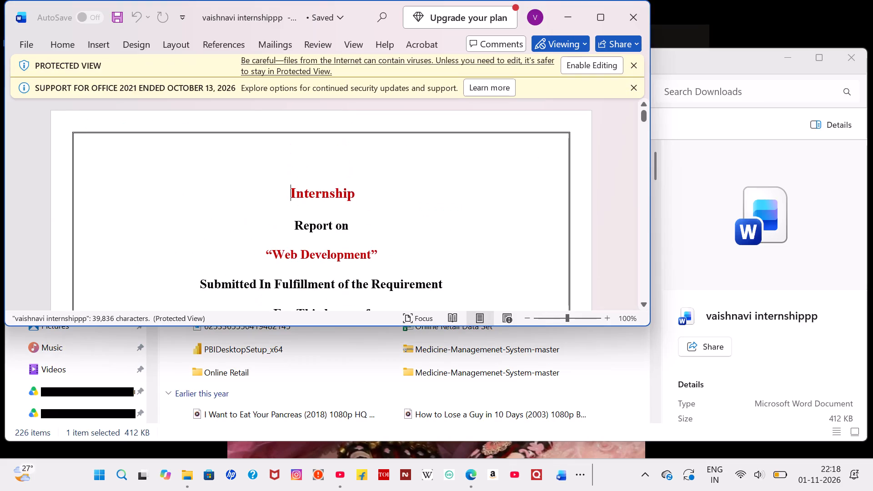
left_click(596, 65)
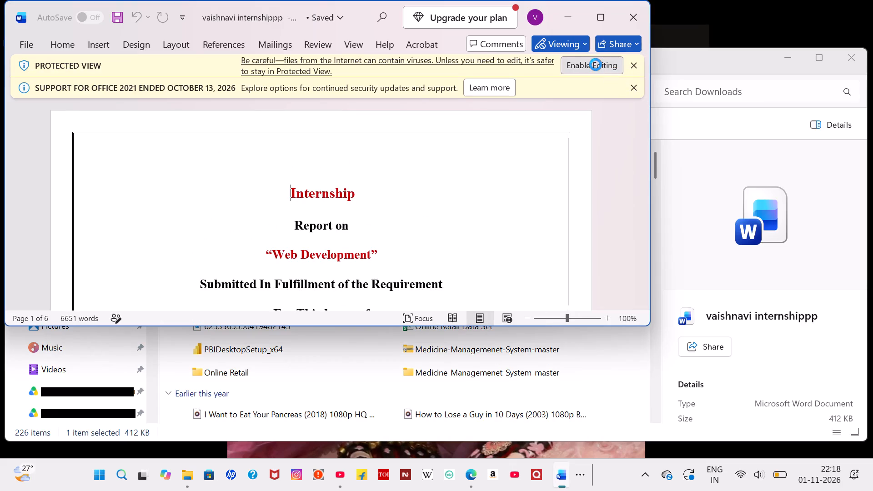
left_click(606, 18)
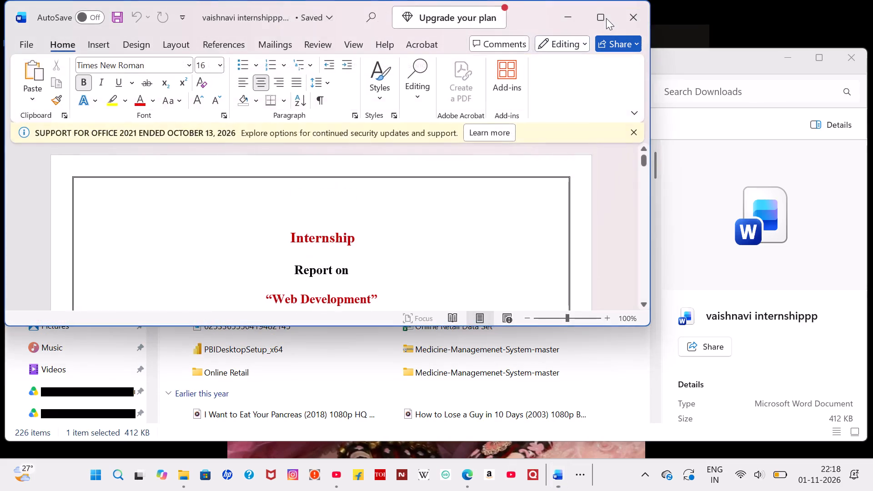
Examine the converted report's cover, certificates, index, list of figures and introduction pages, dismissing the Office support notice.
scroll(497, 311, "down", 3)
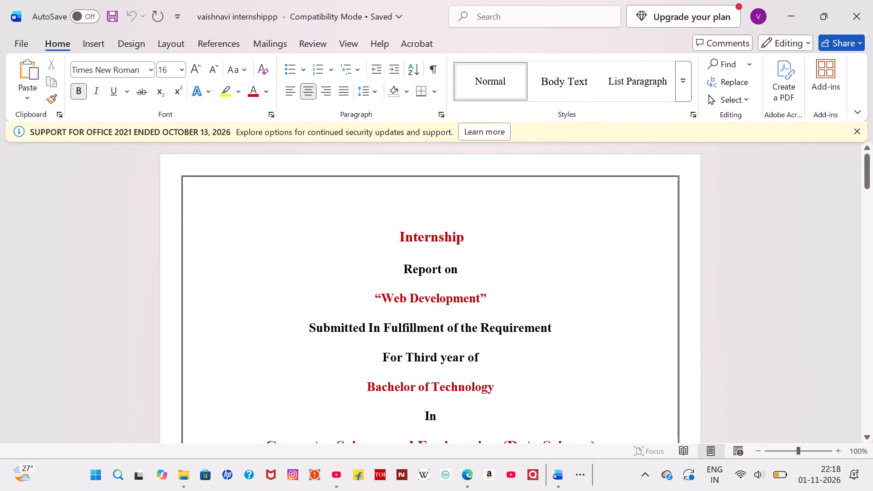
scroll(497, 311, "down", 6)
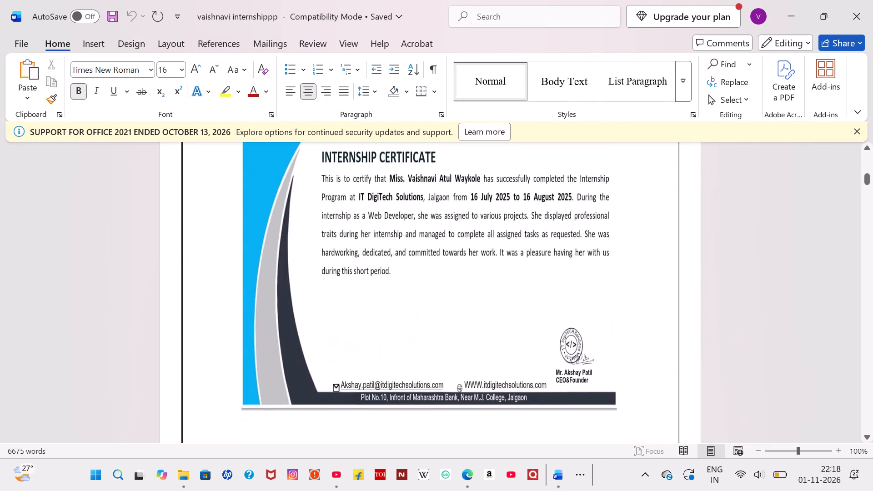
scroll(497, 311, "down", 4)
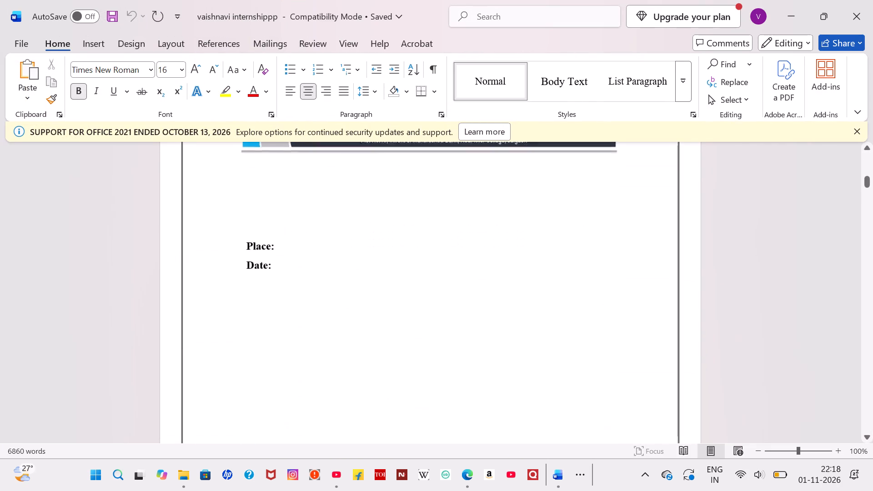
scroll(497, 311, "down", 3)
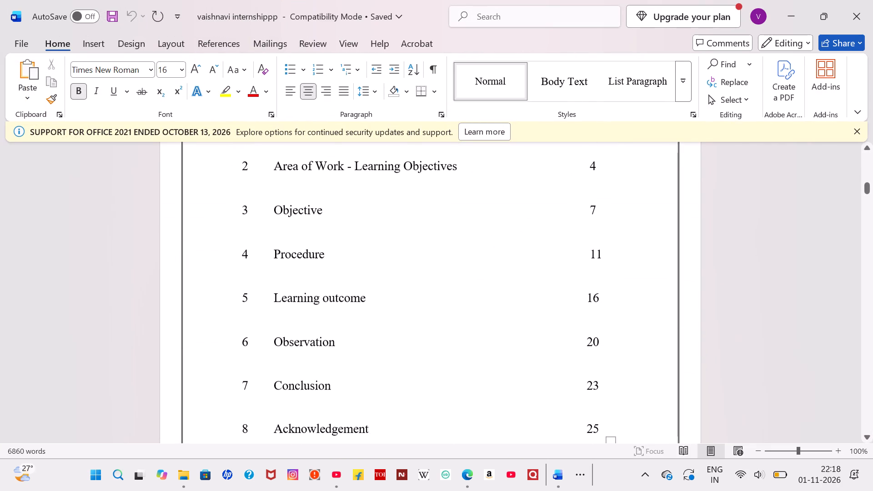
scroll(497, 311, "down", 1)
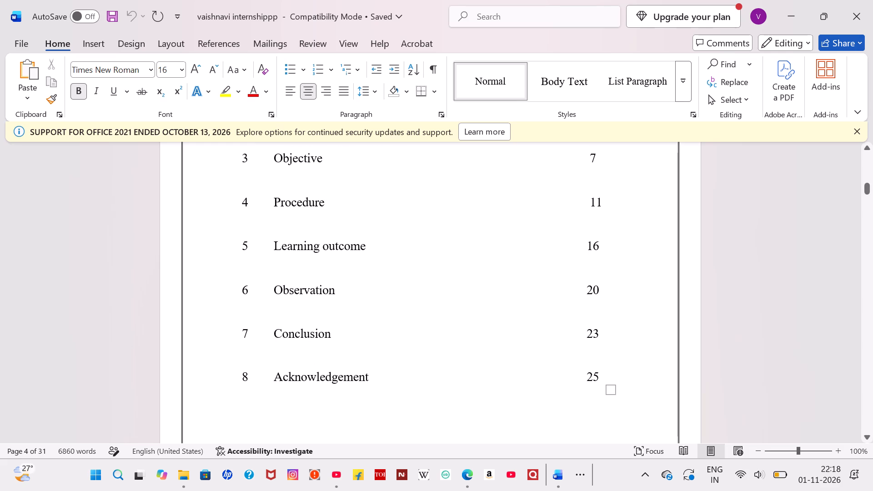
left_click(858, 134)
scroll(602, 205, "down", 5)
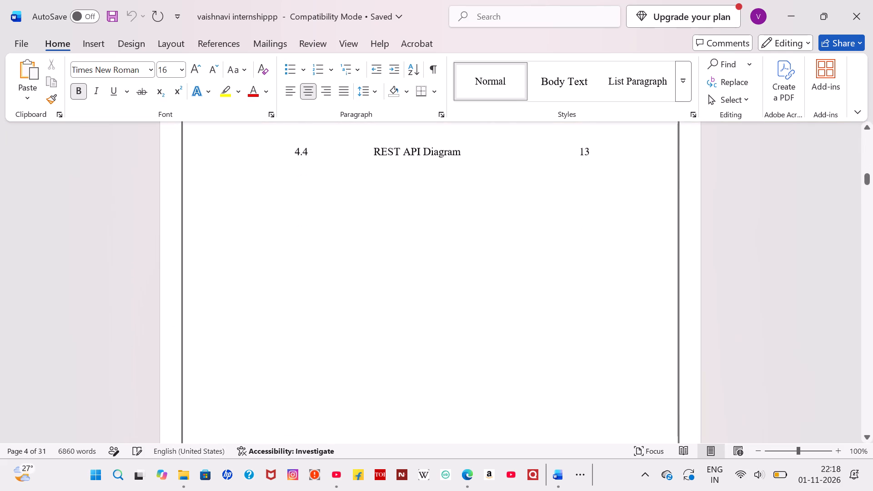
scroll(602, 205, "up", 7)
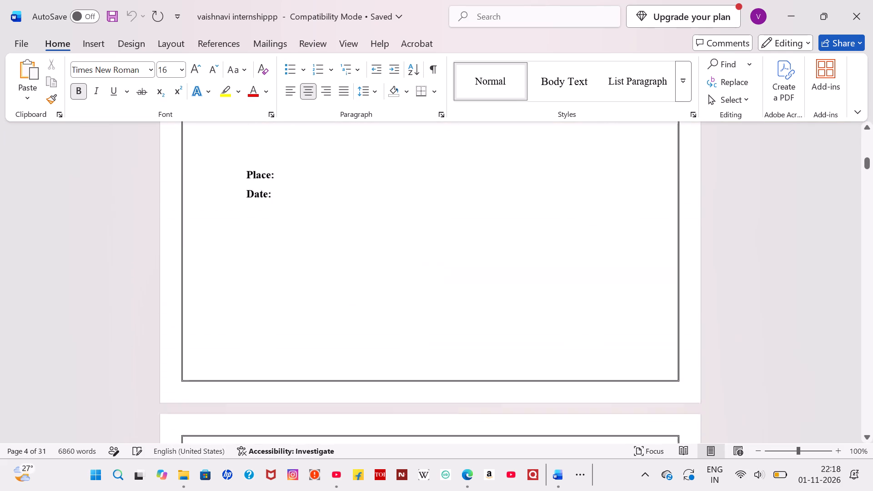
scroll(602, 205, "down", 4, "ctrl")
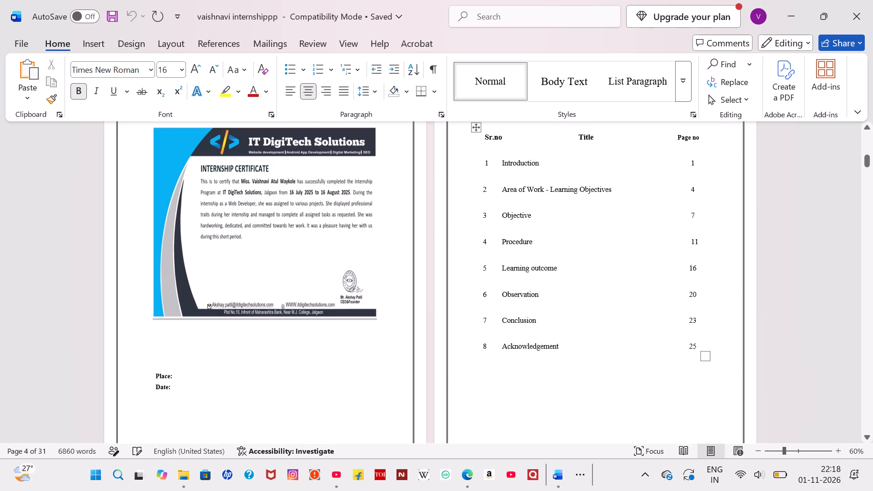
scroll(602, 205, "down", 1)
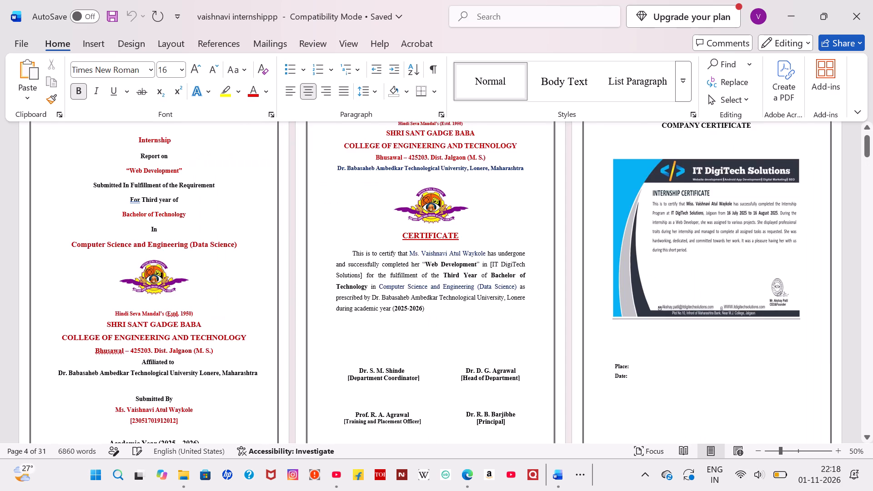
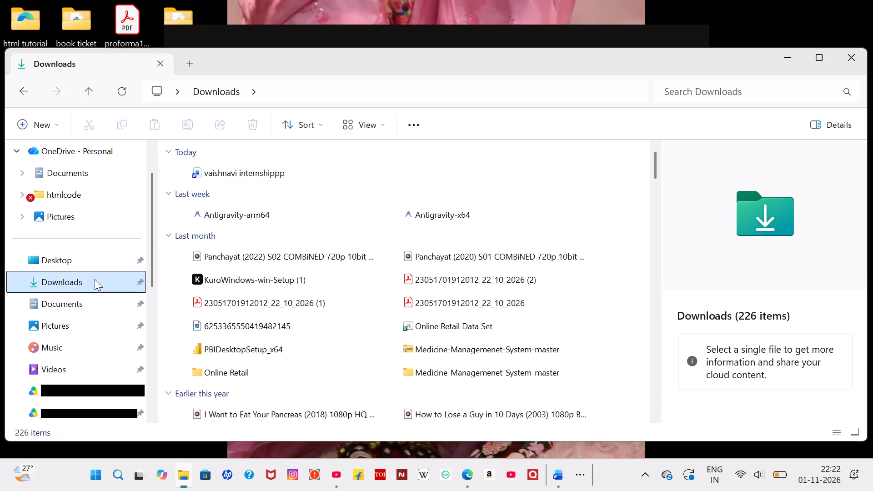
Look through the Desktop, Downloads, Documents, Pictures, Music and Google Drive folders in File Explorer, ending in Documents.
left_click(71, 263)
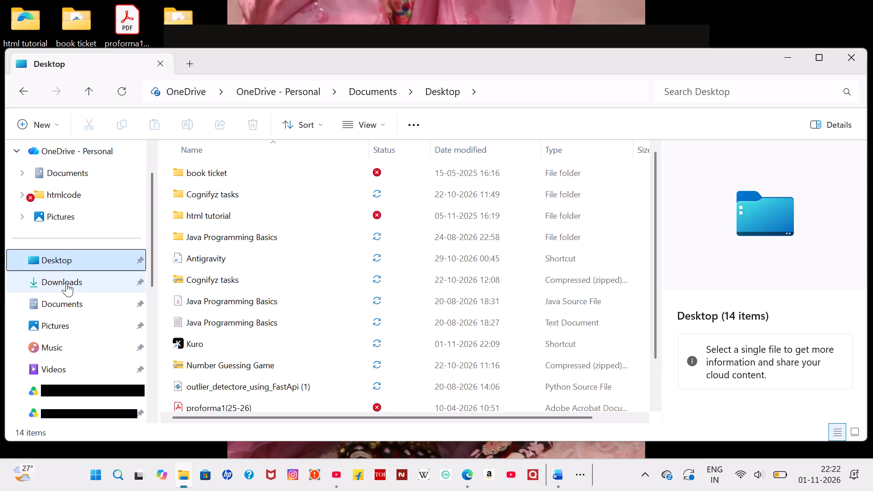
left_click(66, 283)
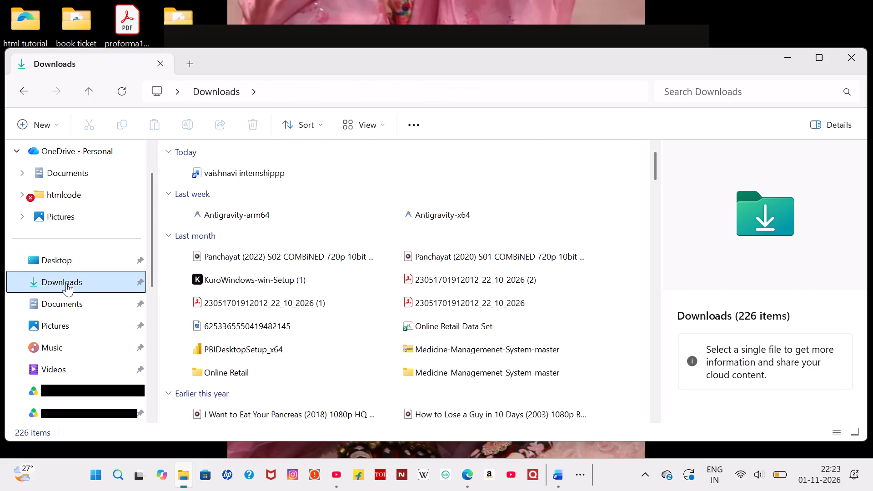
left_click(61, 310)
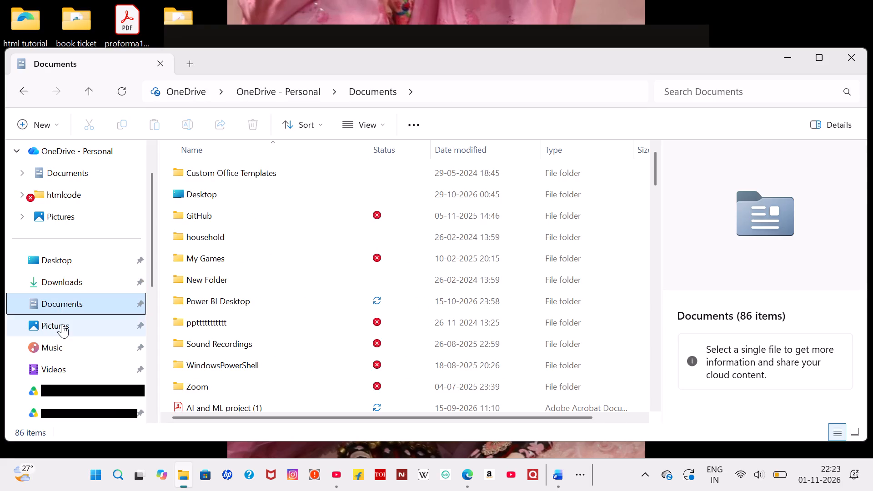
left_click(62, 324)
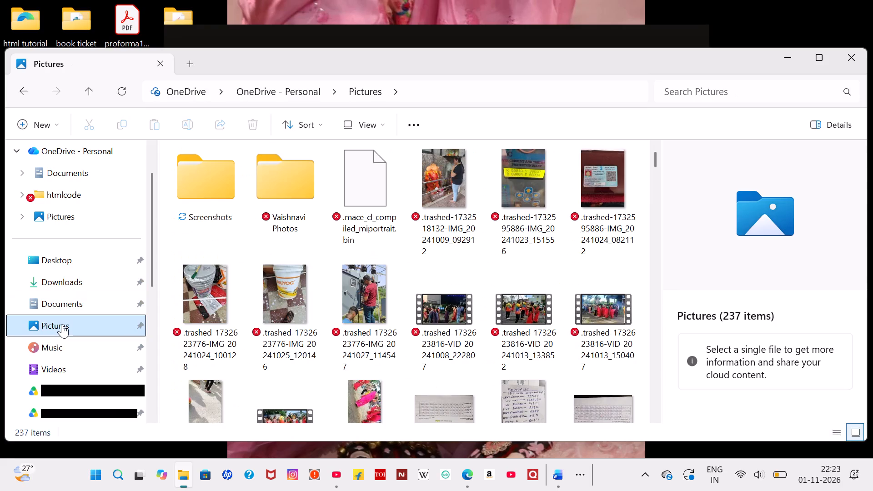
left_click(60, 344)
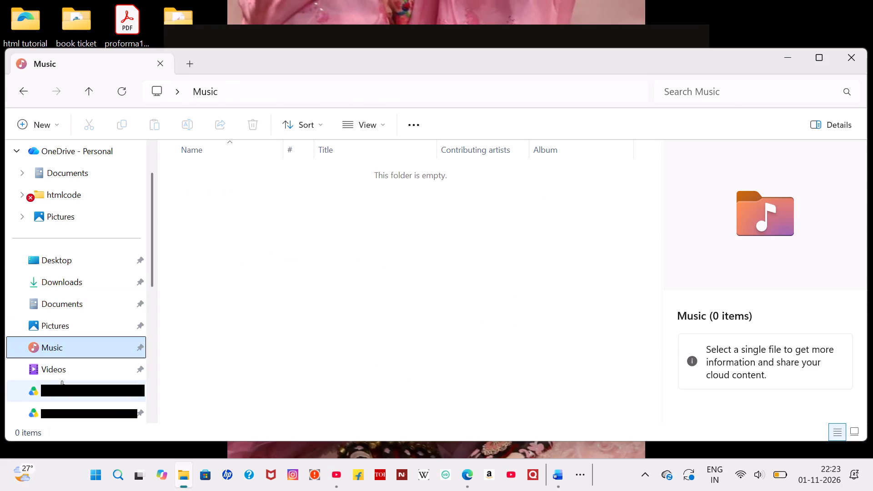
left_click(62, 381)
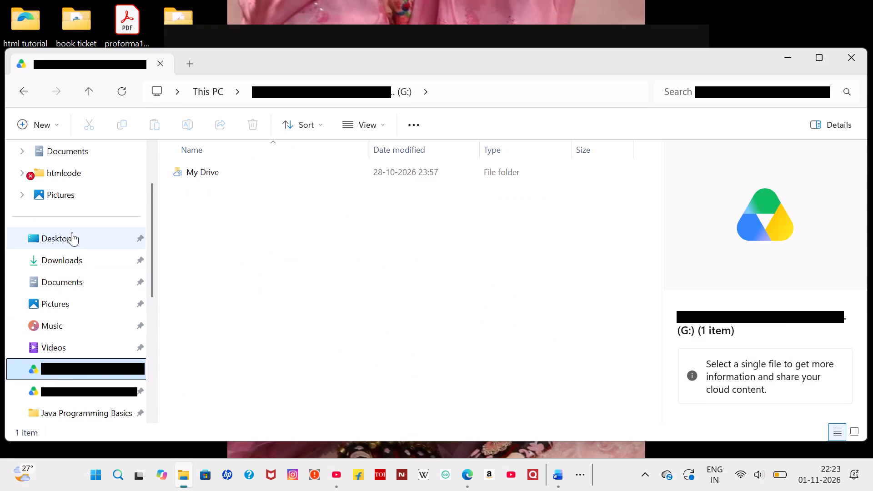
left_click(72, 232)
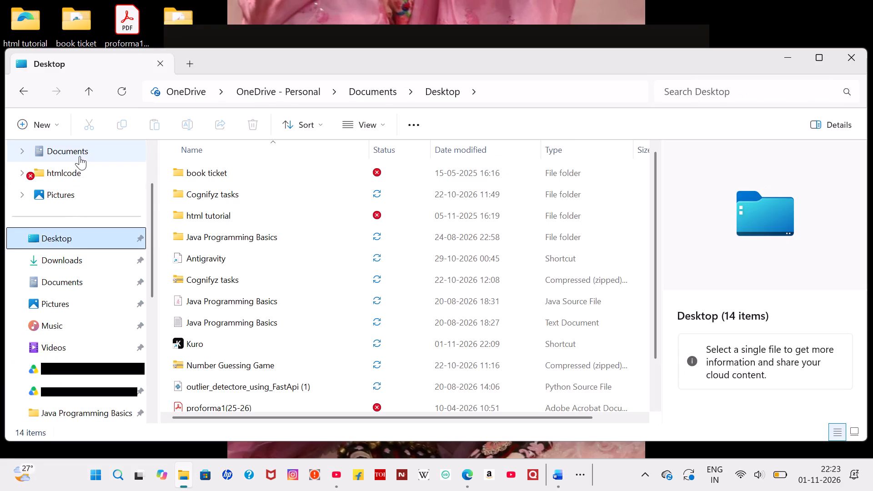
left_click(80, 156)
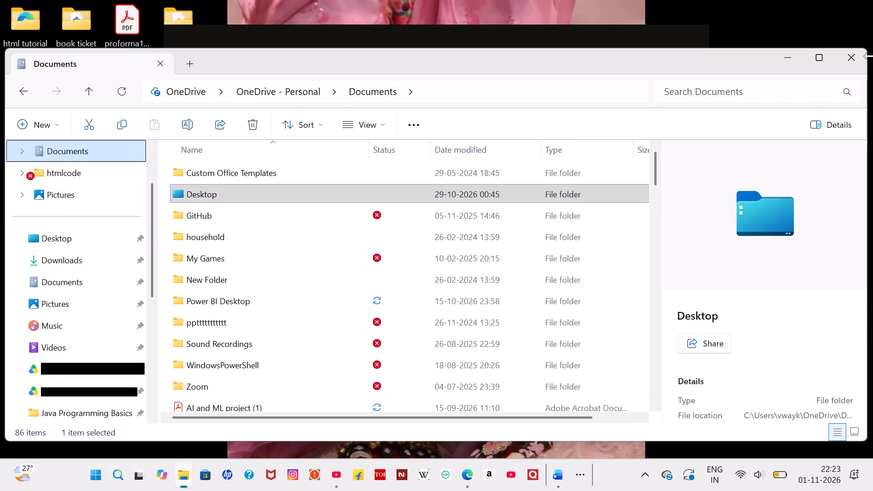
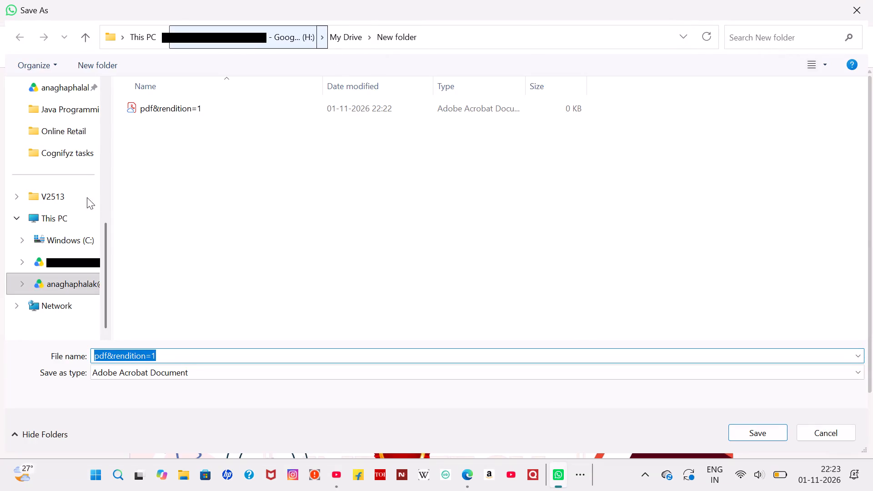
Look through This PC and the Windows (C:) drive, and choose Downloads as the save location for the PDF.
left_click(76, 227)
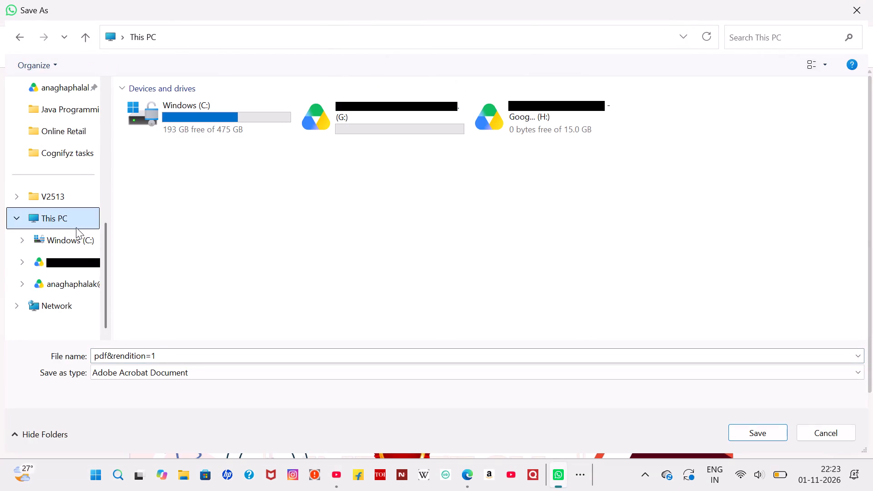
double_click(245, 120)
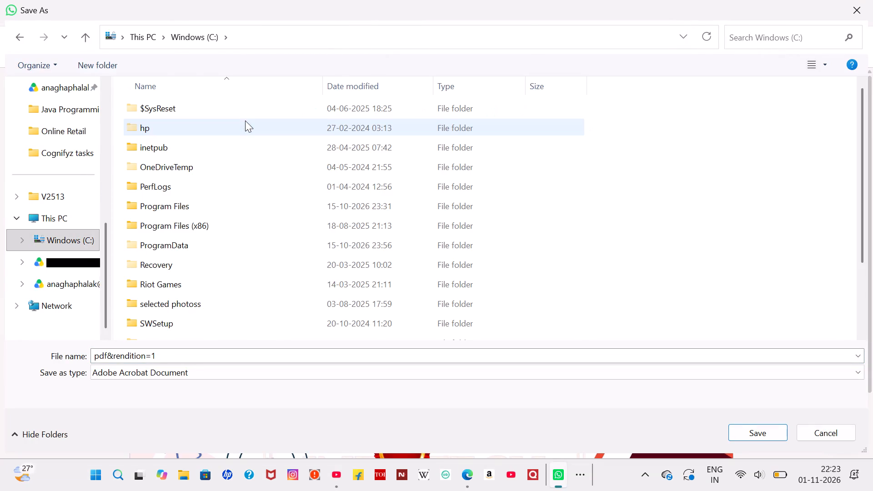
left_click(40, 218)
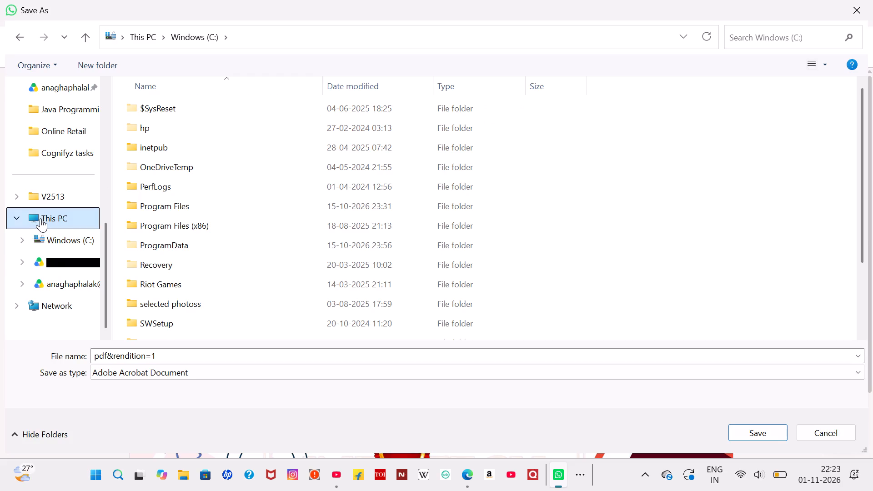
scroll(56, 272, "up", 1)
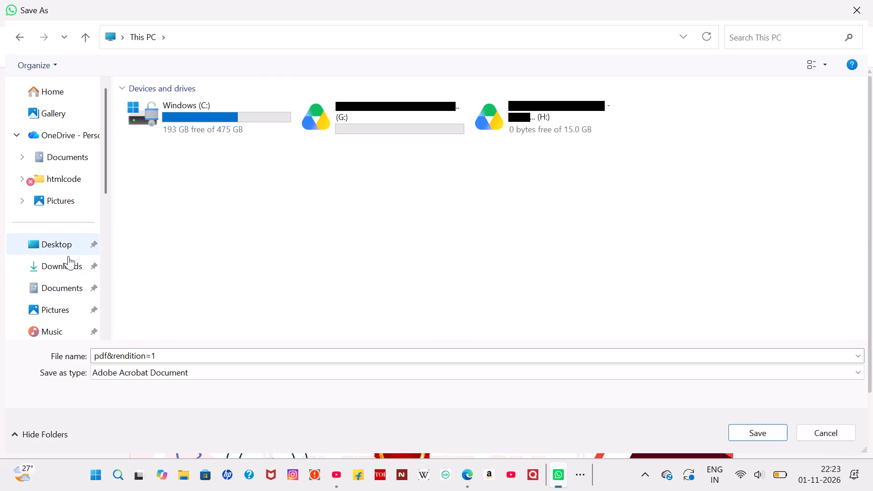
left_click(69, 257)
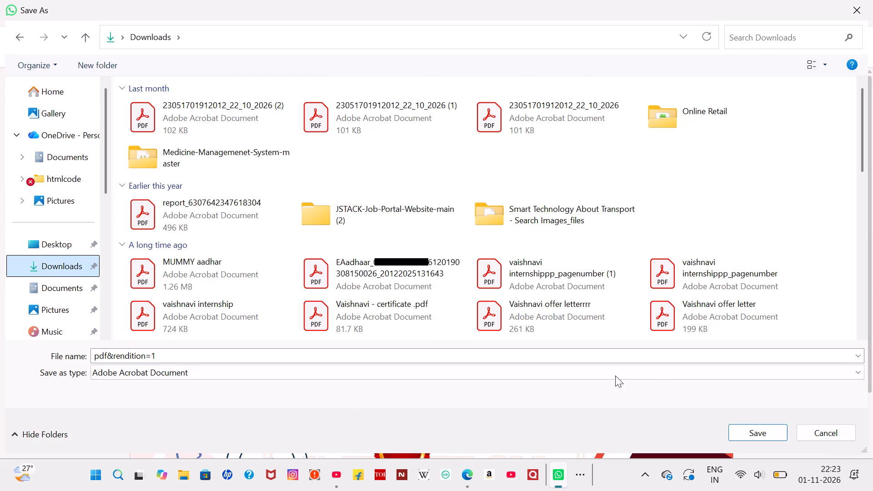
Replace the PDF's proposed file name with "internsip certificatee".
left_click_drag(173, 356, 45, 338)
key("BackSpace")
type("inter")
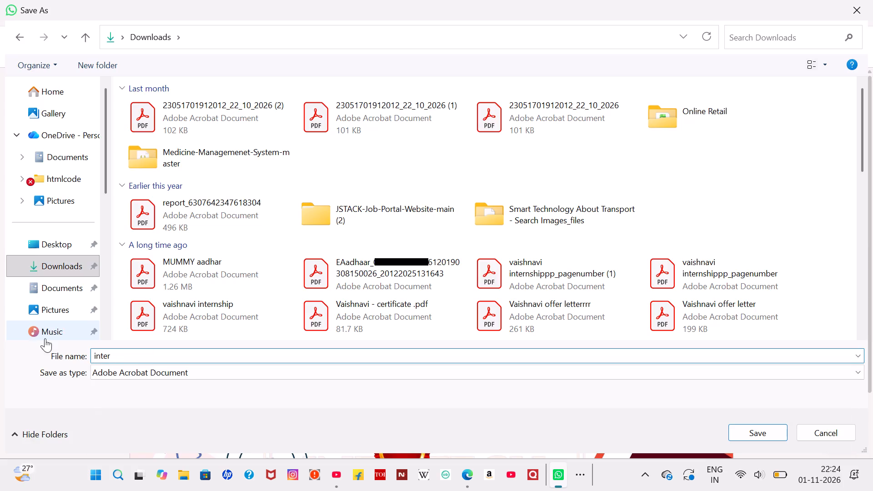
type("ns")
type("ip")
key("space")
type("cert")
type("ificate")
key("space")
key("BackSpace")
key("e")
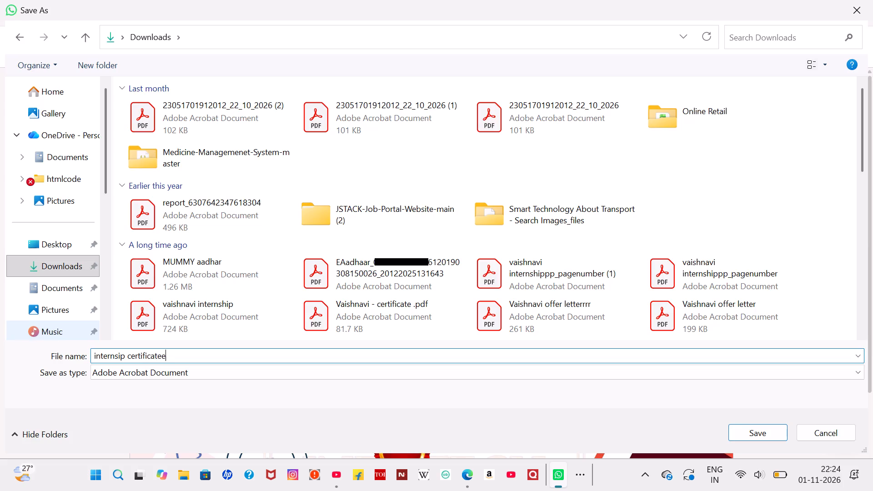
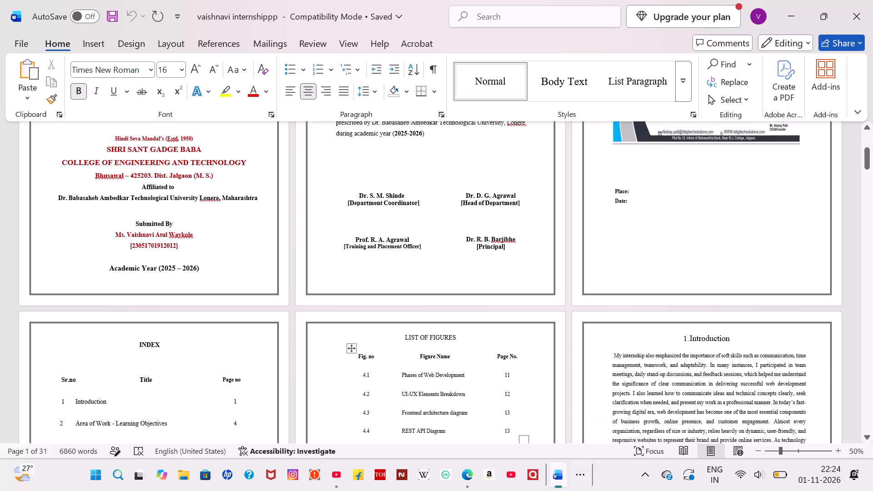
Replace the quoted internship topic on the report's cover page with "Data Science", keeping the quotation marks.
scroll(171, 212, "up", 5, "ctrl")
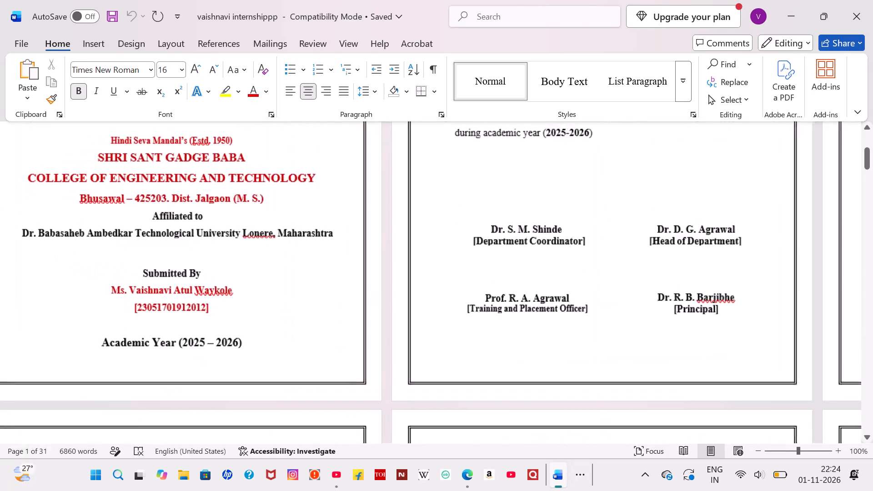
scroll(171, 212, "up", 8)
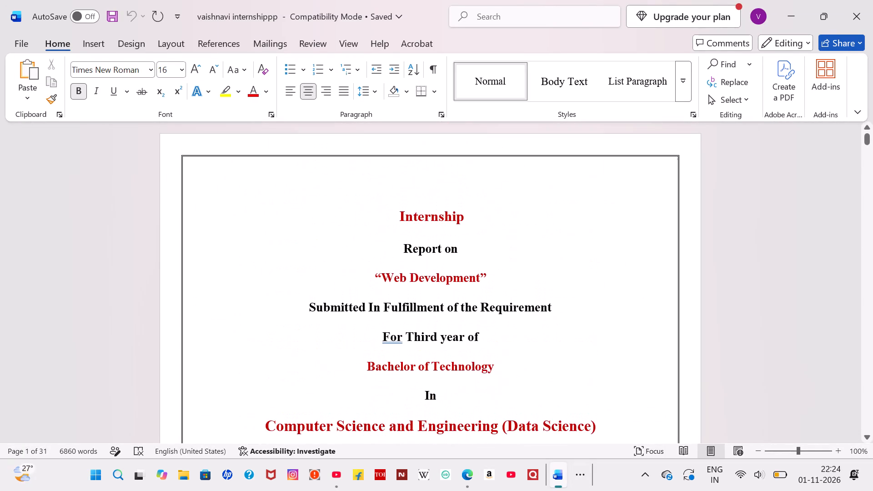
left_click(482, 276)
key("BackSpace")
key("BackSpace")
key("BackSpace")
key("BackSpace")
key("BackSpace")
key("BackSpace")
key("BackSpace")
key("BackSpace")
key("BackSpace")
key("BackSpace")
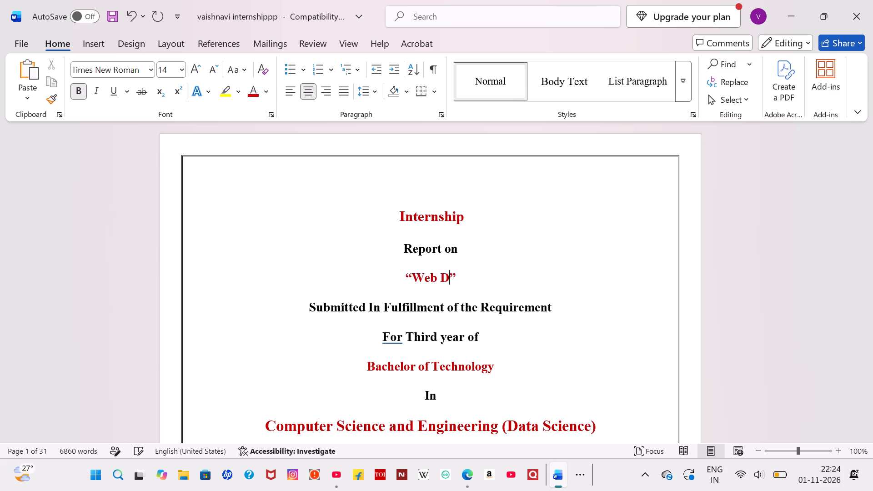
key("BackSpace")
key("BackSpace")
key("BackSpace")
key("BackSpace")
key("BackSpace")
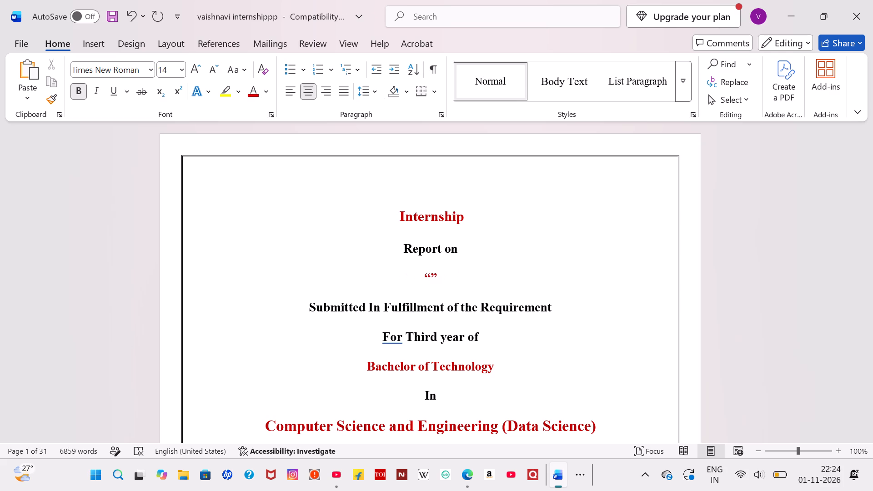
type("Data")
key("space")
key("shift+s")
type("cience")
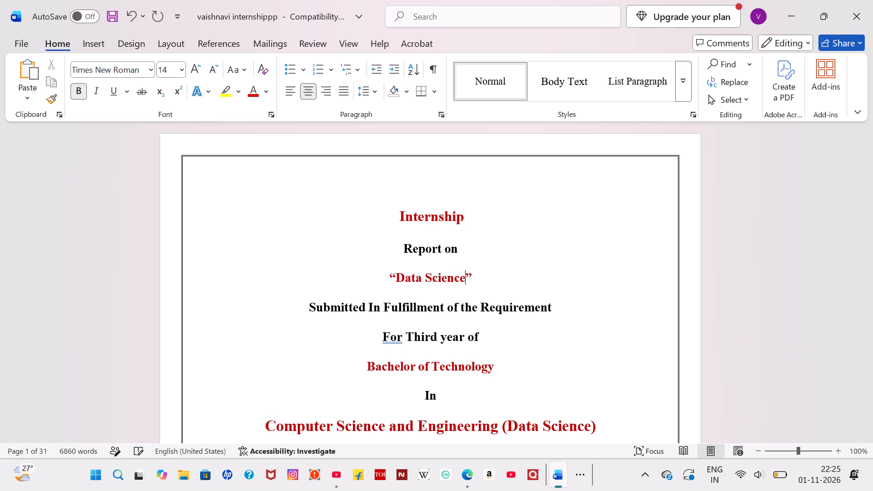
Change the year of study on the cover page so the line reads "For Fourth year of".
scroll(418, 323, "down", 1)
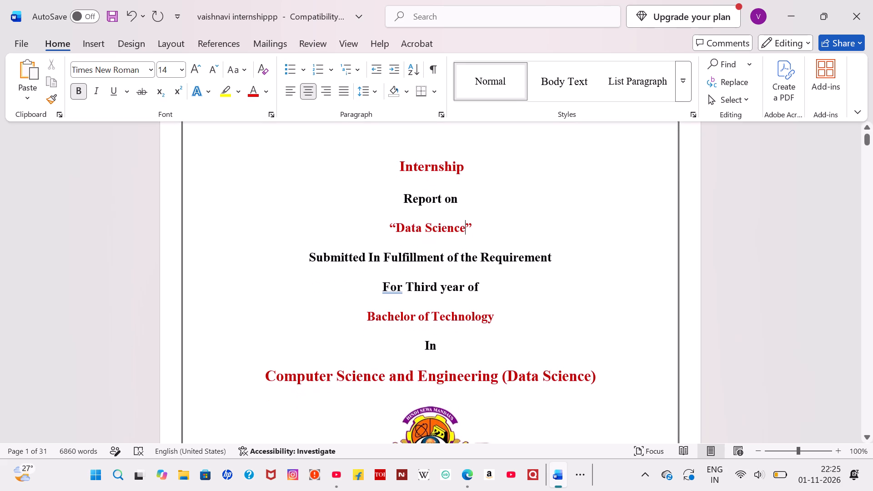
left_click(438, 286)
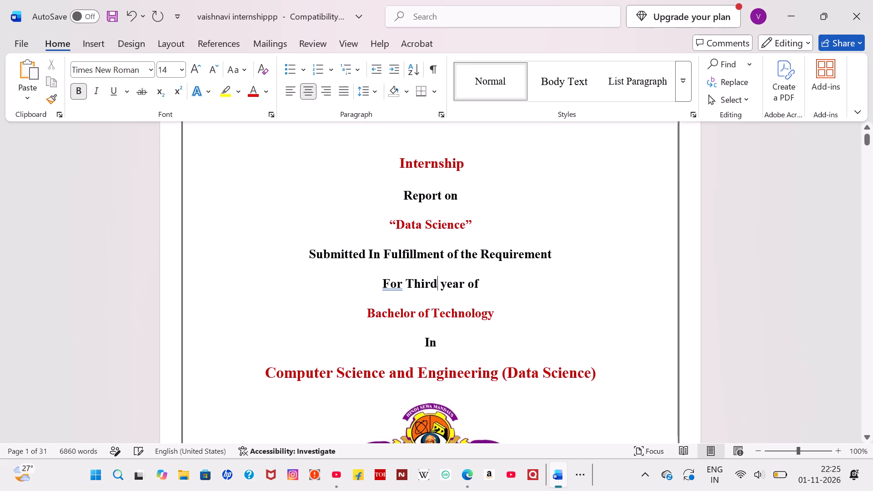
key("BackSpace")
key("BackSpace")
key("BackSpace")
key("BackSpace")
key("BackSpace")
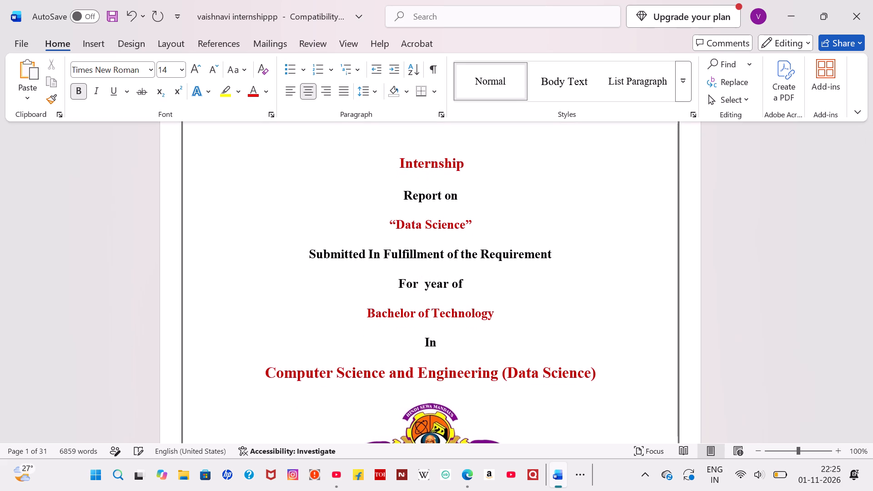
key("shift+f")
type("ou")
type("rth")
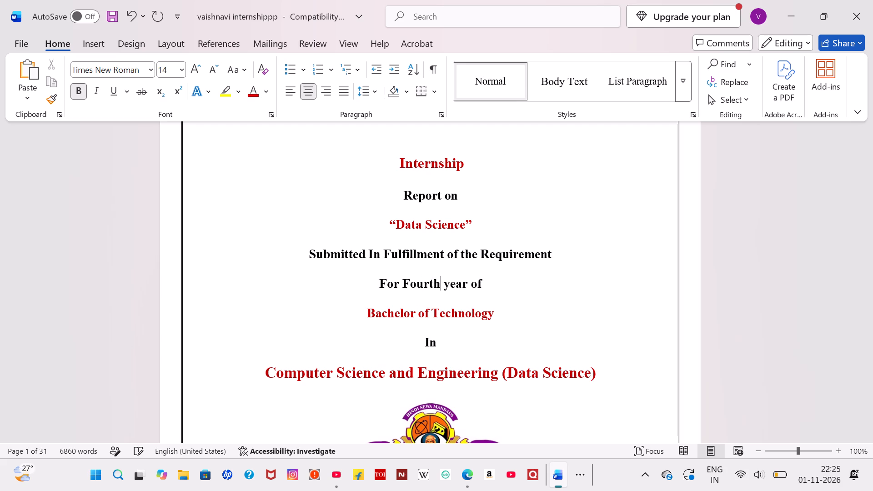
Change the academic year at the bottom of the cover page to 2026 – 2027.
scroll(438, 286, "down", 1)
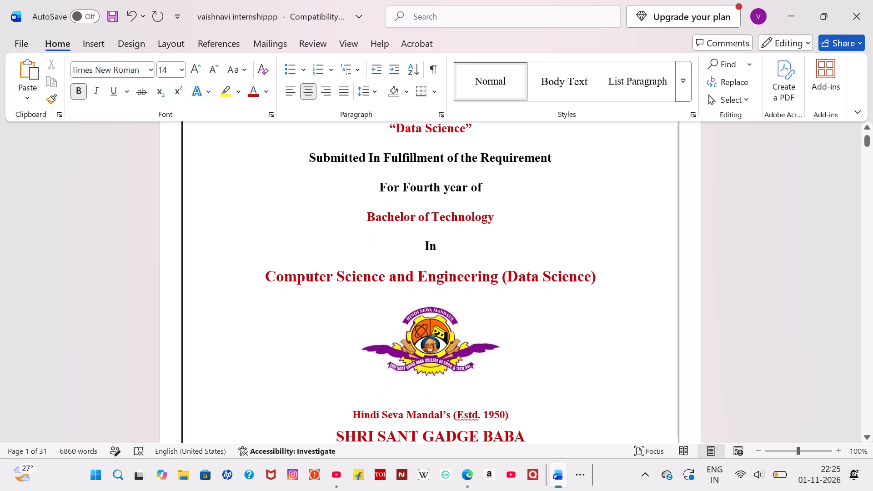
scroll(383, 234, "down", 1)
scroll(383, 234, "up", 3)
left_click(383, 234)
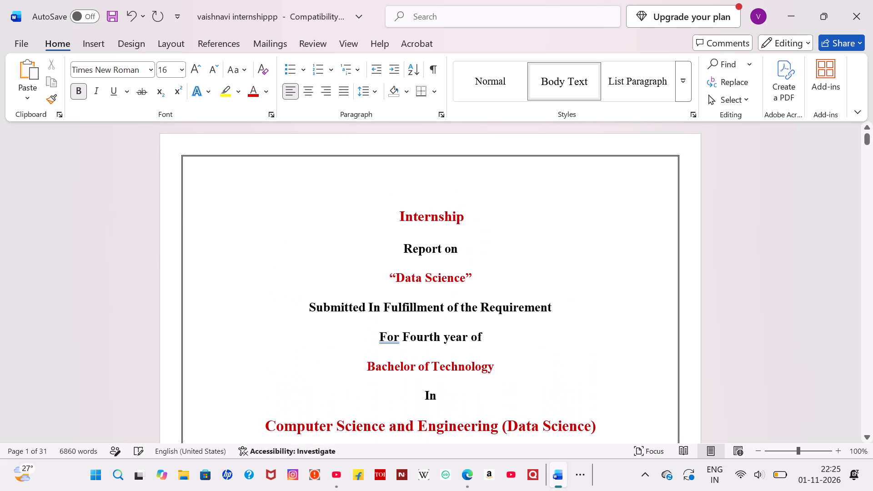
scroll(427, 316, "down", 1)
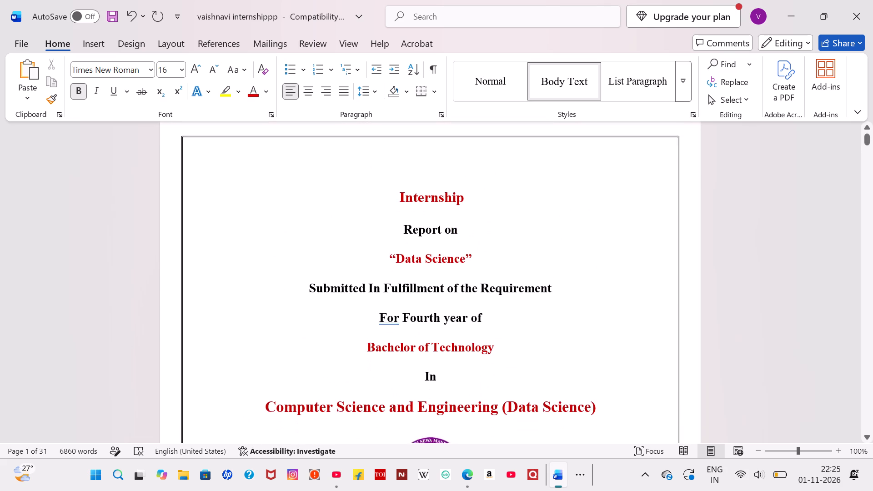
scroll(427, 316, "down", 3)
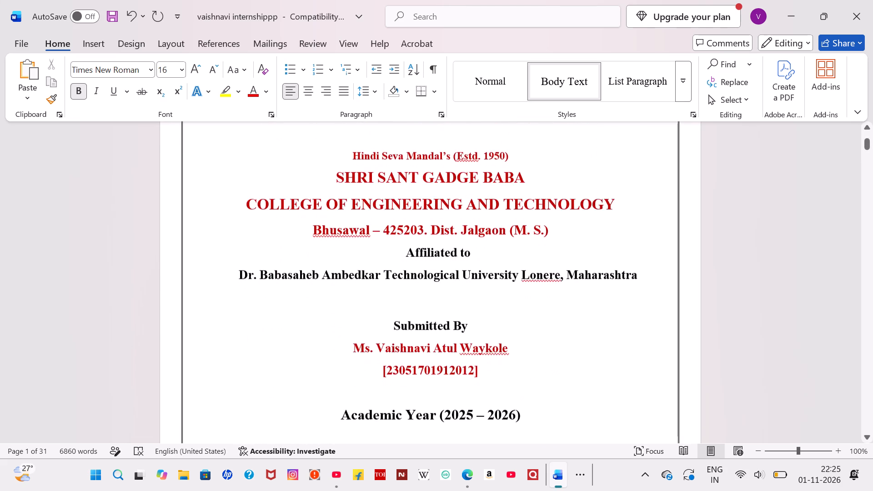
scroll(427, 316, "down", 2)
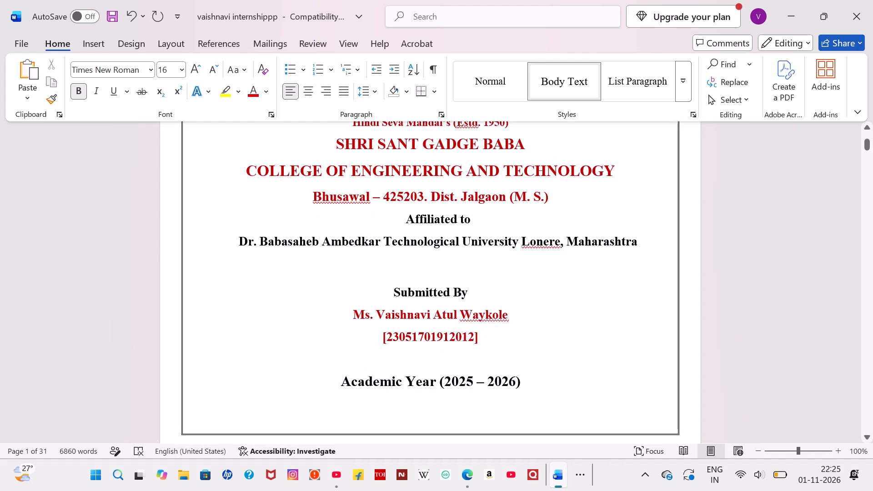
left_click(471, 379)
key("BackSpace")
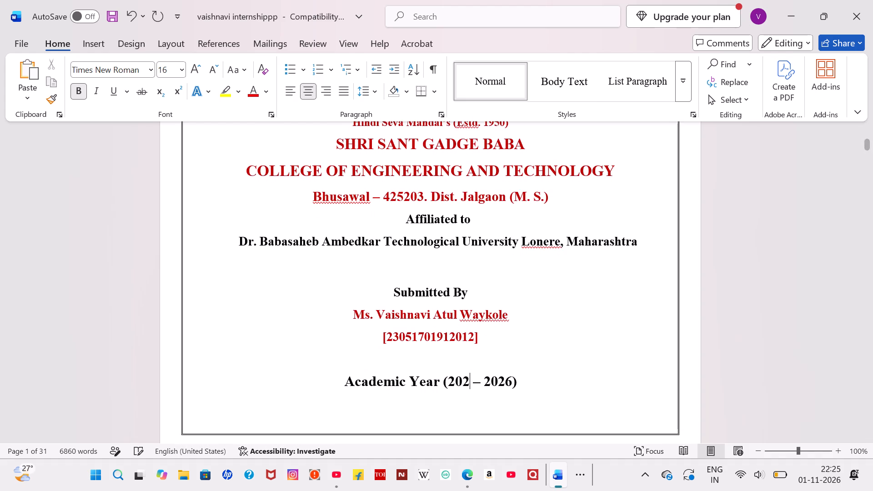
key("6")
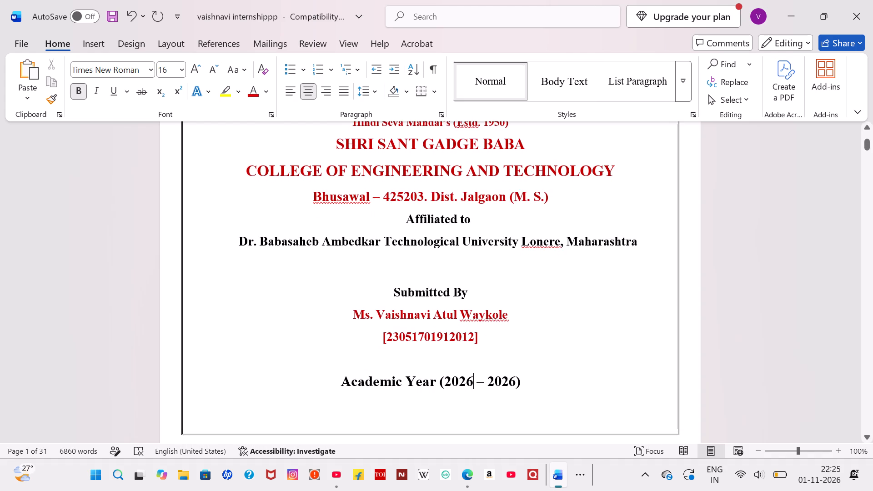
left_click(518, 383)
key("Left")
key("BackSpace")
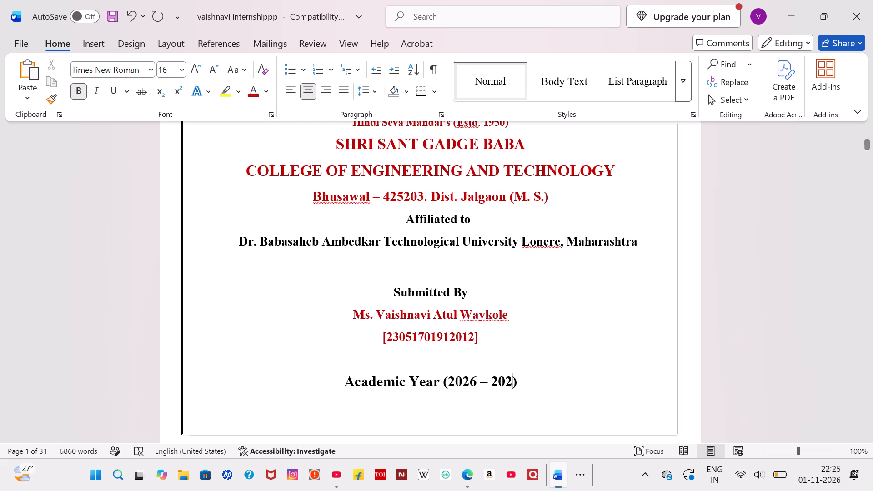
key("7")
Replace the quoted internship topic in the page 2 certificate paragraph with "Data Science".
scroll(518, 383, "down", 3)
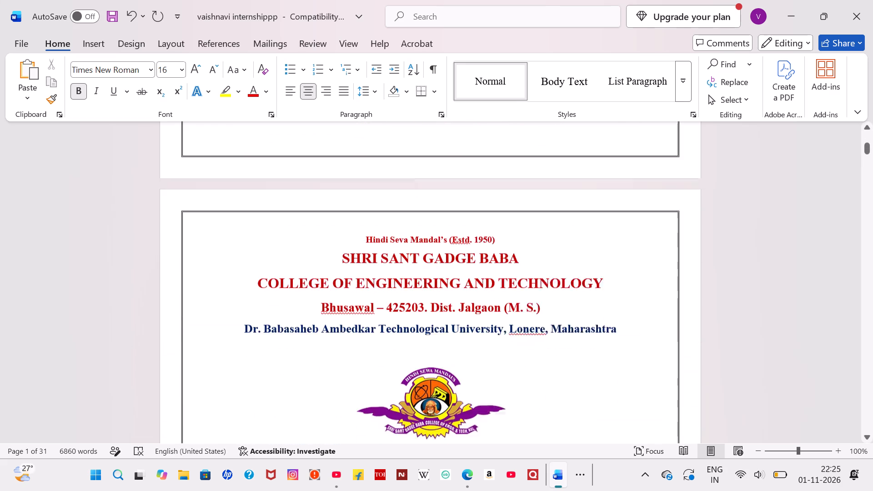
scroll(518, 383, "down", 1)
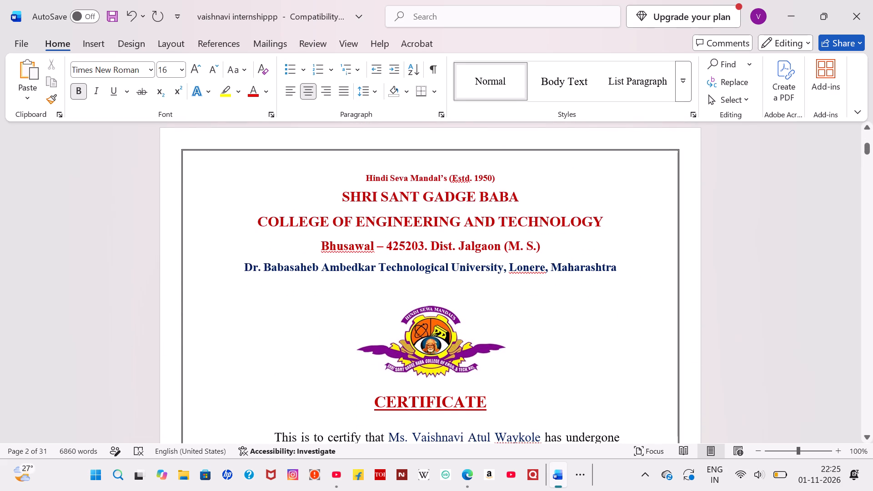
scroll(360, 318, "down", 1)
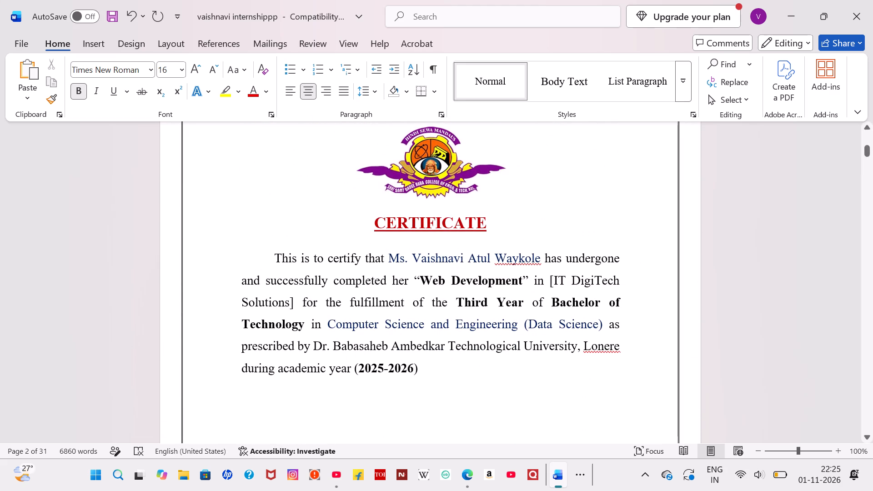
left_click(526, 279)
key("Left")
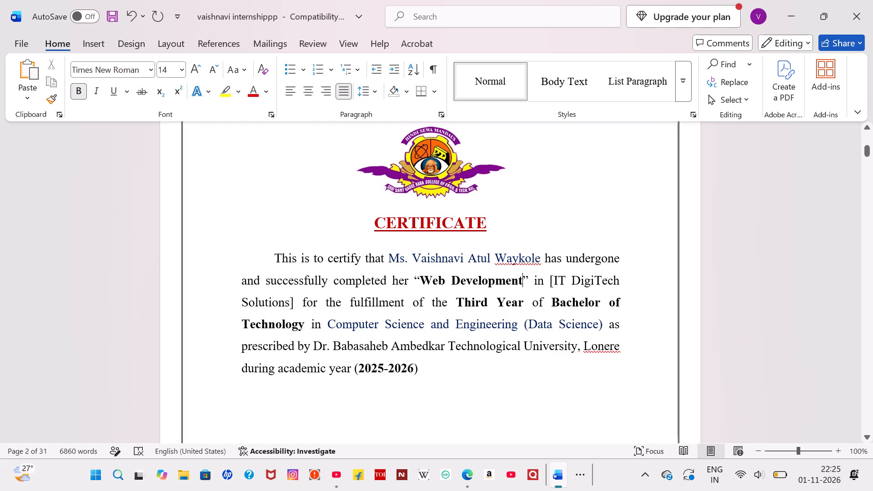
key("Left")
key("Right")
key("BackSpace")
key("BackSpace")
key("BackSpace")
key("BackSpace")
key("BackSpace")
key("BackSpace")
key("BackSpace")
key("BackSpace")
key("BackSpace")
key("BackSpace")
key("BackSpace")
key("BackSpace")
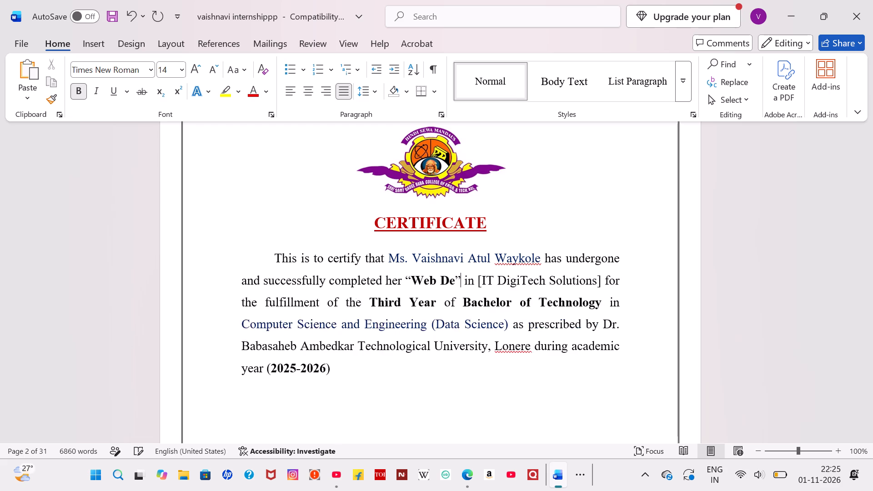
key("BackSpace")
key("BackSpace")
key("BackSpace")
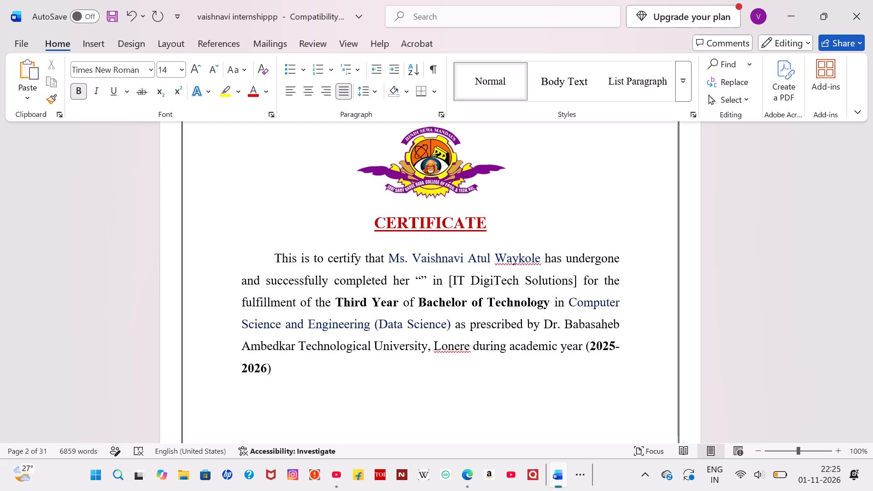
key("shift+d")
type("ata")
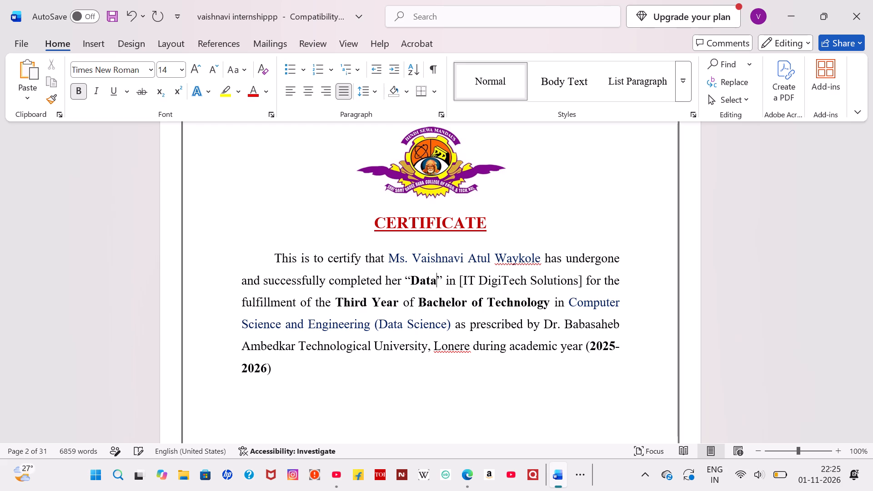
key("space")
type("Science")
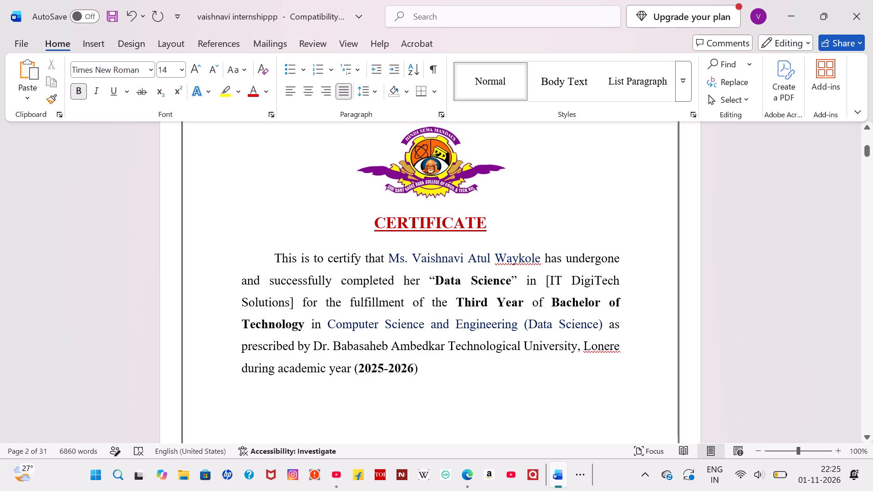
Delete the company name inside the square brackets in the certificate paragraph, keeping the brackets.
left_click_drag(288, 301, 241, 301)
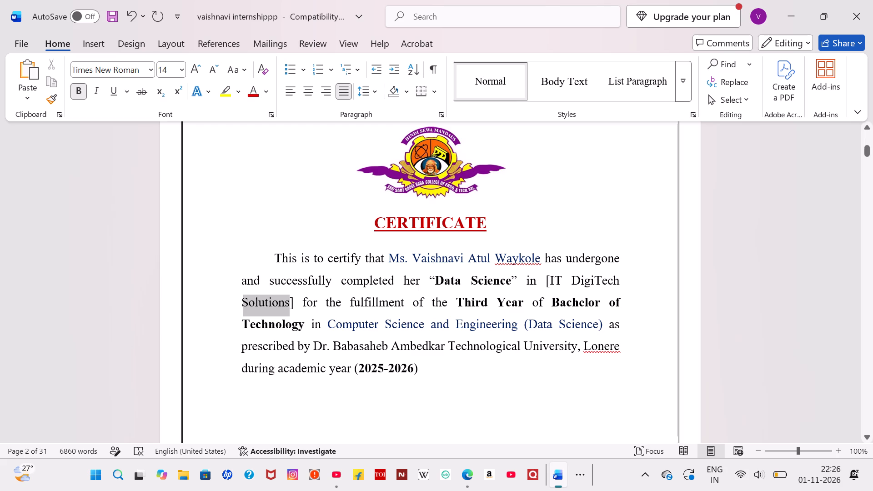
left_click_drag(241, 301, 235, 298)
key("BackSpace")
key("BackSpace")
key("BackSpace")
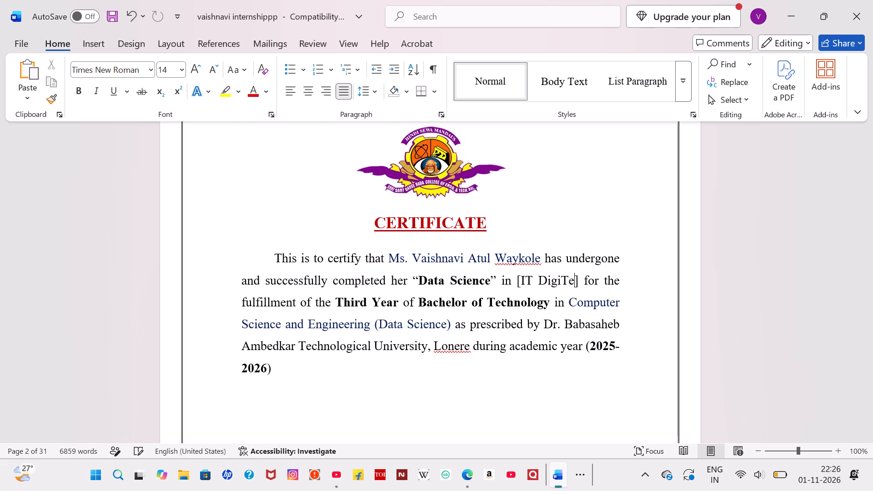
key("BackSpace")
key("BackSpace")
key("BackSpace")
key("BackSpace")
key("BackSpace")
key("BackSpace")
key("BackSpace")
key("BackSpace")
key("BackSpace")
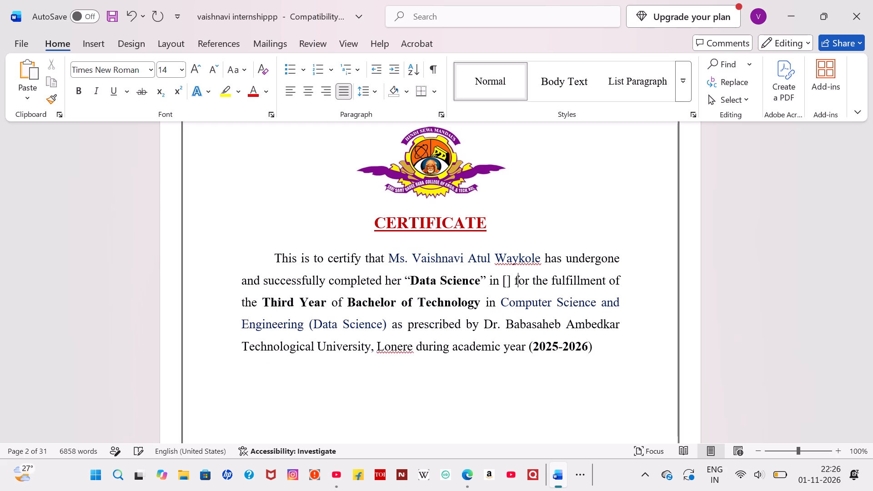
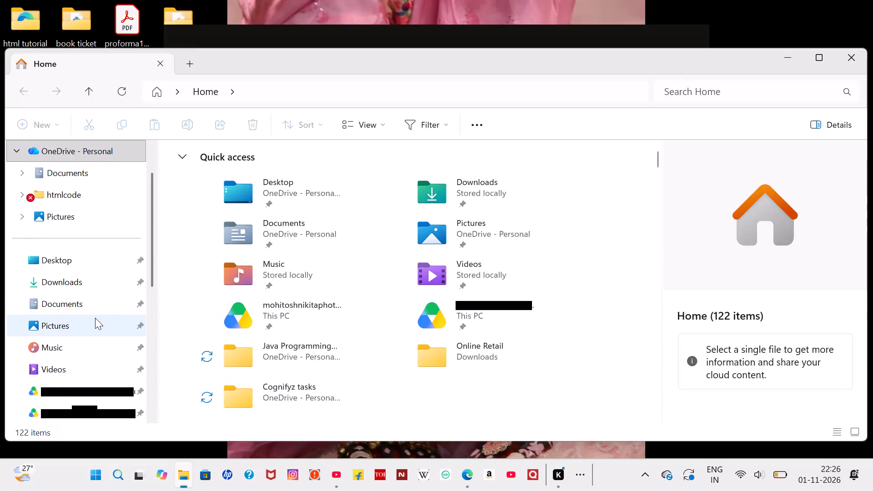
Open the internship certificate PDF from the Downloads folder.
left_click(90, 285)
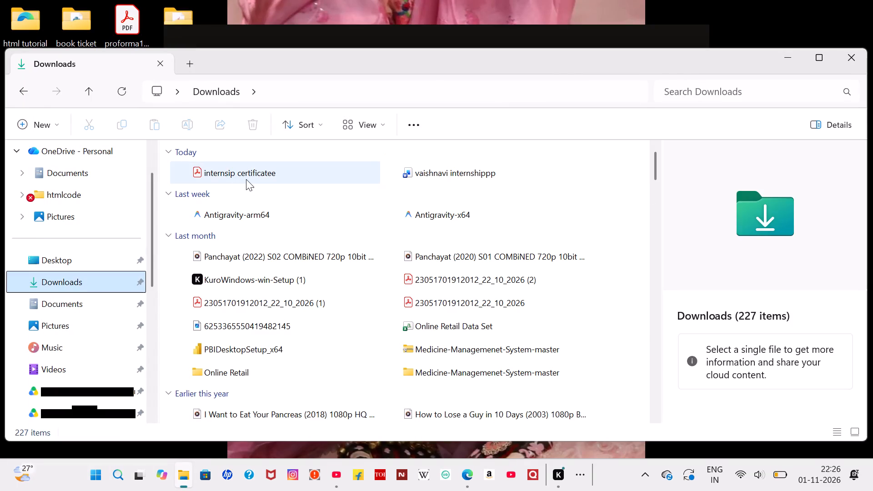
double_click(246, 179)
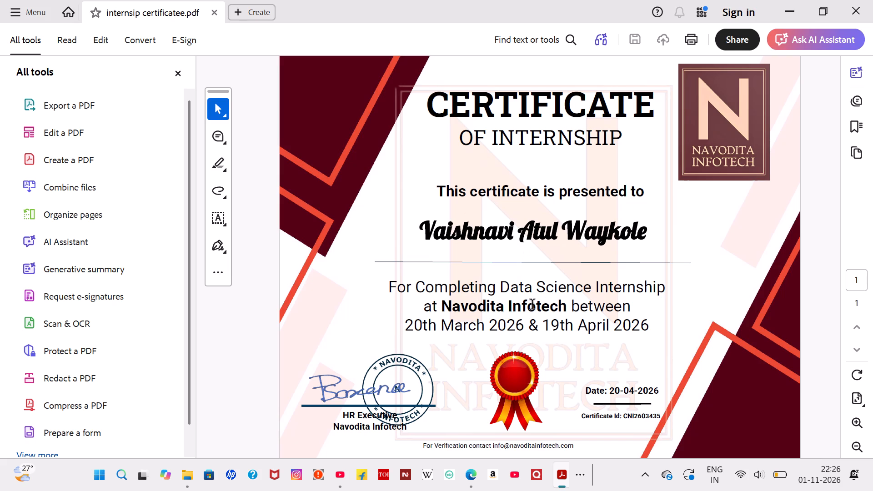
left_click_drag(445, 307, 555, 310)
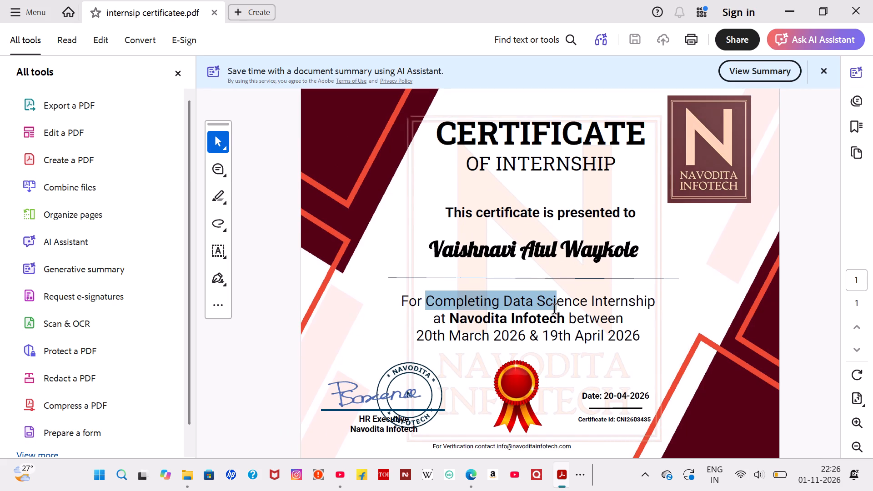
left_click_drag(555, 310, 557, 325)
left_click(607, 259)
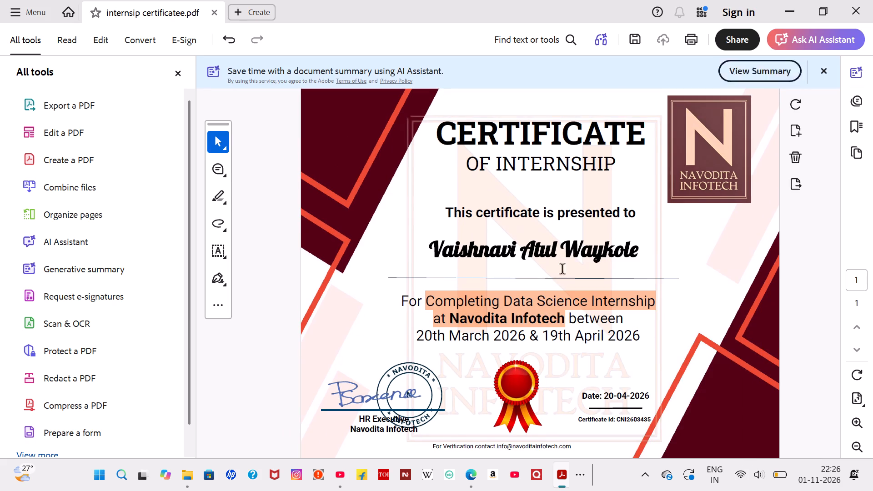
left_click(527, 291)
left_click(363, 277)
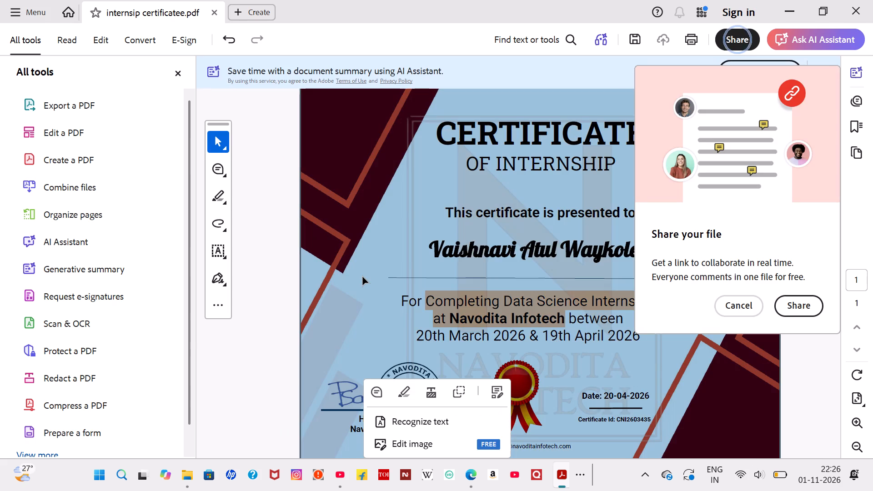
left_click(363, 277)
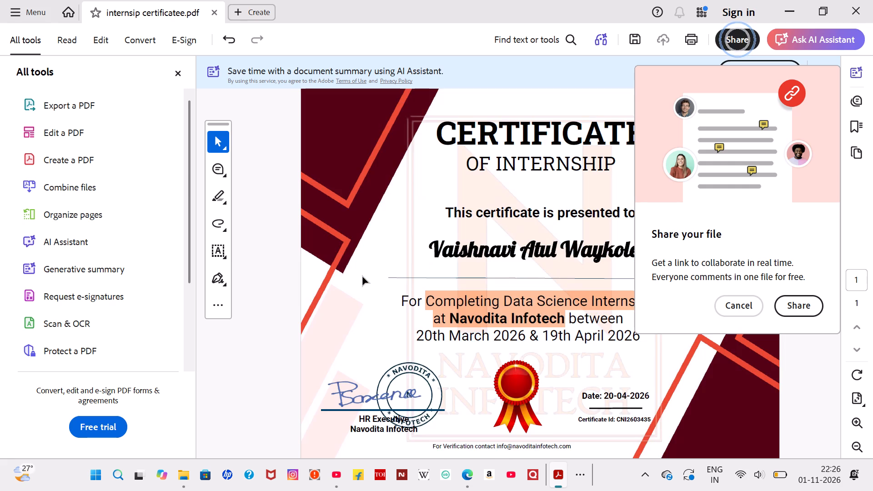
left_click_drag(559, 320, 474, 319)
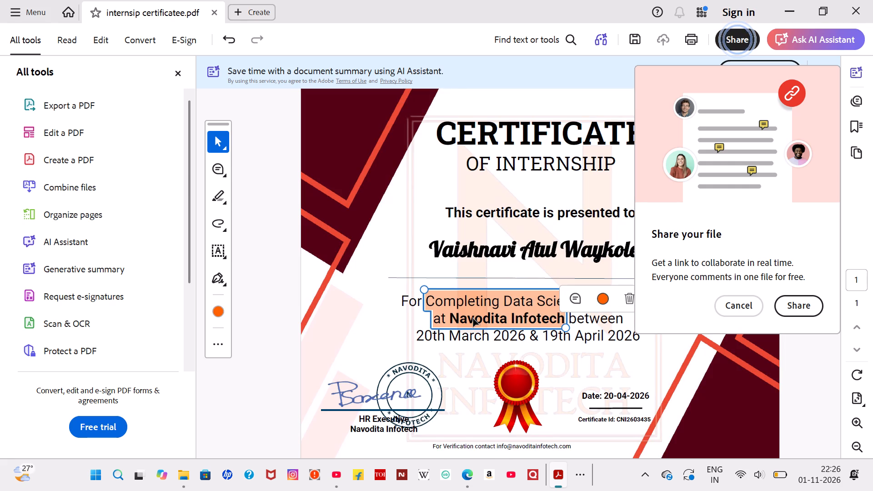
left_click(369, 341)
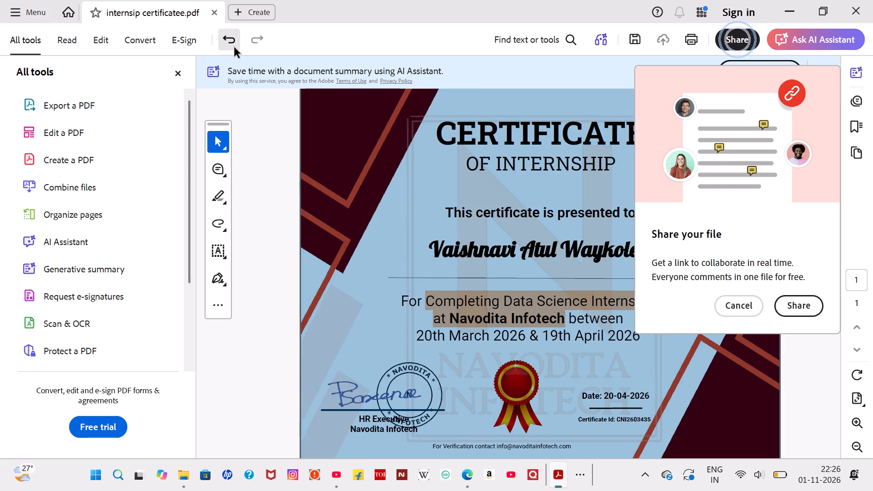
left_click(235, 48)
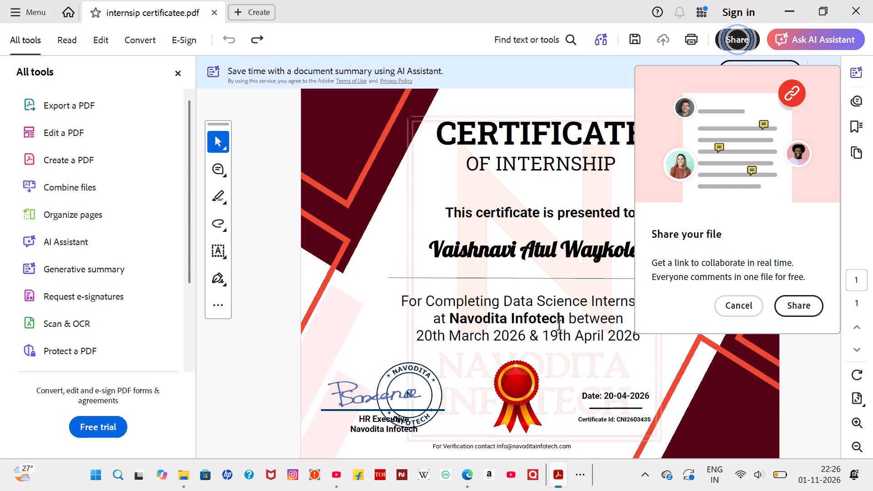
Copy the company name "Navodita Infotech" from the certificate text.
left_click_drag(566, 321, 457, 313)
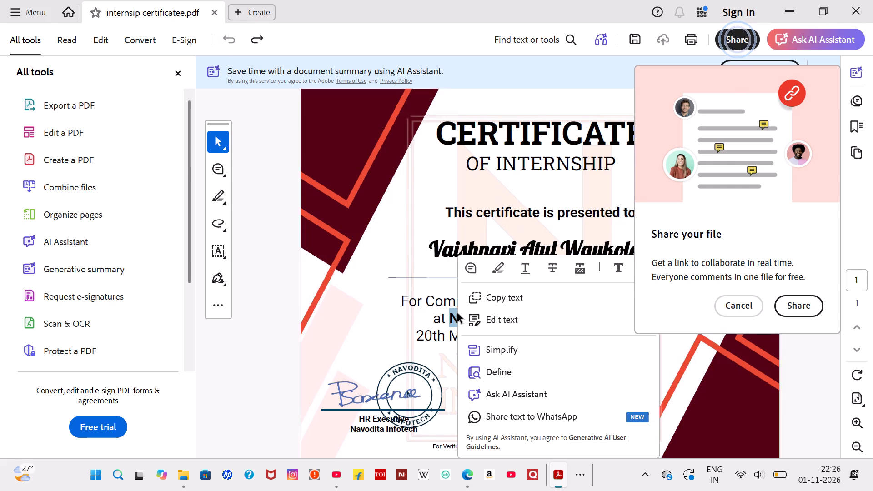
key("ctrl+c")
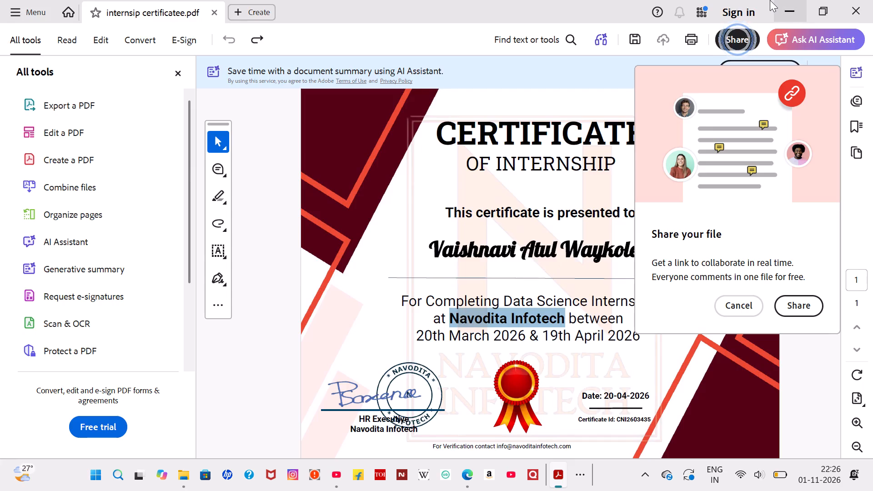
Switch back to the Word report and enter "Navodita Infotech" between the square brackets in the certificate paragraph.
left_click(779, 1)
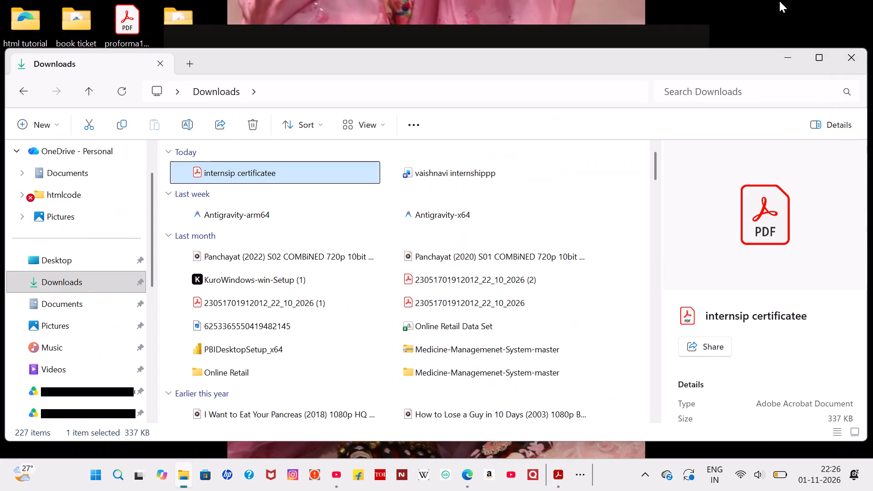
left_click(577, 470)
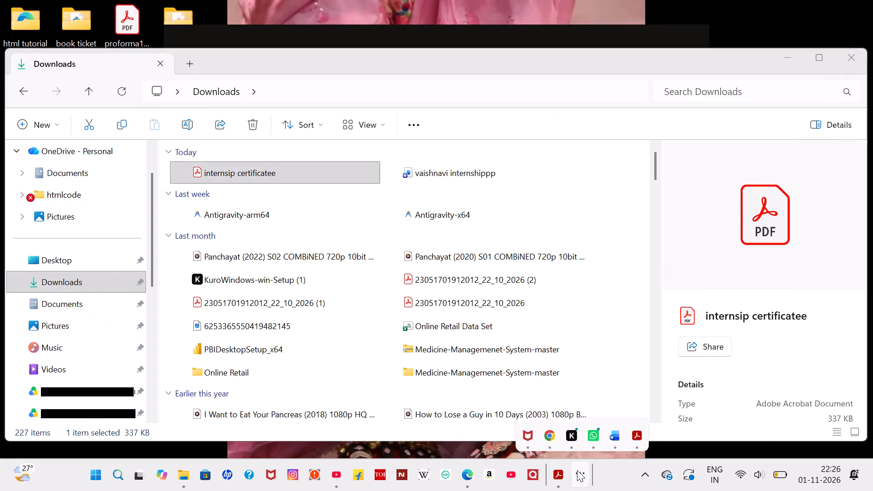
left_click(615, 435)
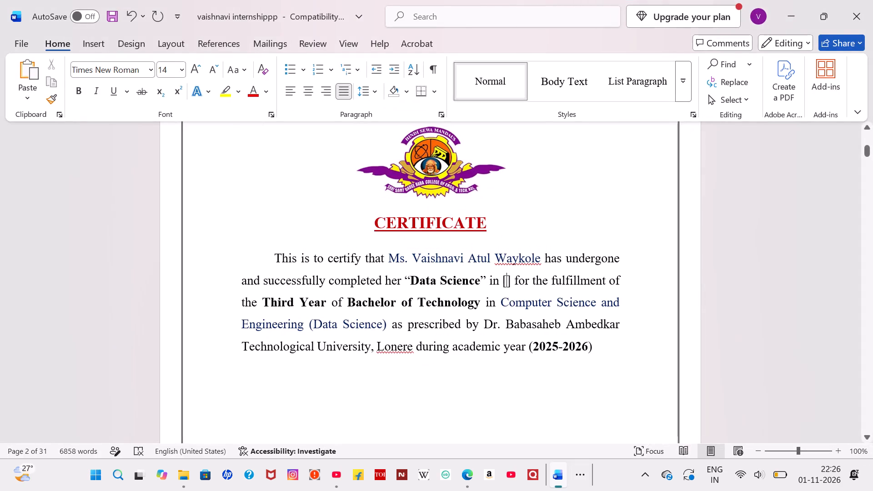
key("shift+n")
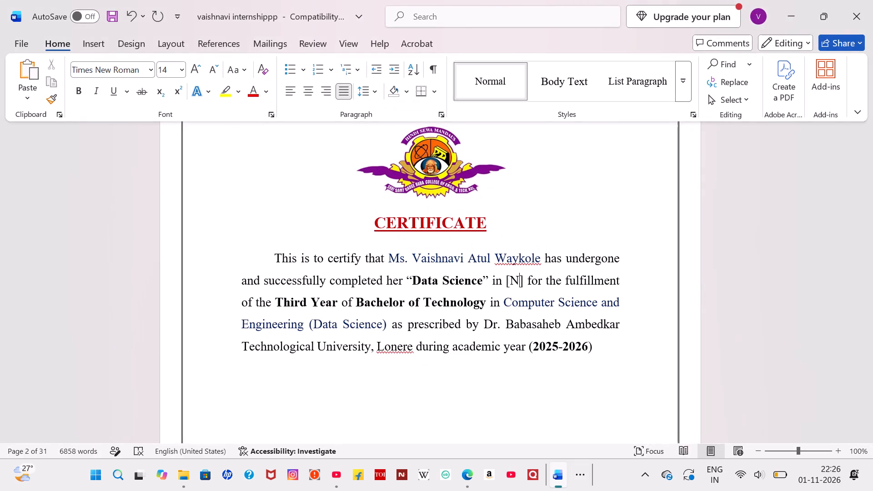
type("avo")
type("dita")
key("space")
key("shift+i")
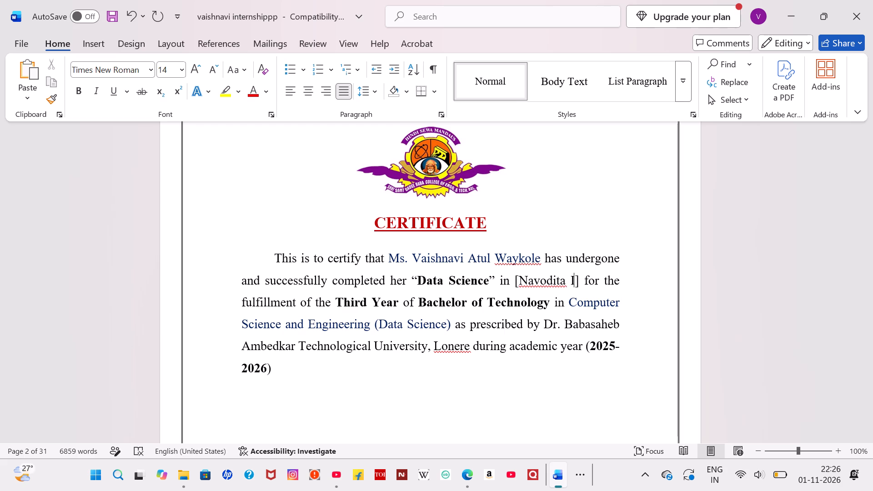
type("nfotech")
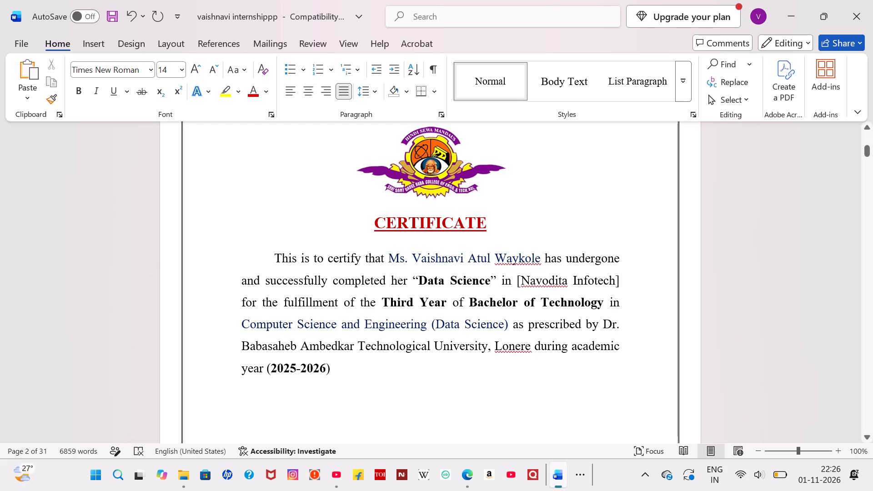
Make the company name inside the square brackets of the certificate paragraph bold.
left_click_drag(615, 280, 531, 276)
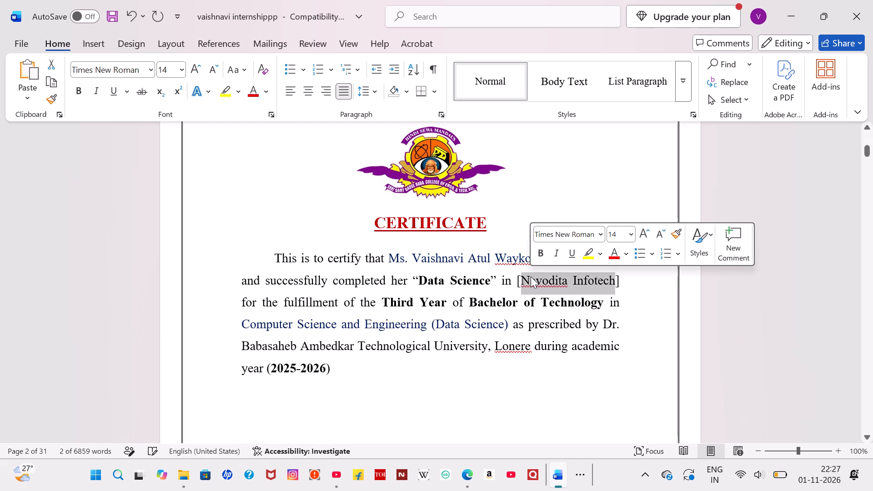
left_click(547, 254)
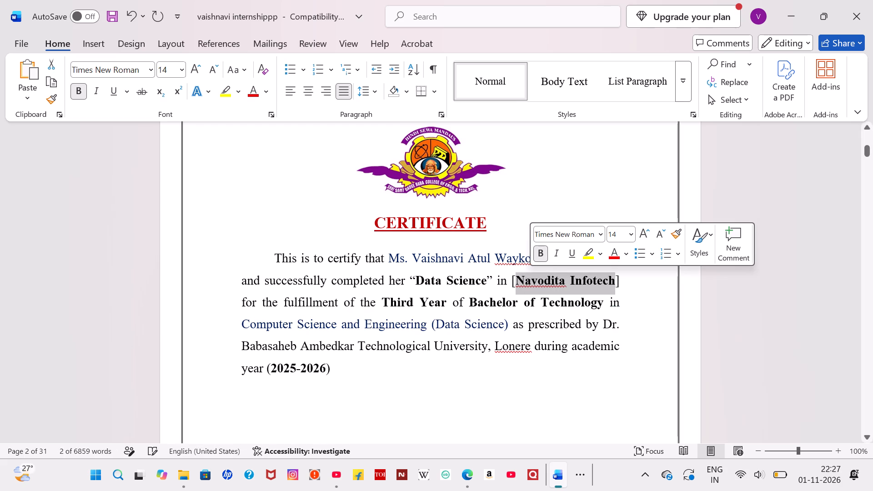
Change the year of study in the certificate paragraph to "Fourth Year".
left_click(415, 307)
key("BackSpace")
key("BackSpace")
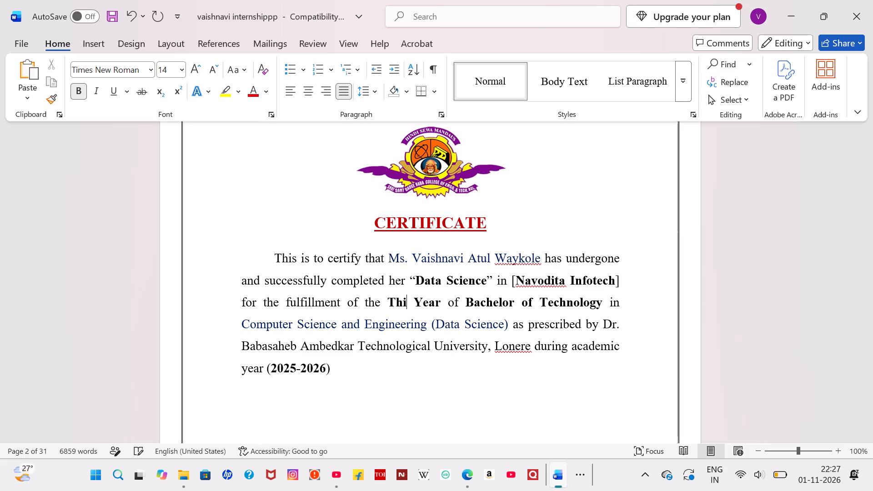
key("BackSpace")
key("BackSpace")
key("BackSpace")
key("shift+f")
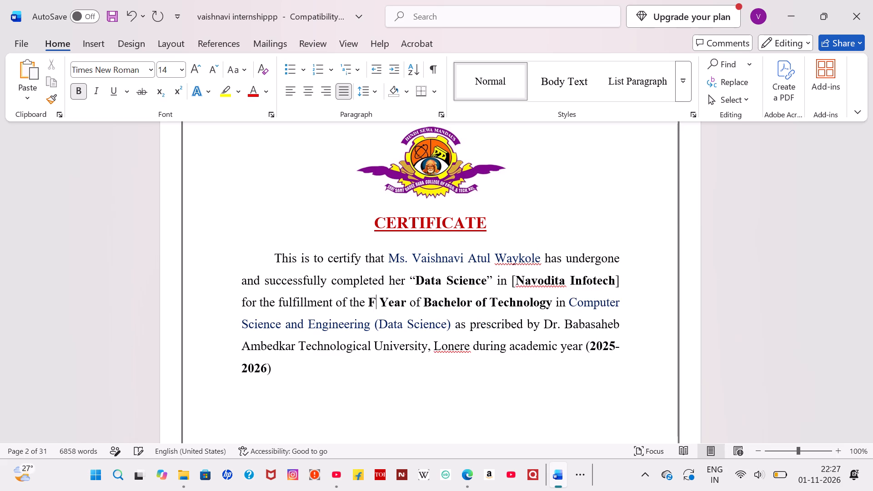
type("ourth")
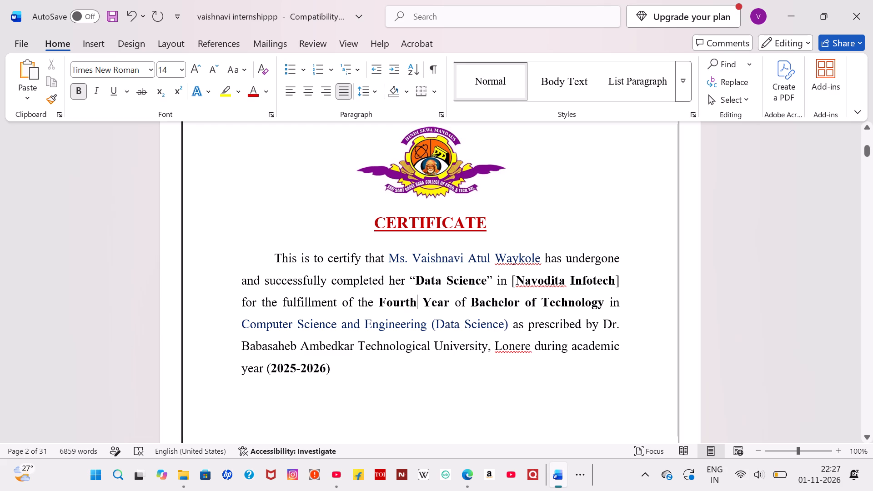
Change the academic year in parentheses at the end of the certificate paragraph to 2026-2027.
left_click(297, 358)
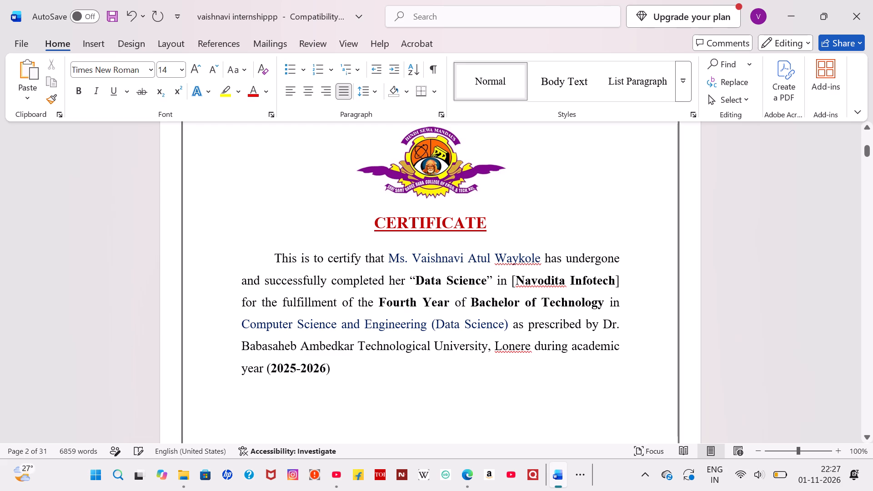
left_click(296, 369)
key("BackSpace")
key("6")
left_click(322, 370)
key("Right")
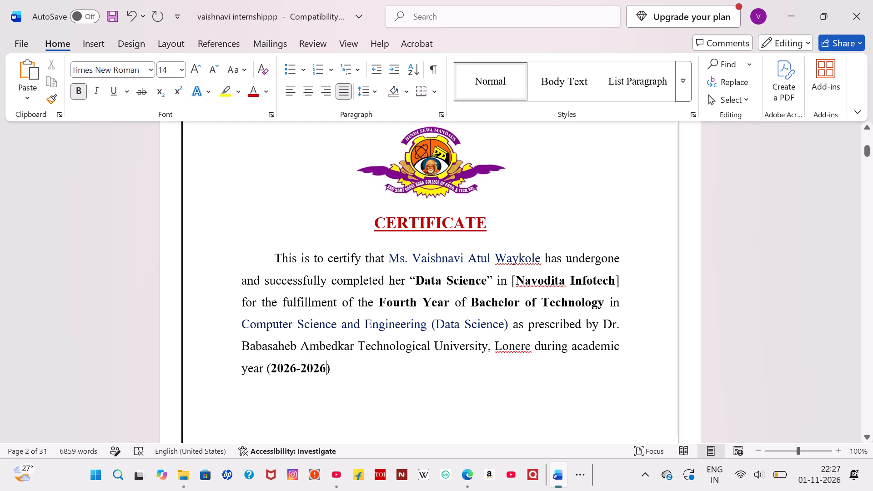
key("BackSpace")
key("7")
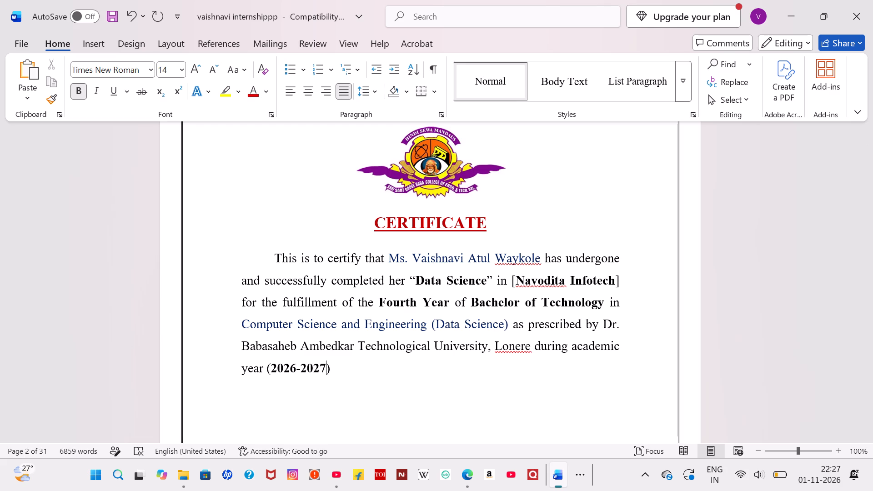
Examine the signature block of the certificate page and the existing IT DigiTech Solutions picture on the company certificate page.
scroll(322, 370, "down", 2)
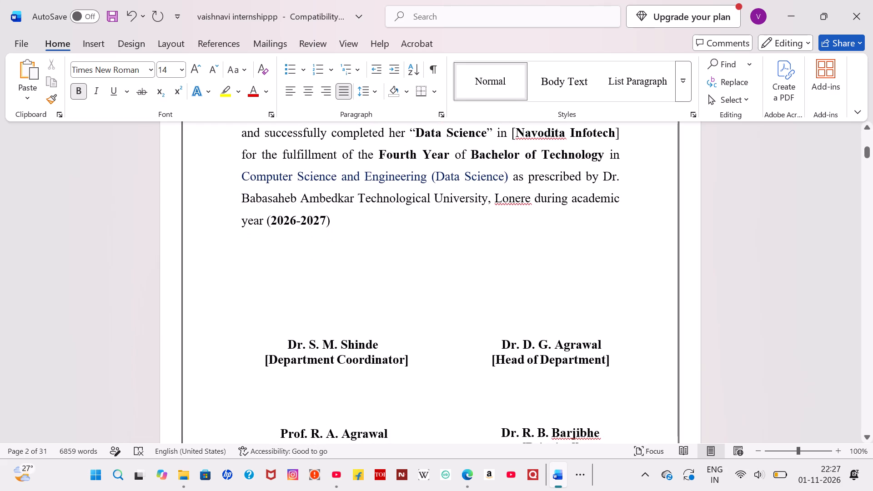
scroll(531, 314, "down", 2)
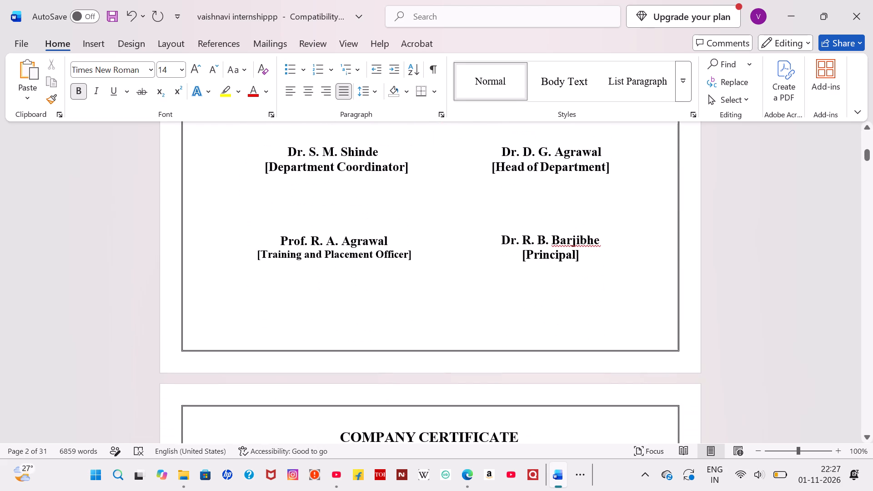
scroll(531, 314, "down", 1)
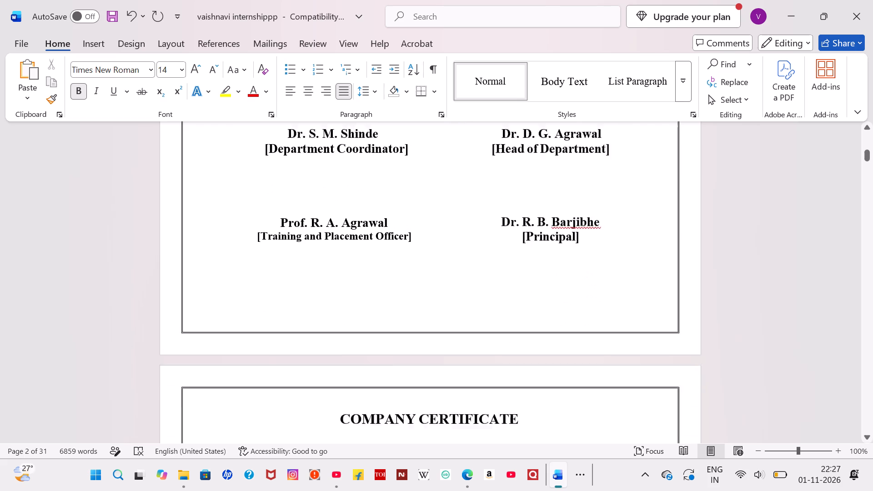
scroll(531, 314, "down", 2)
left_click(482, 304)
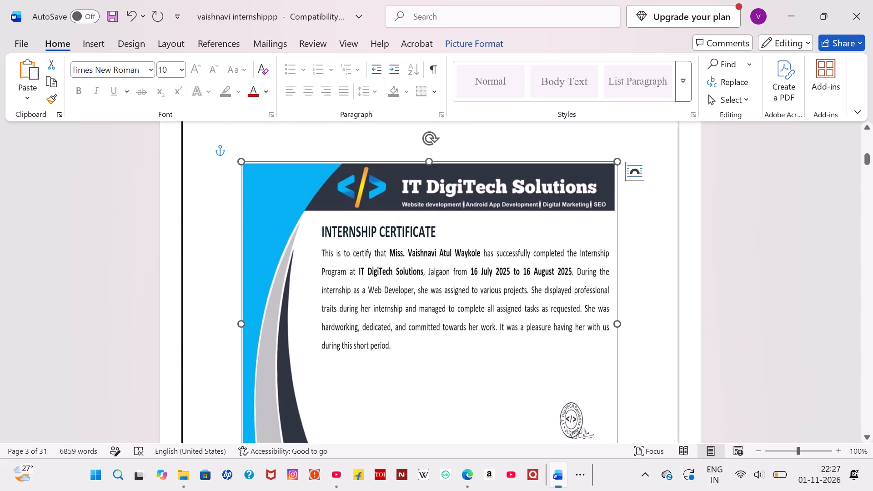
scroll(325, 195, "down", 2)
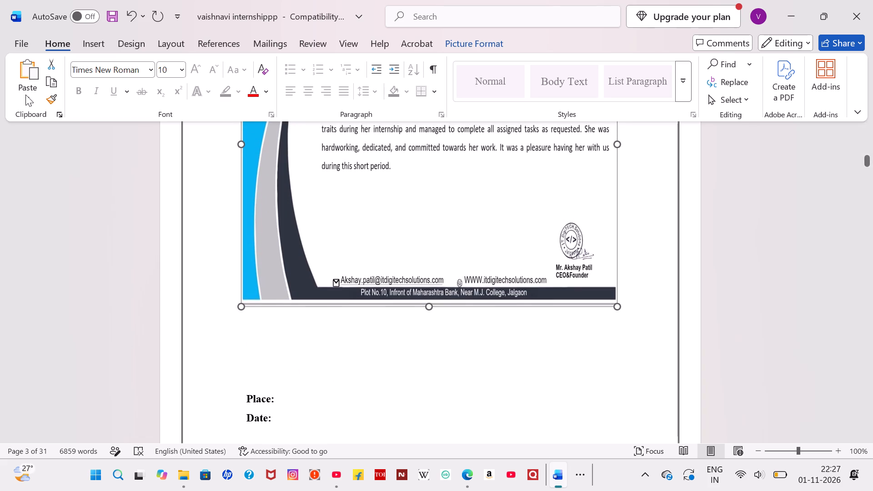
left_click(100, 48)
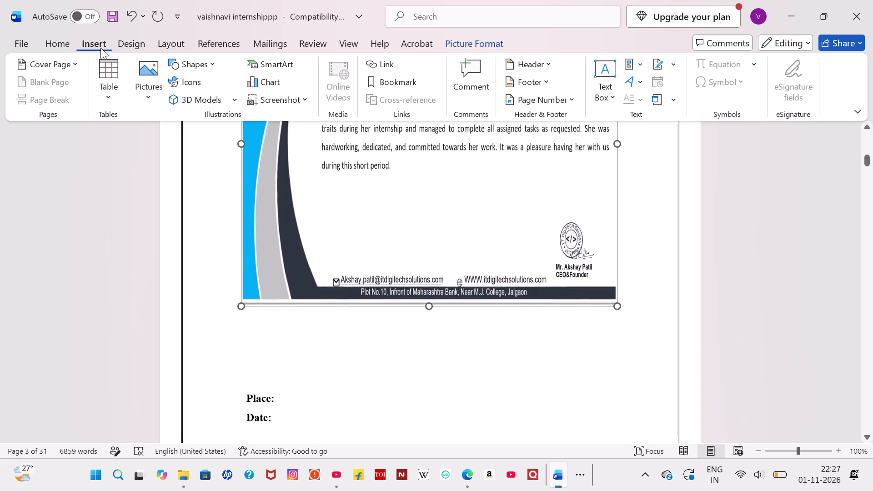
left_click(378, 238)
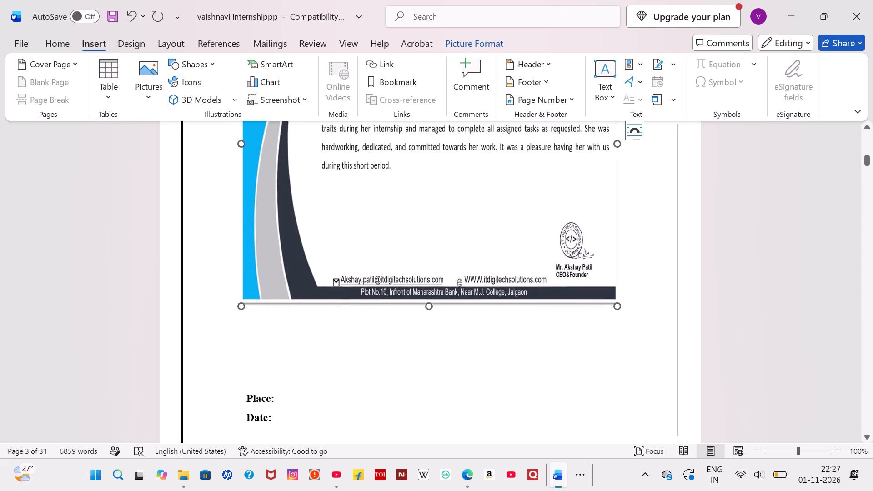
right_click(378, 238)
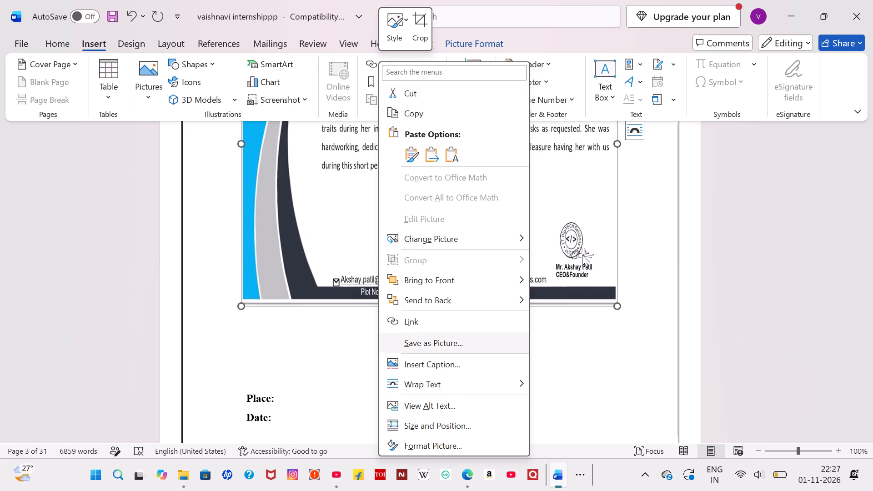
left_click(607, 361)
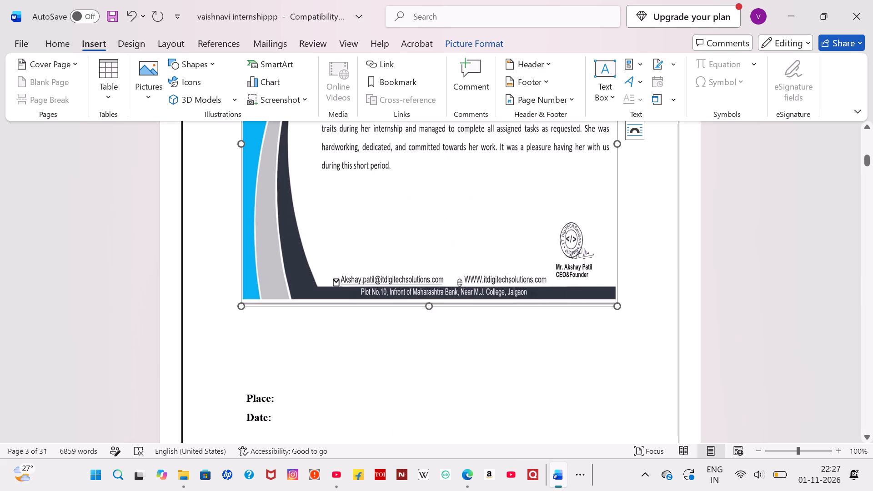
scroll(497, 245, "up", 2)
scroll(497, 241, "down", 1)
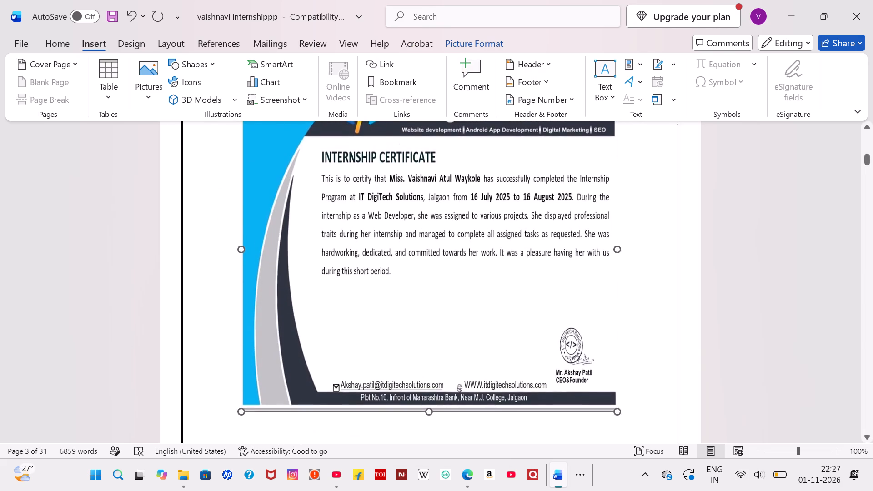
scroll(497, 241, "down", 4, "ctrl")
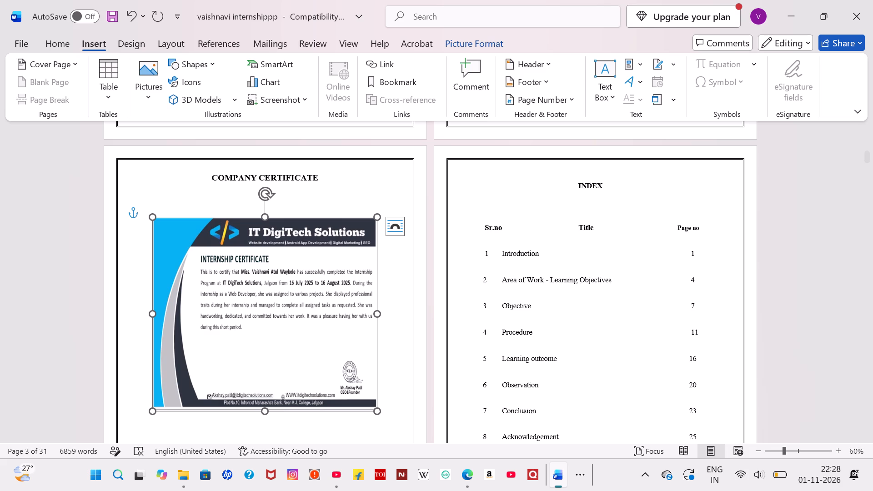
Start inserting a picture from this device on the company certificate page.
left_click(131, 45)
left_click(166, 45)
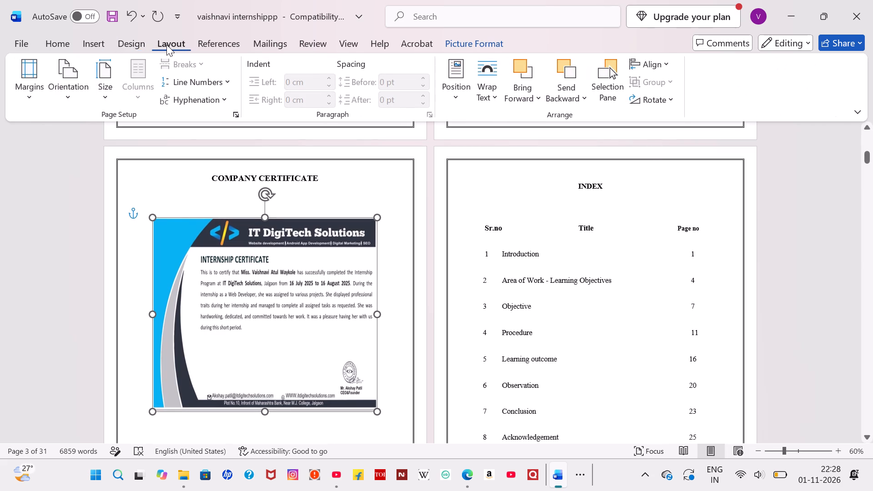
left_click(65, 48)
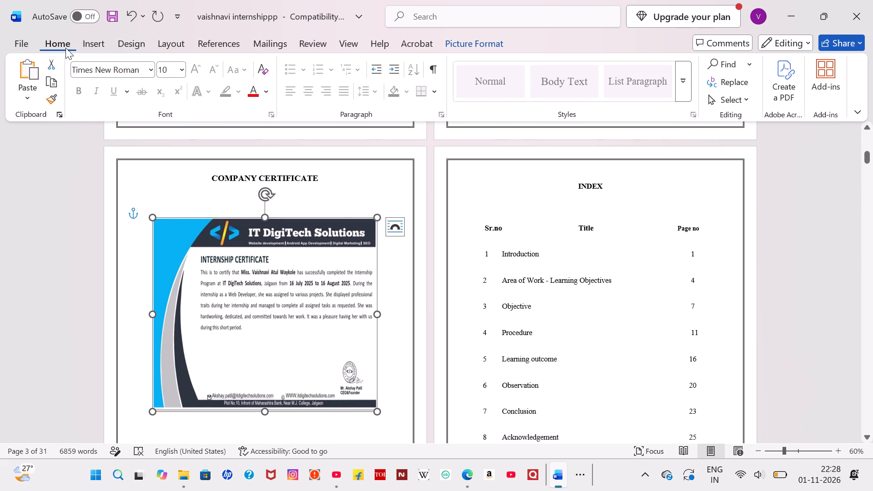
left_click(93, 50)
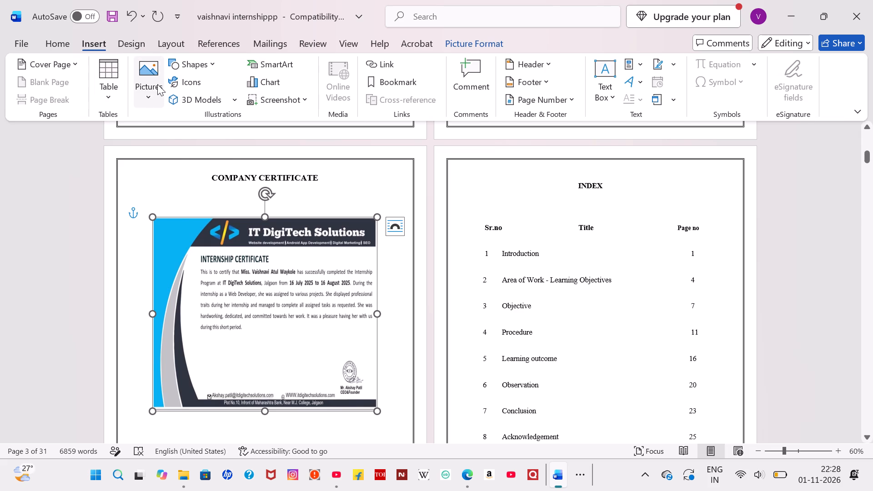
left_click(157, 84)
left_click(182, 143)
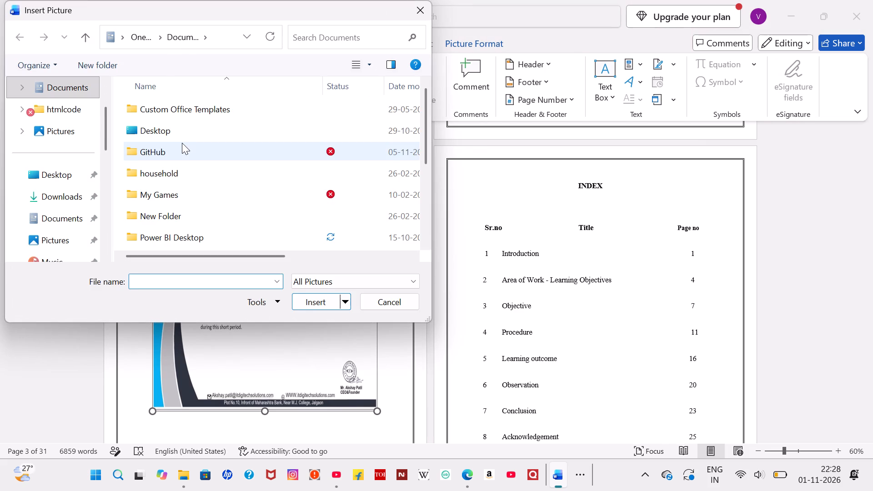
Look for the new company certificate image in the Downloads, Documents and Desktop folders.
left_click(66, 192)
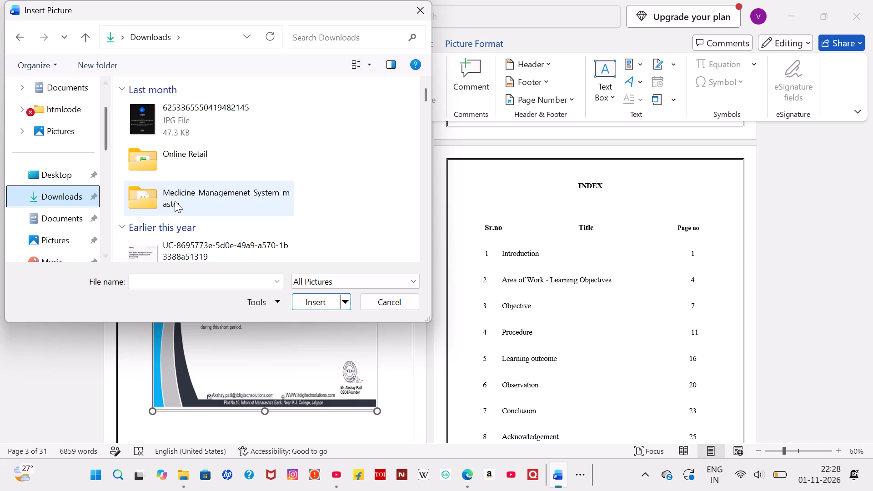
scroll(177, 201, "down", 2)
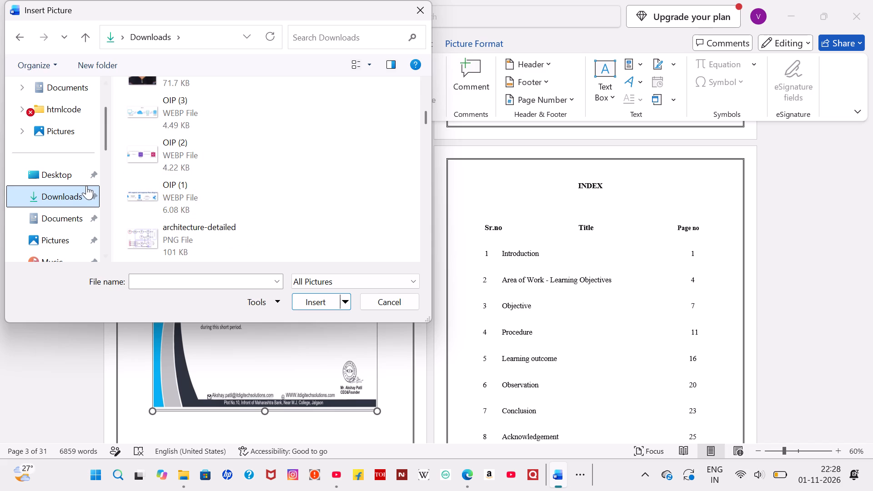
double_click(75, 190)
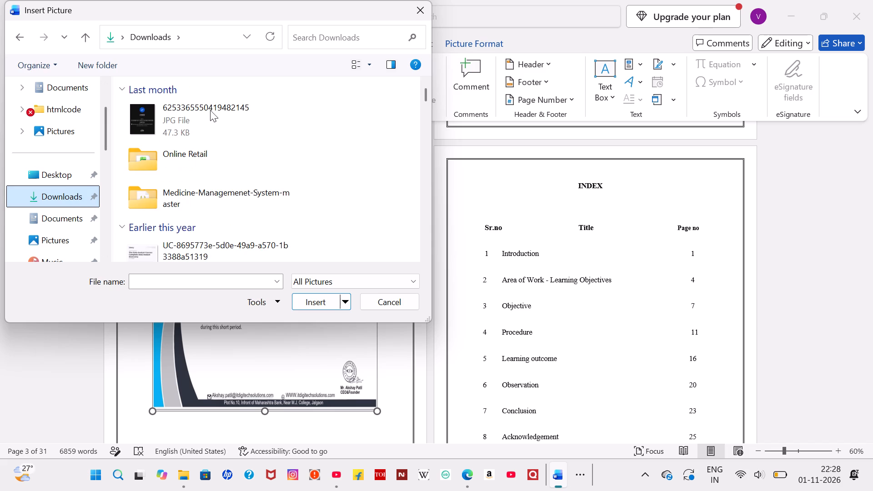
scroll(71, 128, "up", 1)
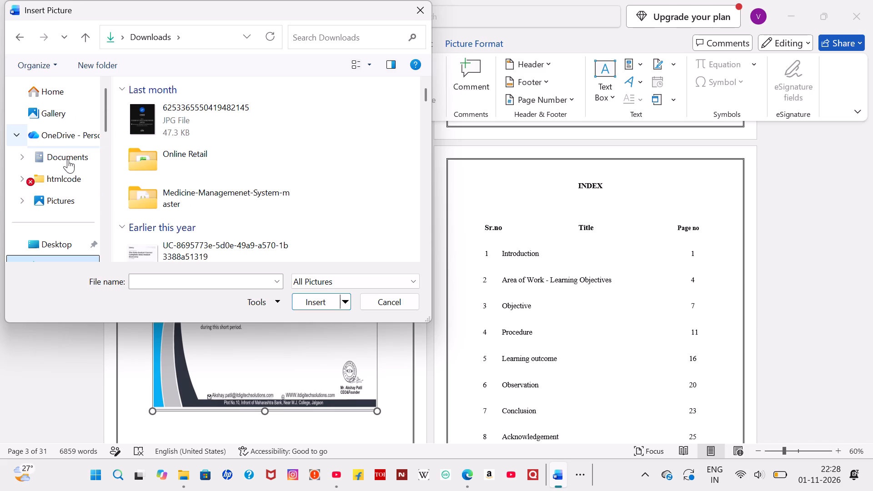
left_click(68, 160)
double_click(68, 160)
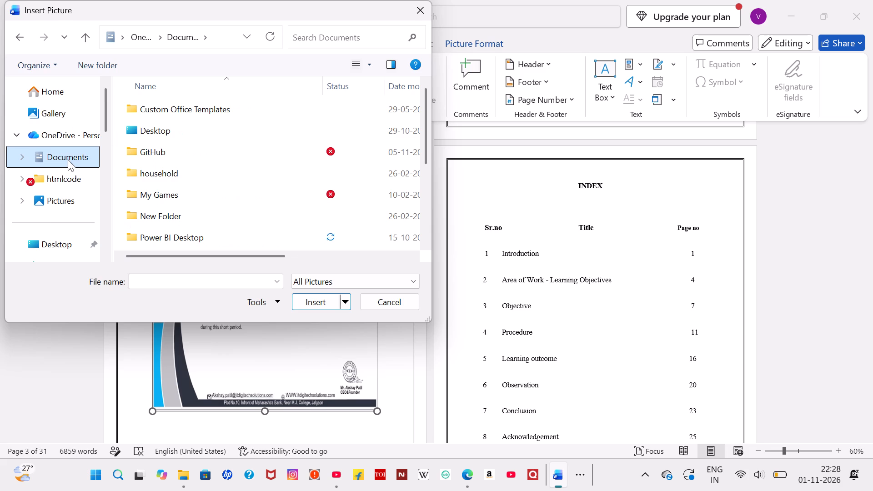
scroll(101, 319, "down", 1)
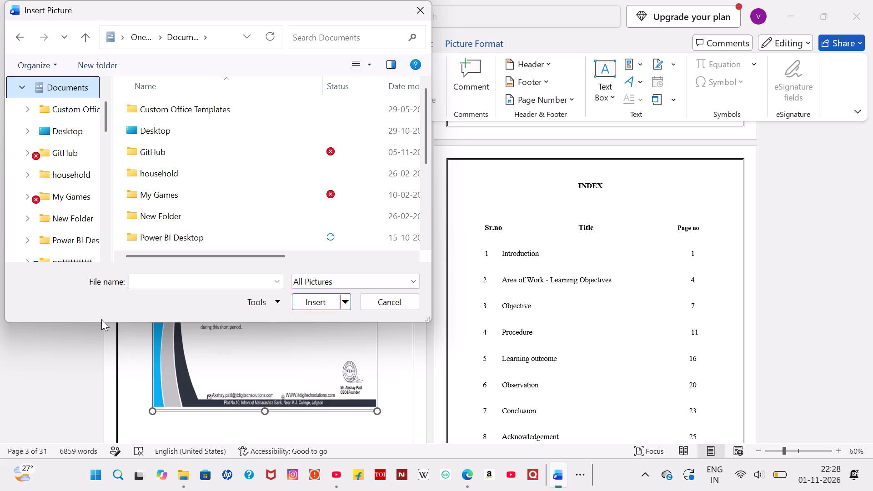
scroll(101, 319, "down", 1)
scroll(82, 204, "down", 1)
scroll(82, 204, "up", 1)
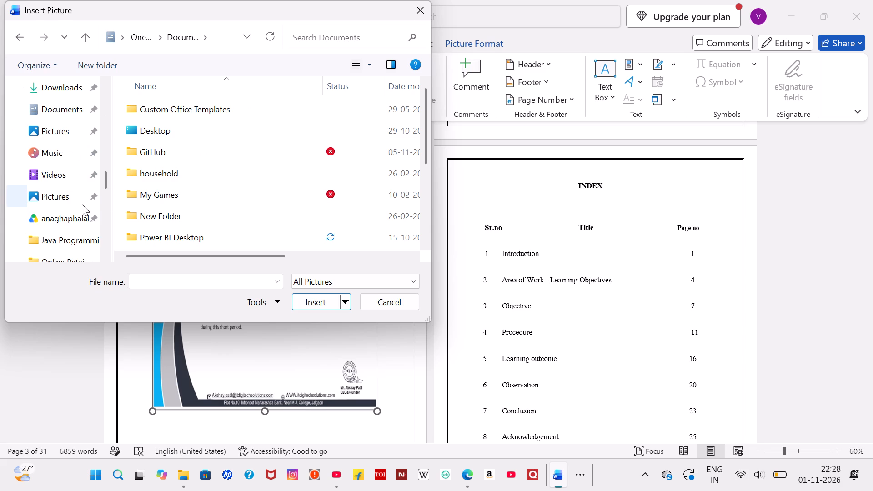
scroll(82, 204, "up", 1)
double_click(67, 148)
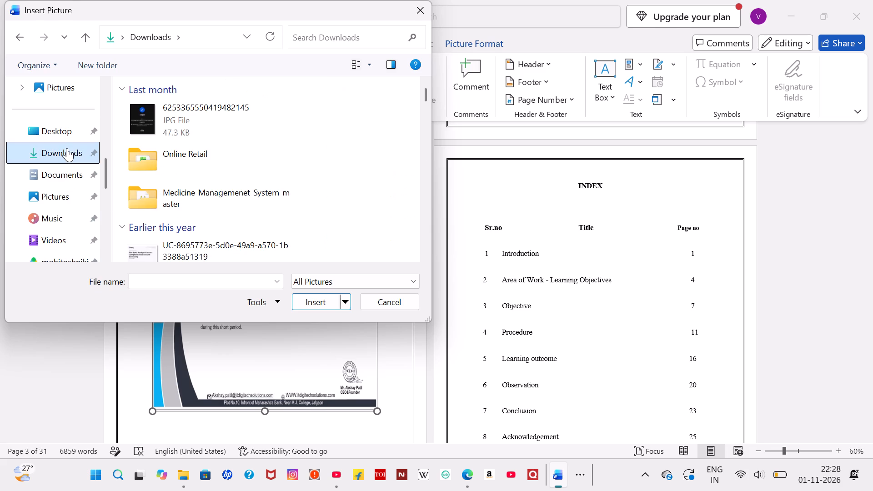
double_click(62, 130)
Search through the older files and folders in Downloads for the company certificate image.
double_click(65, 146)
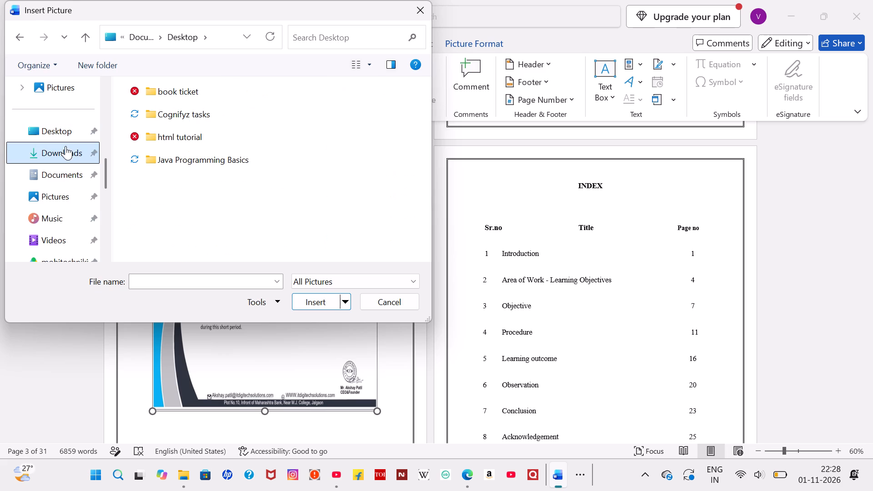
scroll(210, 169, "down", 2)
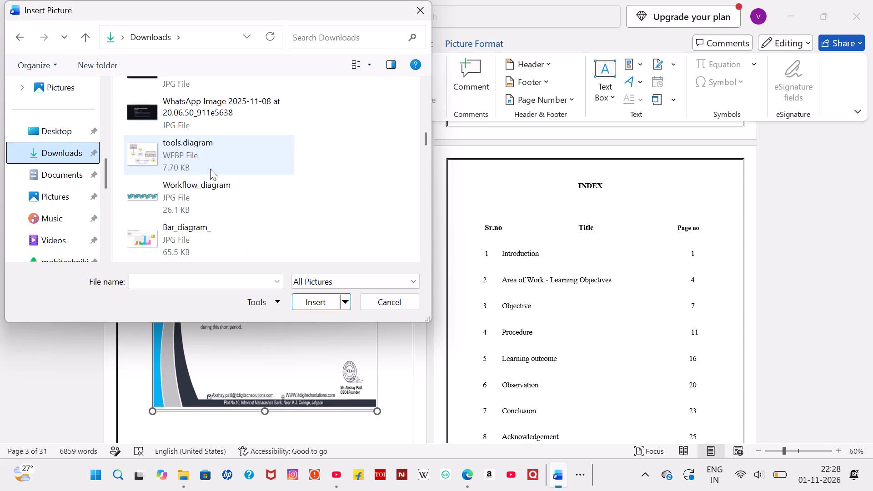
scroll(210, 169, "down", 5)
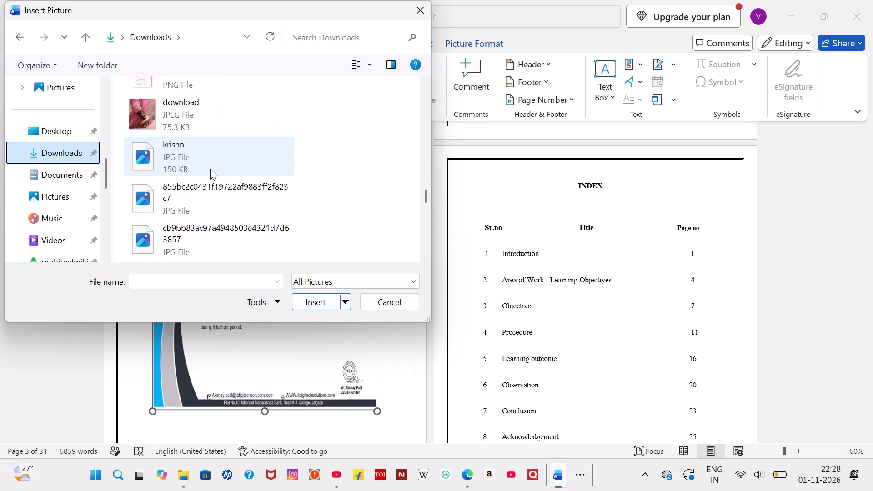
scroll(210, 169, "down", 3)
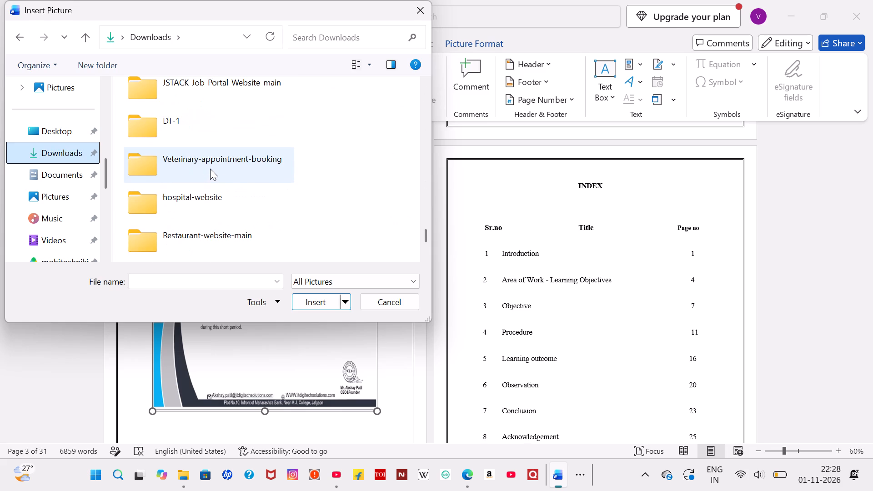
scroll(210, 169, "down", 3)
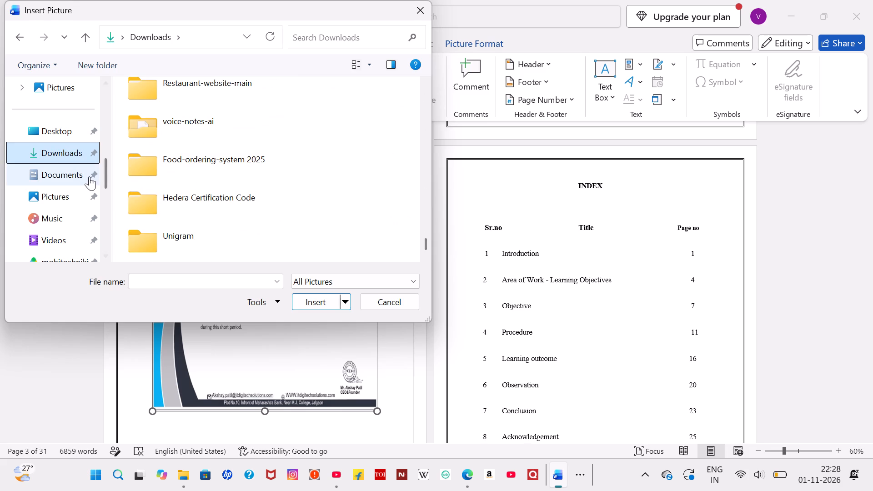
Look for the company certificate image in the Documents, Pictures, Desktop, Gallery and OneDrive folders, and abandon the picture insertion.
left_click(89, 176)
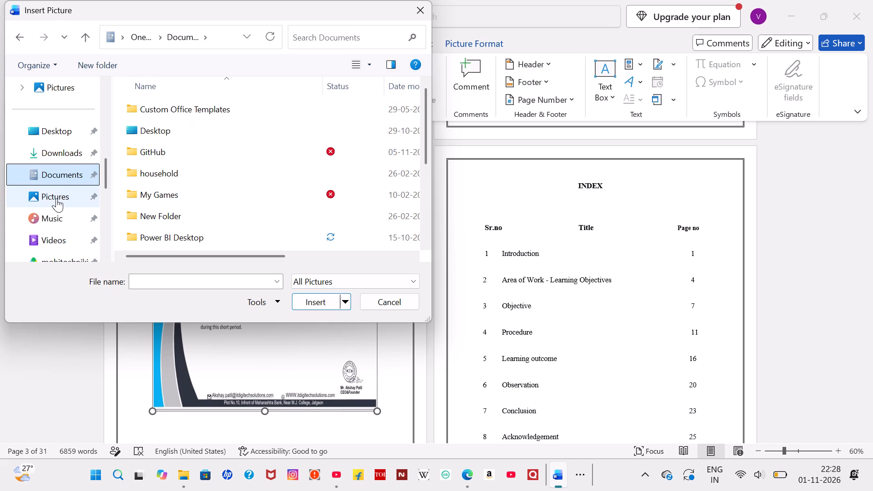
left_click(55, 198)
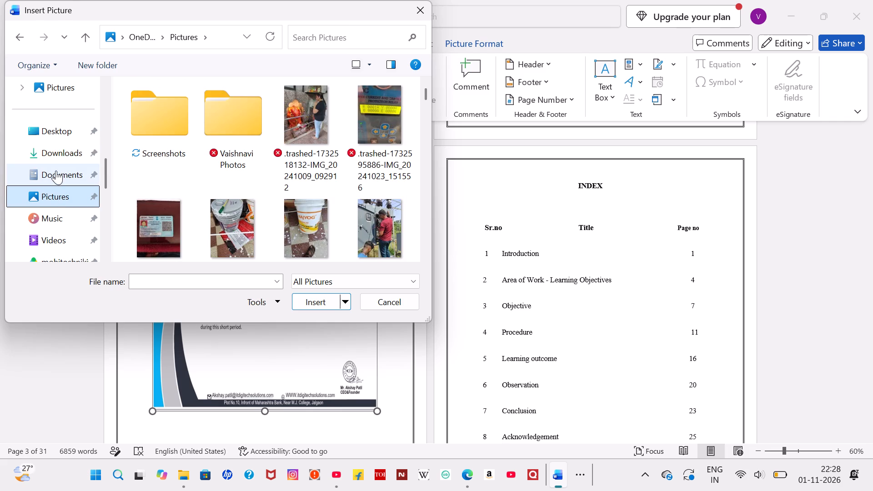
scroll(56, 170, "down", 2)
scroll(56, 170, "up", 4)
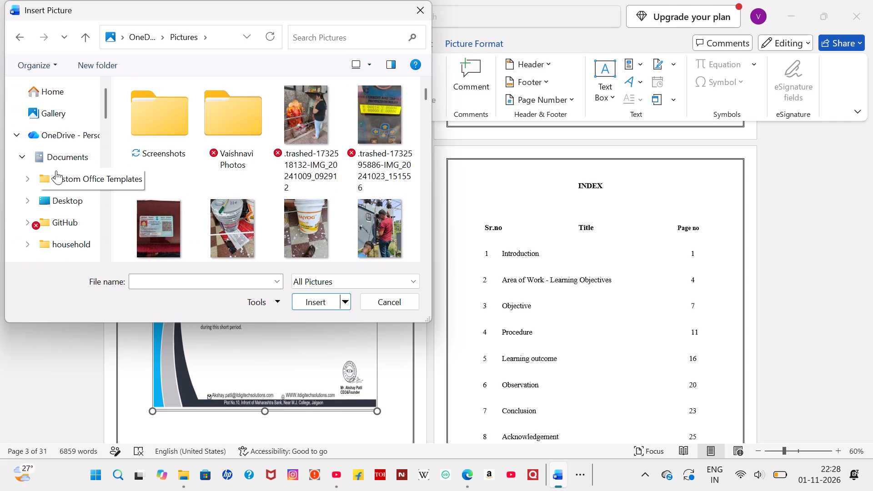
scroll(56, 170, "up", 2)
double_click(59, 207)
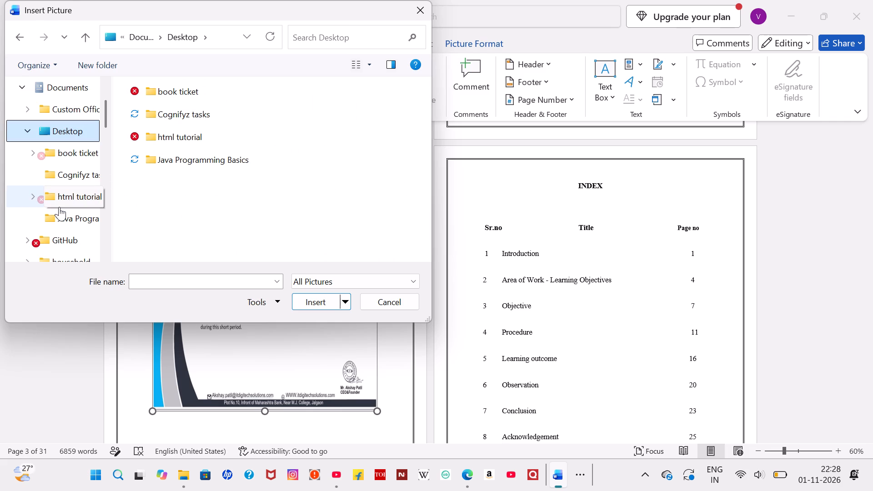
double_click(60, 223)
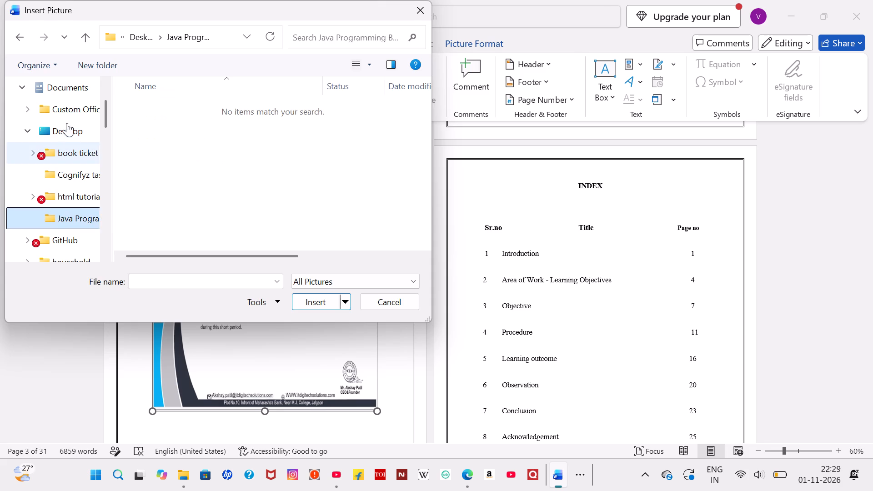
scroll(67, 109, "up", 3)
left_click(67, 109)
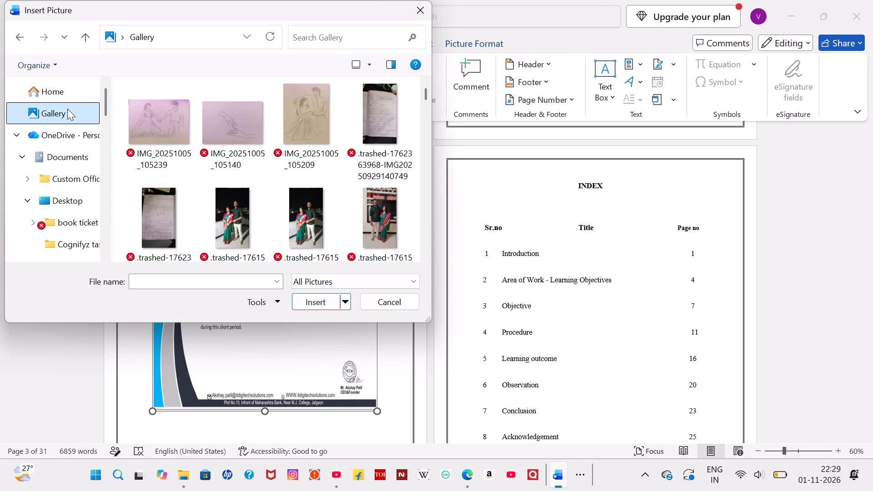
left_click(68, 128)
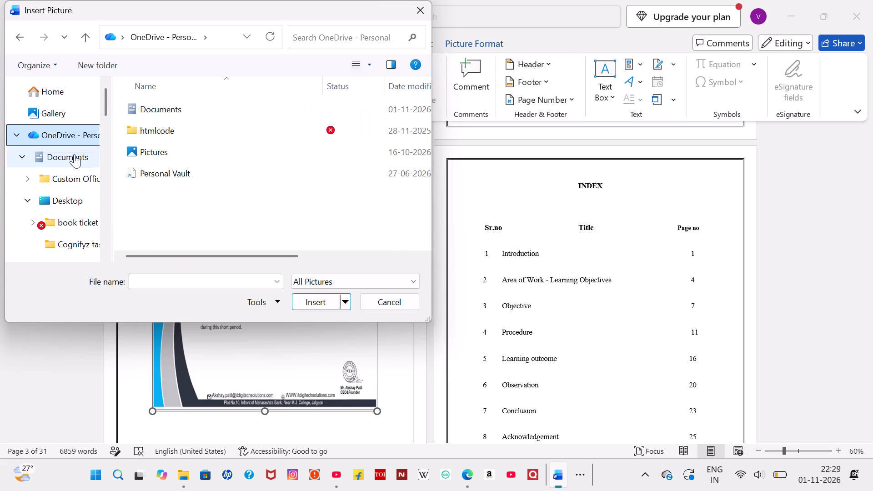
left_click(74, 154)
left_click(81, 175)
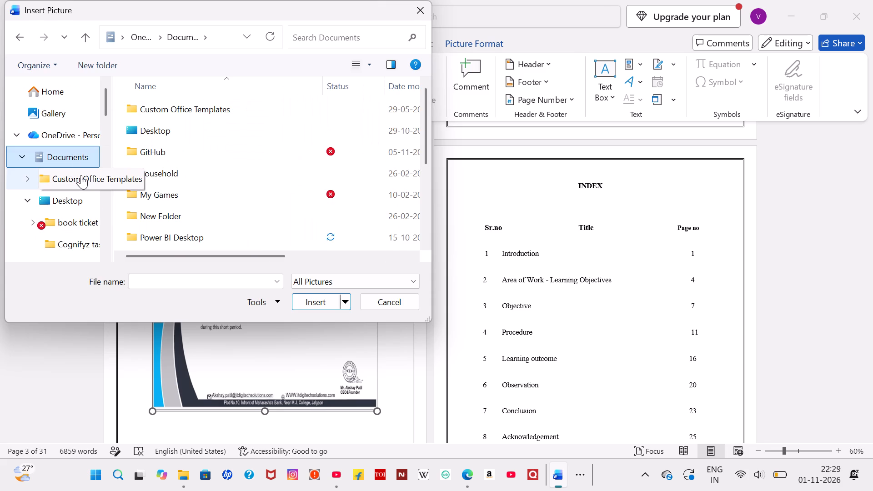
left_click(420, 17)
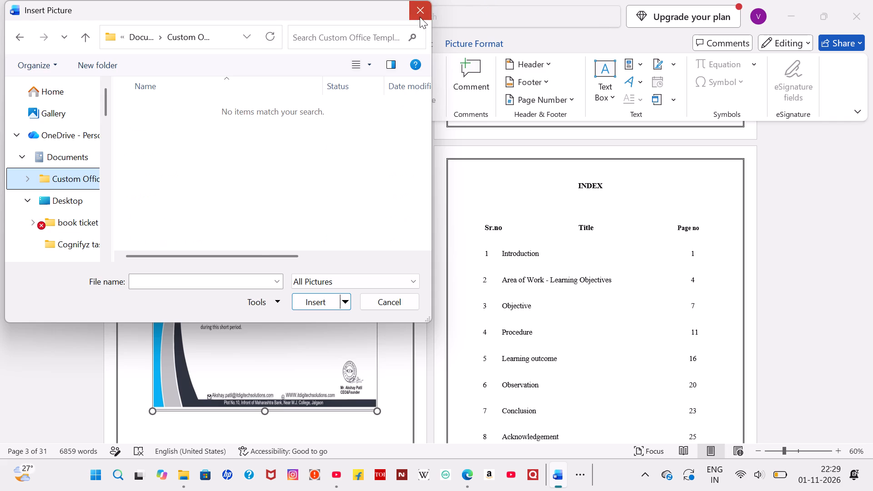
Switch to Edge and convert the internsip certificatee PDF from Downloads to a JPG with iLovePDF, downloading the image.
left_click(784, 8)
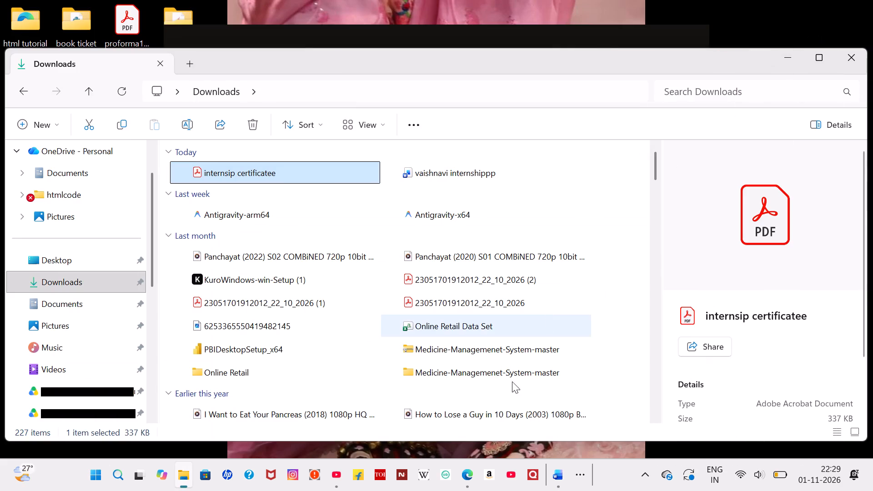
left_click(474, 476)
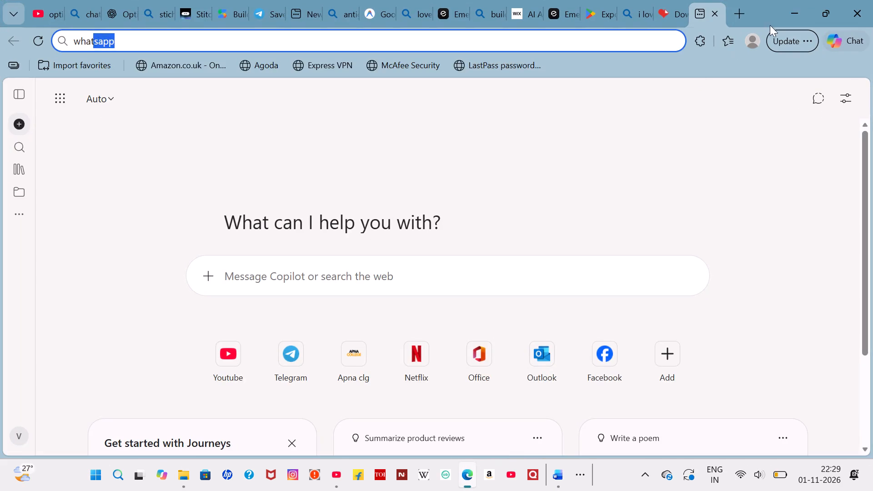
left_click(716, 15)
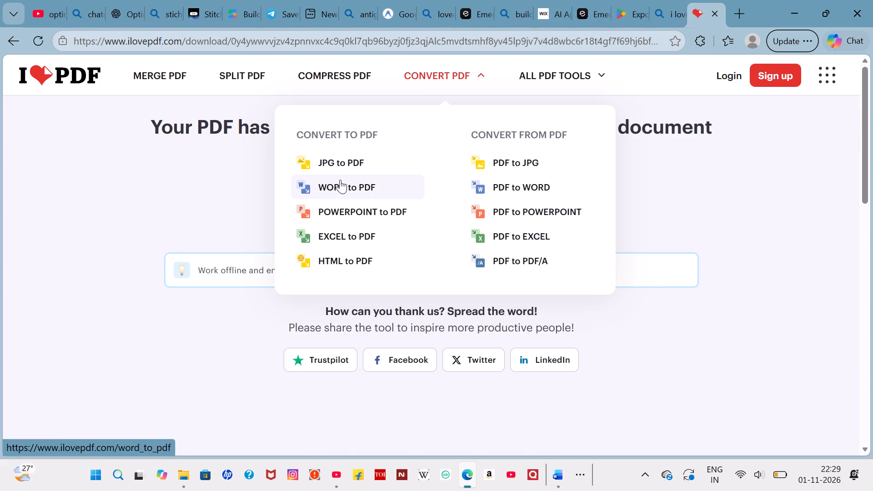
left_click(506, 165)
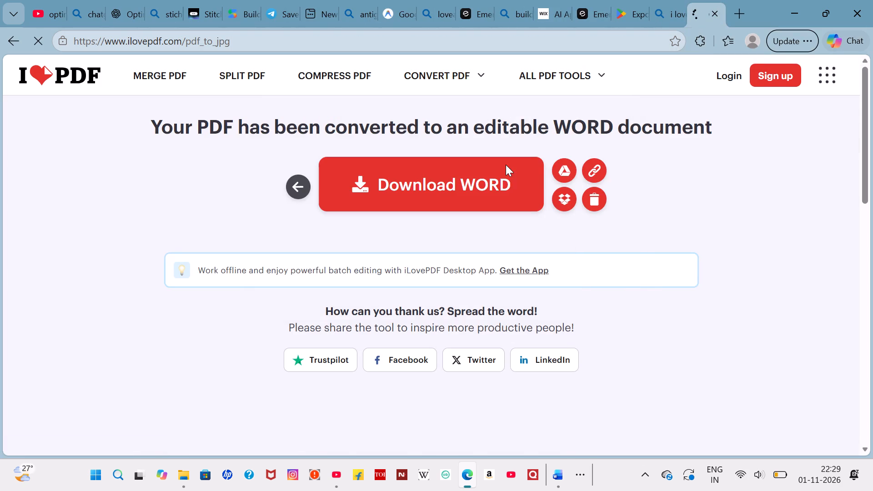
left_click(467, 229)
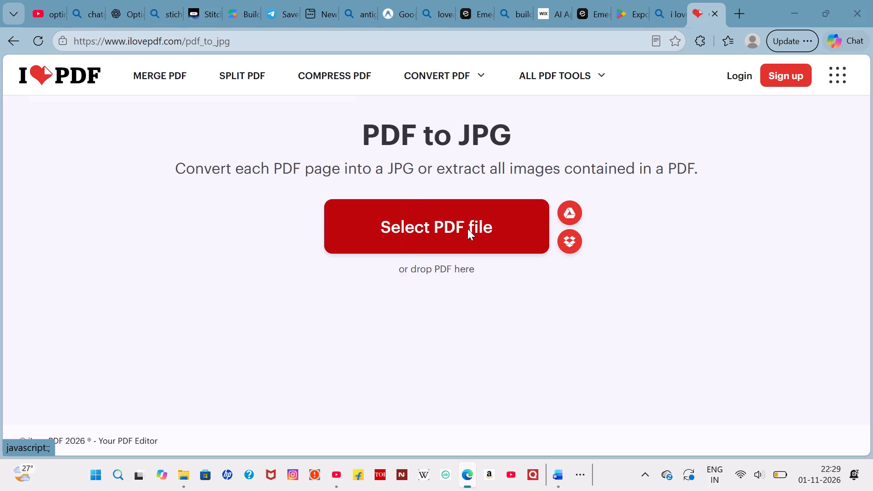
left_click(66, 189)
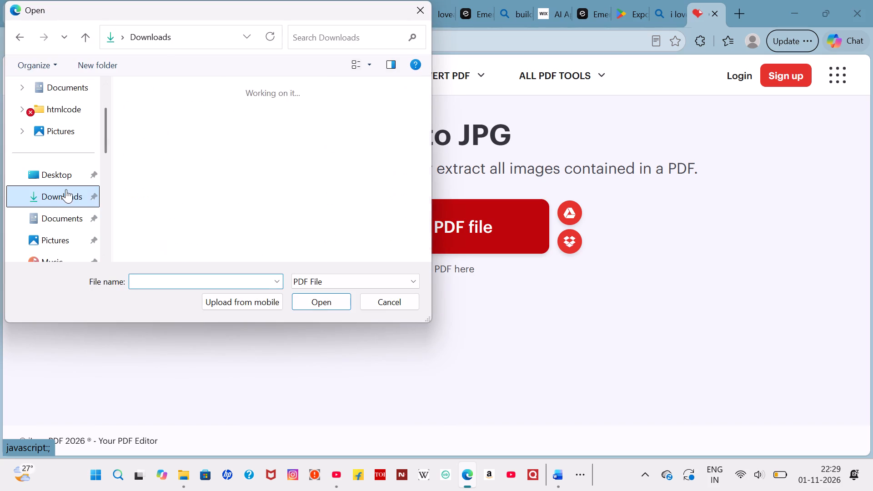
left_click(186, 125)
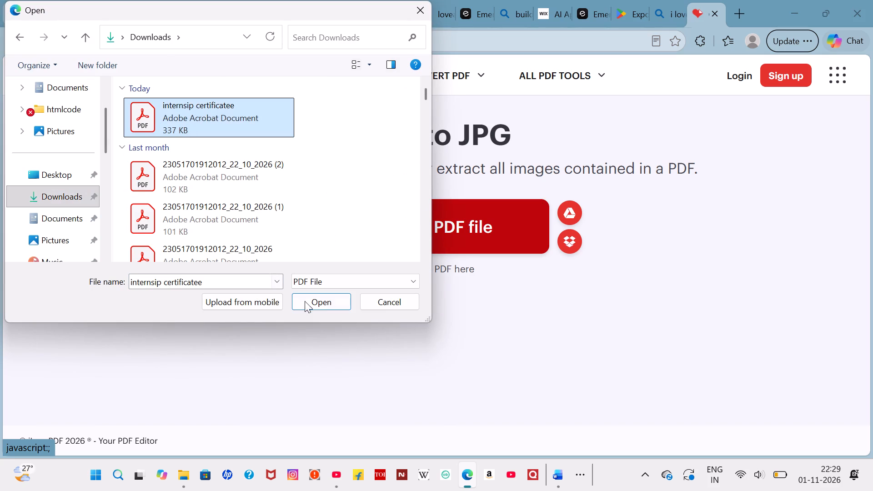
left_click(320, 302)
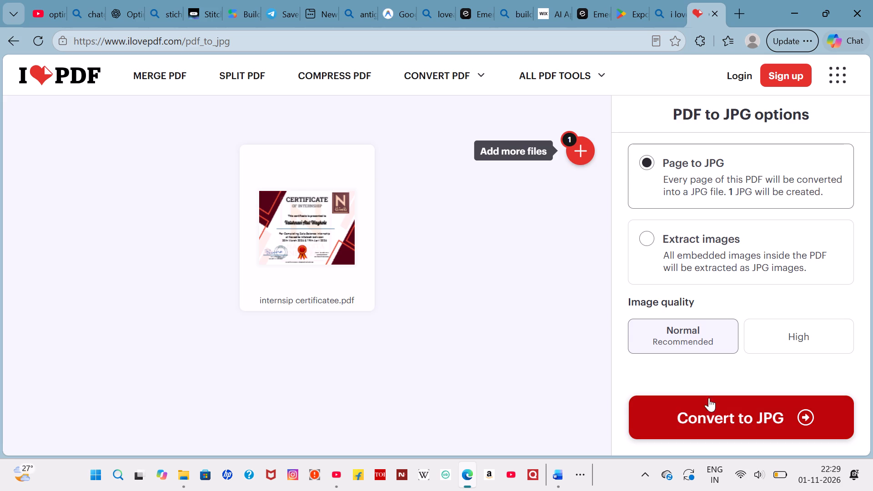
left_click(711, 409)
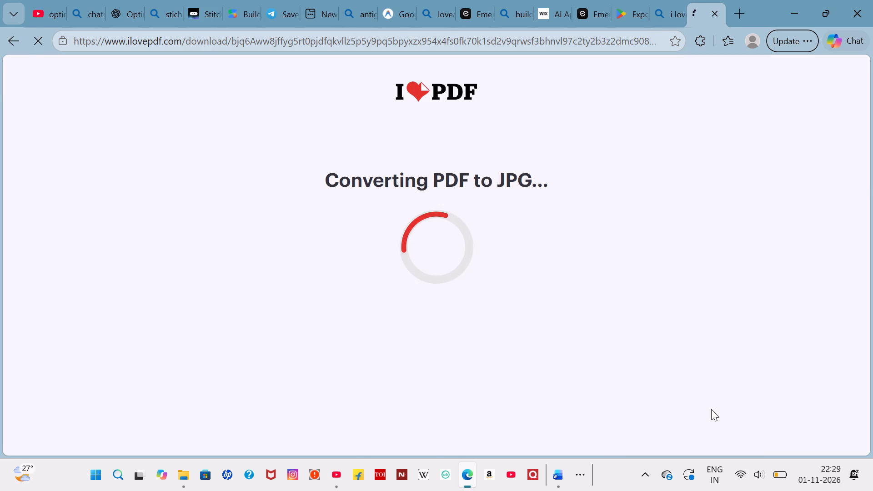
left_click(519, 164)
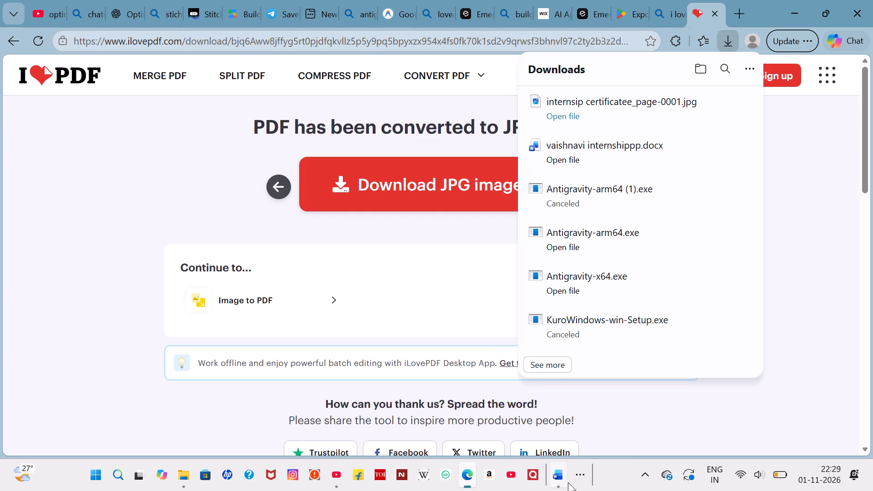
Return to the Word report and delete the IT DigiTech Solutions picture from the company certificate page.
left_click(580, 474)
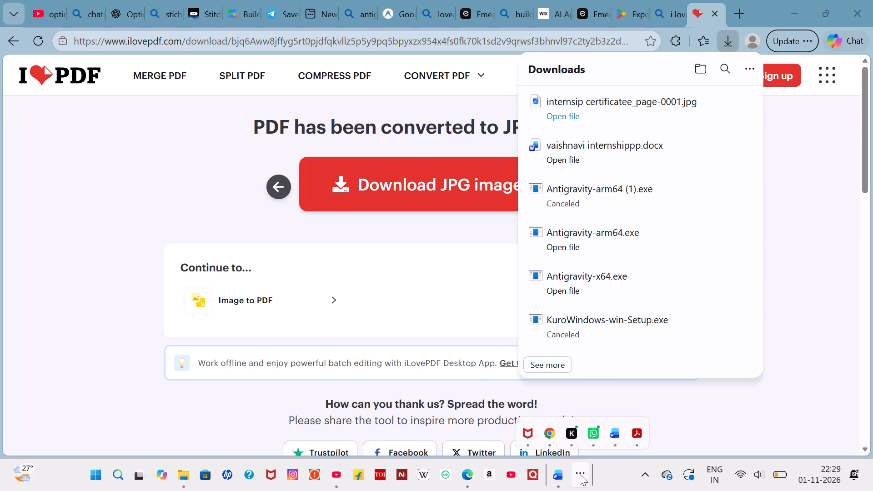
left_click(614, 435)
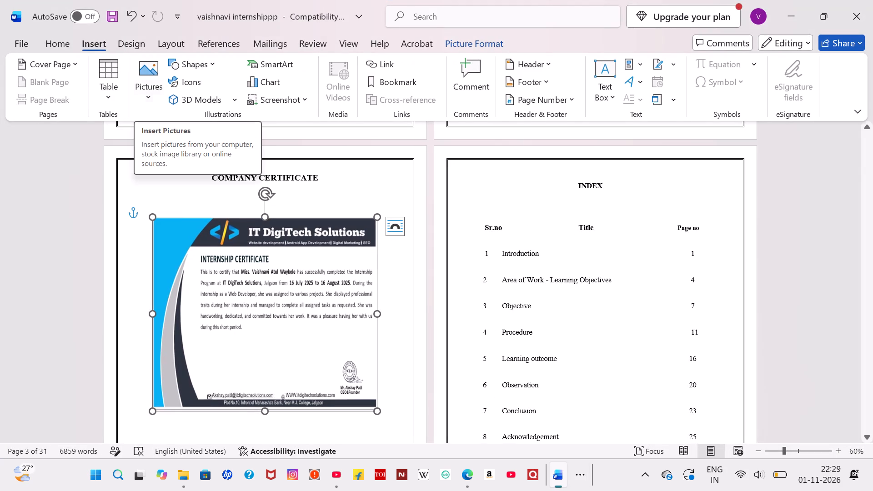
key("Delete")
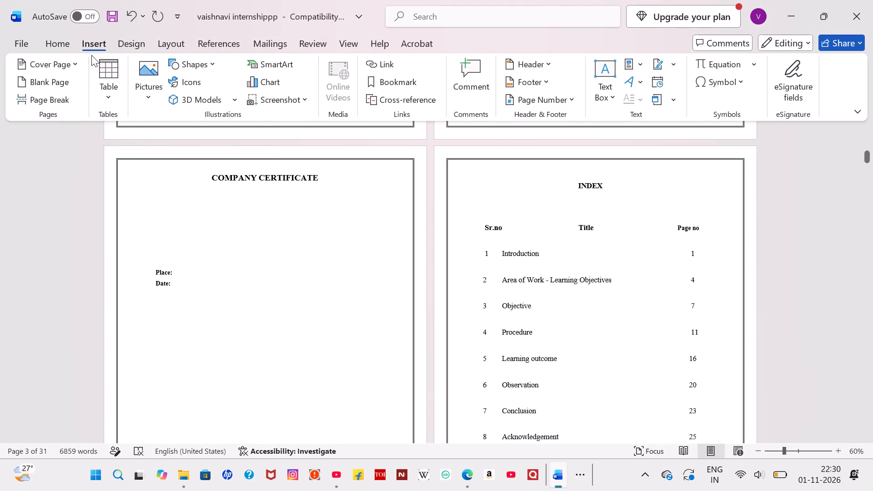
Start inserting a picture from this device below the COMPANY CERTIFICATE heading.
left_click(92, 39)
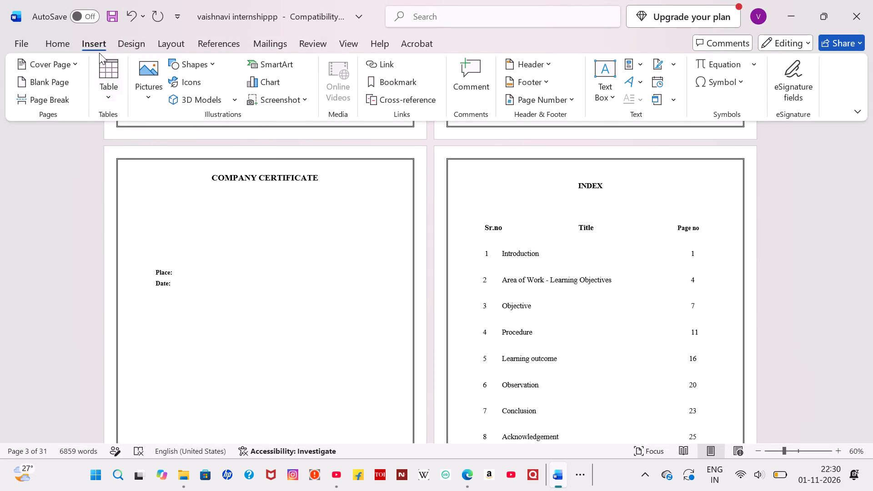
left_click(98, 45)
left_click(130, 45)
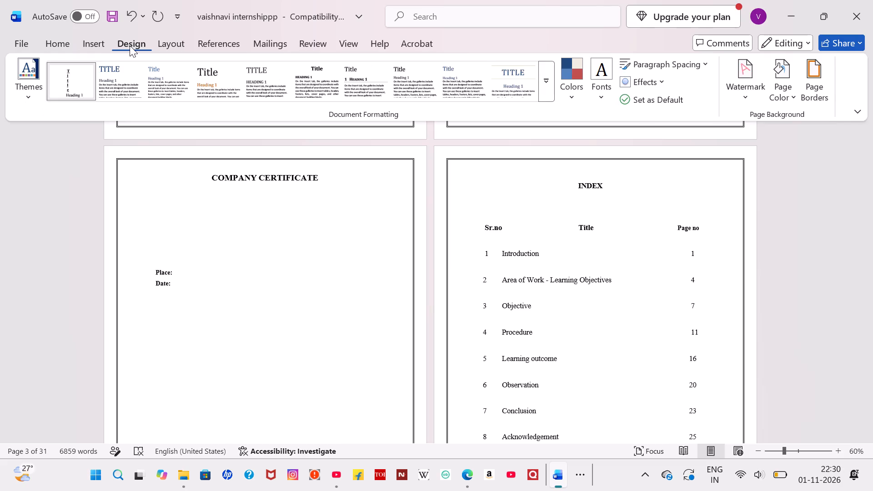
left_click(93, 46)
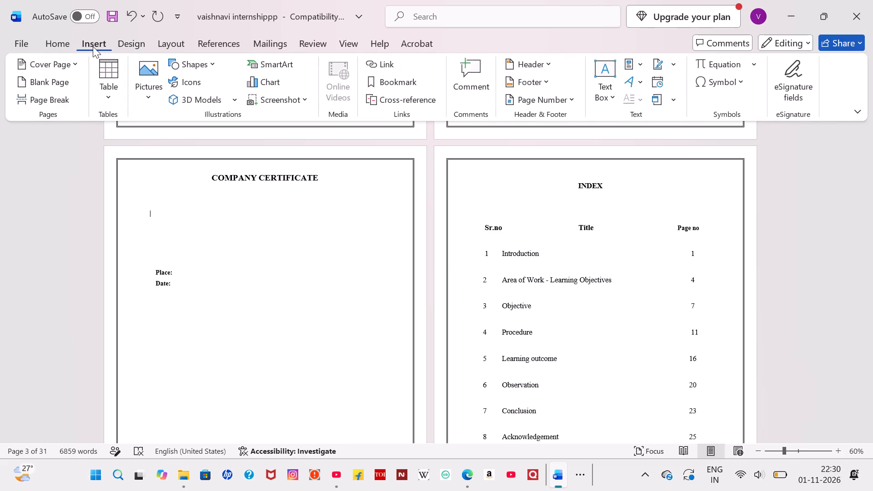
left_click(145, 76)
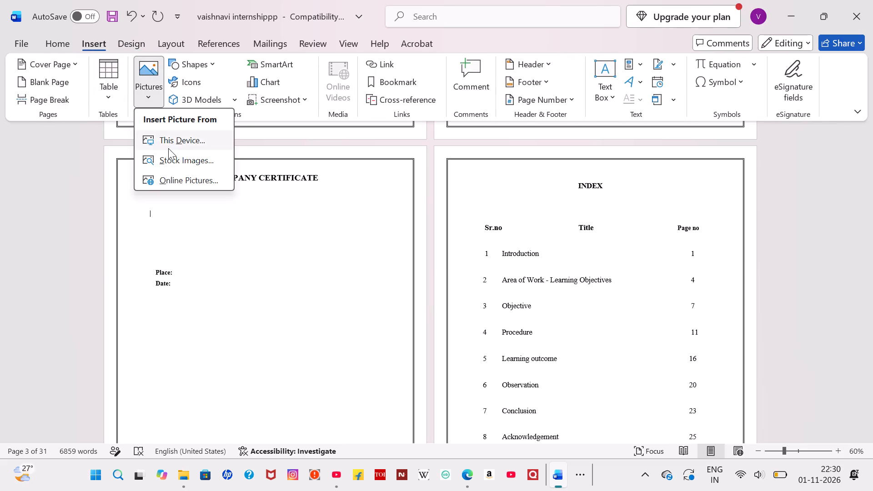
left_click(168, 148)
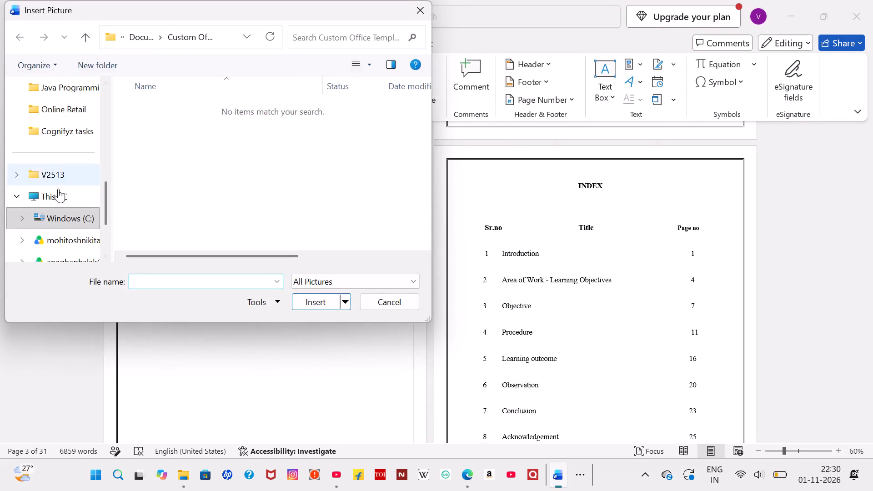
Look for the converted certificate image in This PC and the OneDrive Documents, htmlcode, Pictures and Cognifyz tasks folders.
scroll(61, 224, "down", 1)
left_click(49, 131)
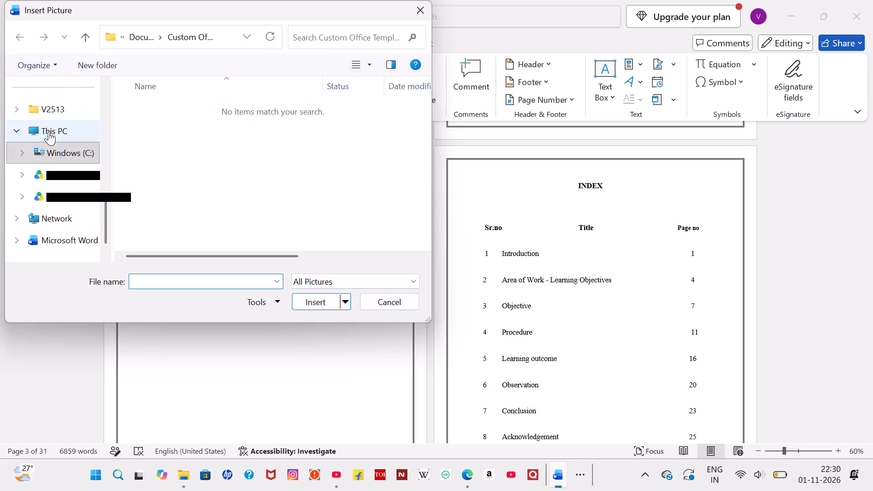
scroll(35, 212, "down", 1)
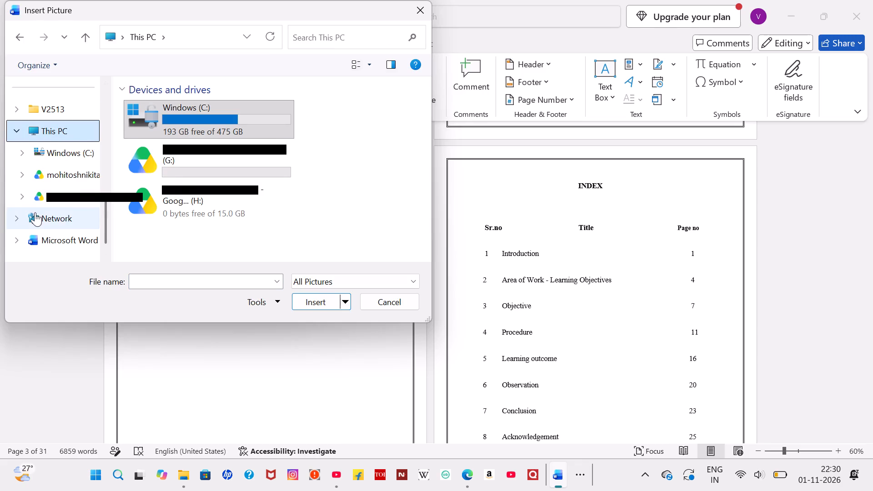
scroll(38, 195, "up", 8)
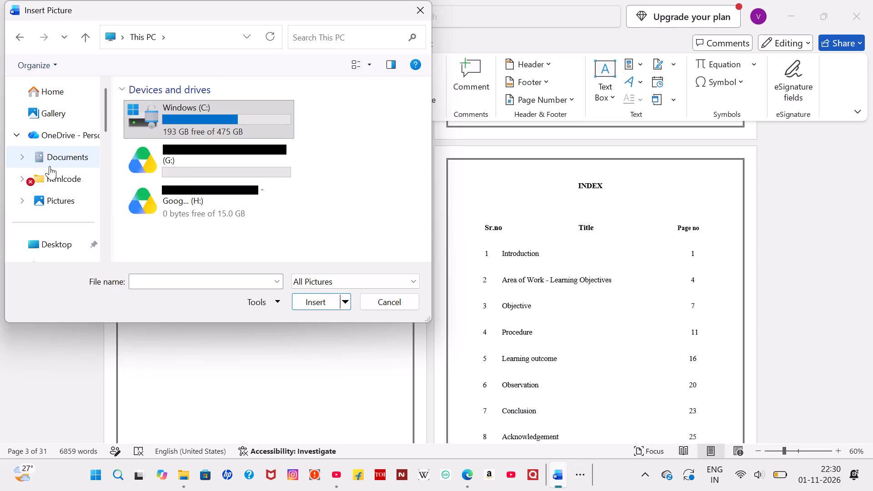
left_click(50, 166)
left_click(56, 179)
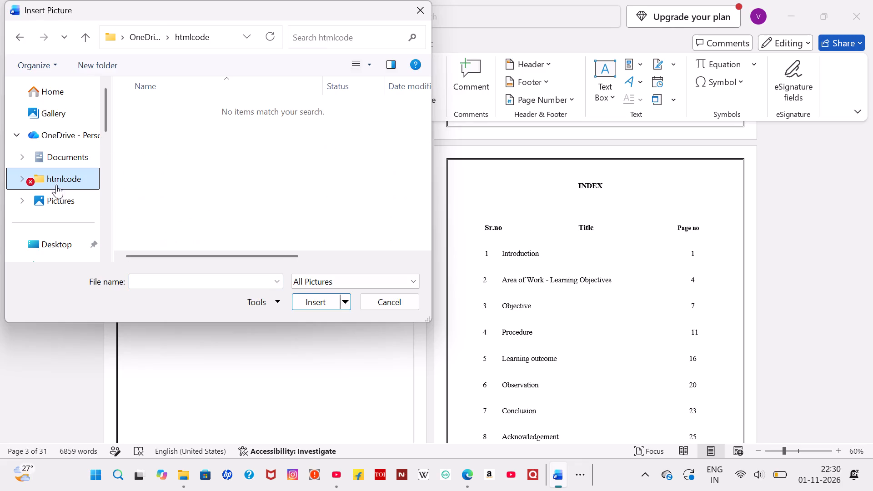
left_click(58, 197)
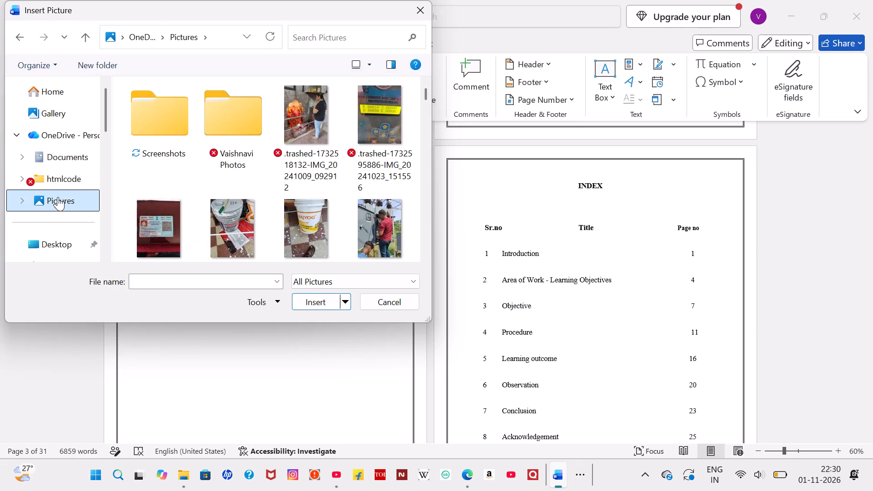
scroll(58, 197, "down", 1)
left_click(58, 197)
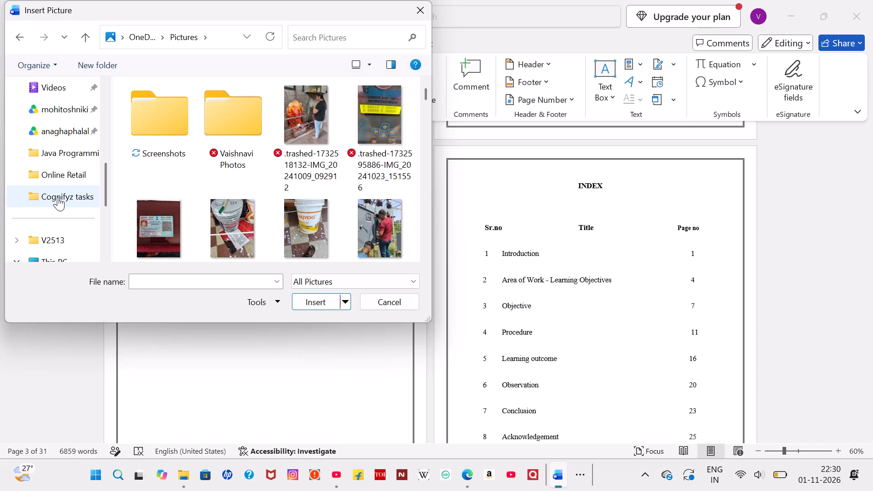
scroll(58, 197, "right", 1)
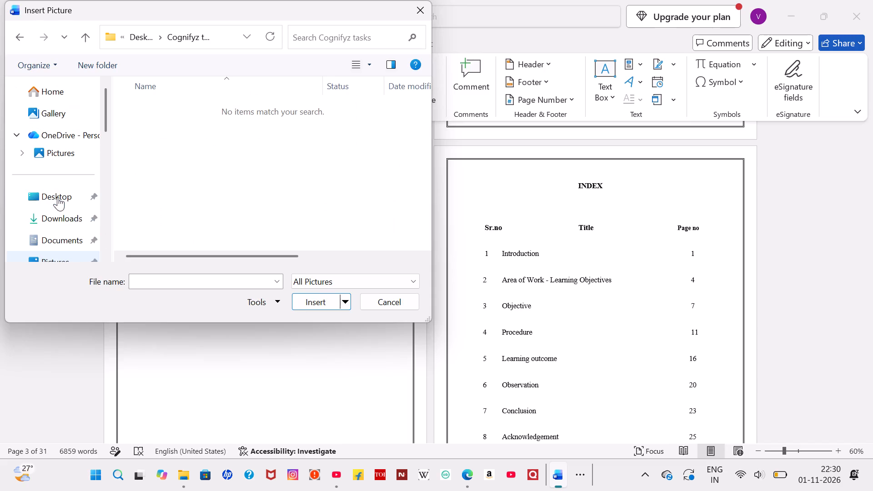
scroll(58, 197, "up", 3)
scroll(65, 198, "down", 1)
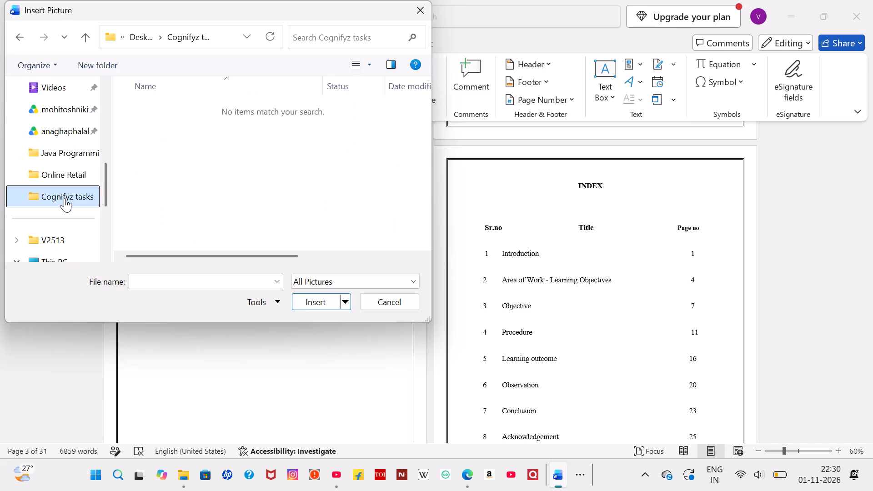
scroll(65, 198, "down", 3)
scroll(65, 198, "up", 2)
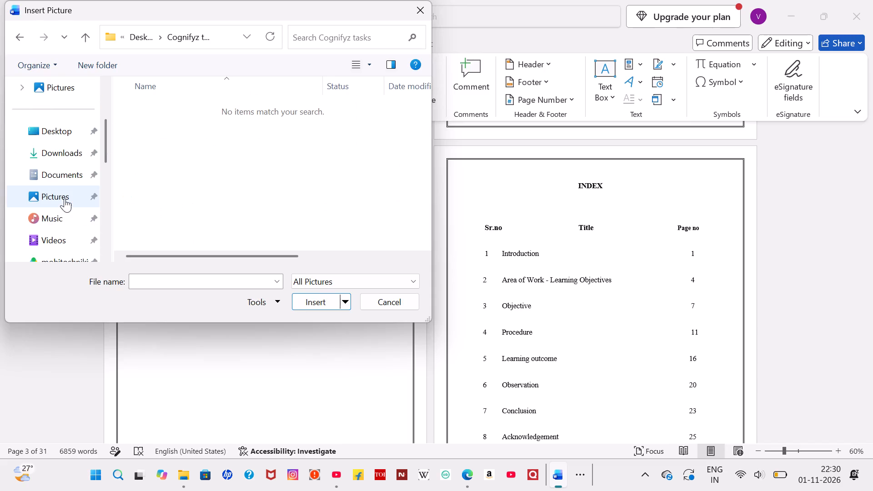
Insert the internsip certificatee_page-0001 JPG from Downloads below the COMPANY CERTIFICATE heading and check its placement on the page.
left_click(59, 153)
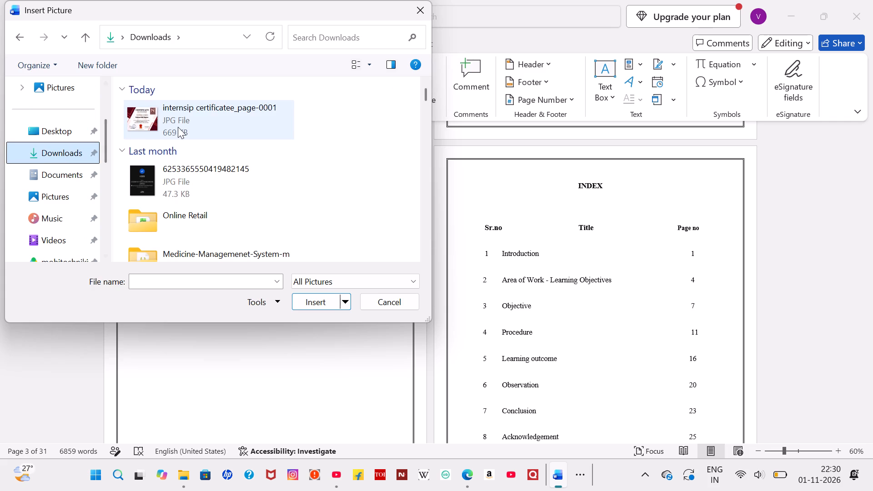
left_click(178, 127)
left_click(311, 305)
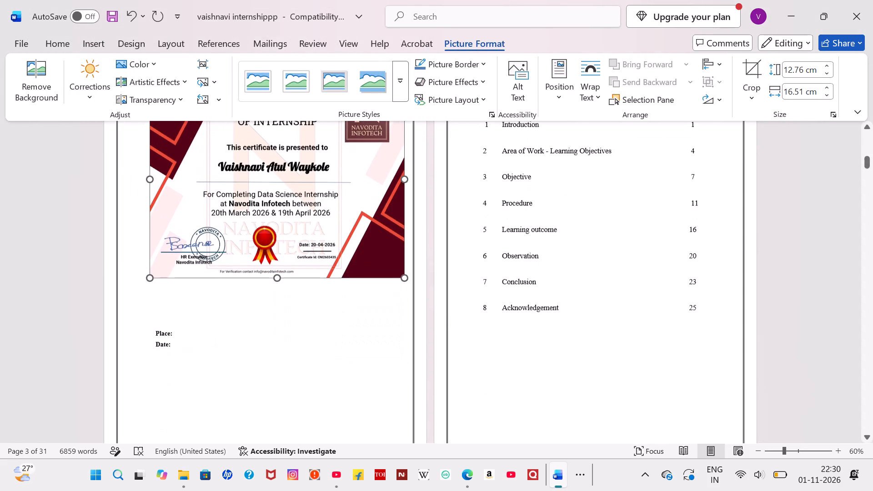
scroll(311, 286, "up", 1)
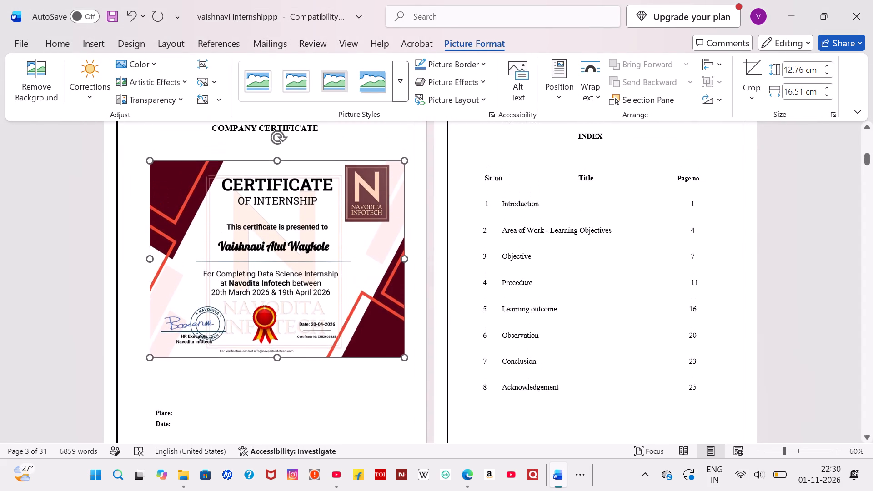
scroll(311, 286, "up", 1)
left_click(311, 286)
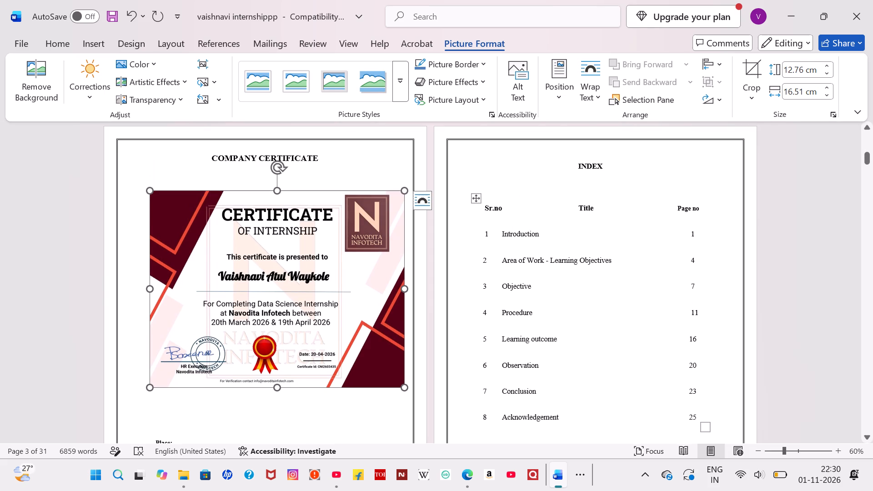
Copy the titles and page numbers of all eight INDEX table entries, from Introduction to Acknowledgement.
scroll(527, 361, "down", 1)
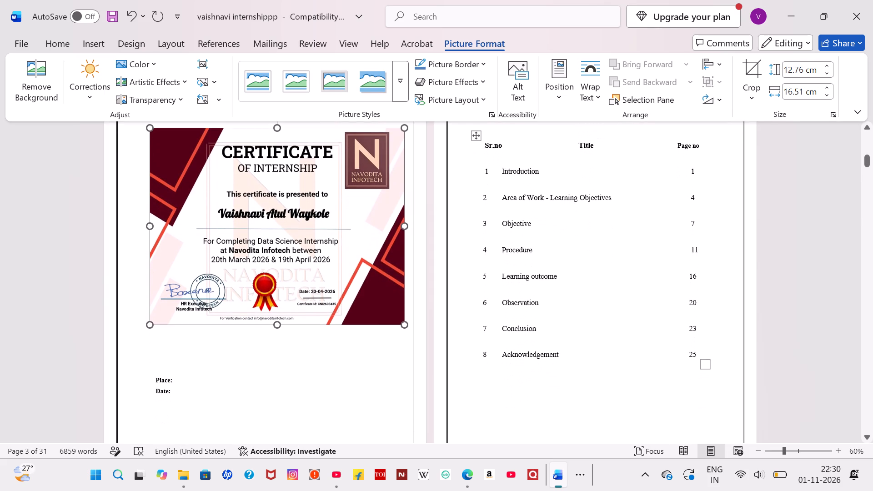
scroll(527, 361, "down", 4)
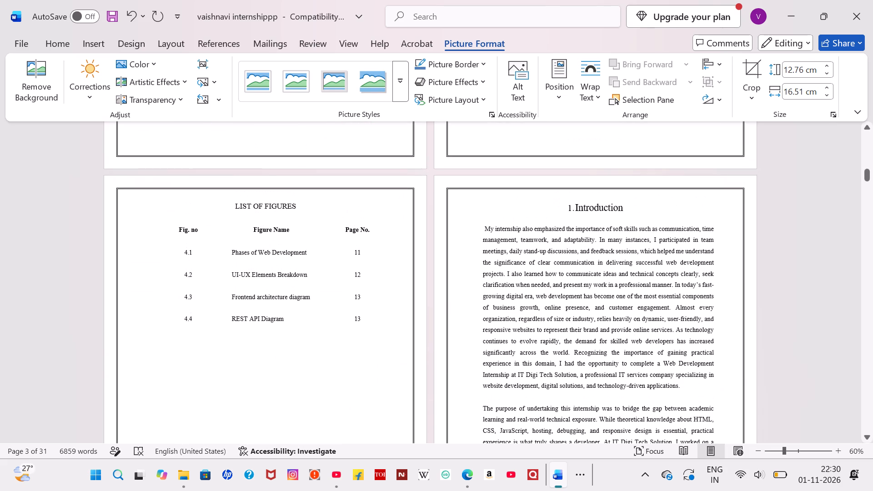
scroll(527, 361, "up", 4)
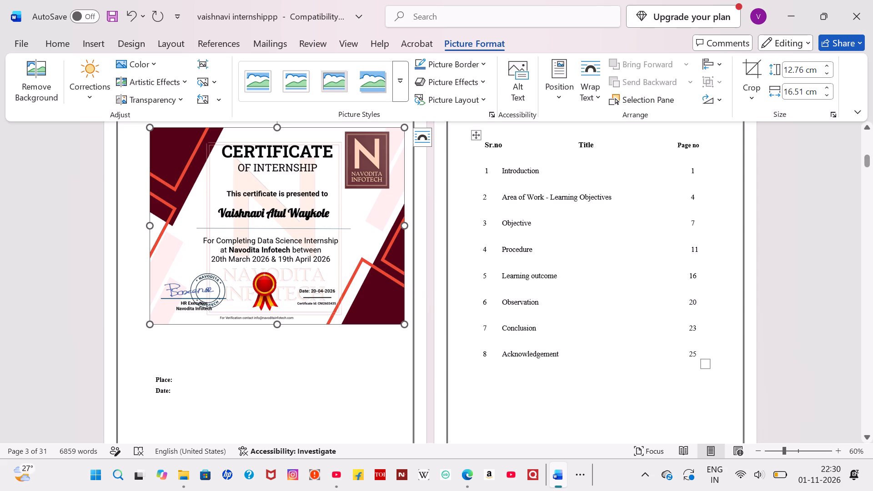
left_click_drag(504, 172, 685, 354)
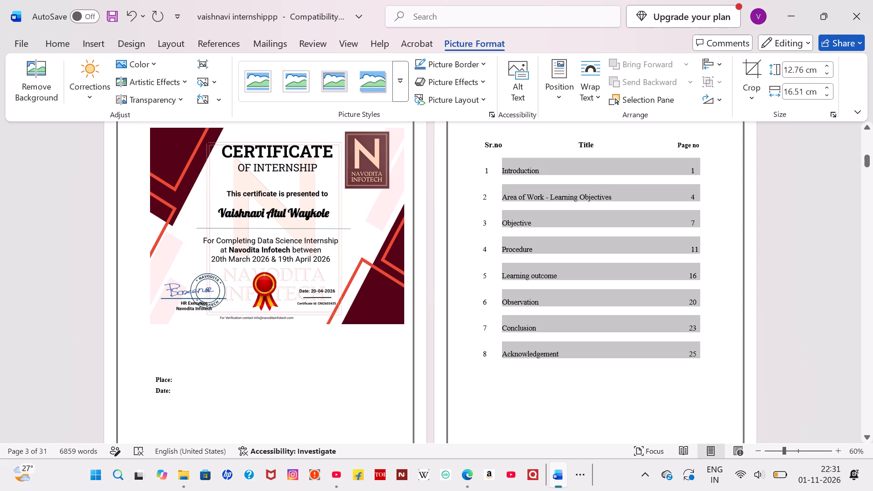
left_click_drag(685, 354, 679, 375)
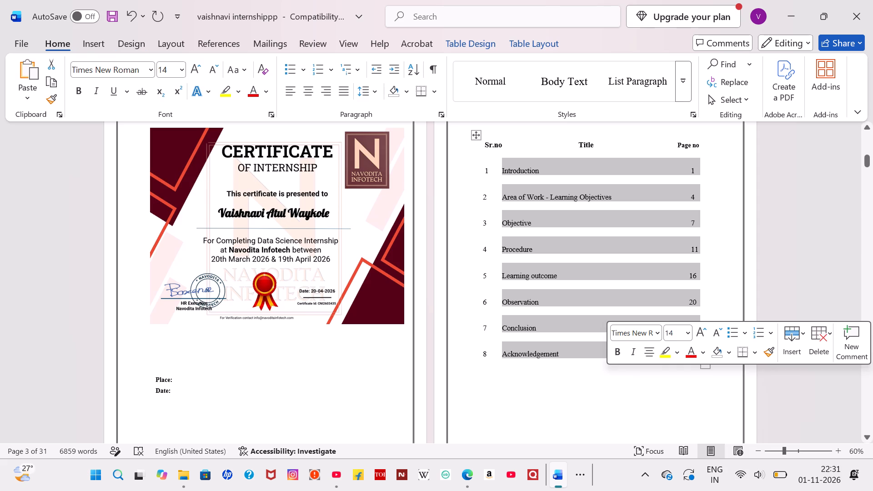
key("ctrl+c")
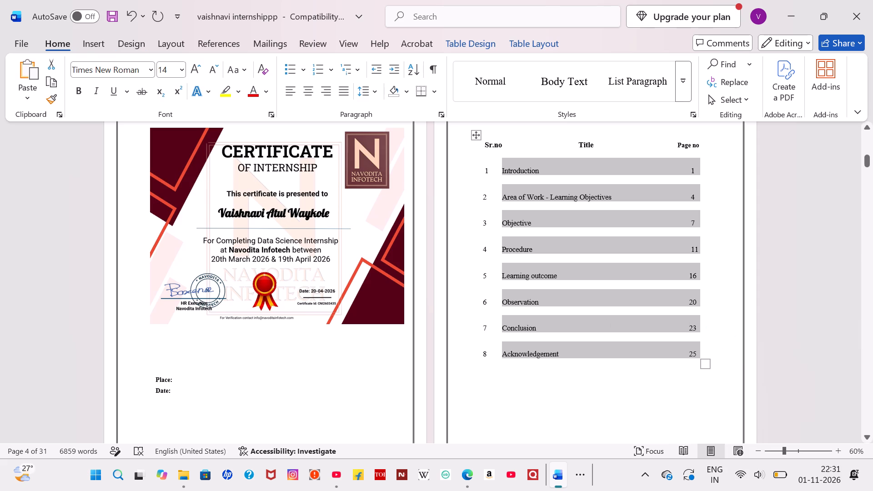
Examine the LIST OF FIGURES page and the Introduction section that follow the index.
scroll(619, 332, "down", 6)
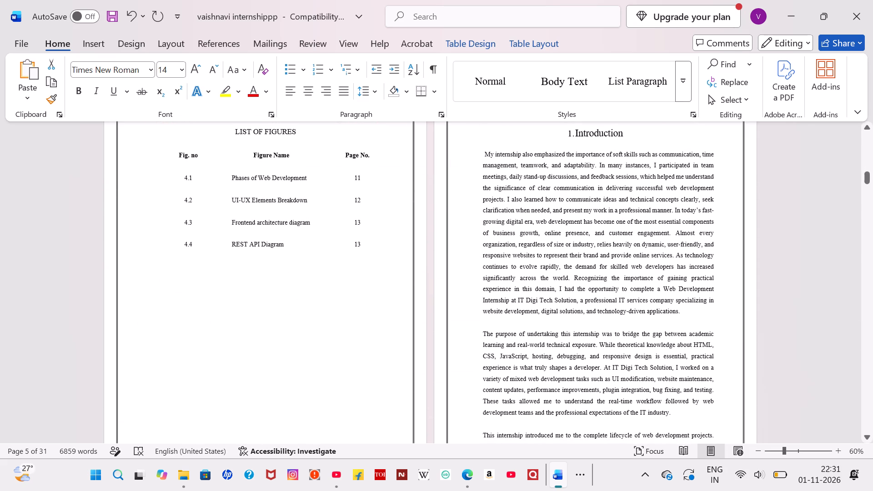
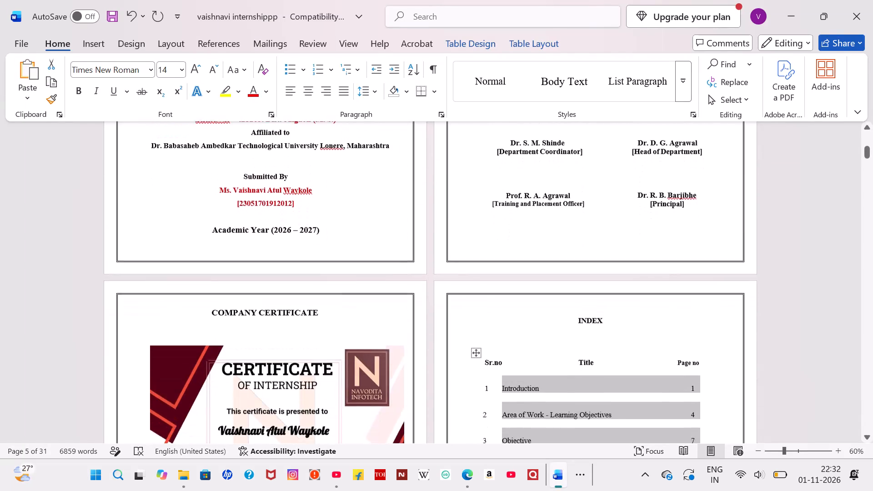
Leave the report at the INDEX table and open Windows search.
scroll(619, 332, "down", 1)
scroll(619, 332, "up", 5)
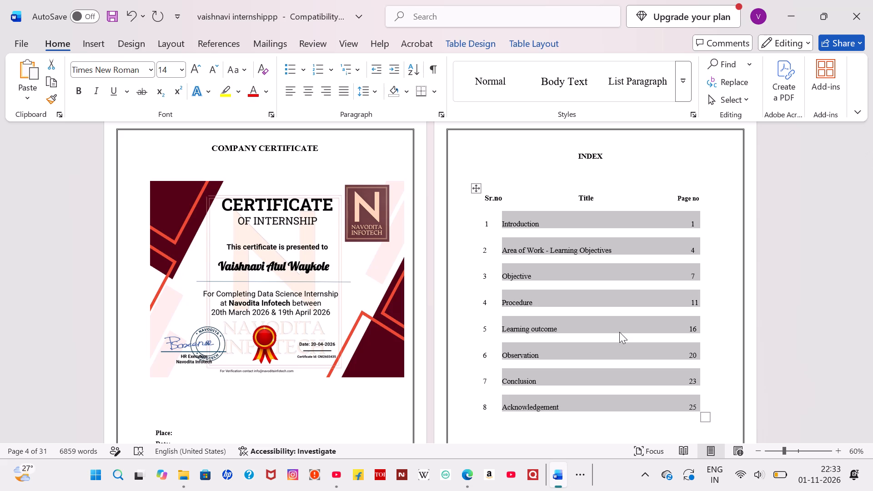
left_click(119, 481)
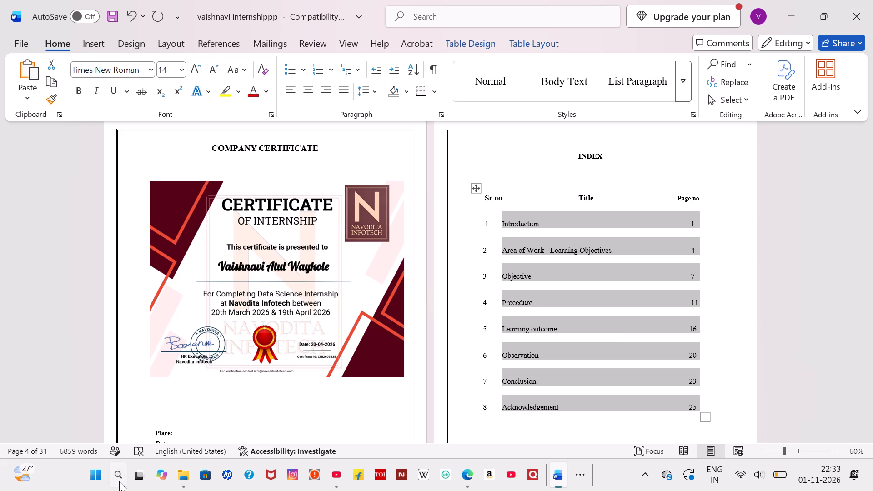
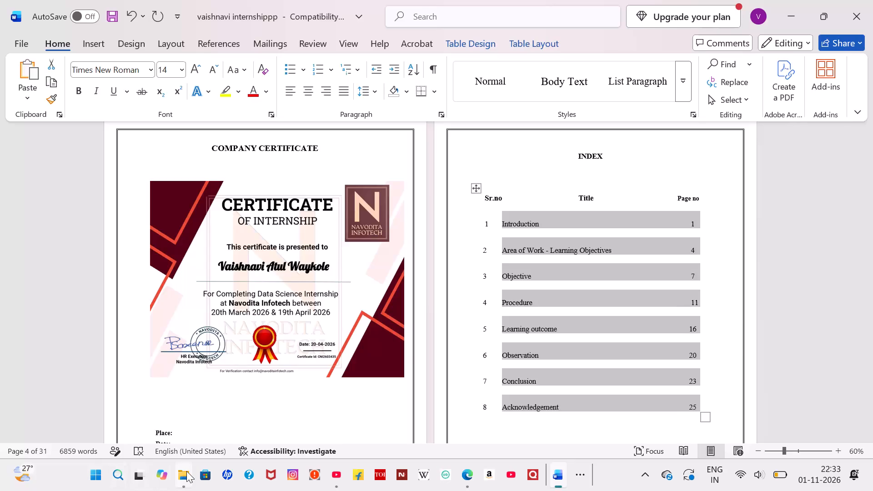
Switch to File Explorer to view the files in the Downloads folder.
left_click(186, 471)
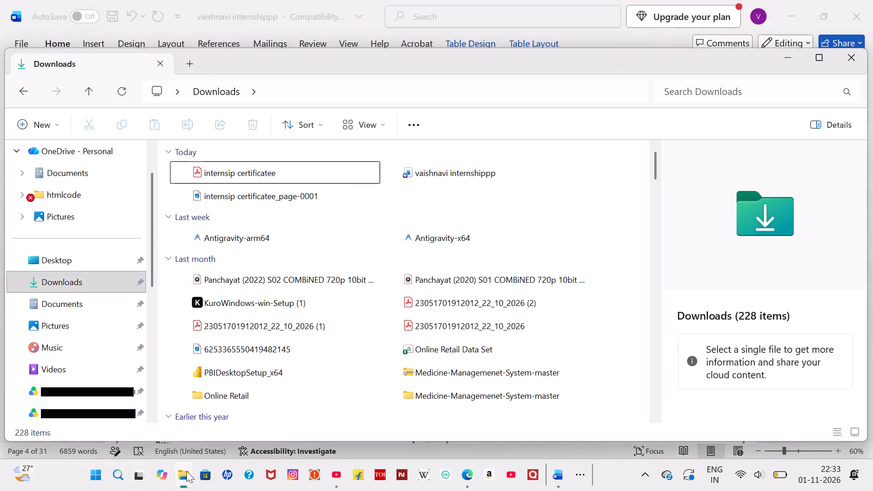
Close the Downloads folder window and open Windows search to look for another app.
left_click(850, 56)
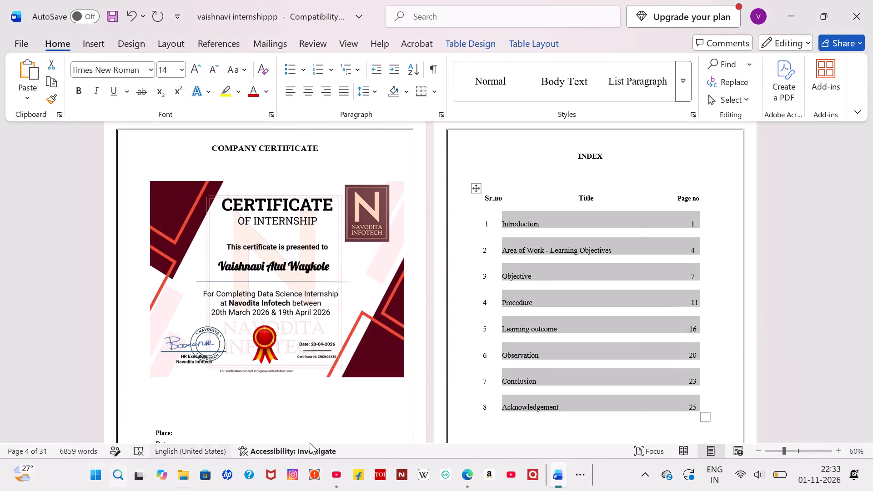
left_click(576, 469)
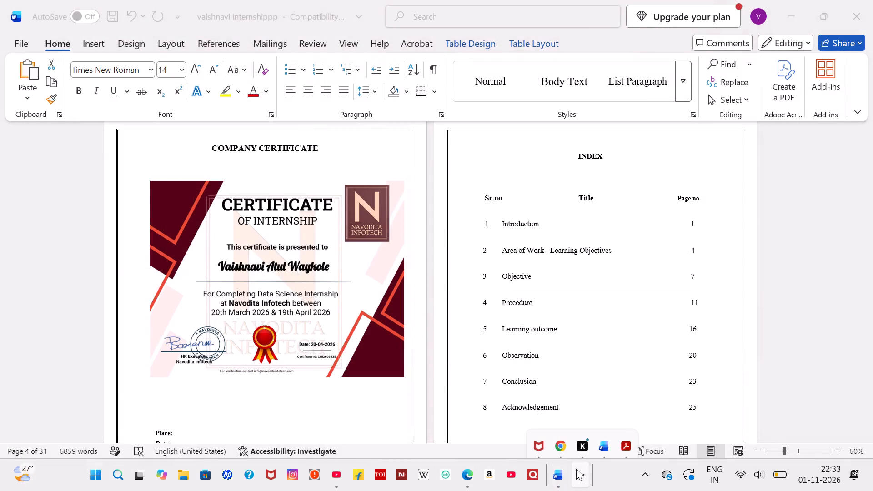
left_click(117, 479)
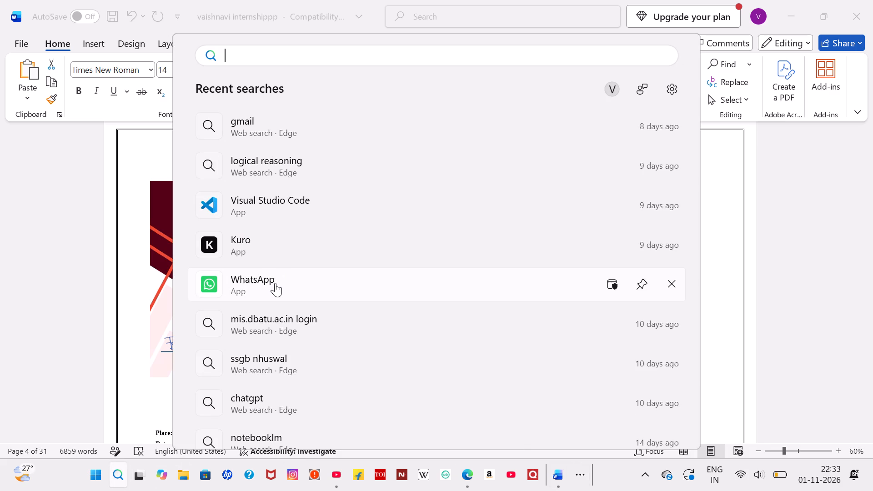
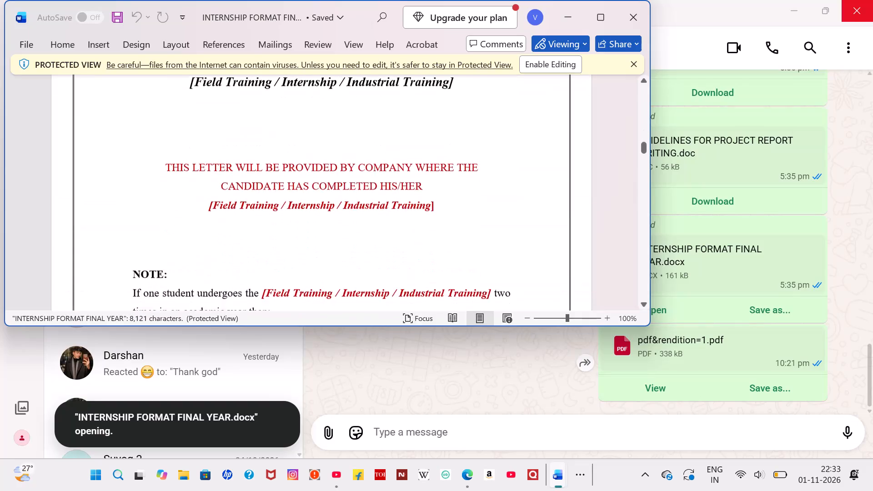
In the INTERNSHIP FORMAT FINAL YEAR document, select everything from the ACKNOWLEDGEMENT page through the numbered section list on the last page.
scroll(376, 243, "down", 12, "ctrl")
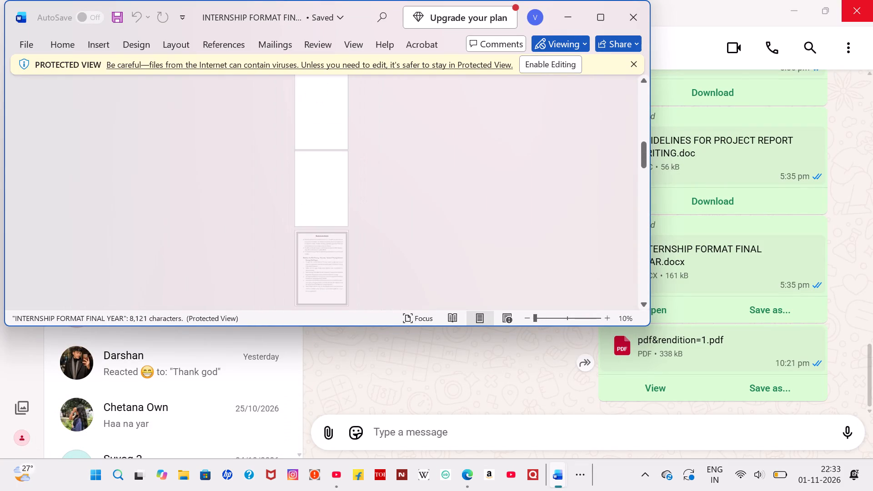
scroll(376, 243, "up", 3, "ctrl")
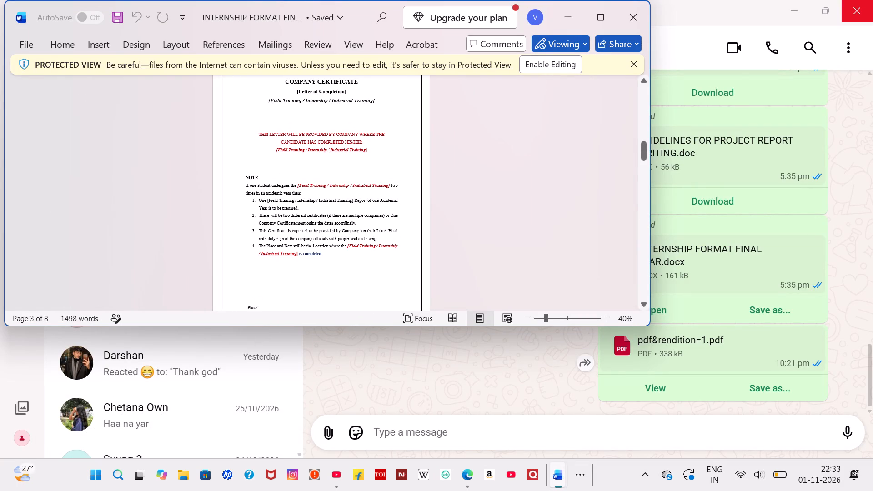
scroll(376, 243, "down", 2)
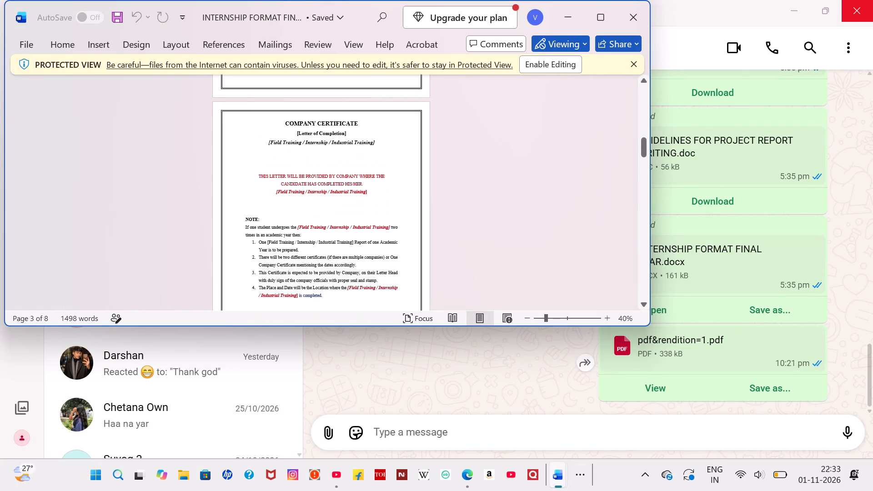
scroll(376, 243, "down", 4)
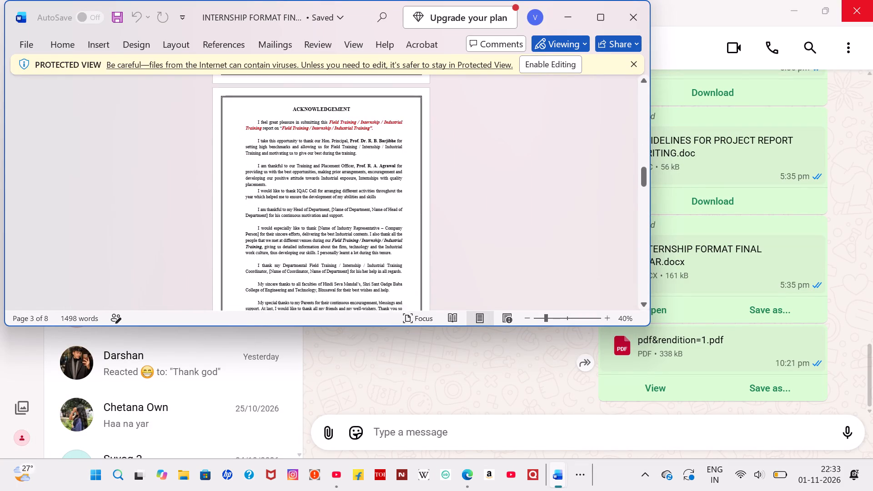
left_click_drag(293, 85, 356, 336)
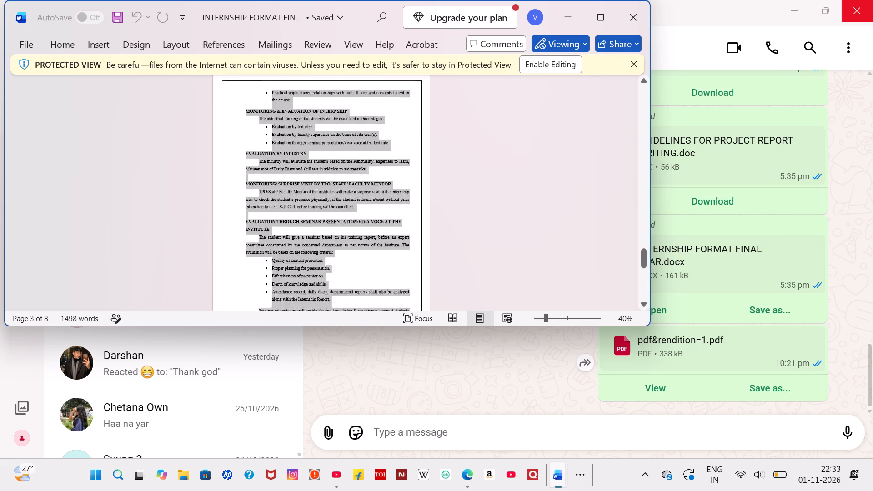
left_click_drag(356, 336, 348, 240)
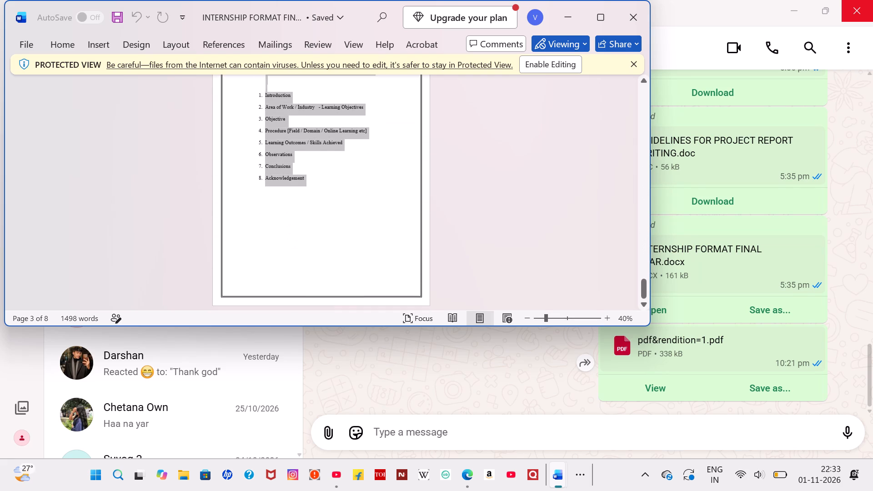
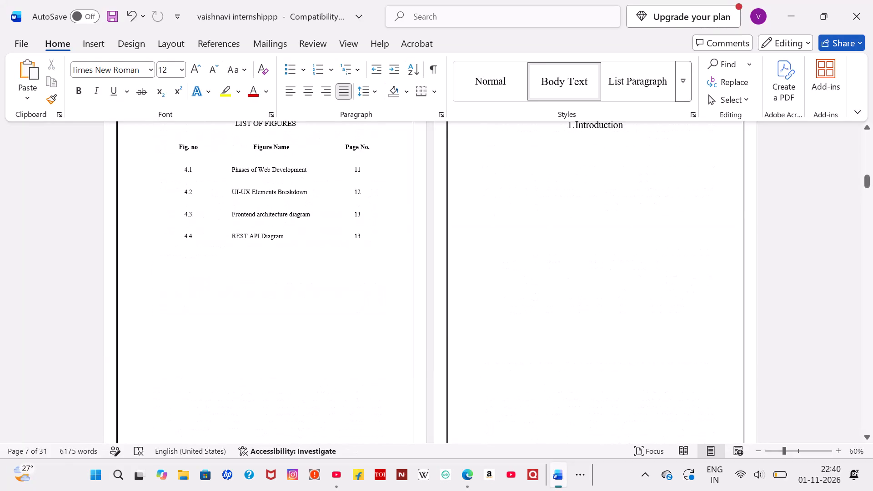
key("ctrl+v")
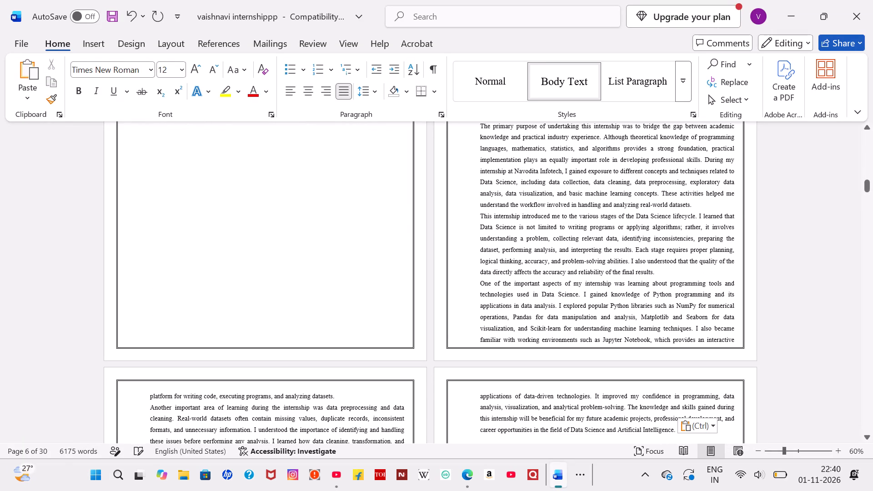
Check how the pasted introduction flows across its pages and compare its layout with the remaining old text and Area of Work section.
scroll(348, 326, "down", 5)
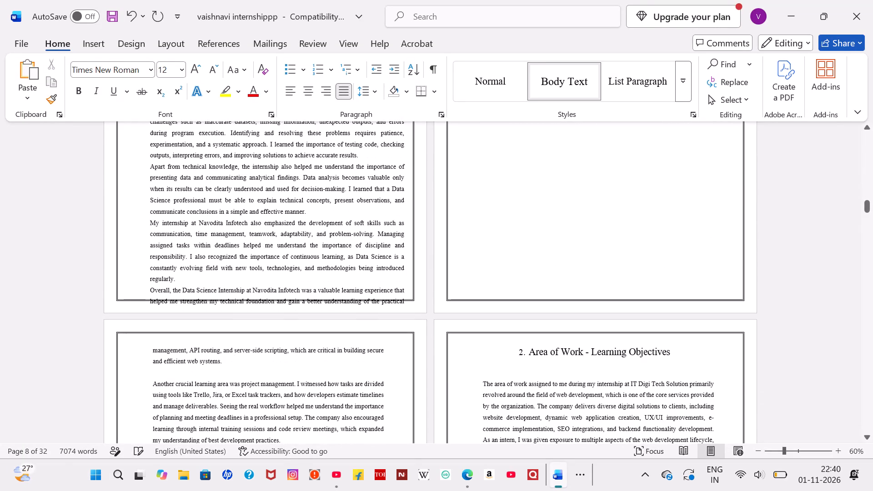
scroll(348, 326, "down", 3)
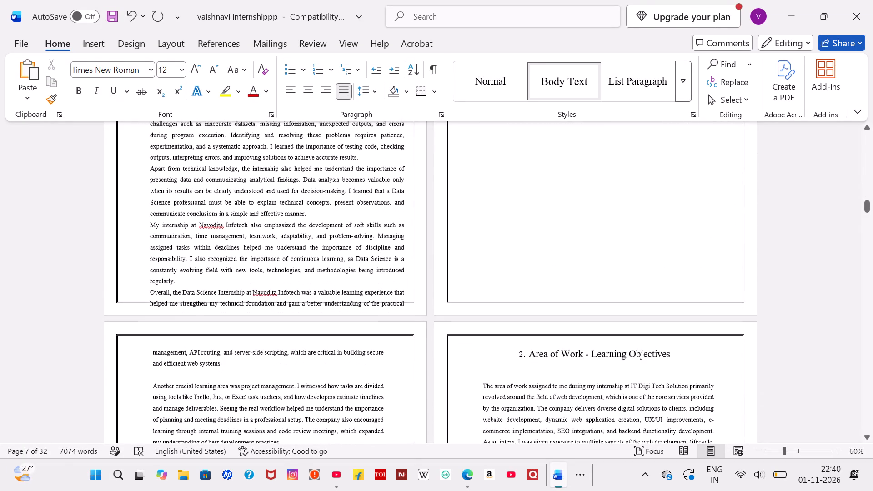
scroll(348, 326, "down", 1)
scroll(348, 326, "up", 1)
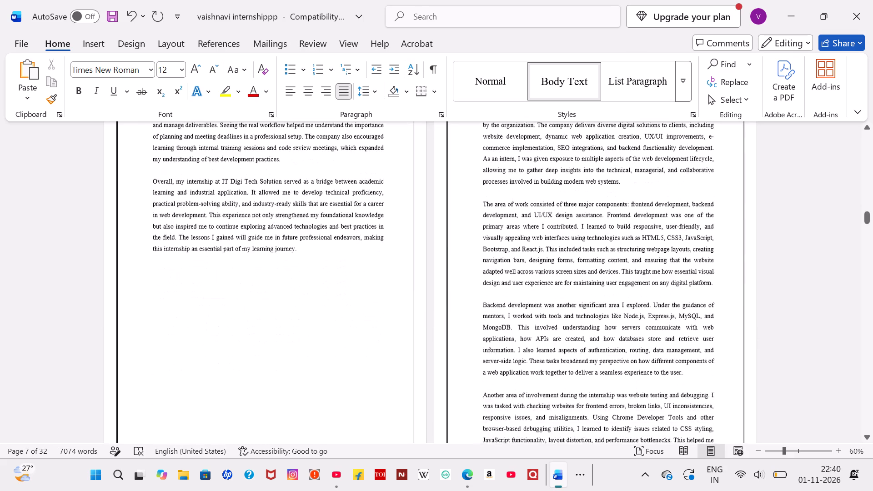
scroll(348, 326, "up", 1)
scroll(348, 326, "down", 7, "ctrl")
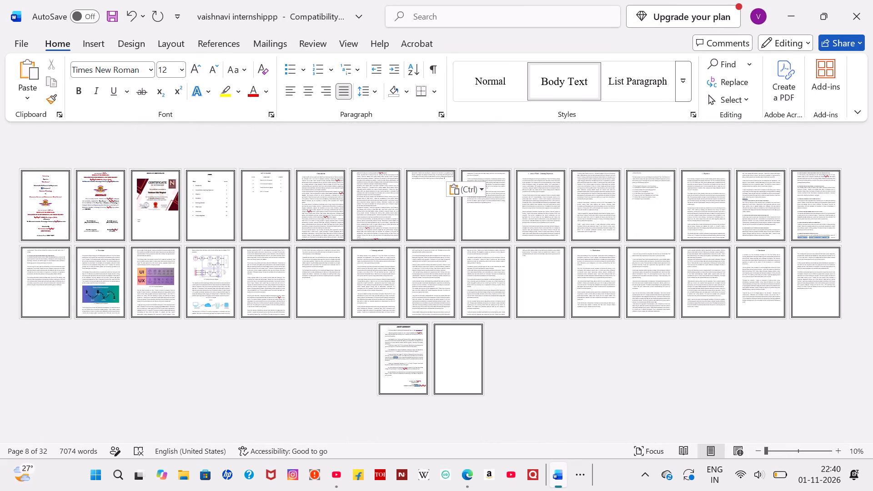
scroll(321, 216, "up", 4, "ctrl")
scroll(321, 216, "up", 5)
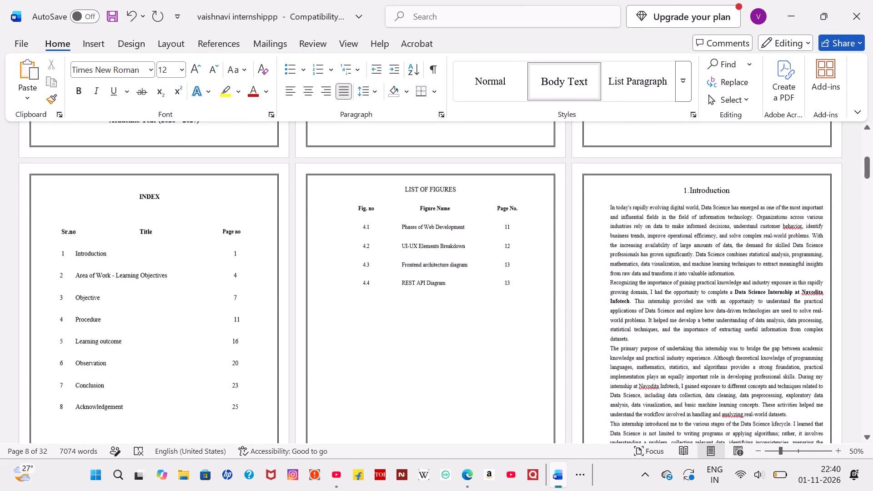
scroll(321, 216, "down", 2)
scroll(321, 216, "up", 1)
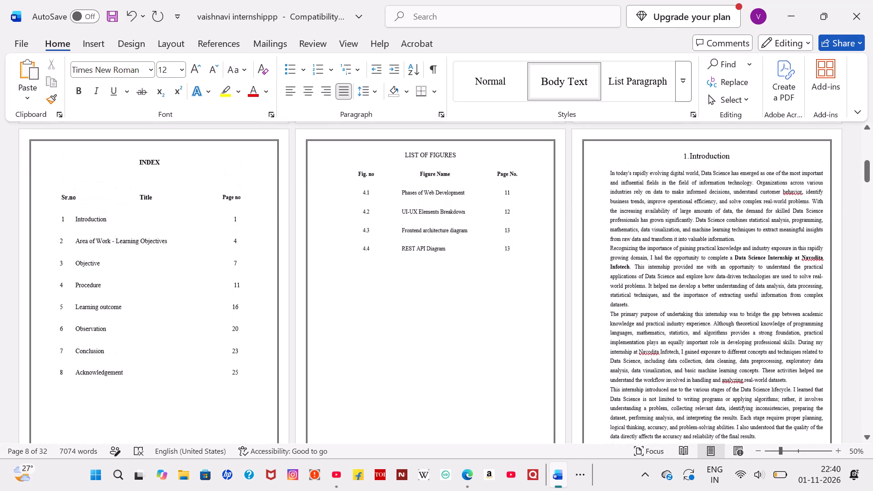
scroll(321, 216, "down", 3)
scroll(321, 216, "up", 1)
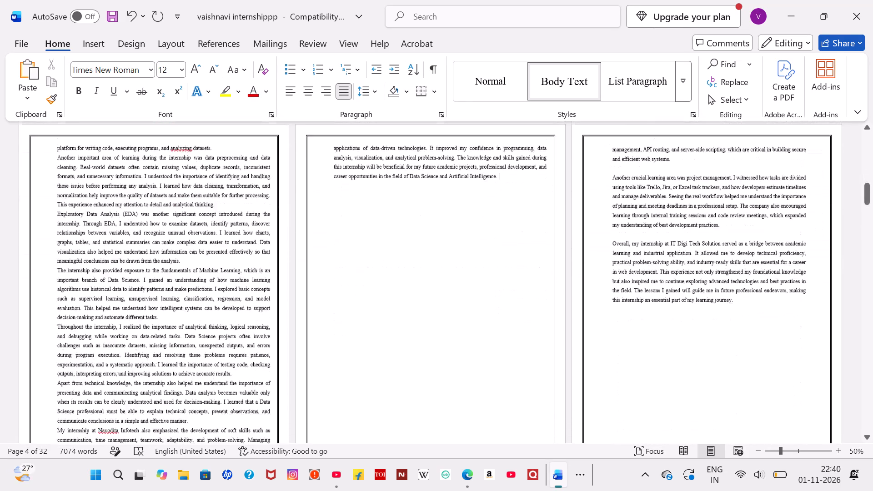
scroll(321, 216, "up", 3)
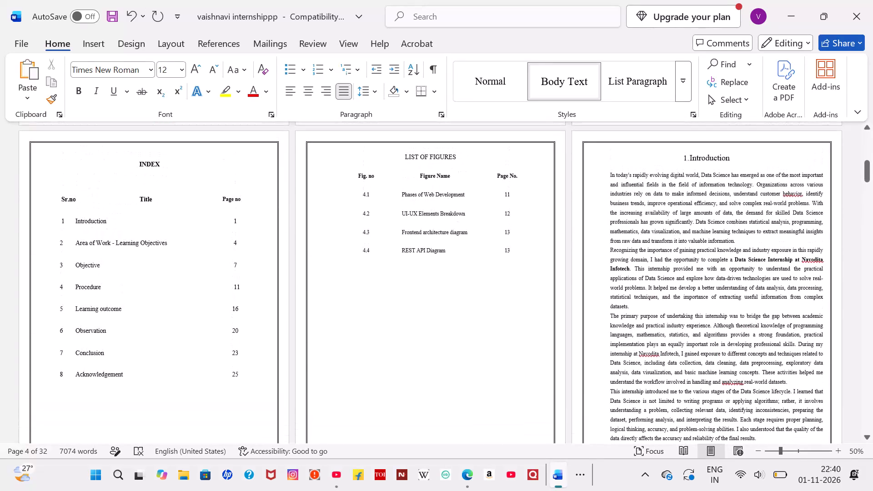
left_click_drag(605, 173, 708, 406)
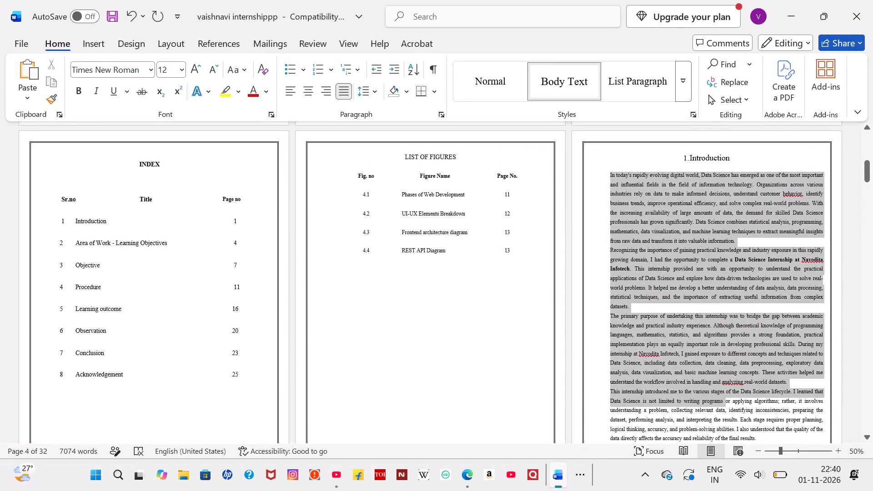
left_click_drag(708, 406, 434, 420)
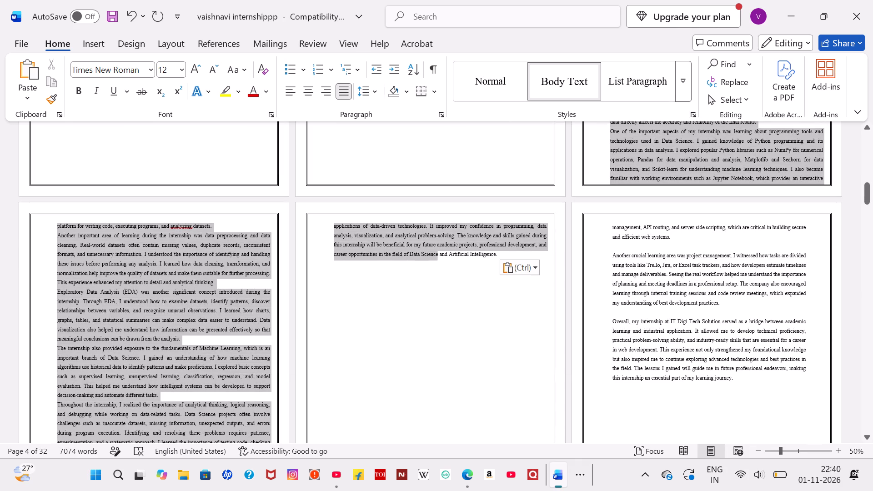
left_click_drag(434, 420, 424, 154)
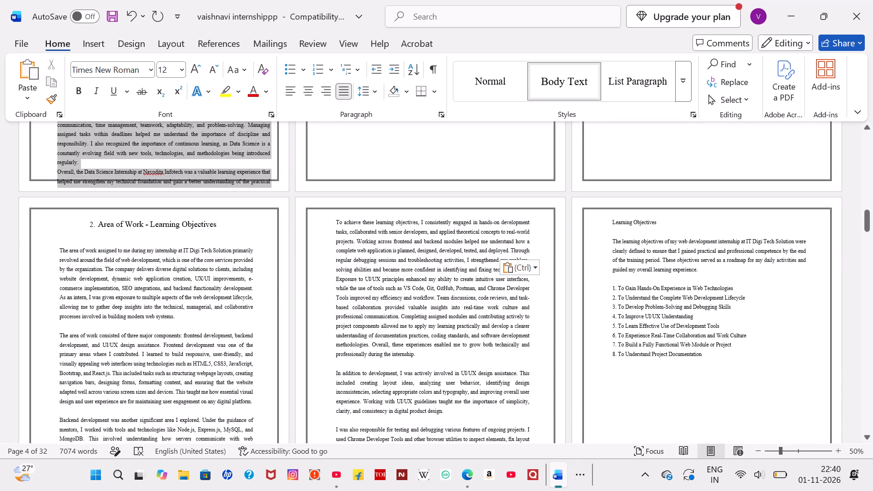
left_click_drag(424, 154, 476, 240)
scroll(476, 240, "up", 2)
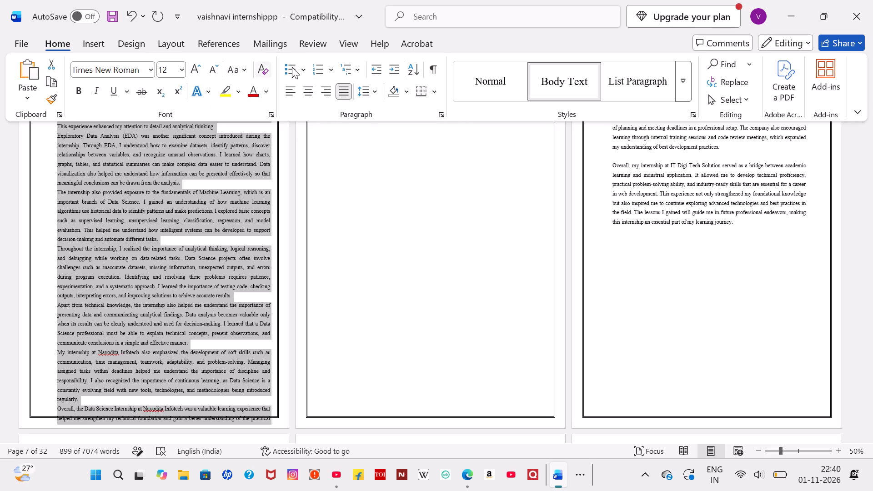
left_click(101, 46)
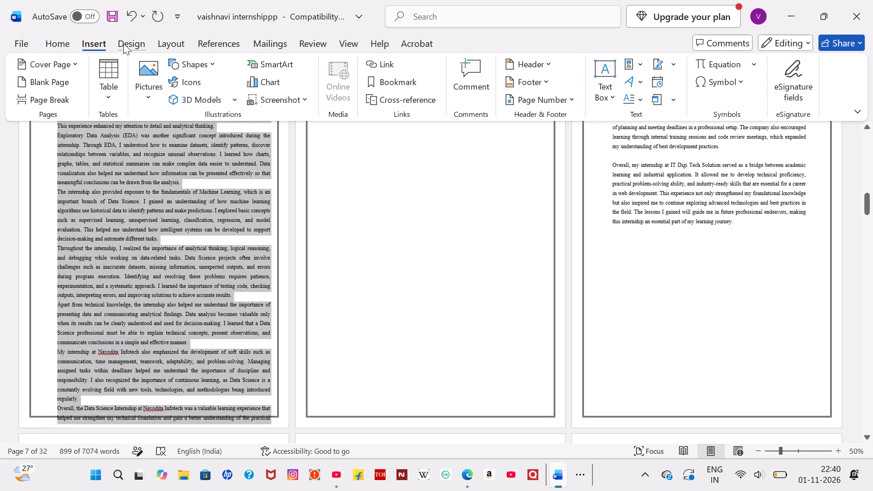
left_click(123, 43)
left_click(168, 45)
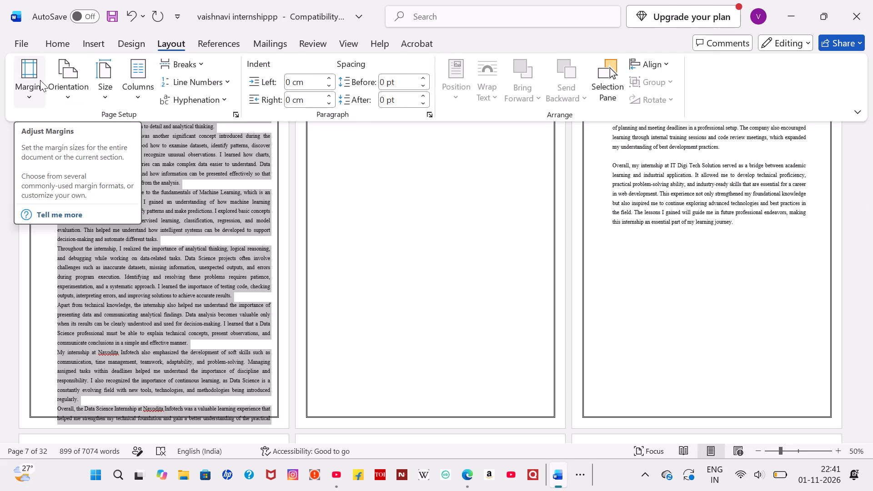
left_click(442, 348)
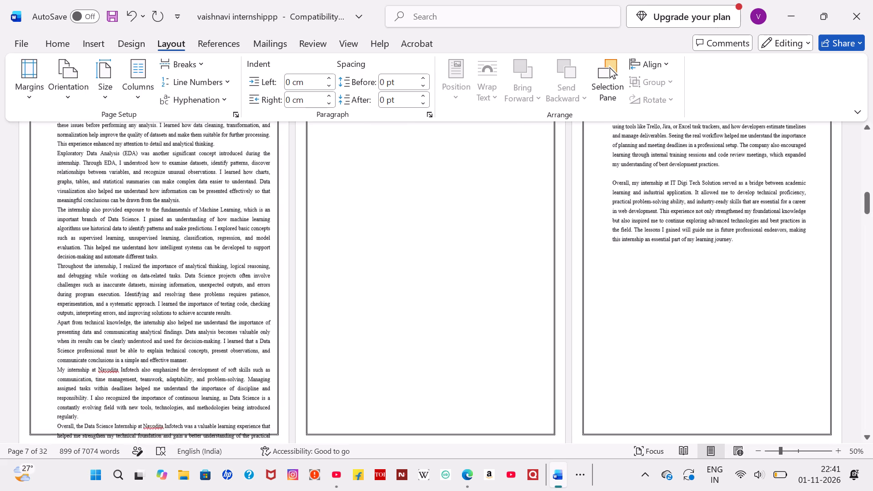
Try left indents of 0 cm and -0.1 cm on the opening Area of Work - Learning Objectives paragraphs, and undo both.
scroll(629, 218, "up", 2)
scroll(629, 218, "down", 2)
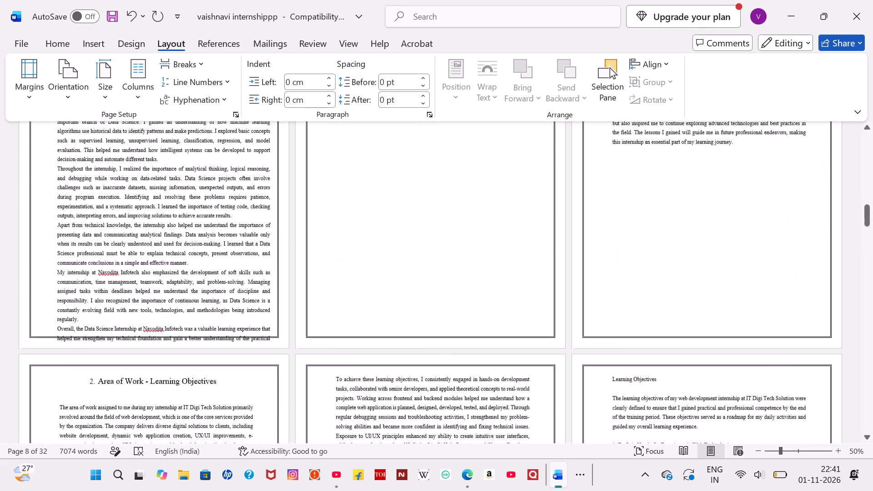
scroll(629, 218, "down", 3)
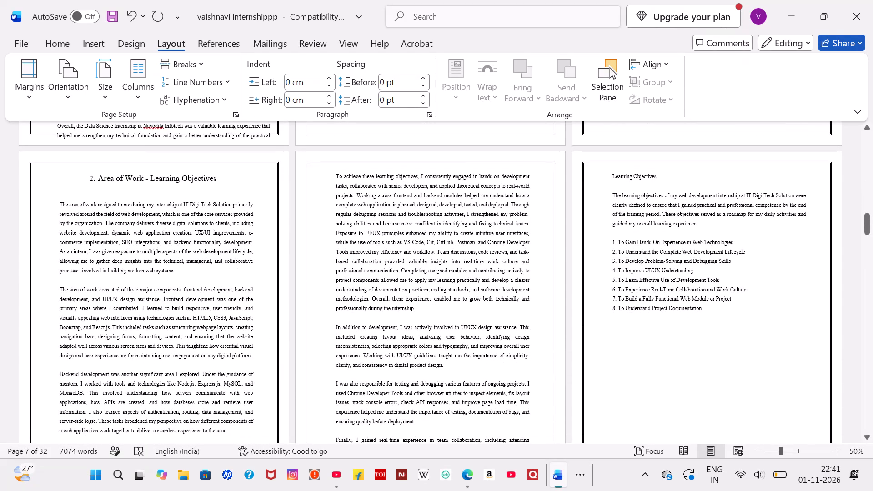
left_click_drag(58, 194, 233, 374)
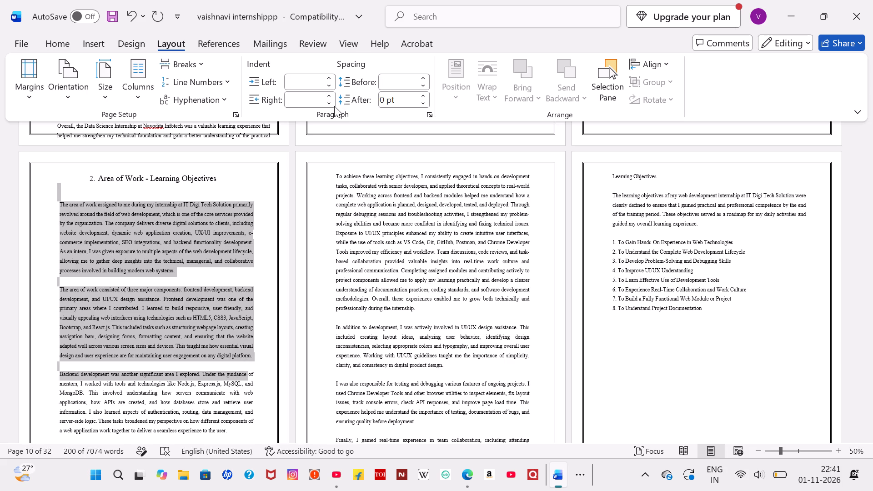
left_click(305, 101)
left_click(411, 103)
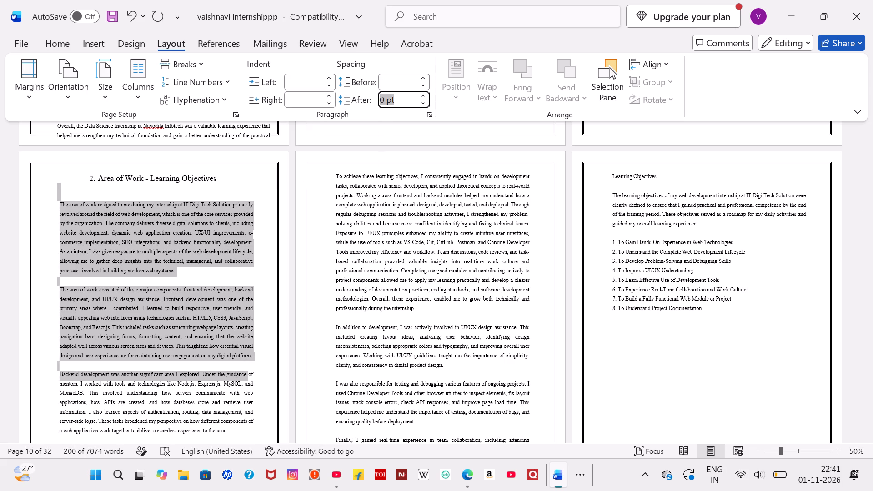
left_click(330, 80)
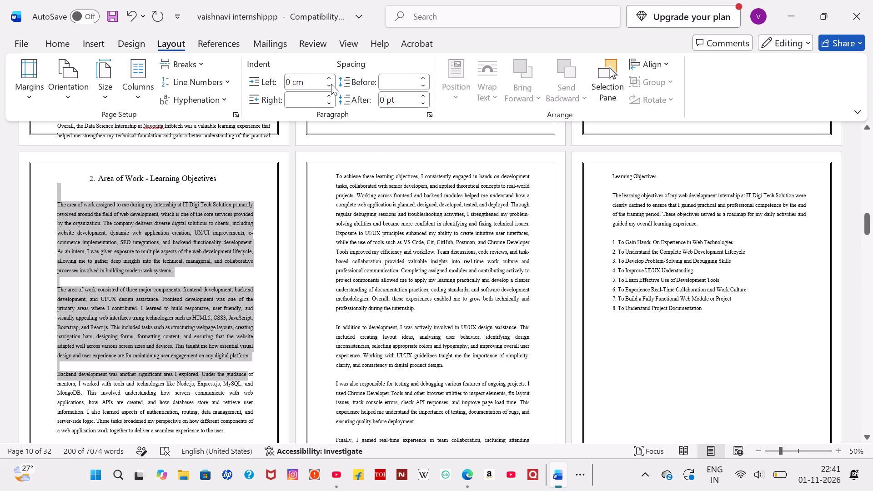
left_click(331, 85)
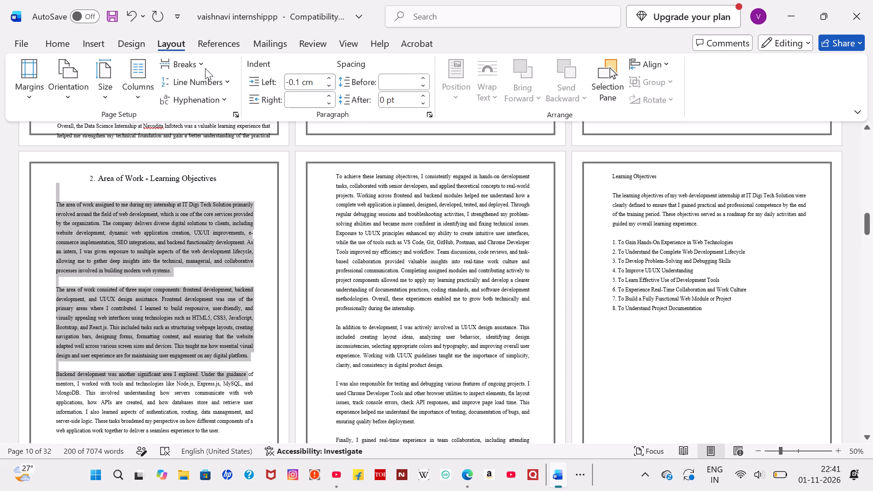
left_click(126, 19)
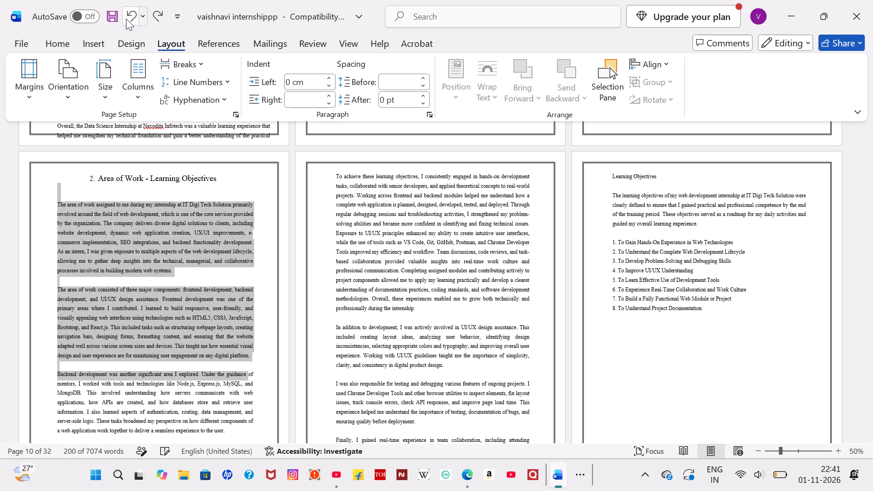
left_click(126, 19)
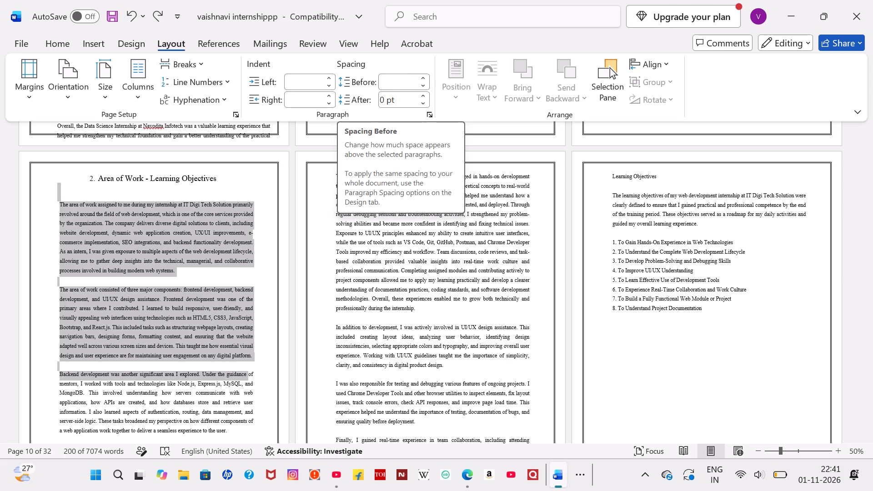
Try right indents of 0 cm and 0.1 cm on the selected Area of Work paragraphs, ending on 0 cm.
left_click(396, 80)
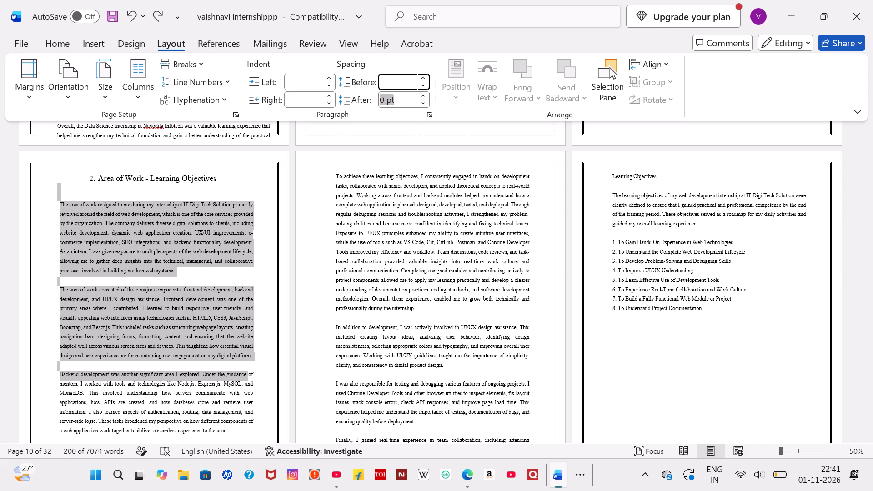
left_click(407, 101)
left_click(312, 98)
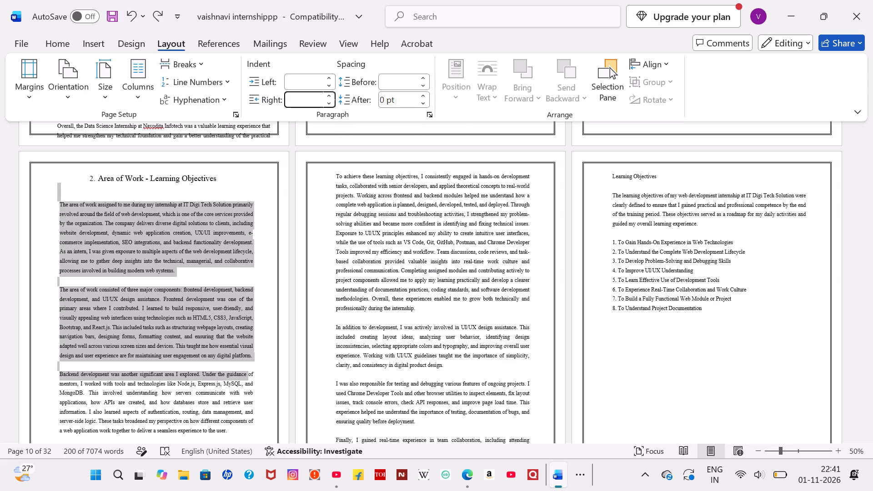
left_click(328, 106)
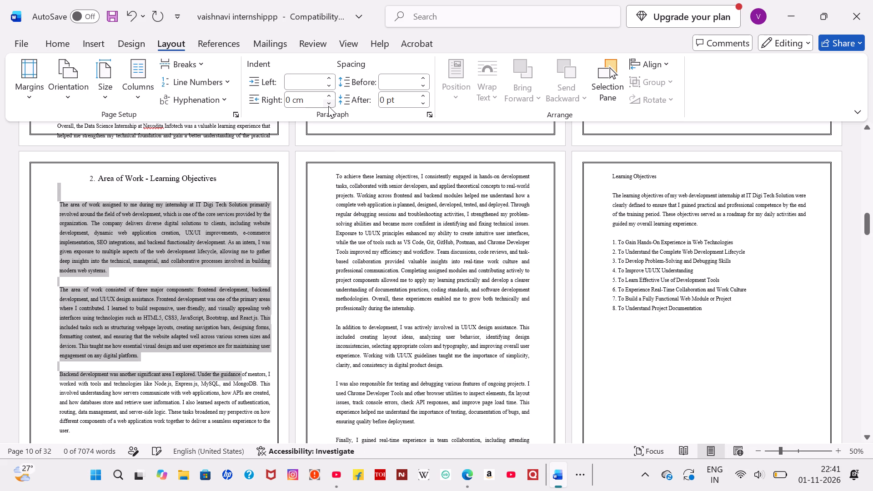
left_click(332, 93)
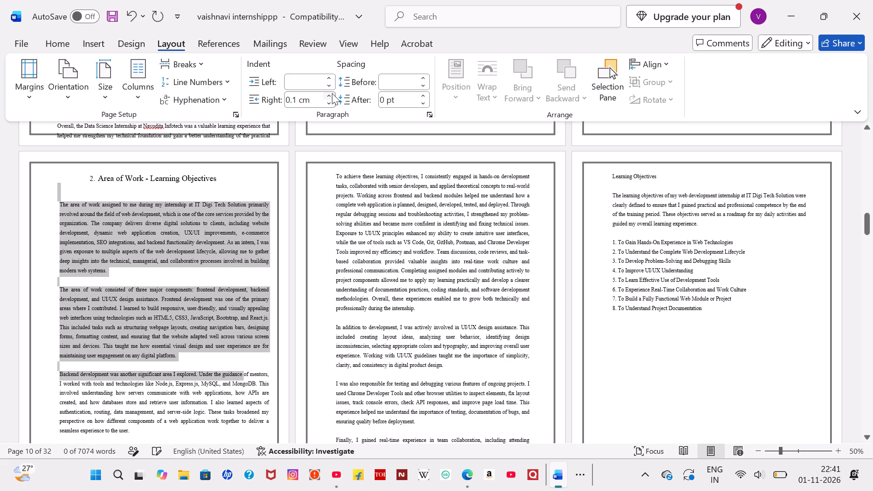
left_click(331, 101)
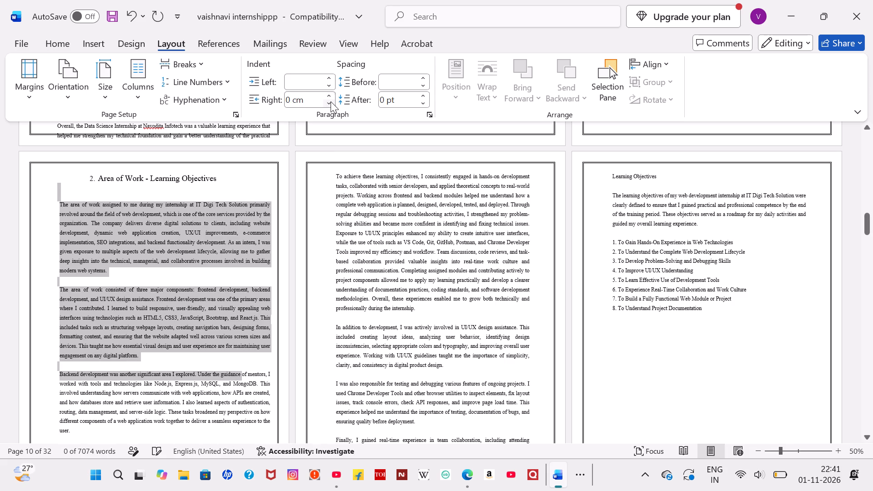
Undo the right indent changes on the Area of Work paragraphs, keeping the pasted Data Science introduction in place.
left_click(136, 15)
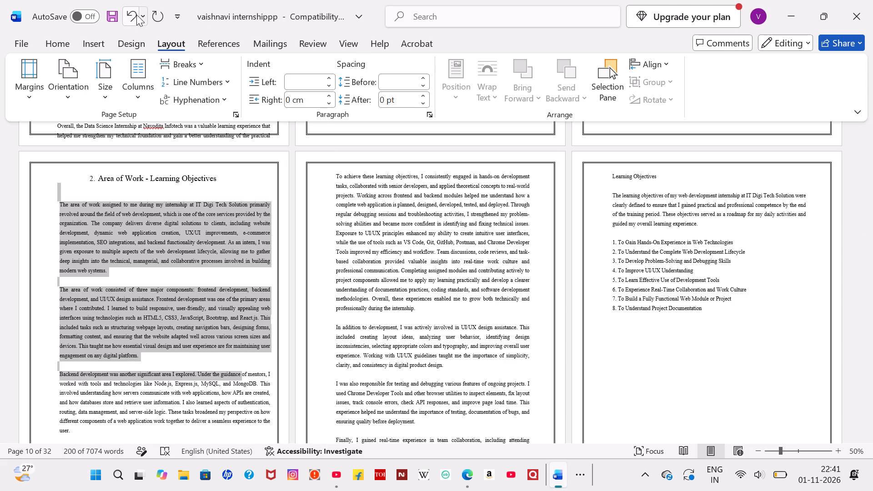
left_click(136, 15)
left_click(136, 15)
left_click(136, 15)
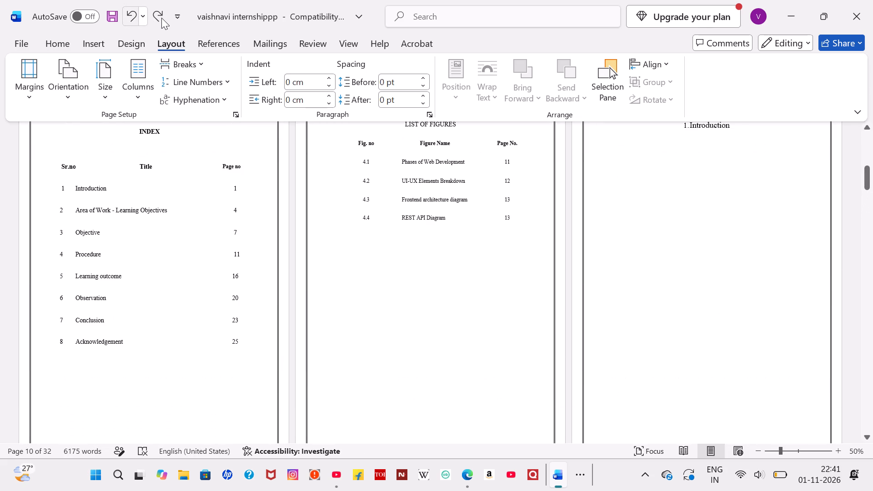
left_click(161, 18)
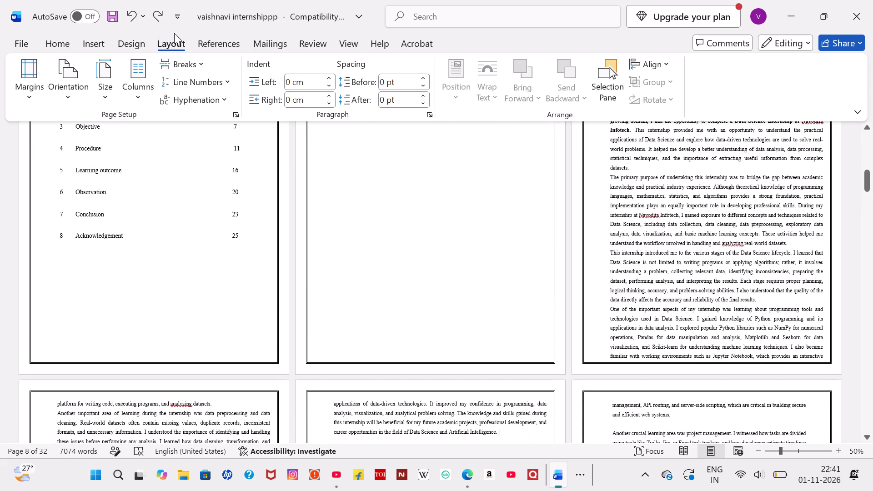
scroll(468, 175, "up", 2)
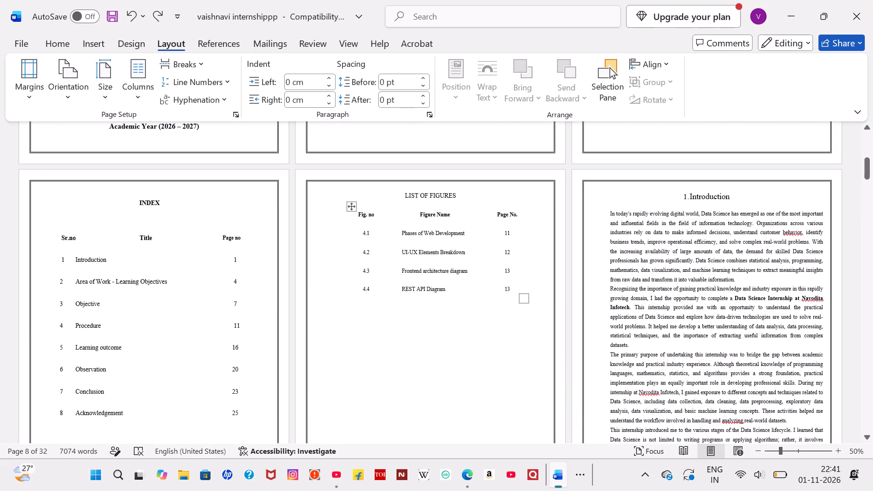
Undo the pasted Data Science introduction and the deletion of the old one, and redo the "Final Year" wording on the certificate page.
scroll(468, 175, "up", 1)
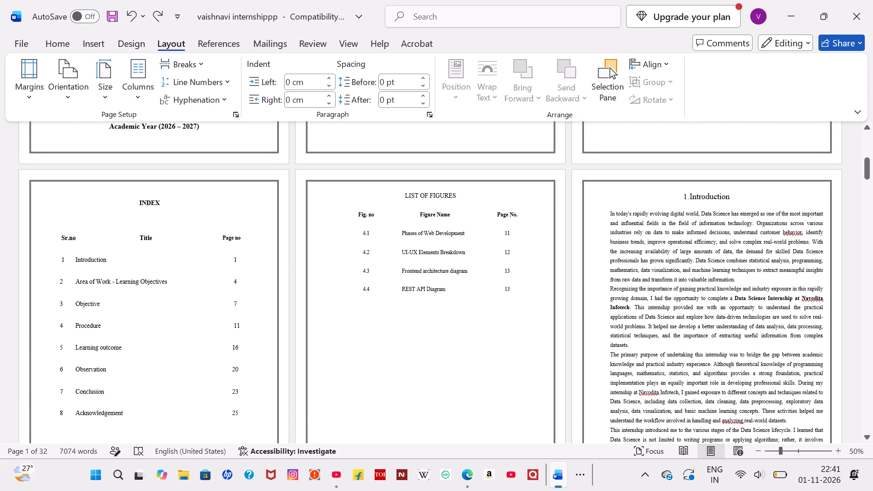
left_click(134, 19)
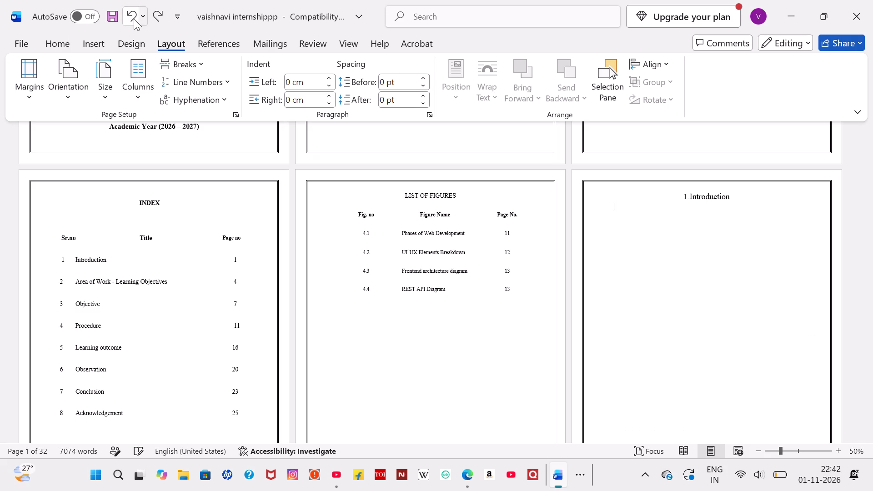
double_click(134, 19)
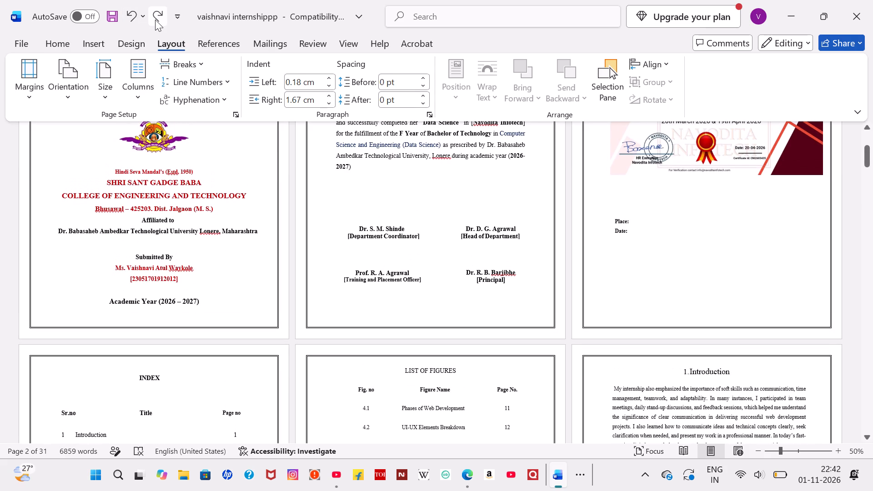
left_click(156, 20)
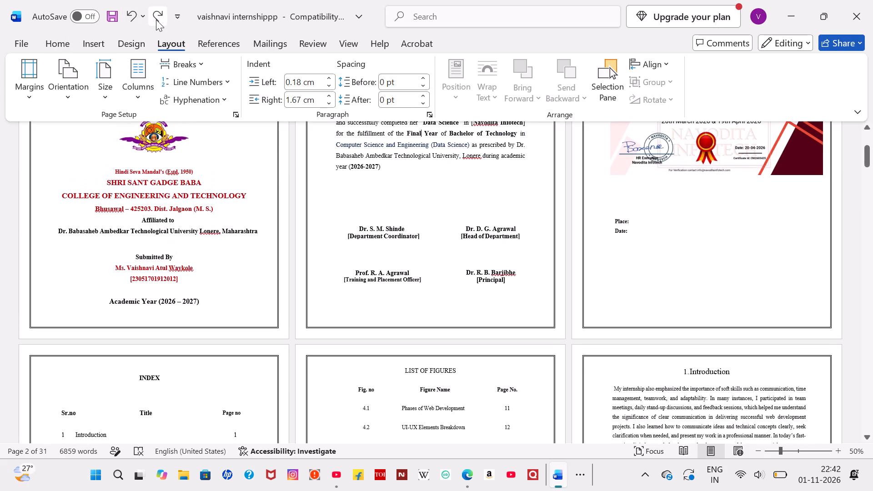
Delete the old web development introduction except its first line, and add an empty line below that line for the new text.
scroll(327, 265, "down", 3)
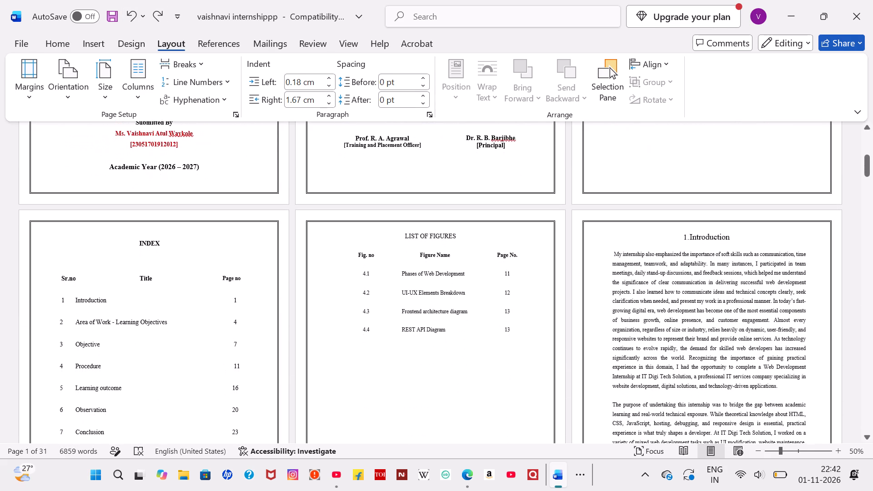
scroll(327, 265, "down", 2)
left_click_drag(606, 179, 494, 326)
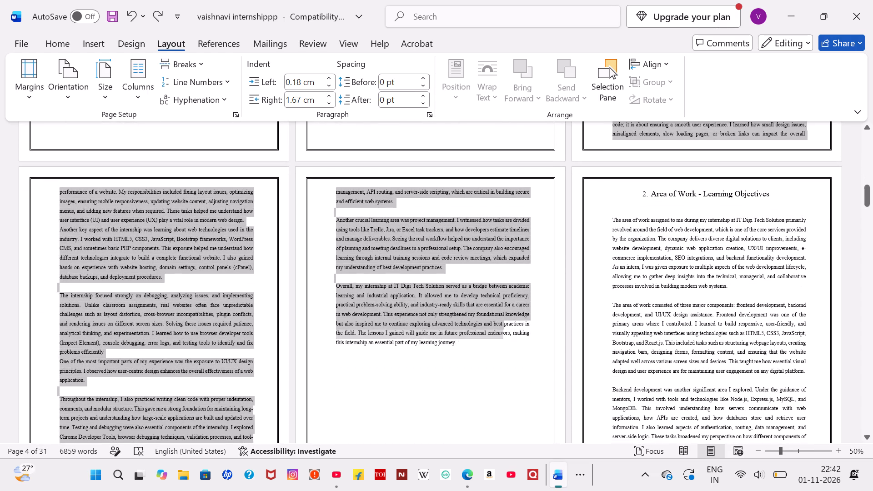
left_click_drag(494, 326, 437, 245)
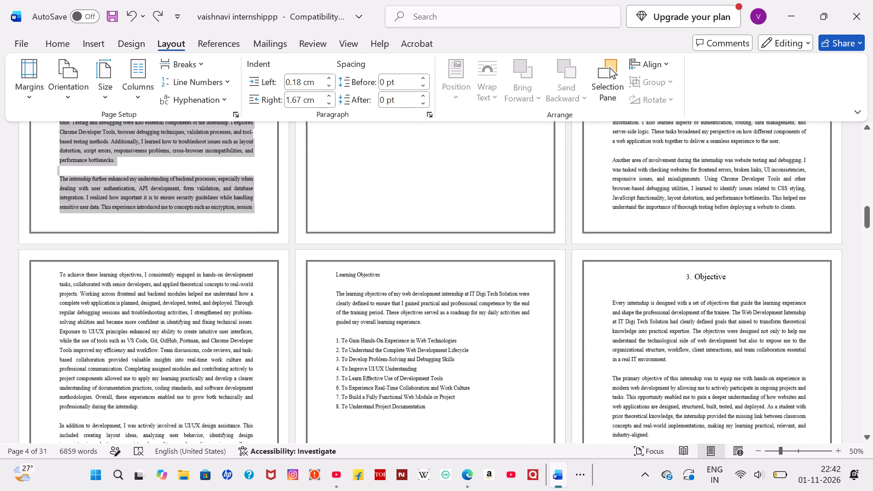
left_click_drag(437, 245, 448, 175)
key("BackSpace")
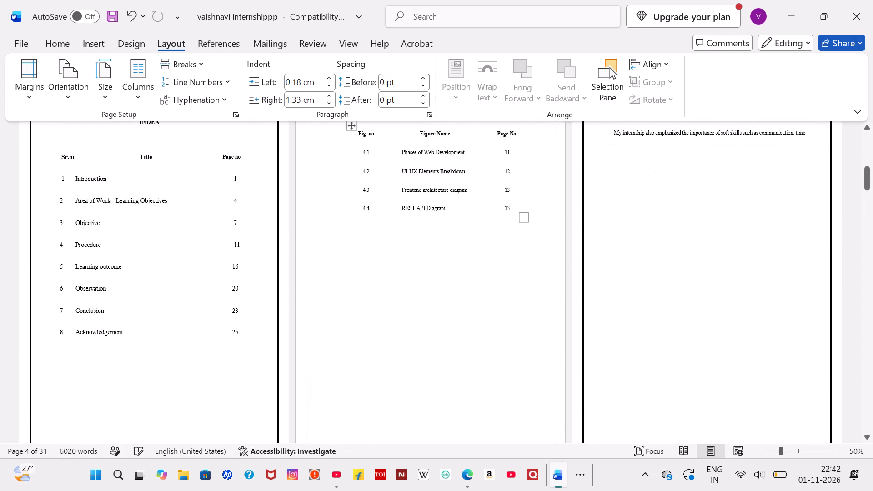
scroll(448, 175, "up", 1)
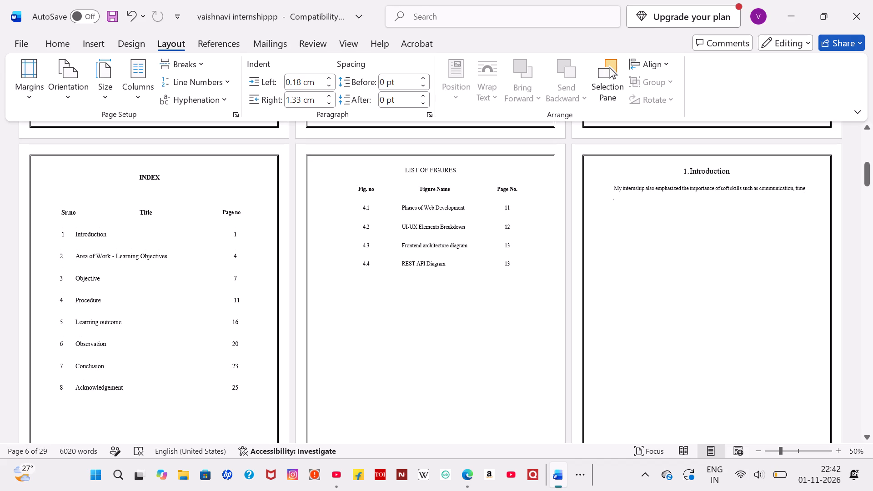
key("Return")
left_click(572, 490)
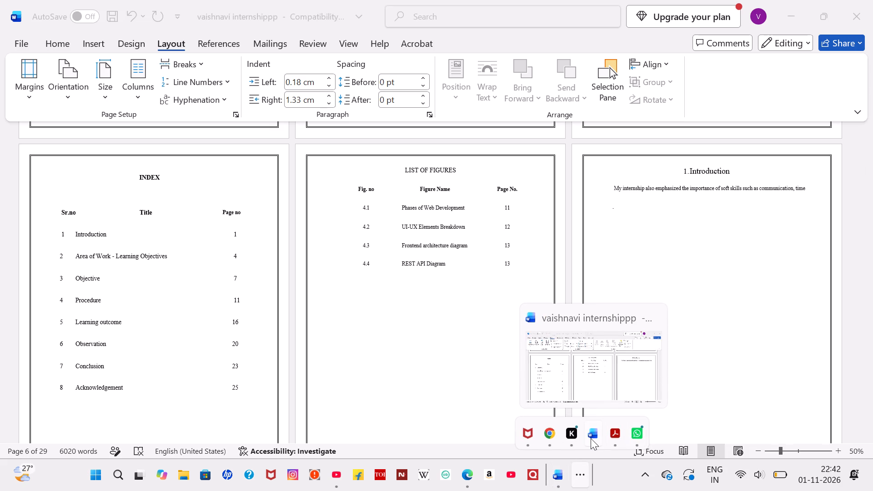
left_click(462, 476)
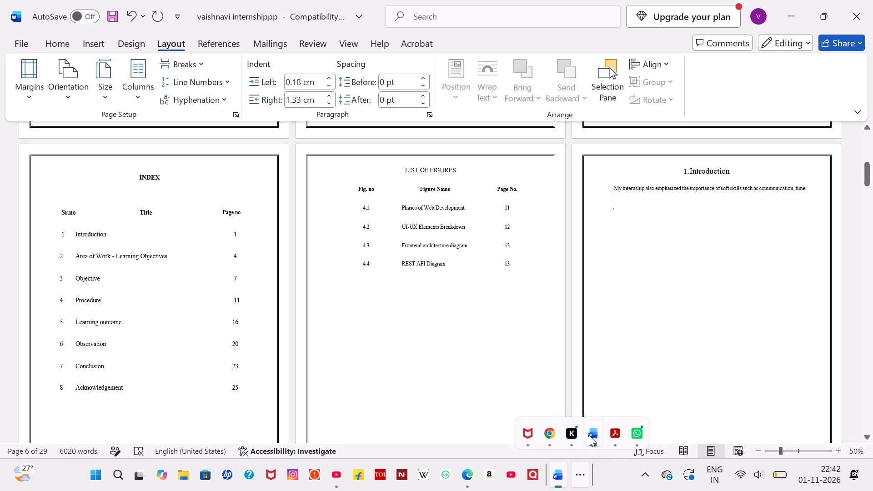
key("ctrl+v")
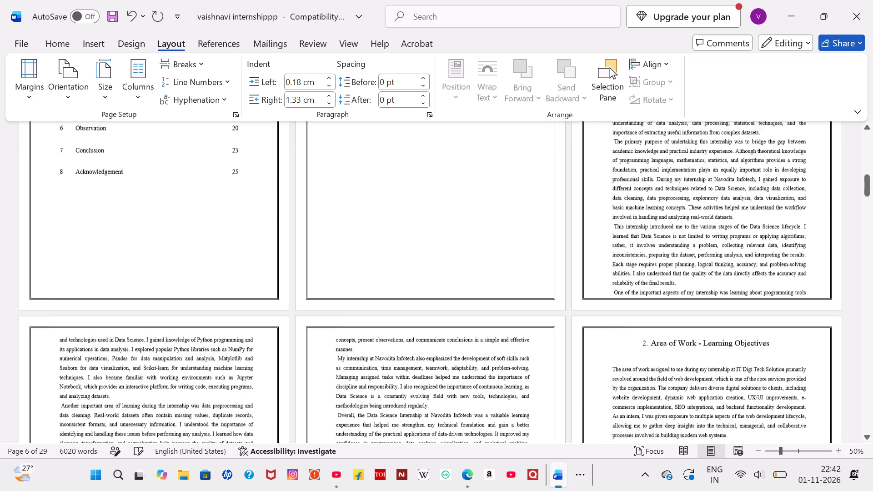
Delete the leftover "My internship also emphasized" line and the duplicate "1. INTRODUCTION" heading above the pasted text.
scroll(589, 435, "up", 4)
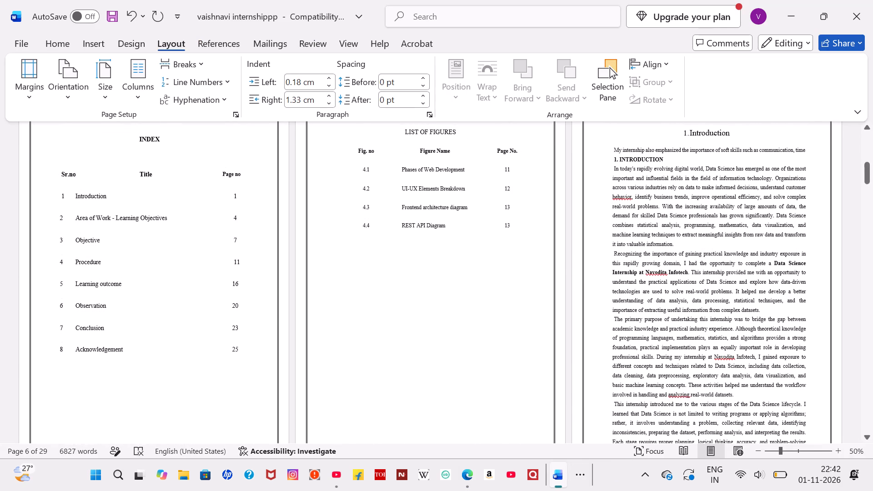
left_click_drag(665, 159, 612, 147)
key("BackSpace")
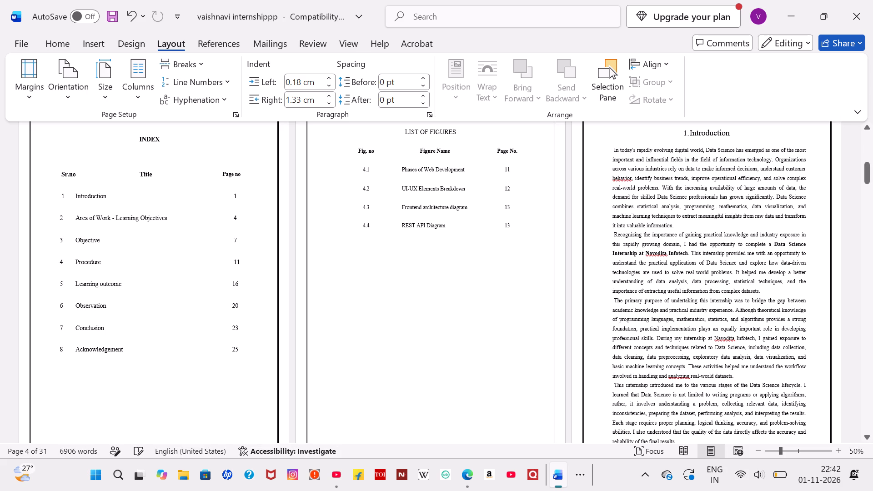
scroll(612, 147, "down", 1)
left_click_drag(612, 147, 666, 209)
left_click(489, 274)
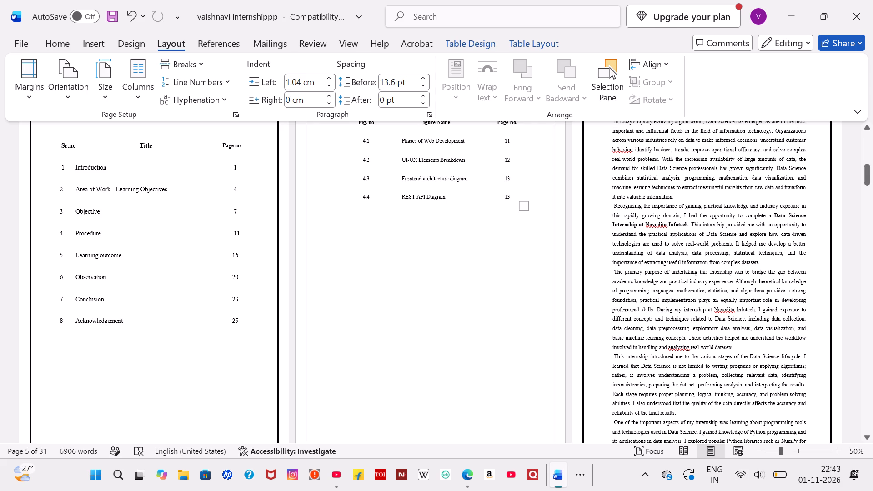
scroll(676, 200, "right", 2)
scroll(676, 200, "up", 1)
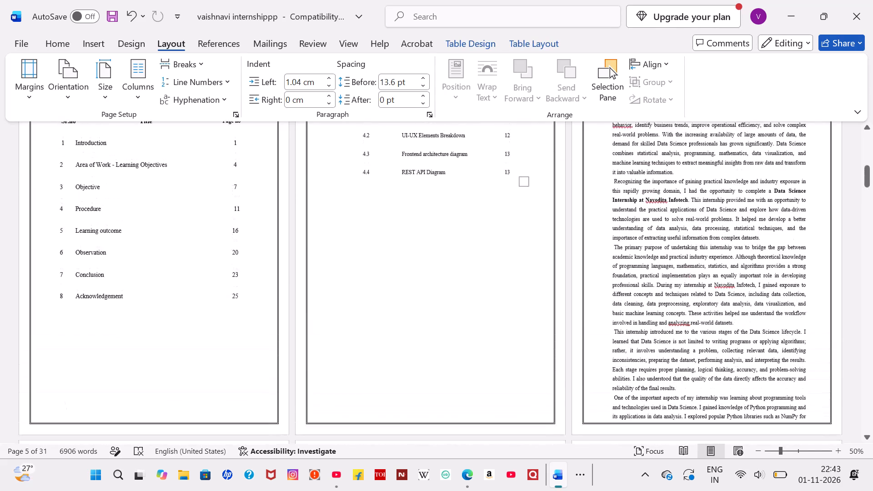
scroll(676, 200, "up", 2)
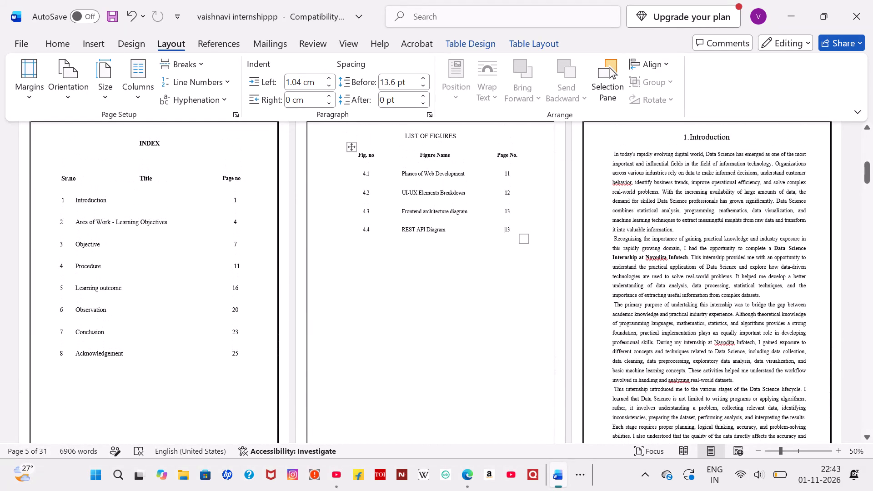
Add an empty line after the introduction paragraphs ending "complex datasets.", "real-world datasets." and "final results.".
left_click(685, 226)
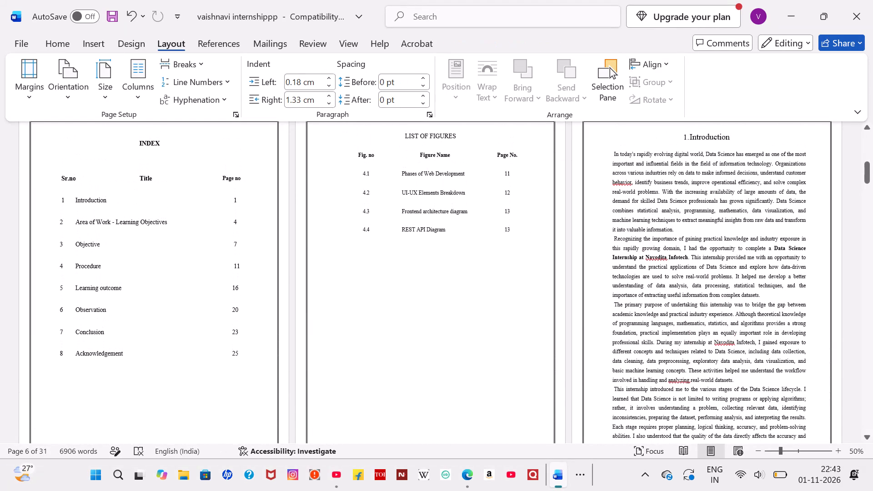
left_click(677, 226)
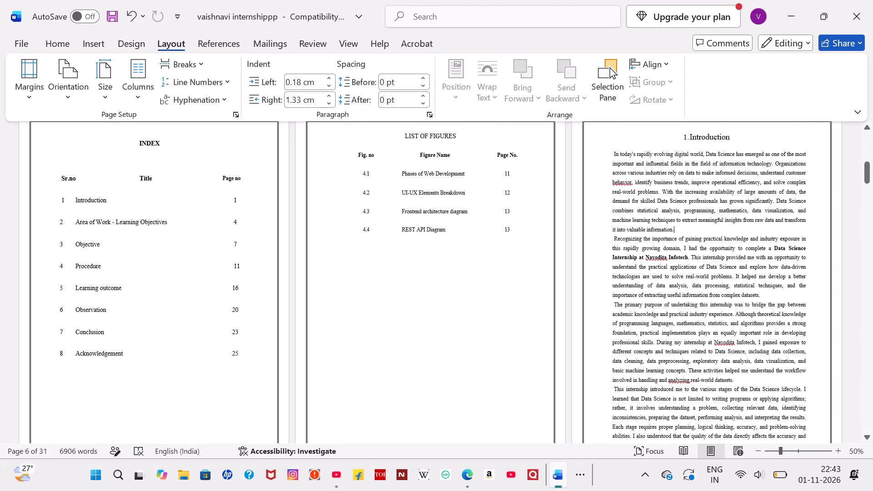
left_click(763, 300)
key("Return")
scroll(763, 300, "down", 1)
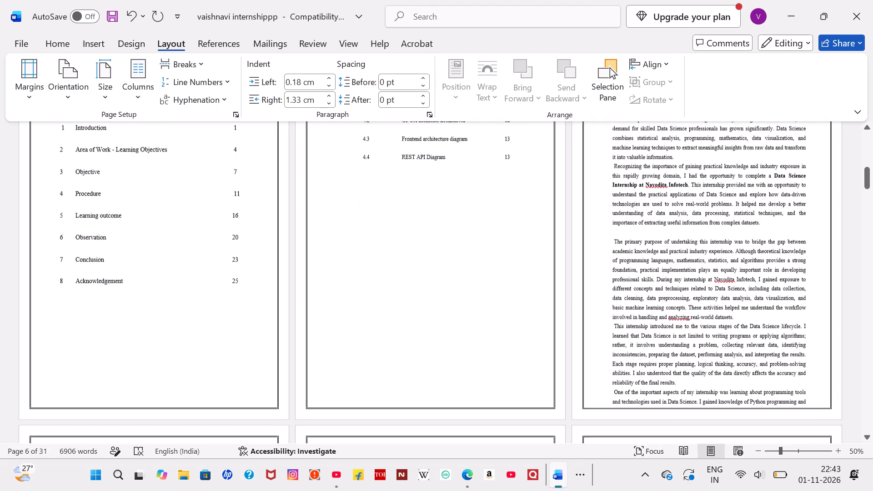
scroll(763, 300, "down", 1)
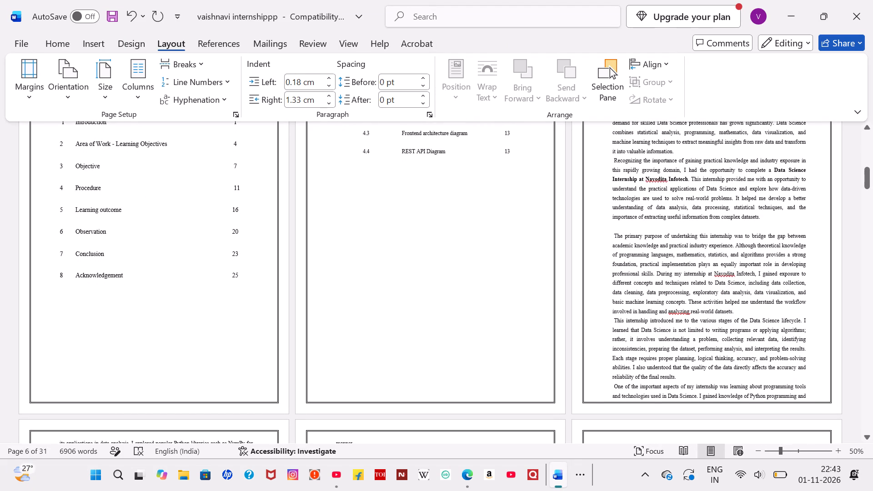
left_click(739, 311)
key("Return")
scroll(739, 311, "down", 1)
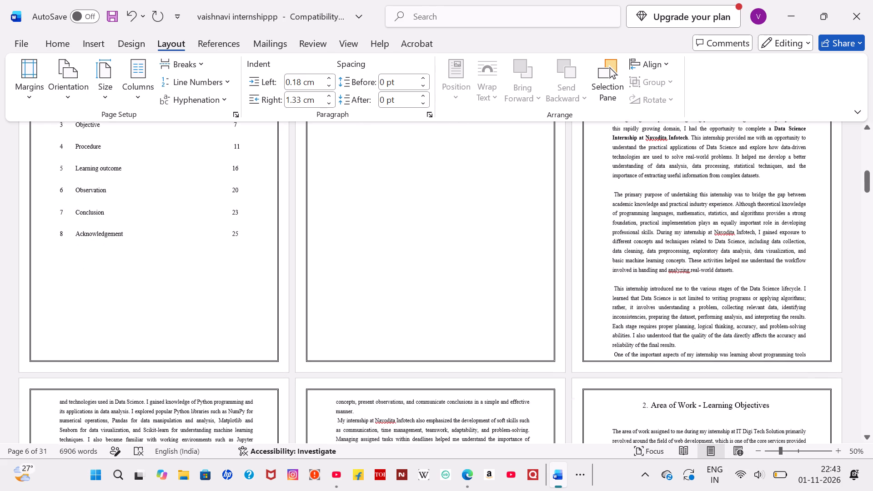
scroll(739, 311, "down", 1)
left_click(691, 343)
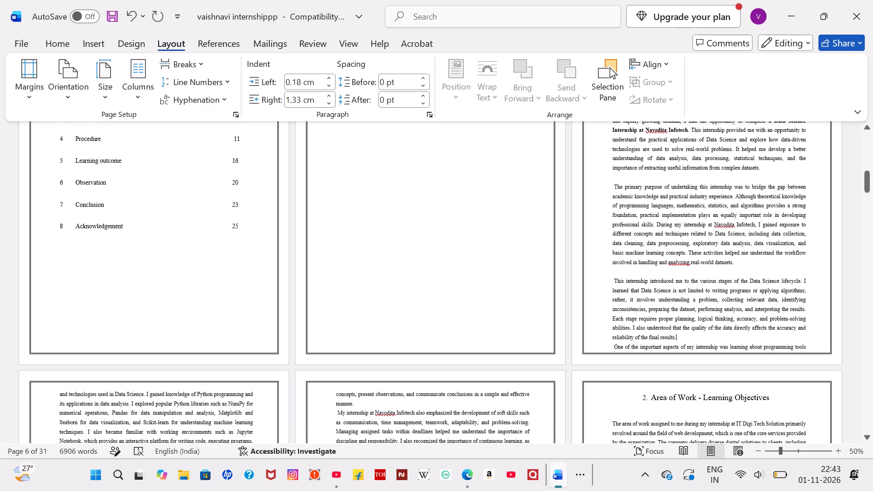
key("Return")
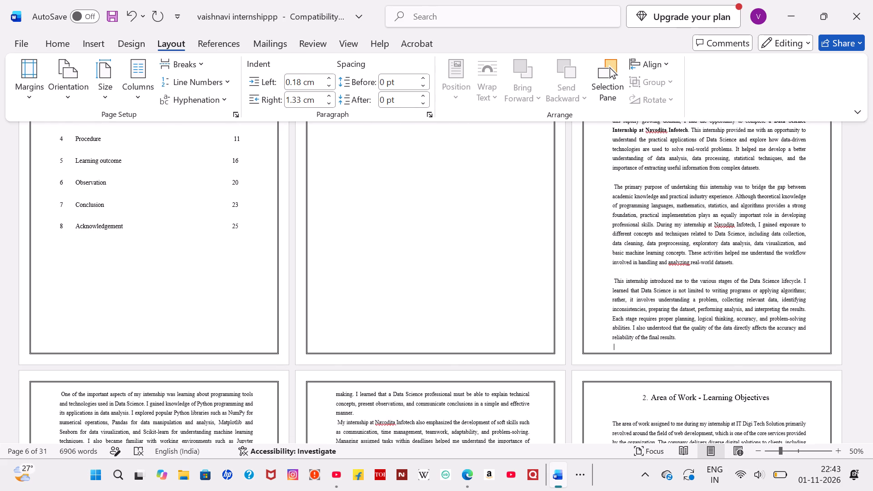
Add space at the top of the second and third introduction pages, above "One of the important aspects" and "becomes valuable".
scroll(691, 343, "down", 3)
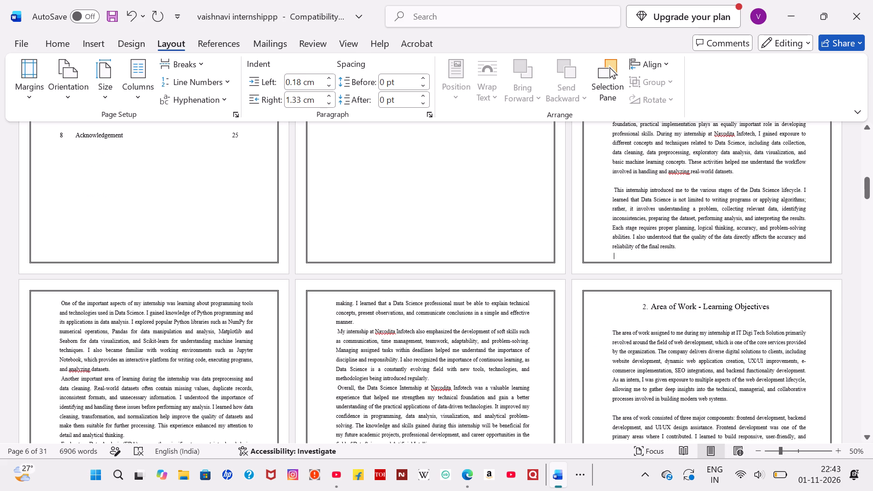
scroll(691, 343, "down", 1)
left_click(55, 296)
key("Return")
scroll(55, 296, "down", 1)
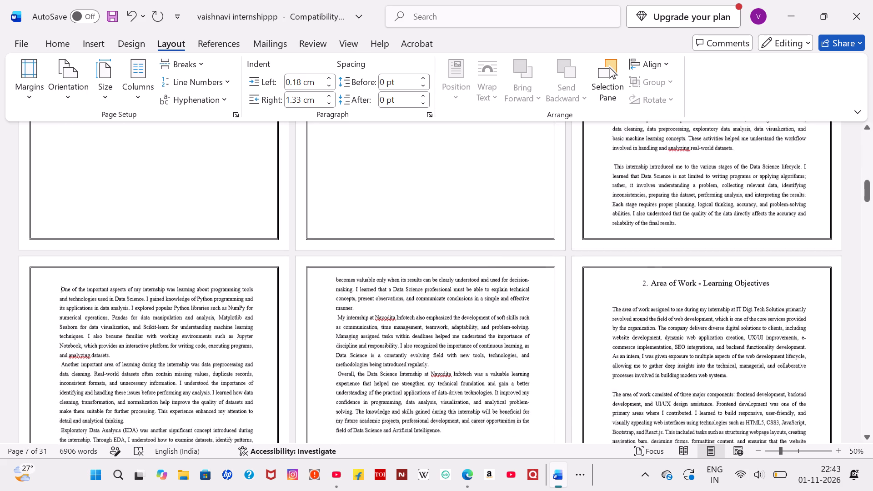
scroll(55, 296, "down", 1)
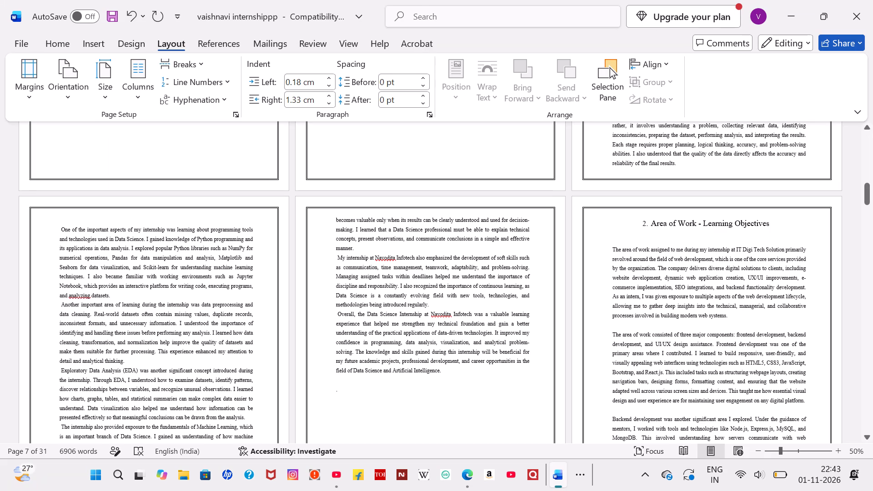
left_click(329, 212)
key("Return")
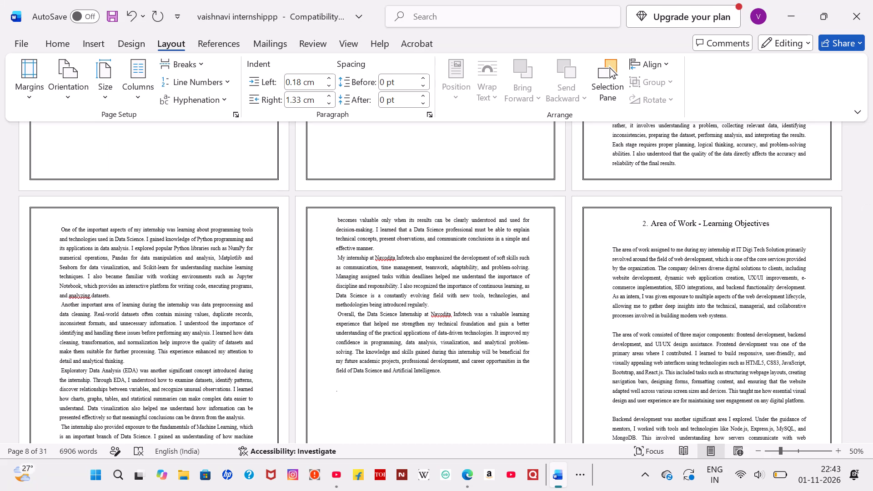
key("Return")
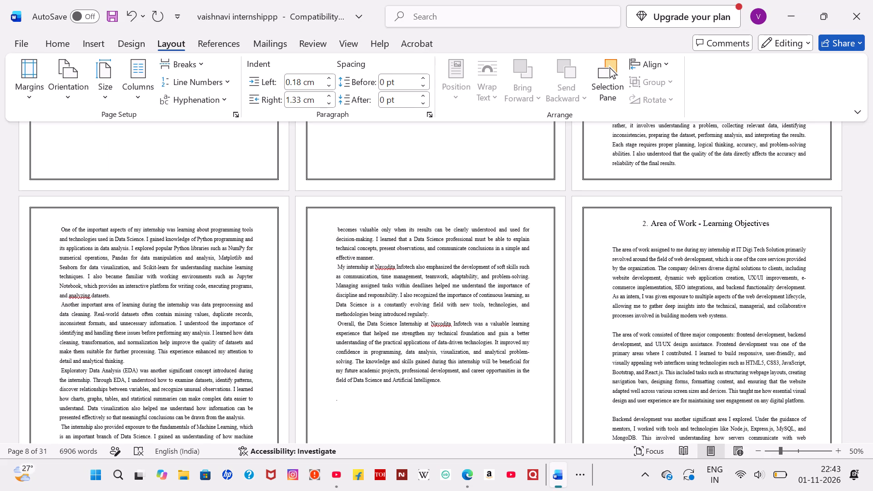
Push the "Apart from technical knowledge" paragraph onto the third introduction page using empty lines, and add an empty line above it.
scroll(329, 212, "down", 3)
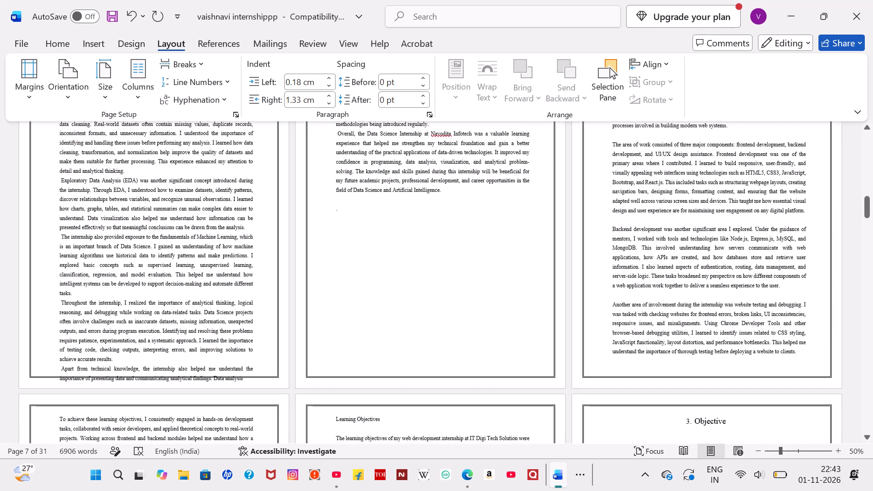
left_click(118, 357)
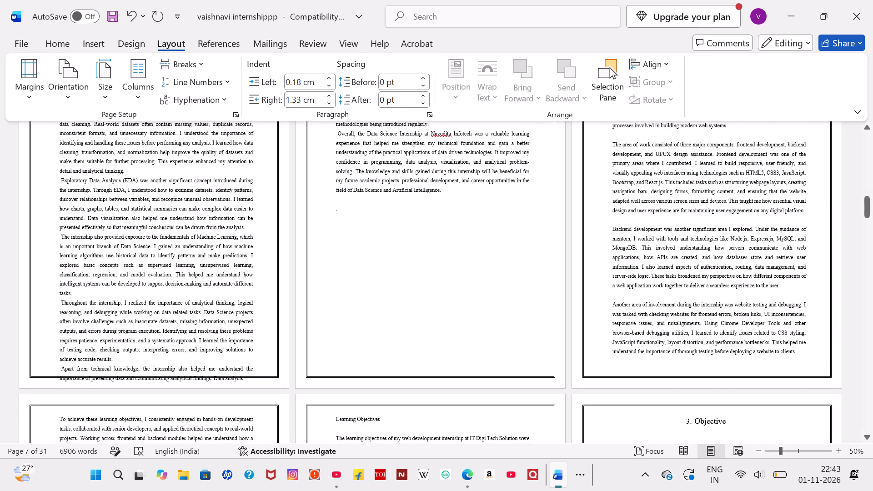
key("Return")
key("Return")
scroll(118, 357, "up", 1)
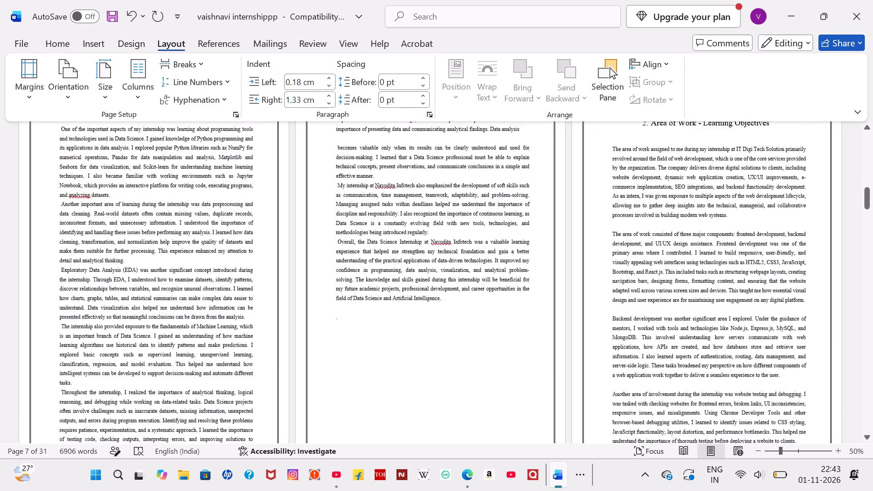
scroll(118, 357, "up", 3)
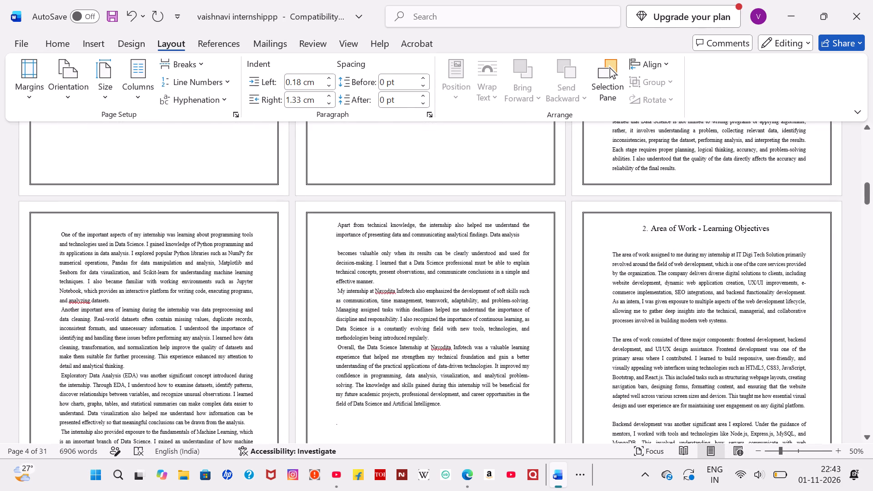
left_click(333, 225)
key("Return")
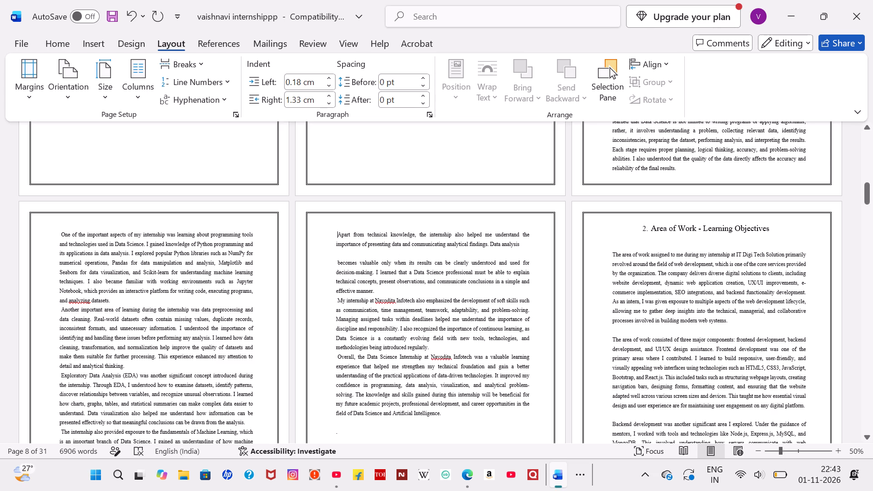
Add an empty line between the data preprocessing paragraph and the "Exploratory Data Analysis (EDA)" paragraph.
left_click_drag(227, 228, 365, 235)
left_click(310, 256)
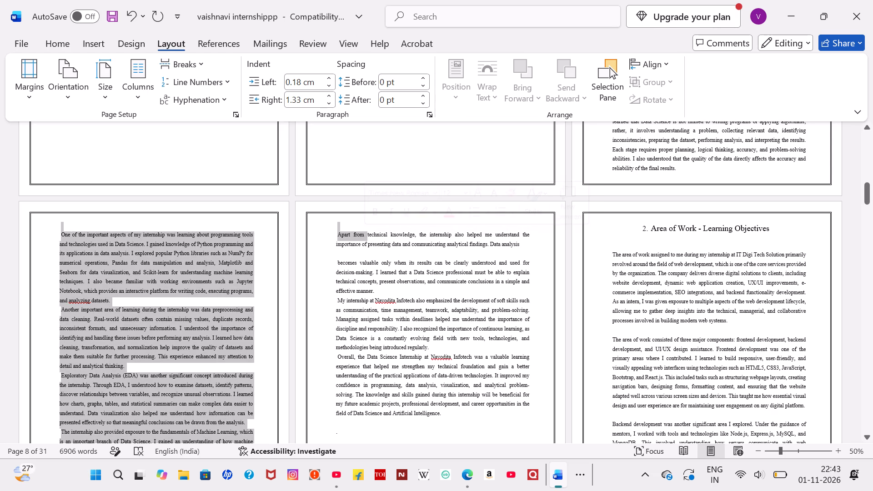
scroll(408, 329, "down", 2)
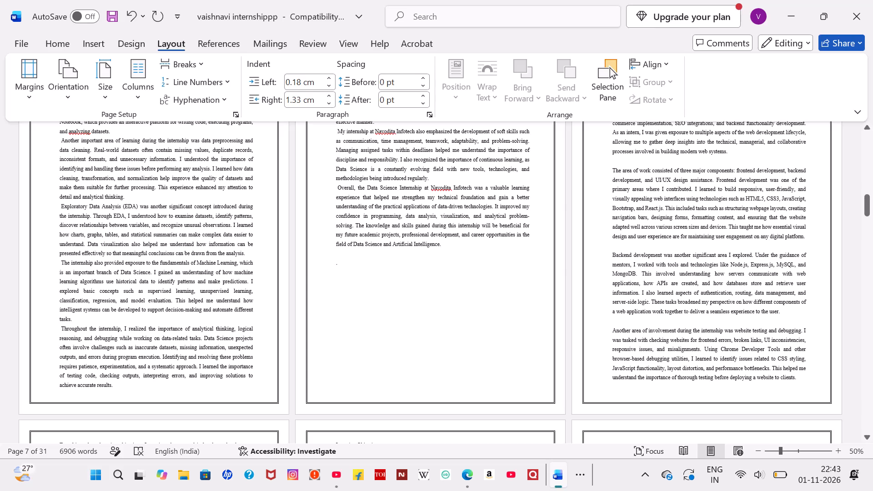
scroll(408, 329, "up", 3)
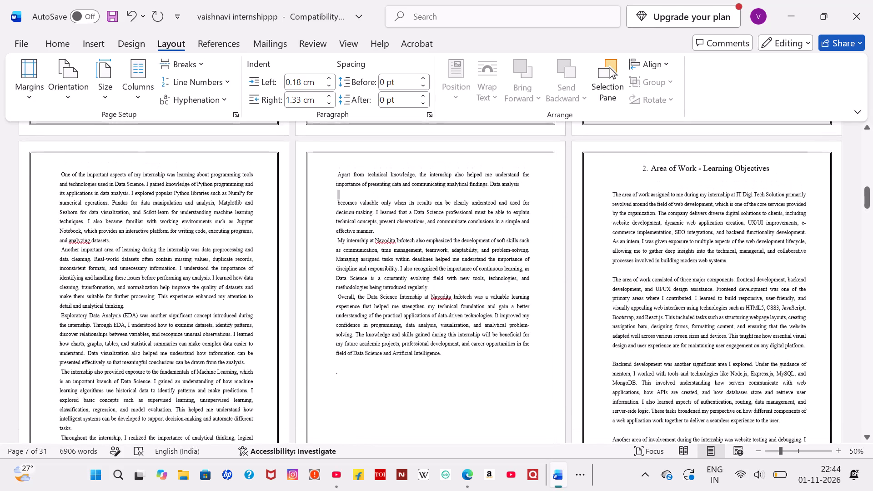
left_click(138, 305)
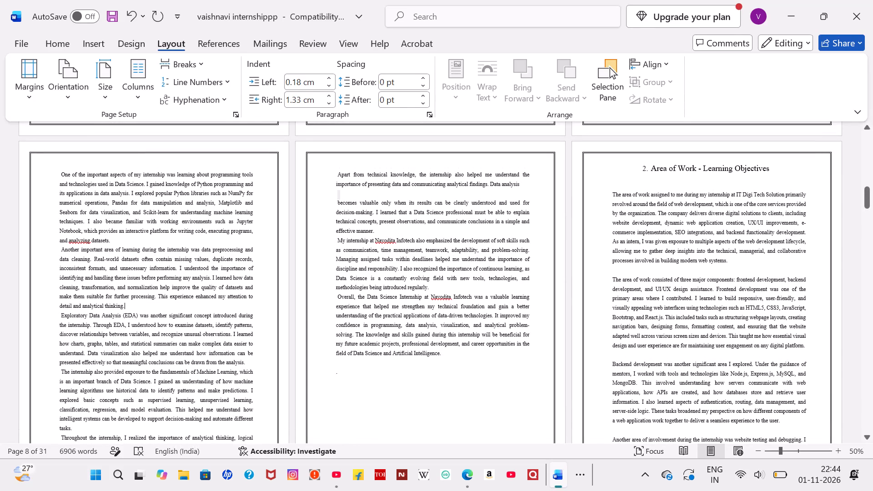
key("Return")
Push the line "achieve accurate results." onto the third introduction page by adding line breaks before it.
scroll(138, 305, "down", 2)
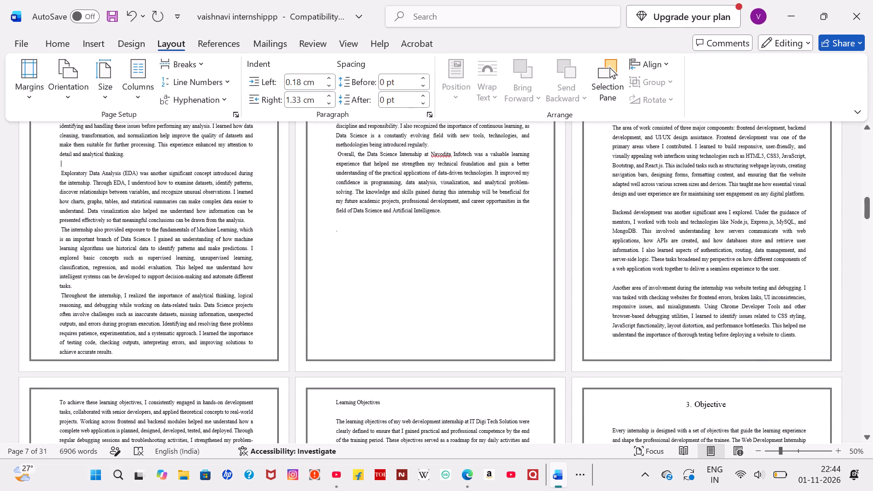
left_click(257, 344)
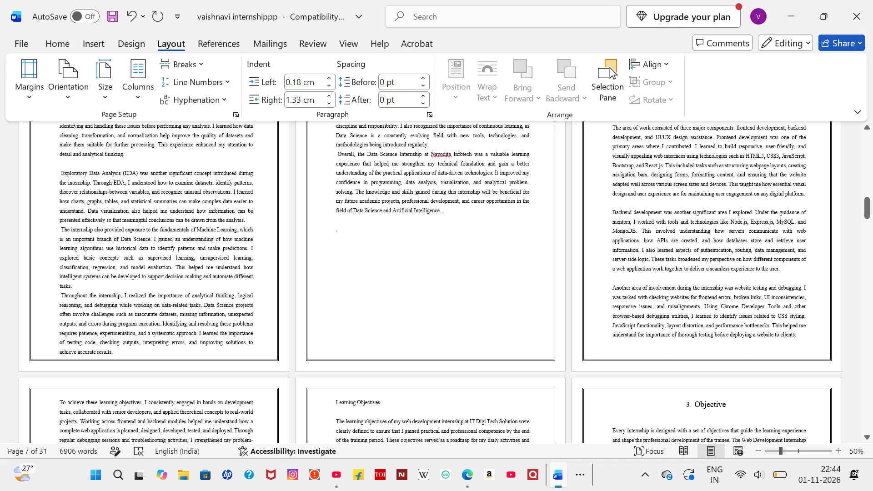
key("Return")
key("Return")
key("Return")
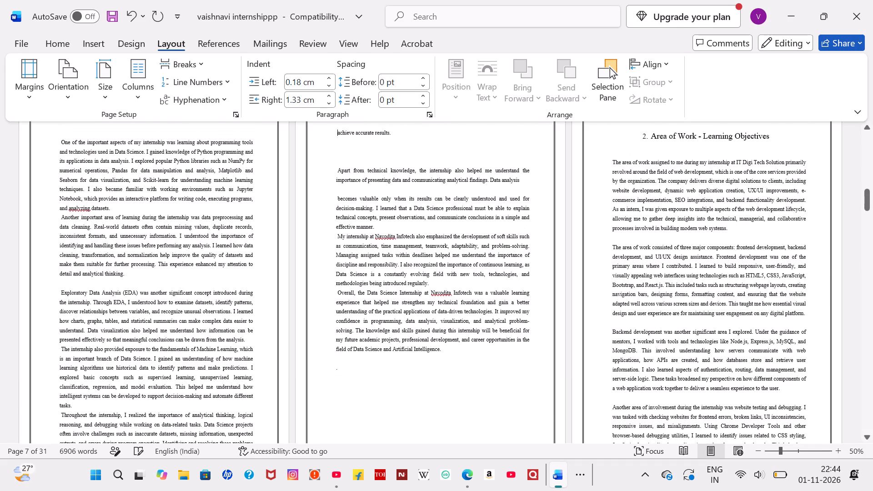
Add another empty line at the top of the second introduction page, above "One of the important aspects".
scroll(329, 223, "up", 2)
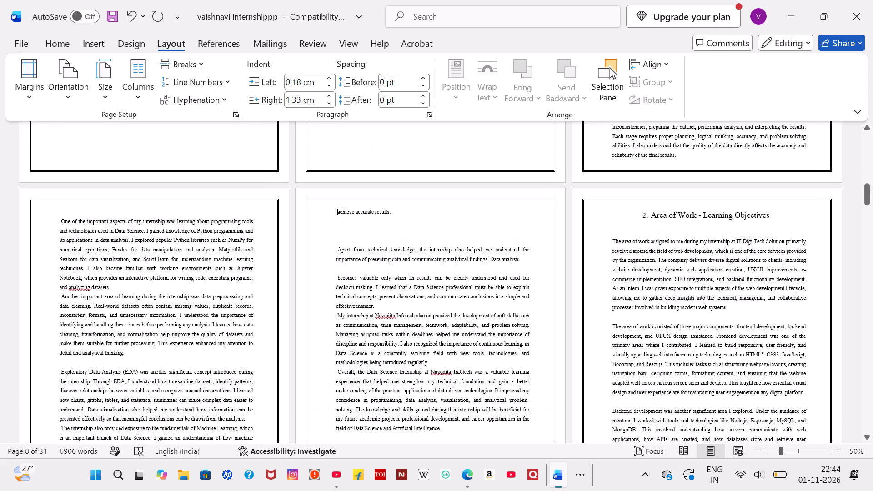
scroll(329, 223, "up", 1)
left_click(55, 210)
key("Return")
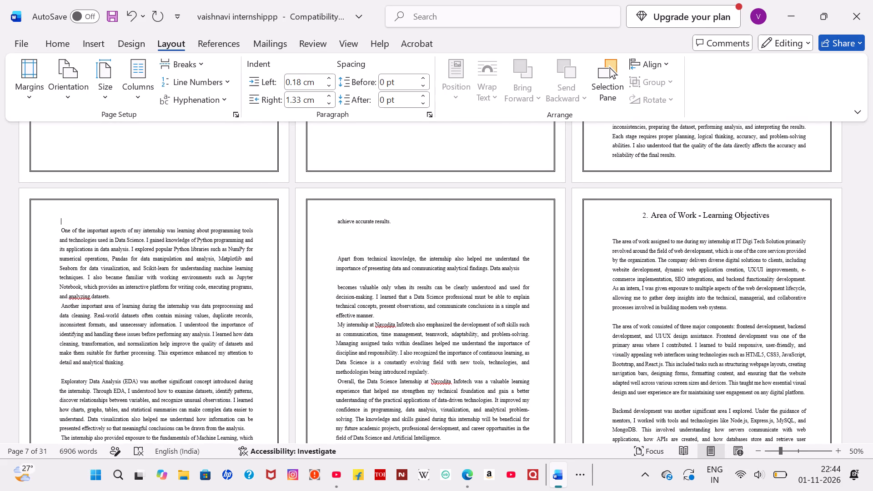
Push the text from "requires patience, experimentation" onward onto the third introduction page by adding line breaks before it.
scroll(55, 210, "down", 4)
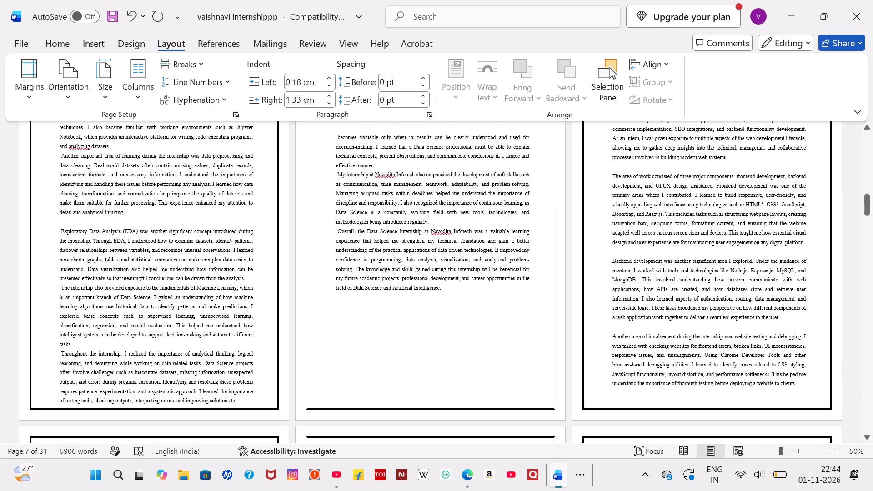
left_click(260, 386)
key("Return")
key("Return")
key("Return")
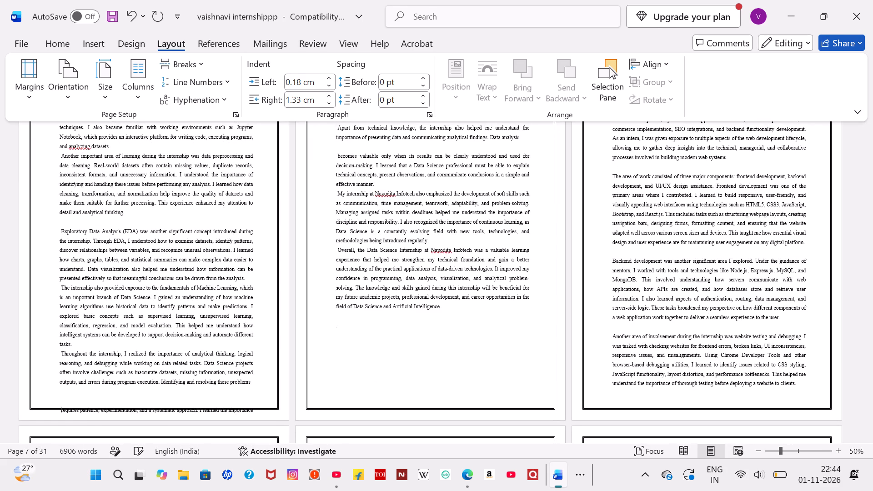
key("Return")
scroll(260, 386, "up", 1)
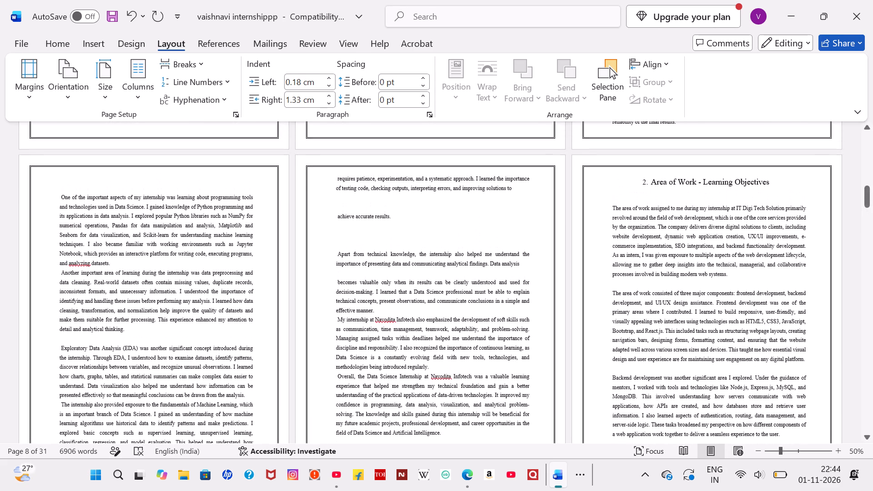
Remove the empty lines below "achieve accurate results." and one of the empty lines above it on the third introduction page.
left_click_drag(465, 233, 348, 229)
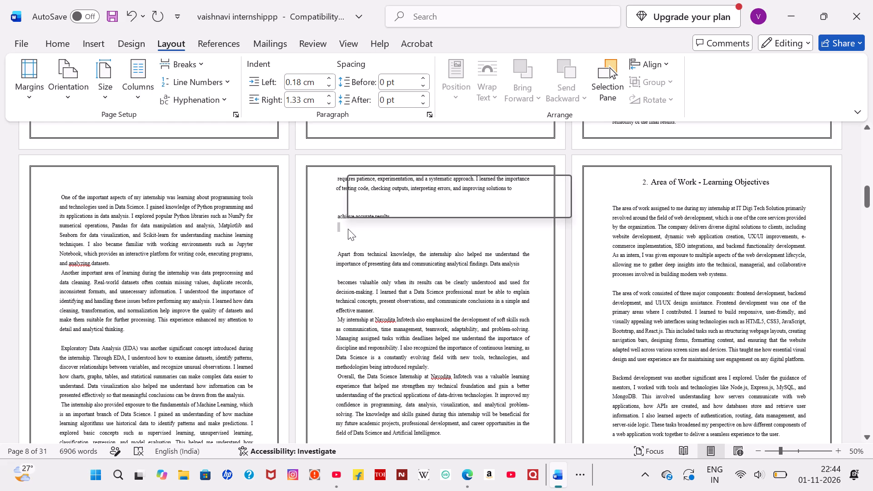
key("BackSpace")
key("BackSpace")
key("BackSpace")
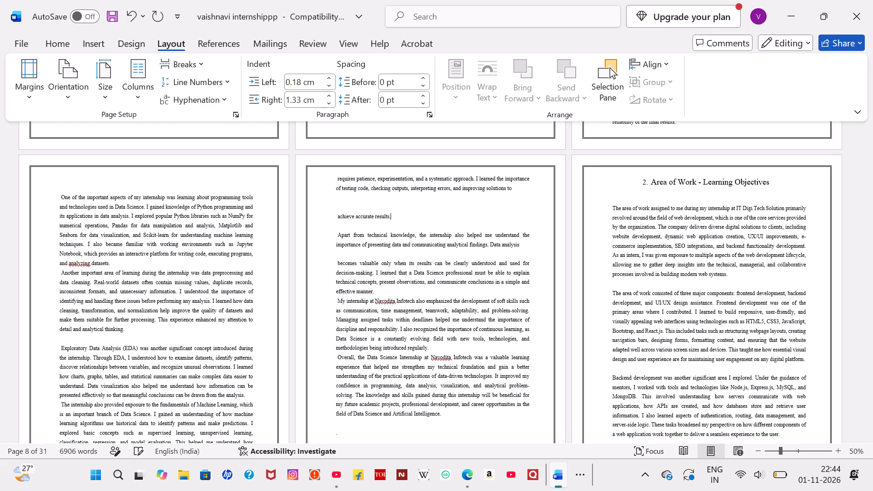
left_click(353, 197)
key("BackSpace")
key("BackSpace")
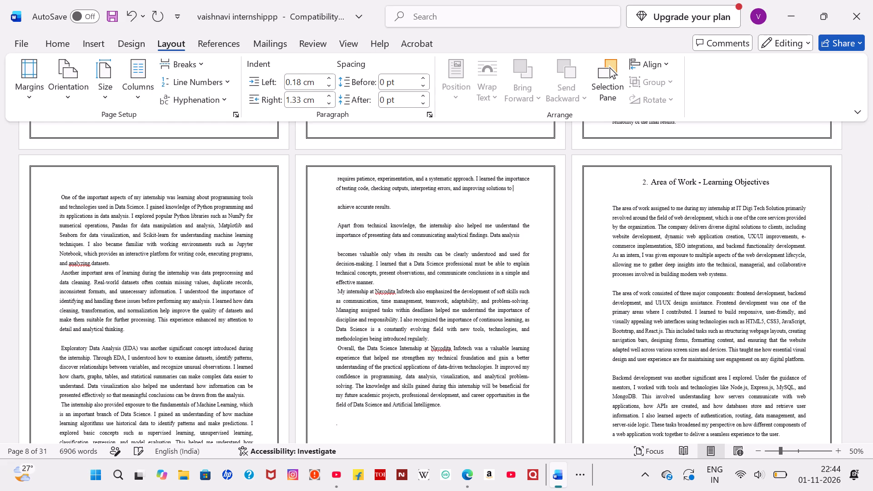
left_click(334, 215)
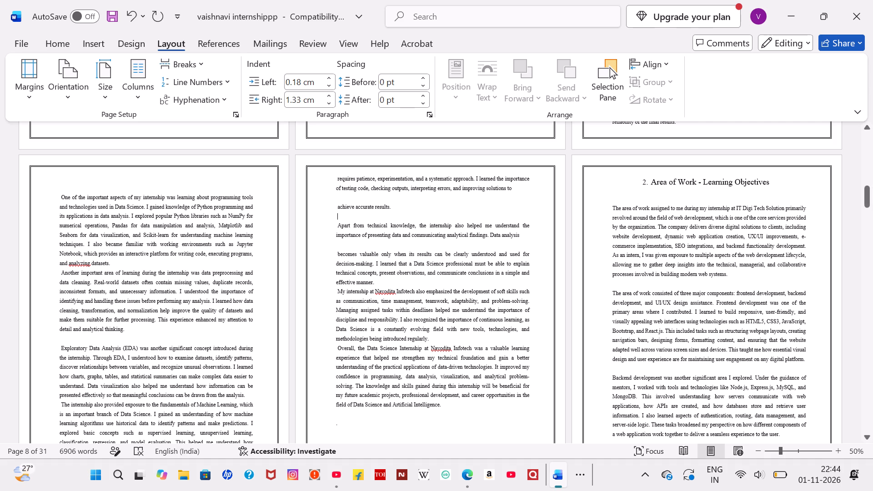
key("BackSpace")
key("BackSpace")
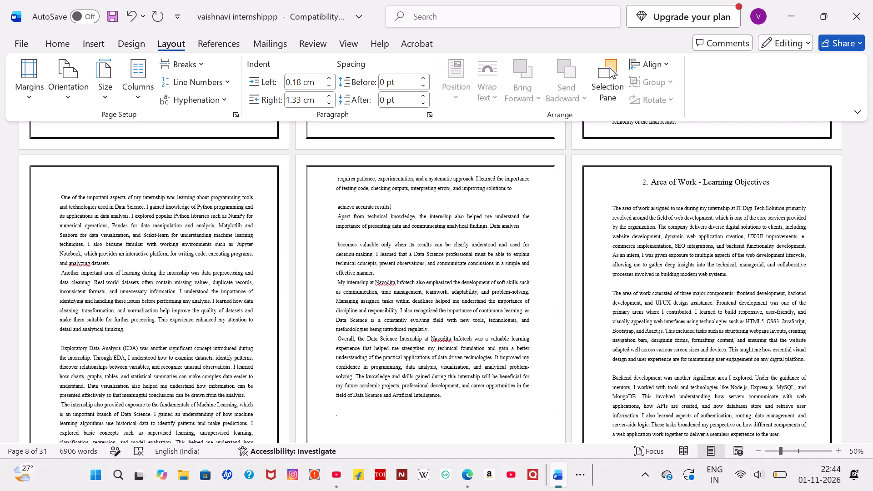
Remove the empty line between "Data analysis" and "becomes valuable only when" on the third introduction page.
left_click(332, 240)
key("BackSpace")
key("BackSpace")
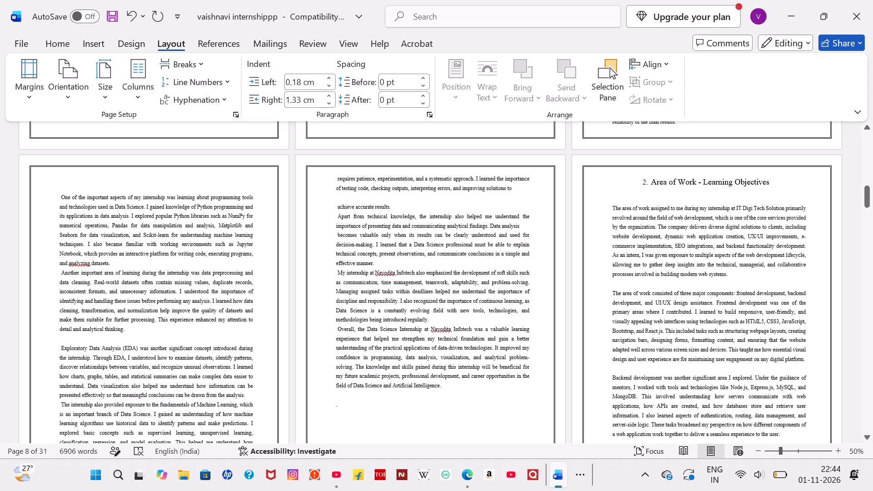
Add two empty lines at the top of the third introduction page, above "requires patience, experimentation".
left_click(331, 177)
key("Return")
key("Return")
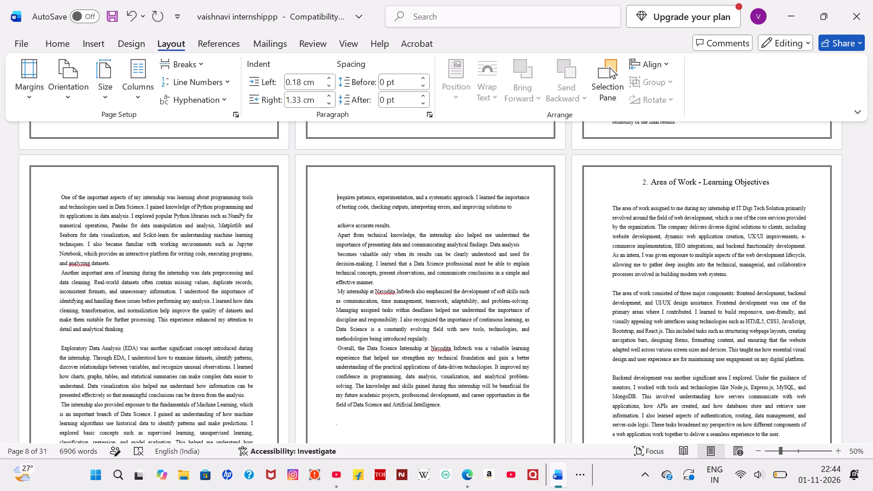
Remove one empty line at the top of the second introduction page, above "One of the important aspects".
scroll(331, 177, "down", 4)
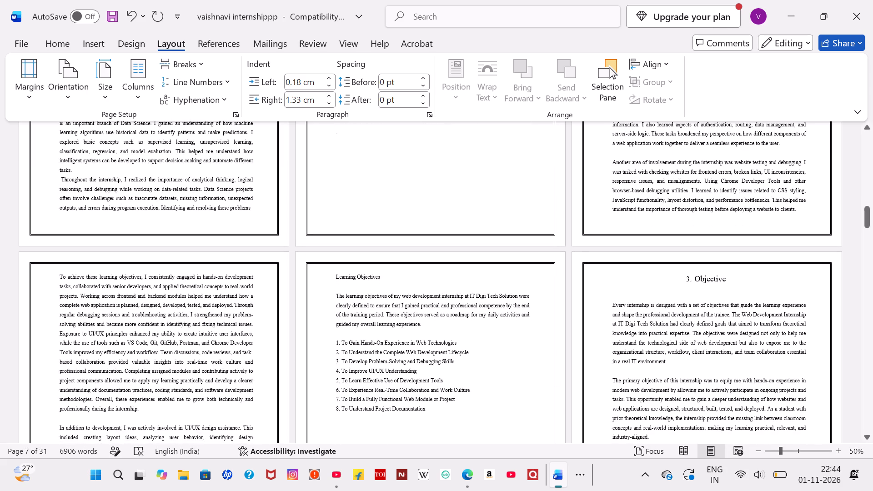
scroll(224, 281, "up", 2)
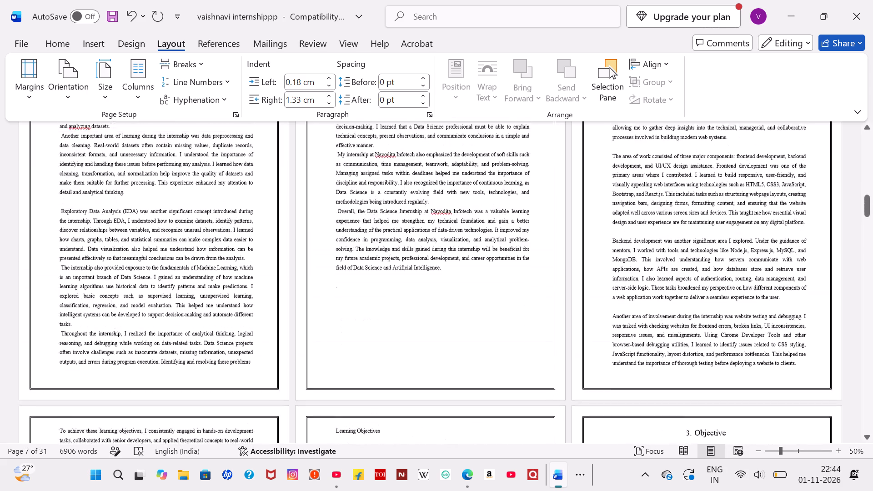
scroll(224, 281, "up", 2)
left_click(57, 281)
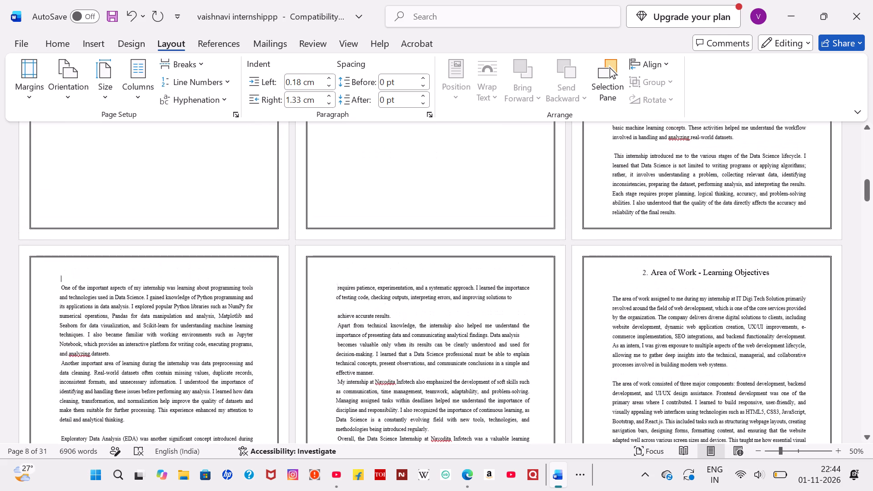
key("BackSpace")
Remove the remaining empty line between "improving solutions to" and "achieve accurate results." on the third introduction page.
scroll(57, 281, "down", 1)
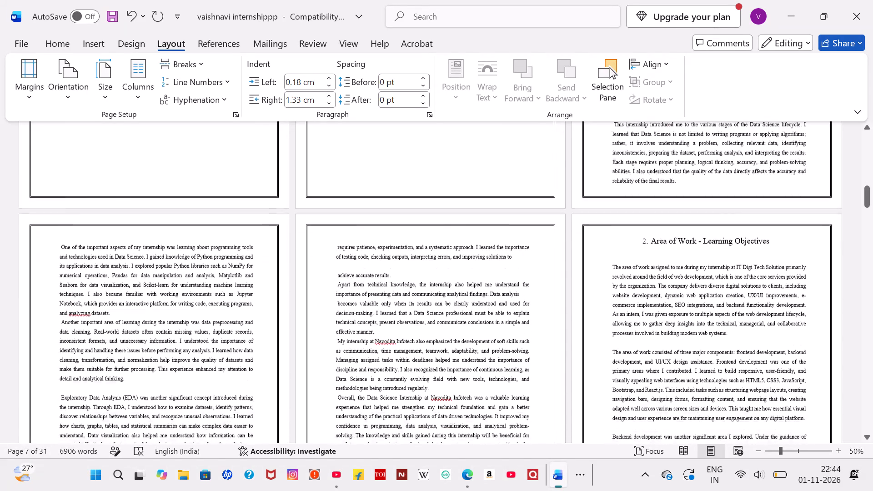
scroll(57, 281, "down", 1)
left_click_drag(325, 201, 327, 201)
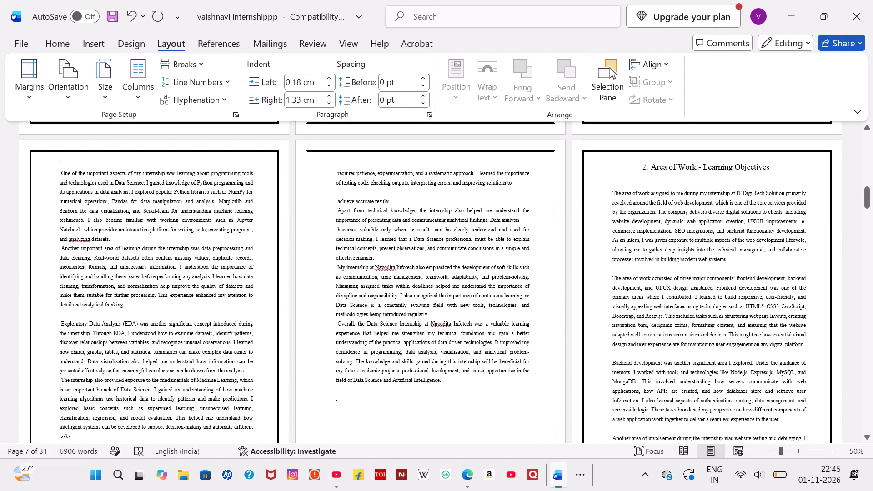
left_click_drag(327, 201, 332, 201)
left_click(332, 201)
key("BackSpace")
Add an empty line before each of the "My internship at Navodita Infotech" and "Overall, the Data Science Internship" paragraphs.
left_click(383, 259)
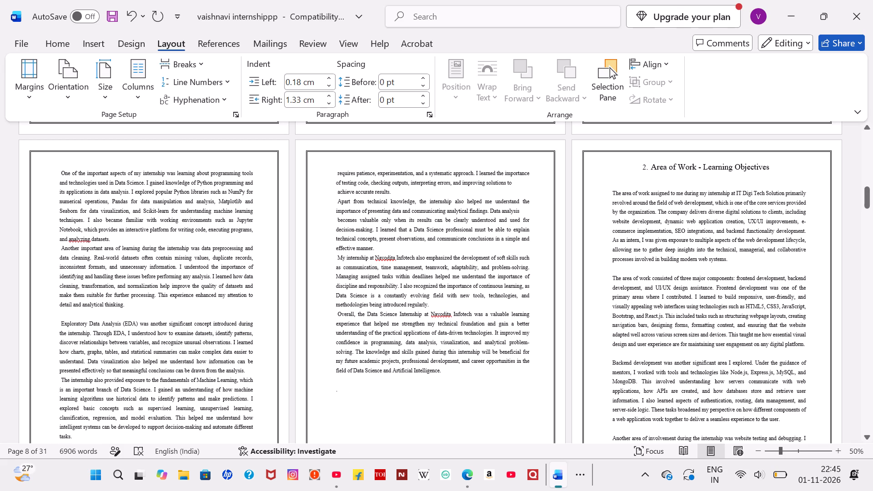
left_click(381, 253)
key("Return")
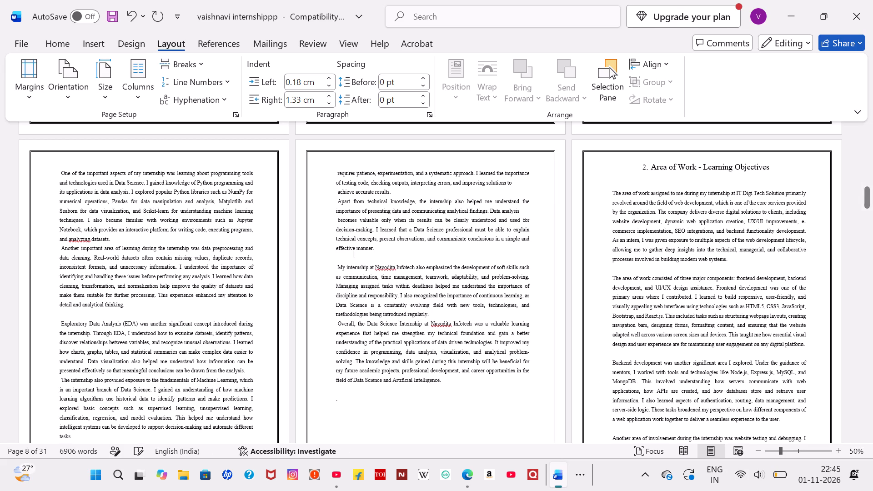
scroll(381, 253, "down", 1)
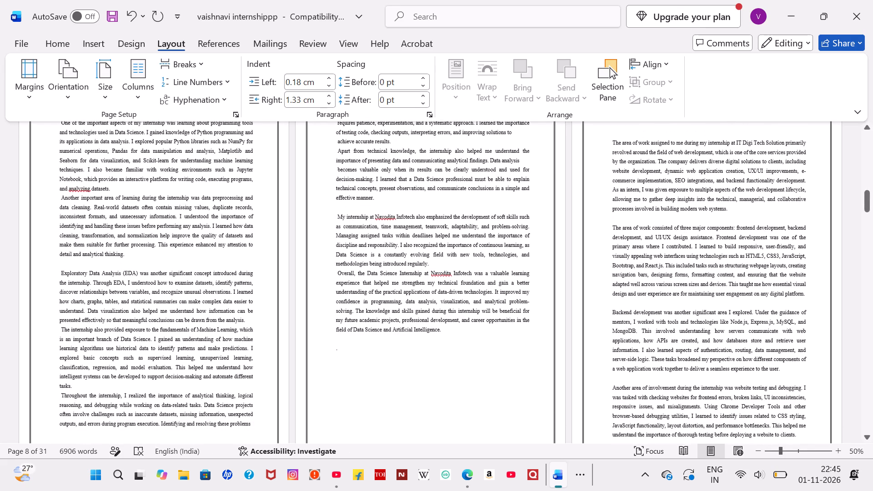
scroll(381, 253, "down", 1)
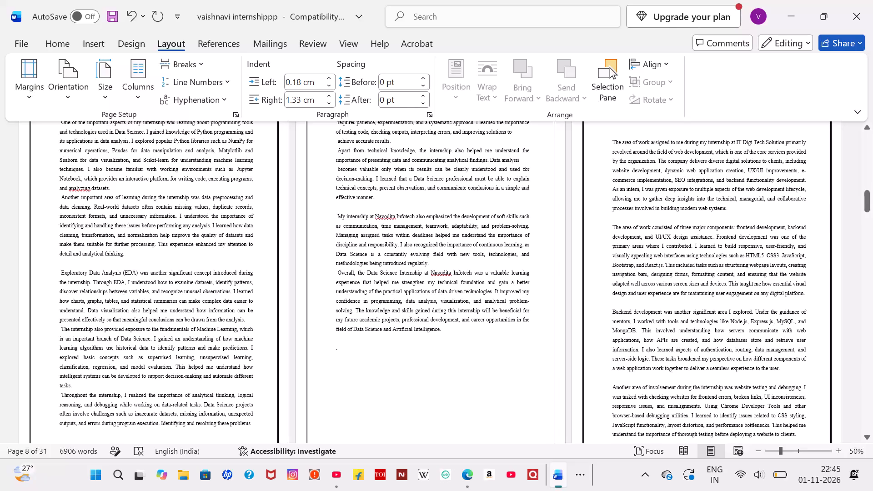
left_click(451, 260)
key("Return")
Add an empty line before the "Throughout the internship" paragraph on the second introduction page.
scroll(451, 260, "down", 1)
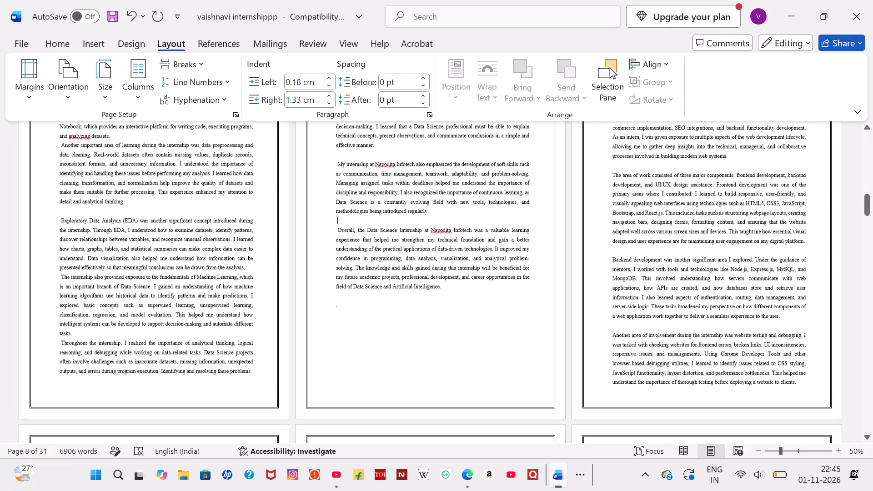
left_click(81, 332)
key("Return")
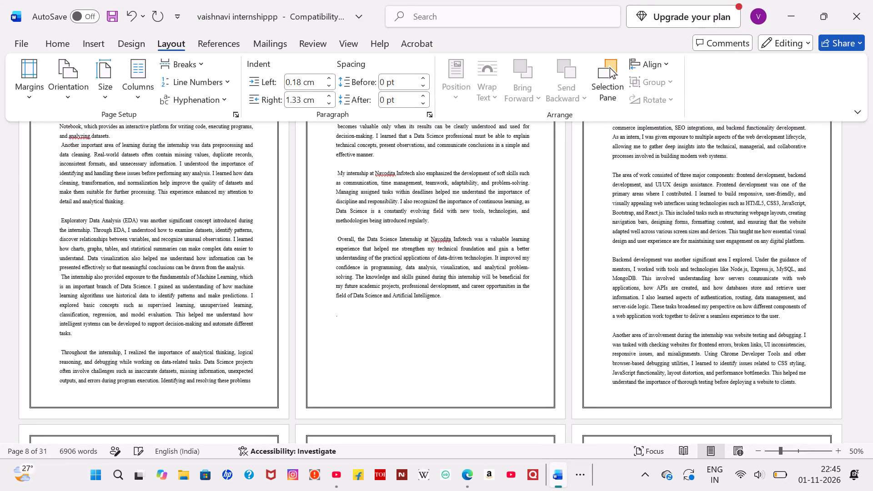
Add an empty line between the first Introduction paragraph and the "Recognizing the importance of gaining practical knowledge" paragraph.
scroll(81, 332, "up", 1)
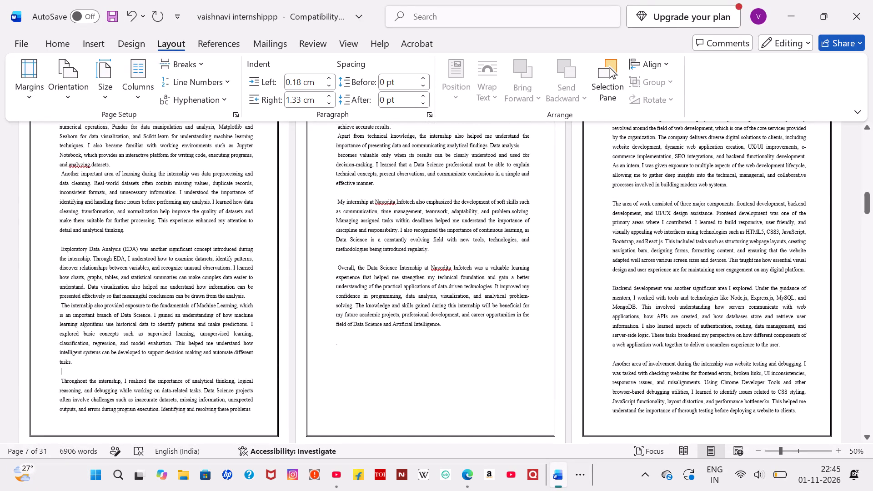
scroll(81, 332, "up", 3)
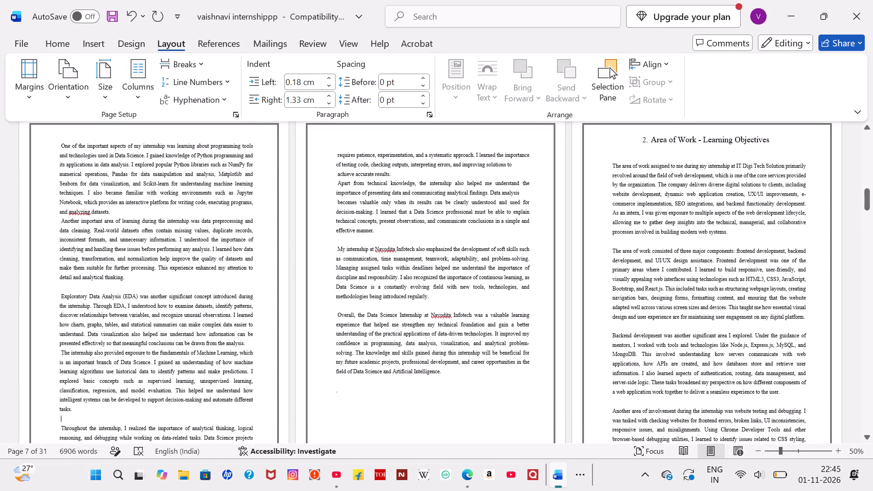
scroll(81, 332, "up", 1)
scroll(195, 292, "up", 4)
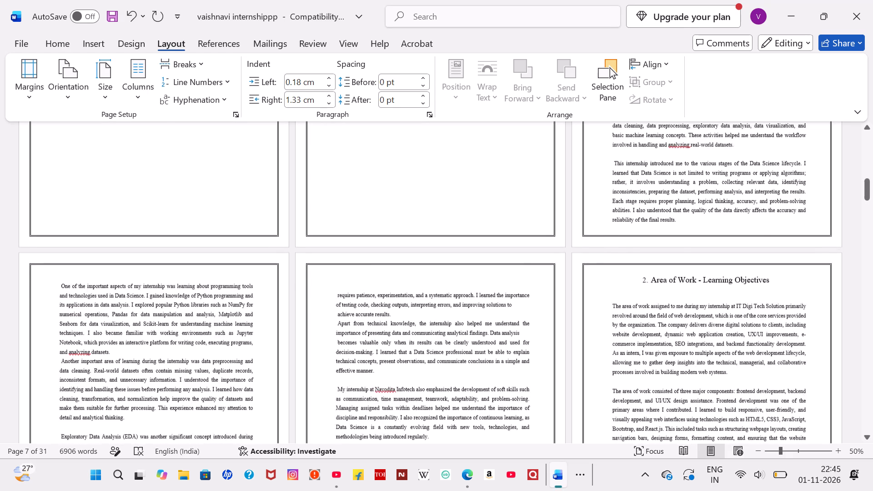
scroll(195, 292, "up", 3)
scroll(195, 292, "down", 3)
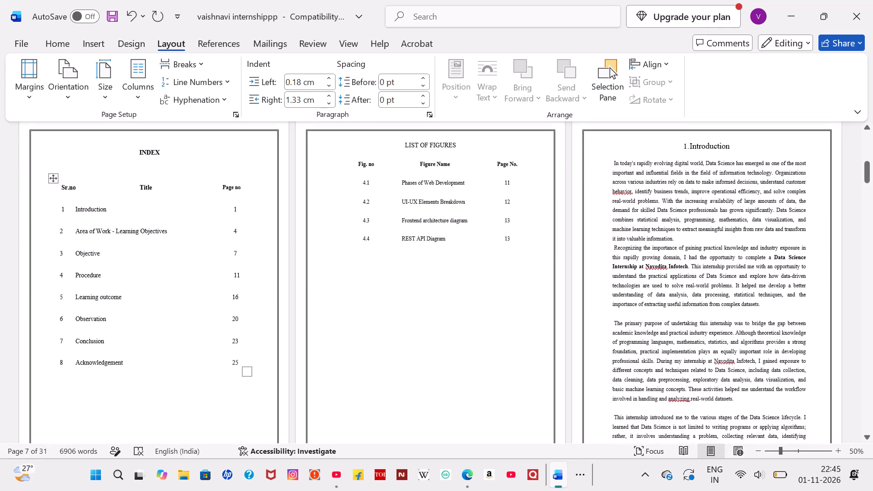
left_click(679, 239)
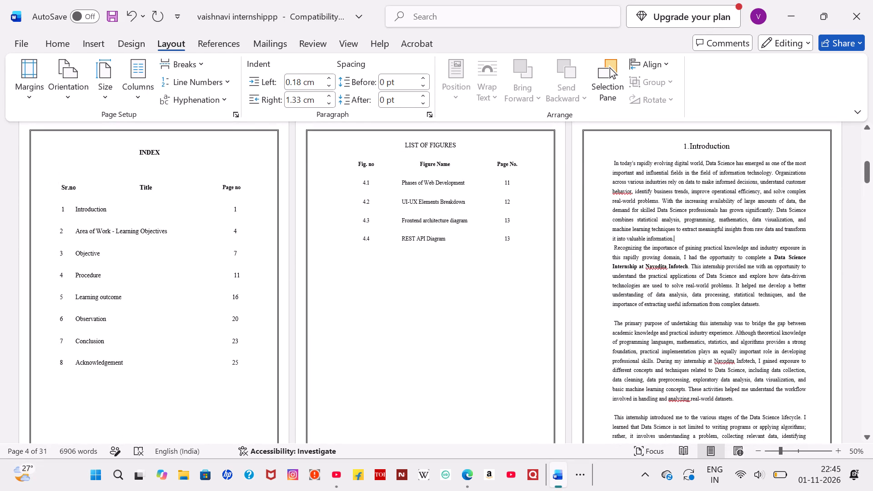
key("Return")
Push the text from "abilities. I also understood" onward onto the second introduction page by adding three line breaks before it.
scroll(679, 239, "left", 1)
scroll(679, 239, "down", 2)
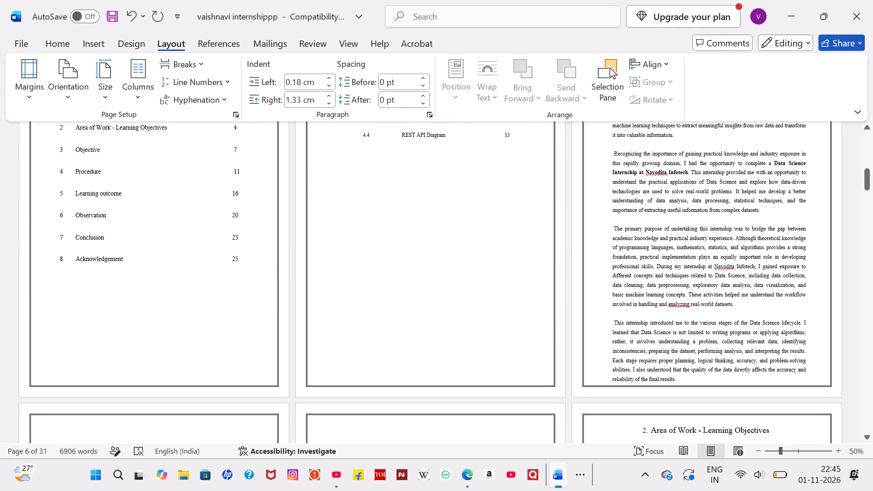
left_click(610, 369)
key("Return")
key("Return")
key("Return")
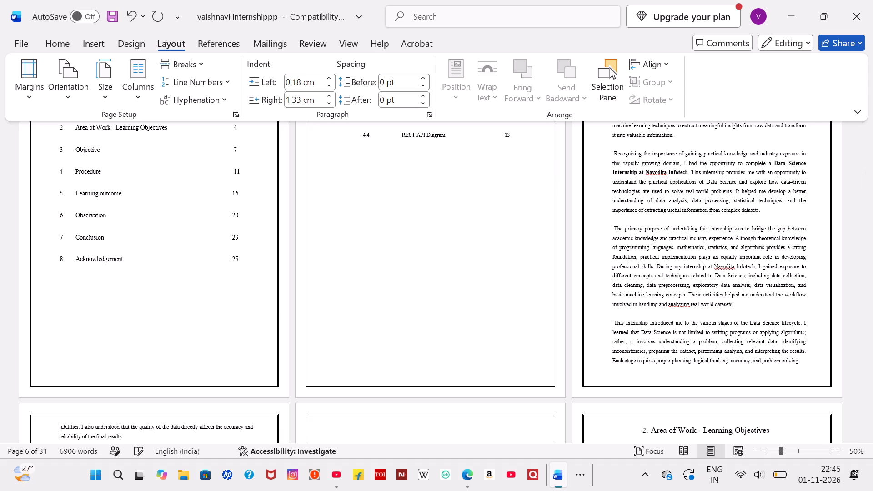
Remove one empty line between "reliability of the final results." and the "One of the important aspects" paragraph.
scroll(610, 369, "down", 1)
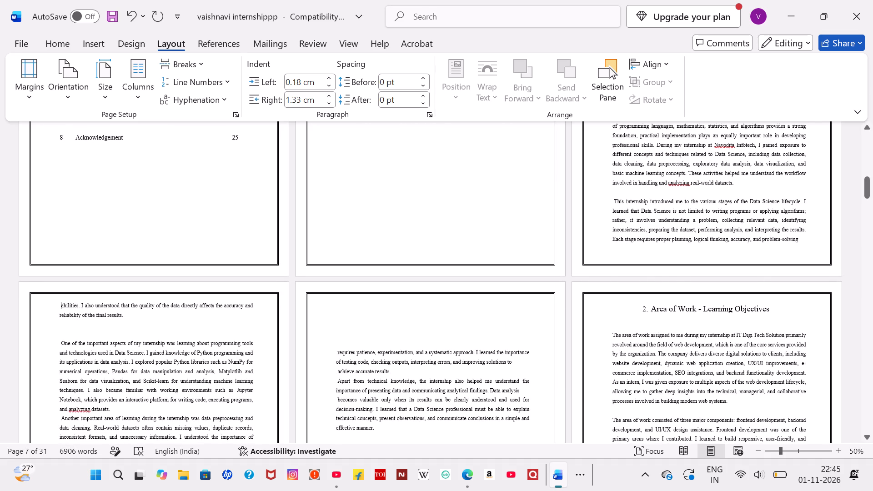
scroll(206, 323, "down", 3)
scroll(206, 323, "up", 1)
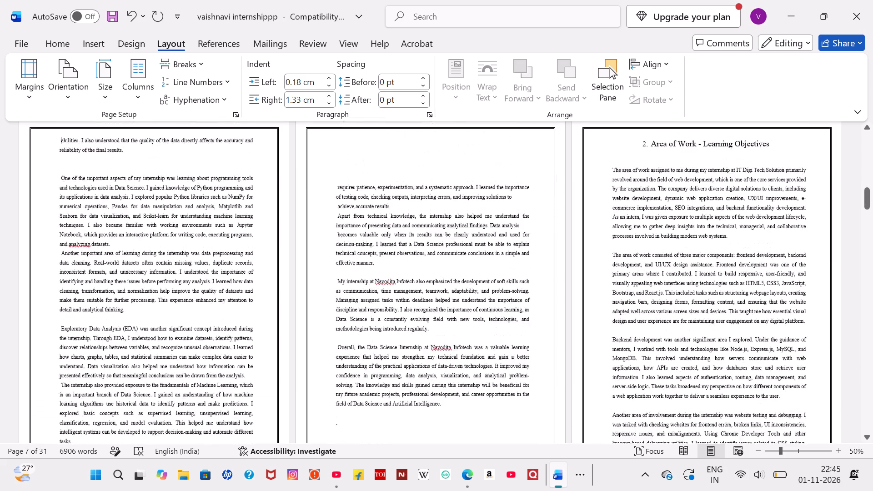
scroll(206, 323, "up", 2)
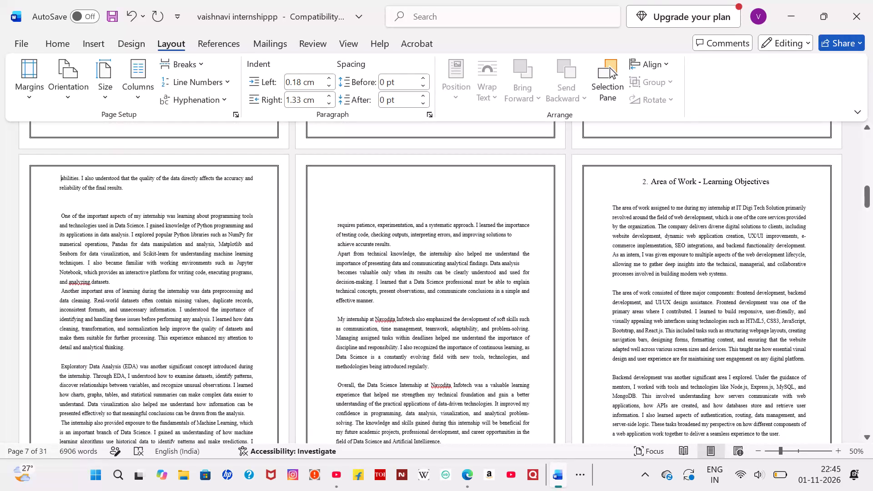
key("Return")
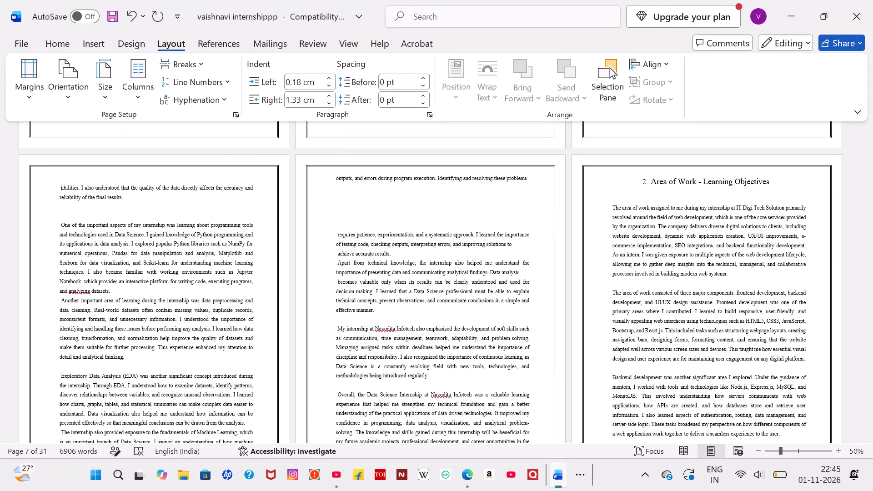
key("BackSpace")
left_click(55, 208)
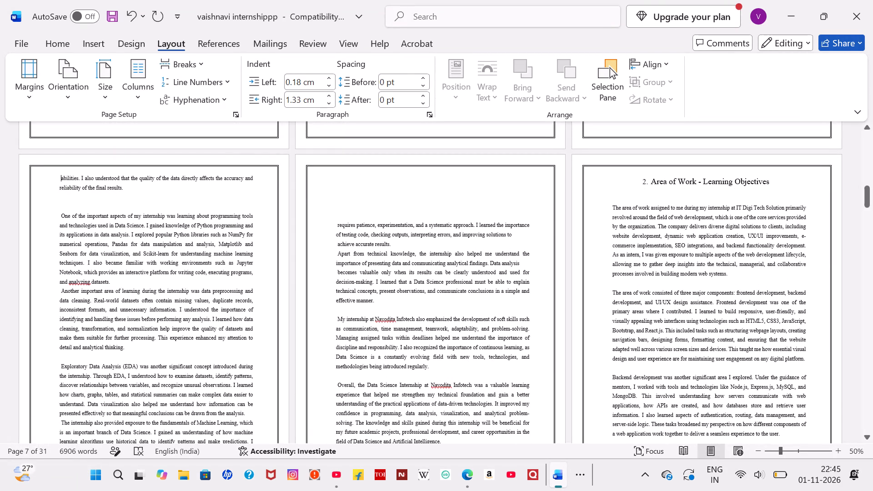
key("BackSpace")
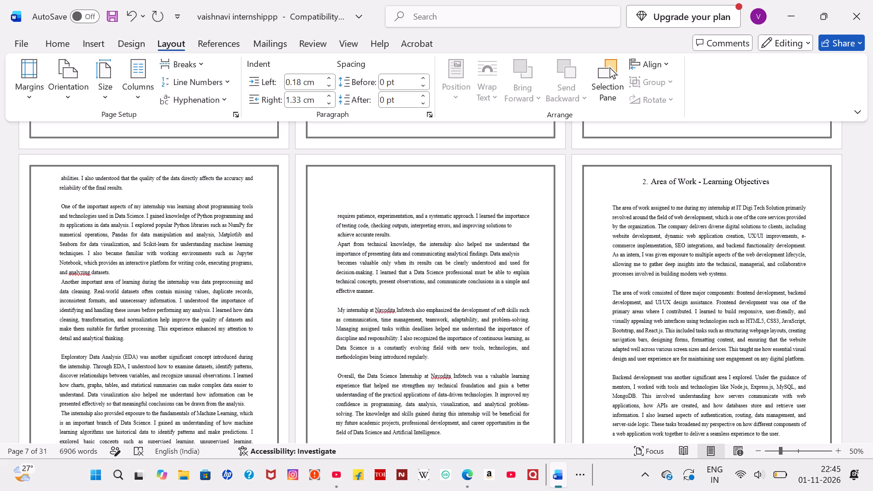
Remove the empty line, leading space and left indent before the "One of the important aspects" paragraph on the second introduction page.
key("Down")
key("BackSpace")
key("BackSpace")
key("BackSpace")
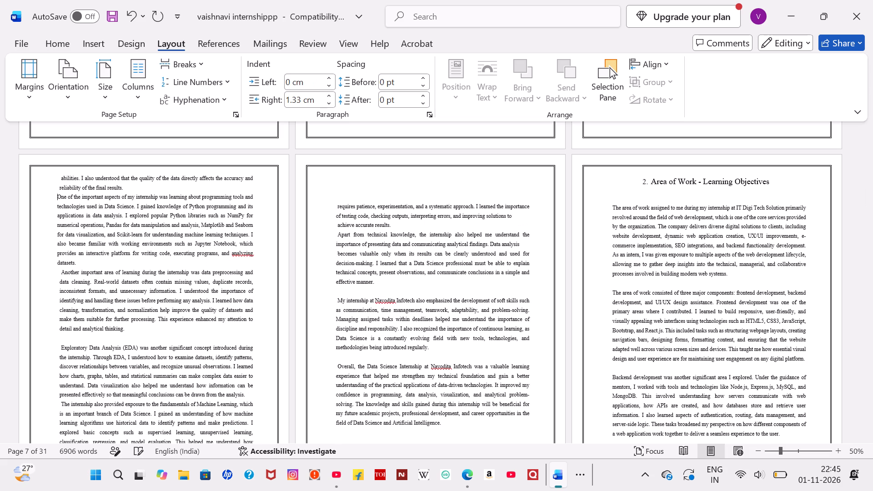
Remove the empty line above the "Throughout the internship" paragraph and the space at its start.
scroll(55, 208, "down", 3)
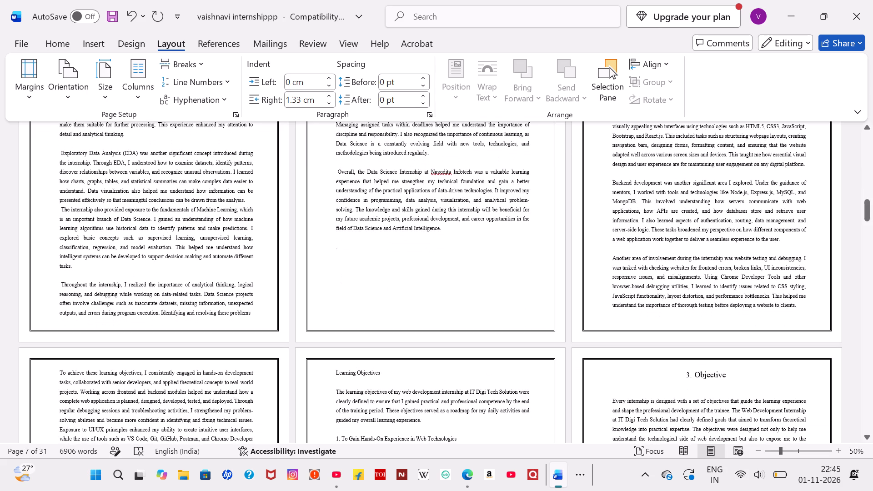
scroll(55, 208, "up", 1)
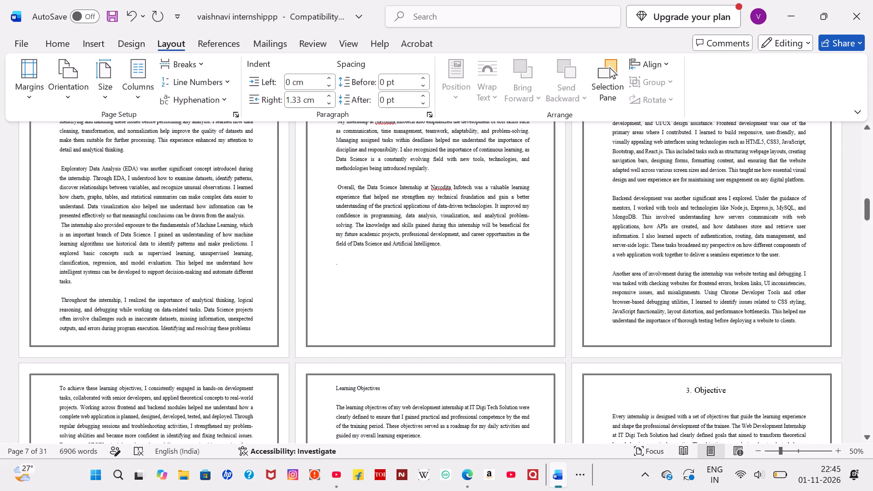
left_click(61, 291)
key("BackSpace")
key("BackSpace")
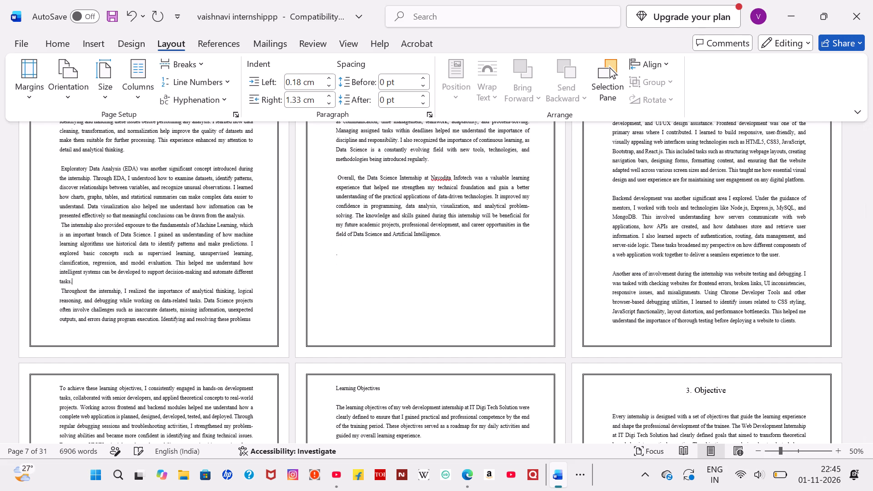
scroll(61, 291, "up", 2)
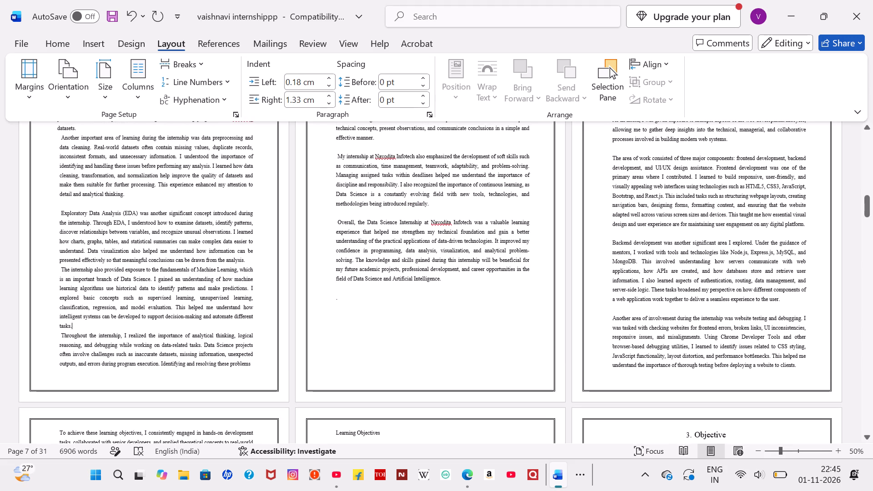
left_click(61, 333)
key("BackSpace")
Delete the leading space before the "Another important area of learning" paragraph.
scroll(61, 333, "up", 1)
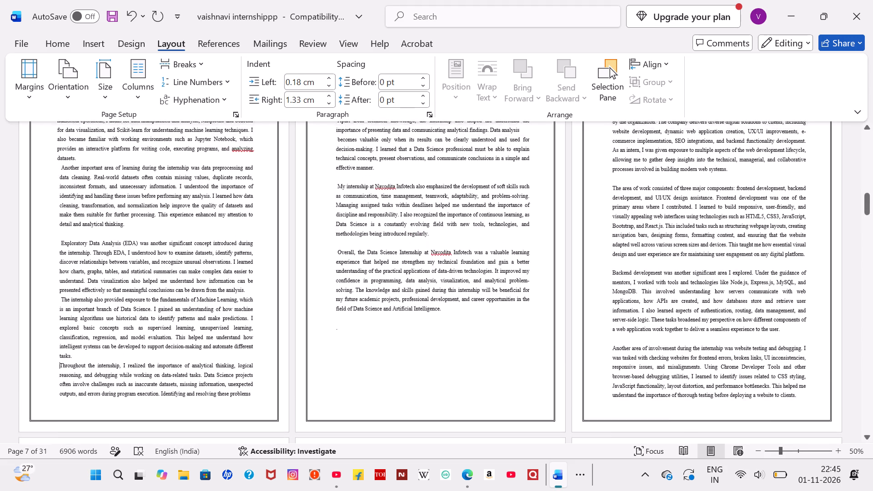
scroll(61, 333, "up", 2)
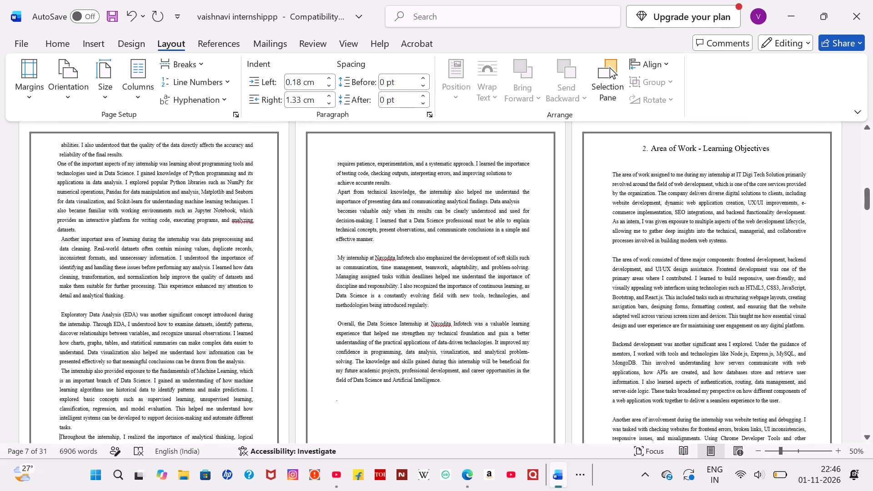
left_click(61, 239)
key("BackSpace")
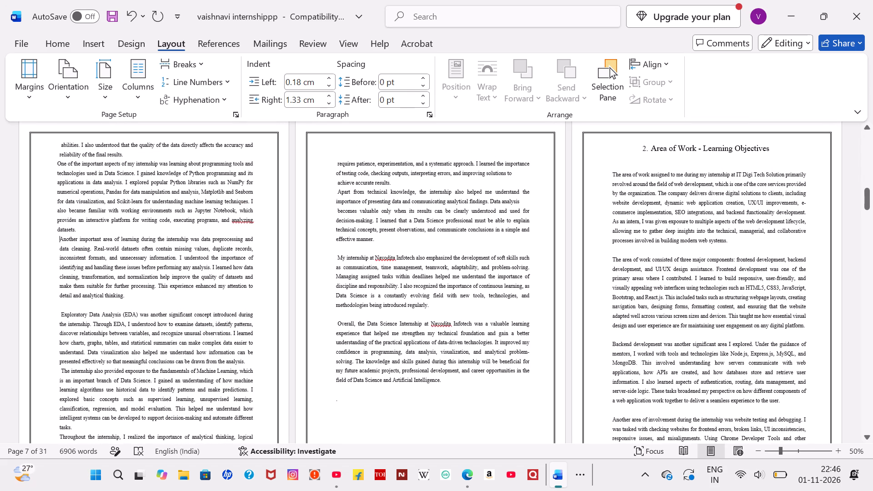
Remove the leading space and left indent from the "abilities. I also understood" text, keeping it at the start of its page.
scroll(61, 239, "up", 1)
left_click(61, 167)
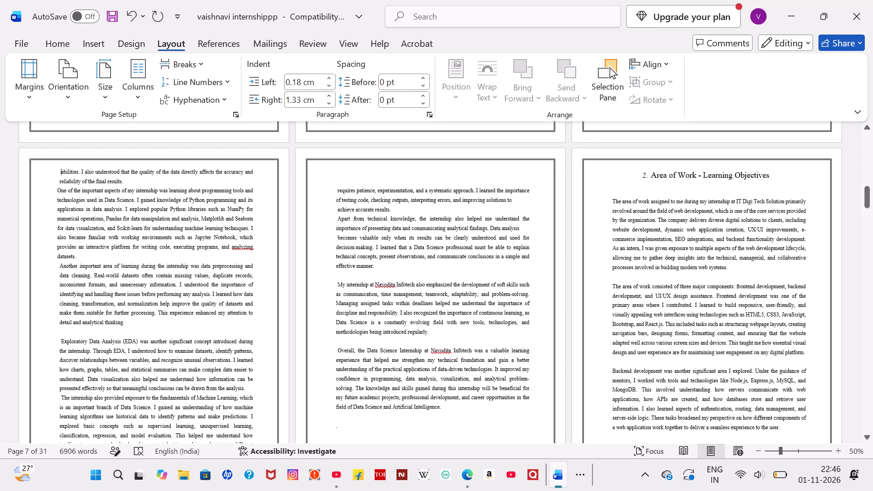
key("BackSpace")
key("BackSpace")
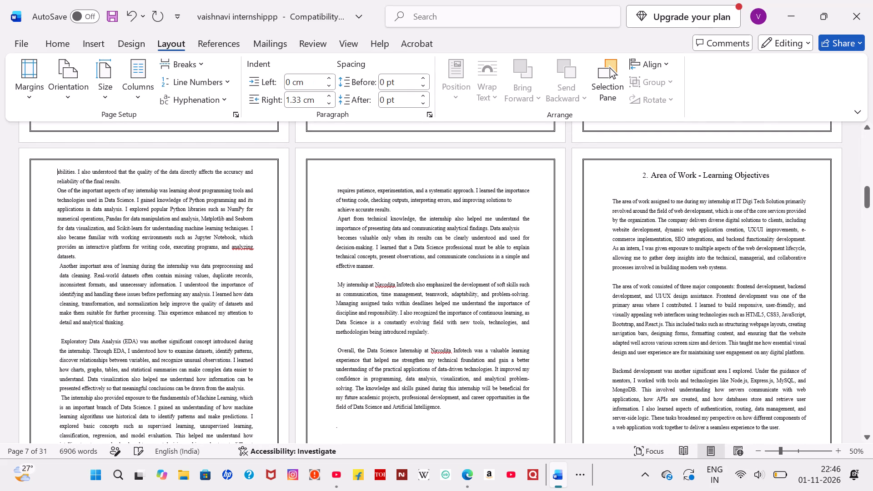
key("BackSpace")
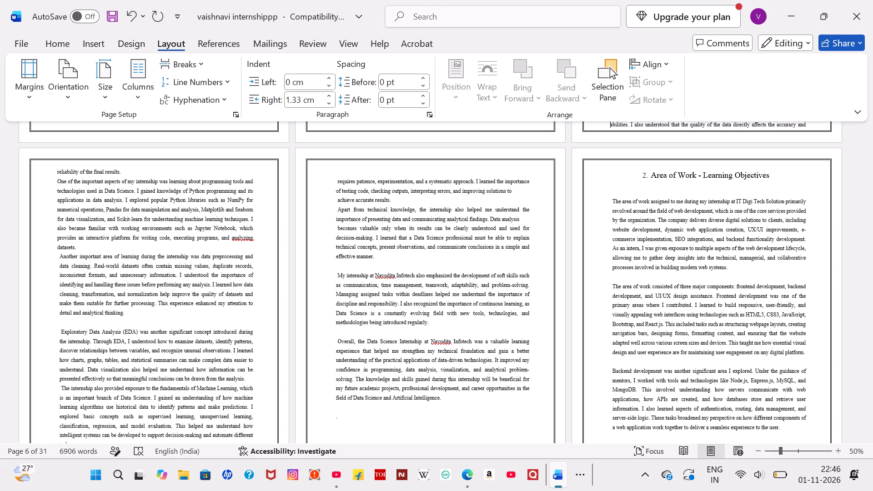
left_click(132, 12)
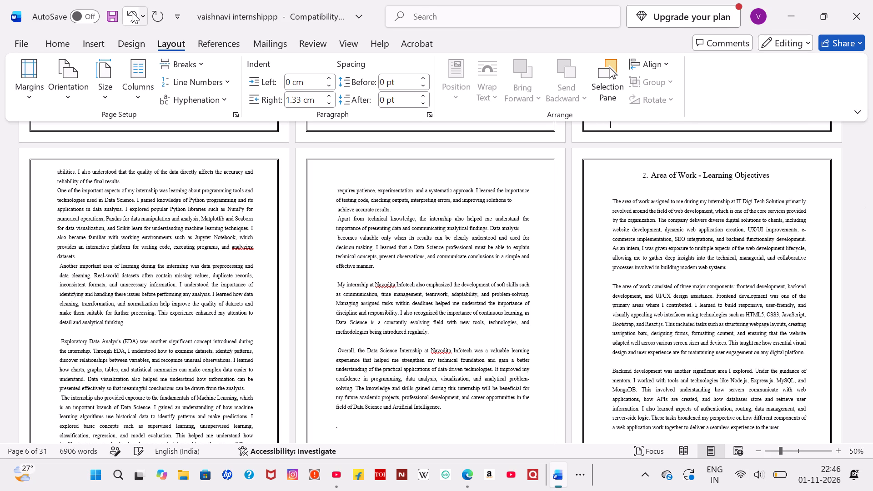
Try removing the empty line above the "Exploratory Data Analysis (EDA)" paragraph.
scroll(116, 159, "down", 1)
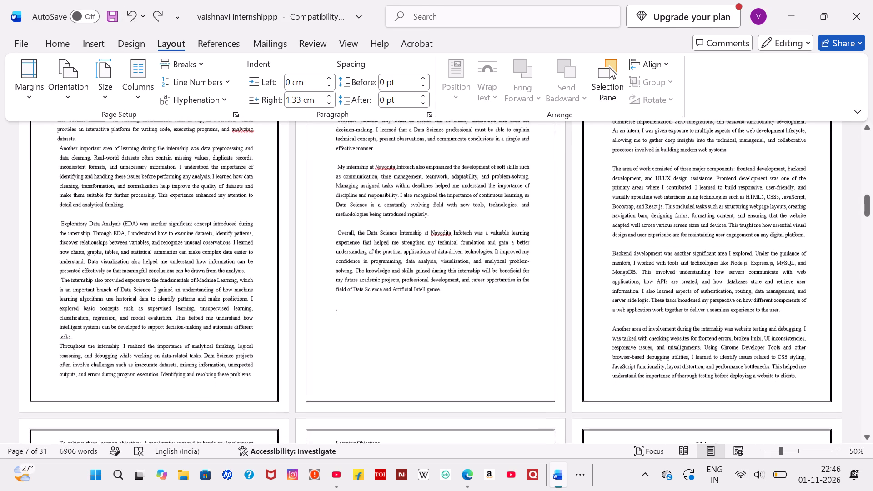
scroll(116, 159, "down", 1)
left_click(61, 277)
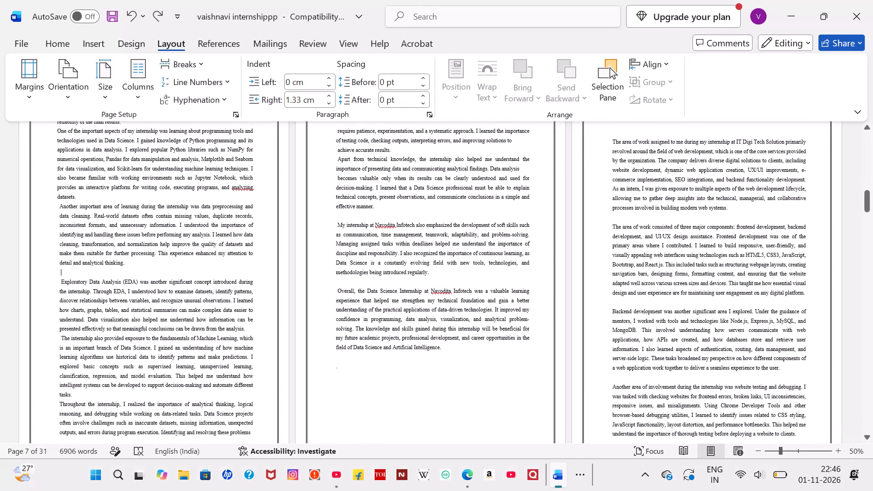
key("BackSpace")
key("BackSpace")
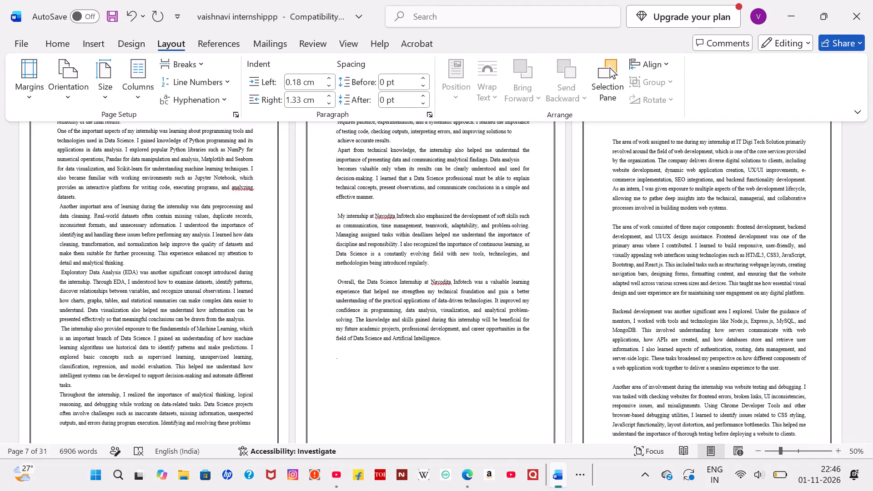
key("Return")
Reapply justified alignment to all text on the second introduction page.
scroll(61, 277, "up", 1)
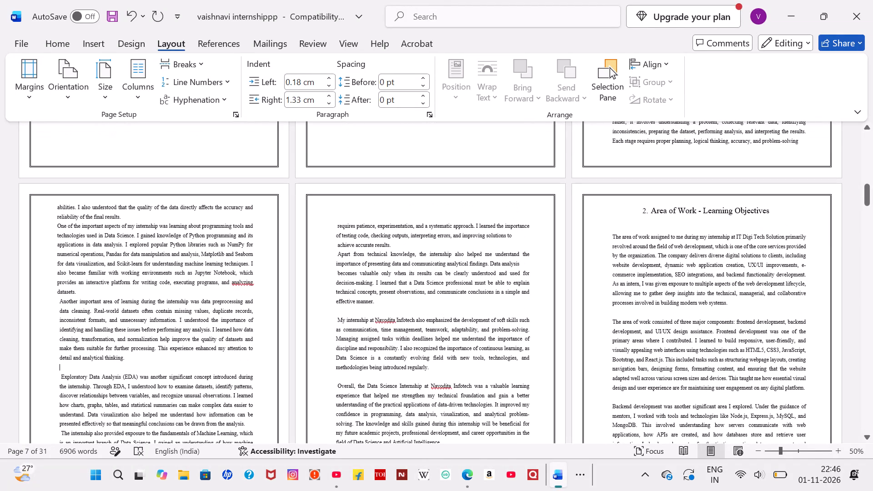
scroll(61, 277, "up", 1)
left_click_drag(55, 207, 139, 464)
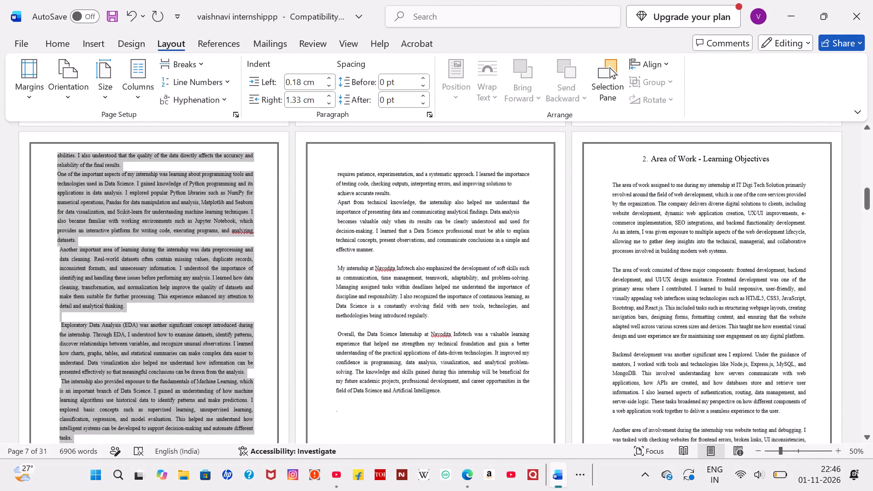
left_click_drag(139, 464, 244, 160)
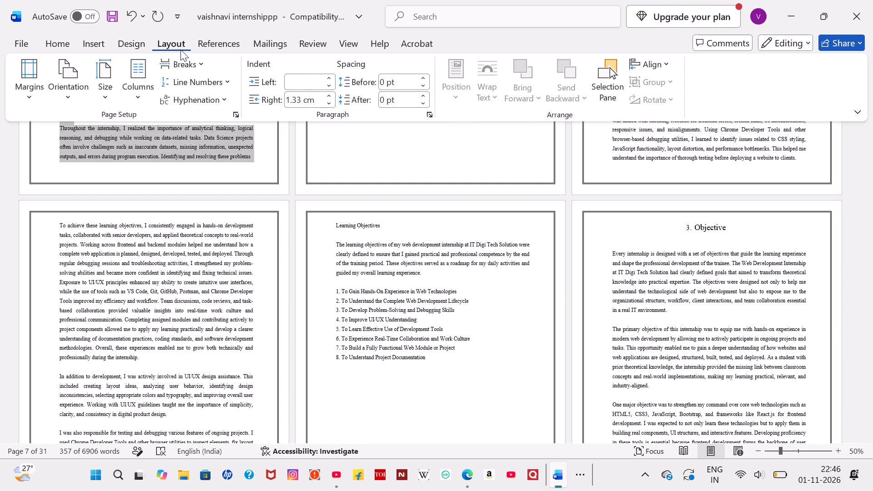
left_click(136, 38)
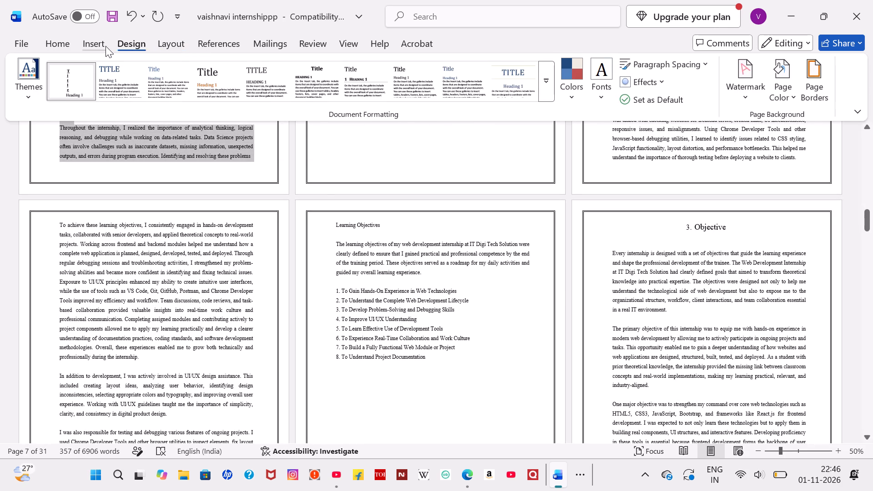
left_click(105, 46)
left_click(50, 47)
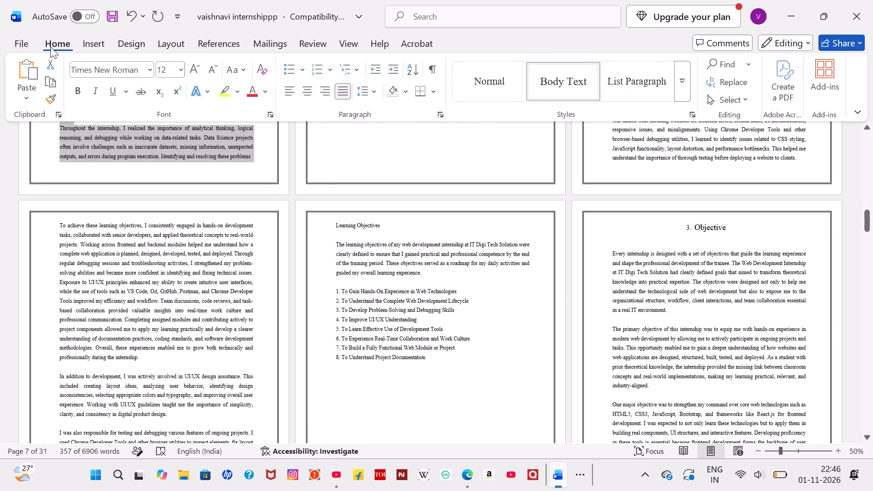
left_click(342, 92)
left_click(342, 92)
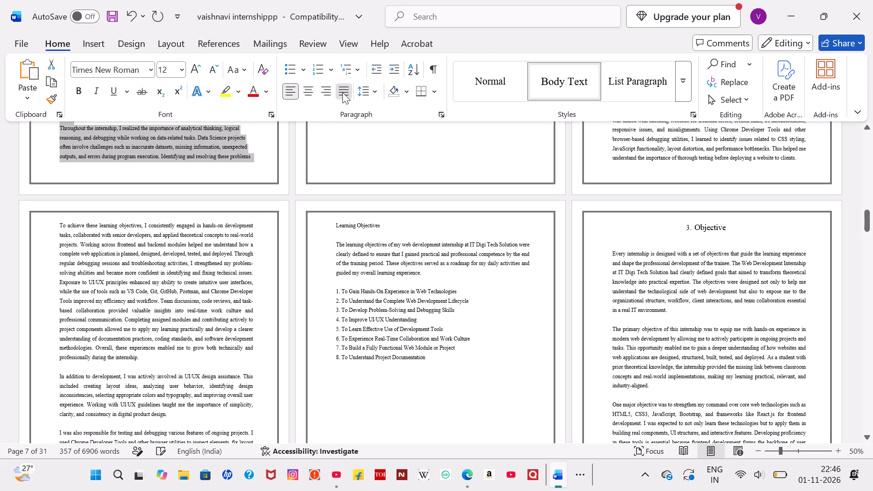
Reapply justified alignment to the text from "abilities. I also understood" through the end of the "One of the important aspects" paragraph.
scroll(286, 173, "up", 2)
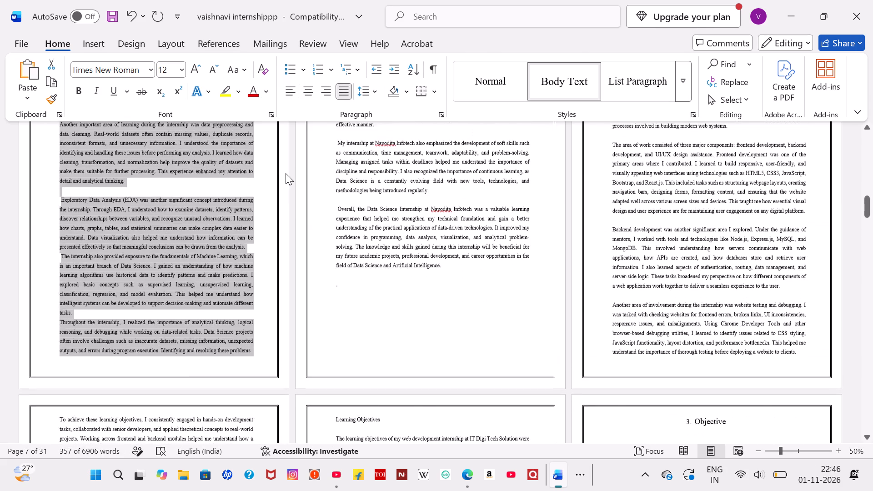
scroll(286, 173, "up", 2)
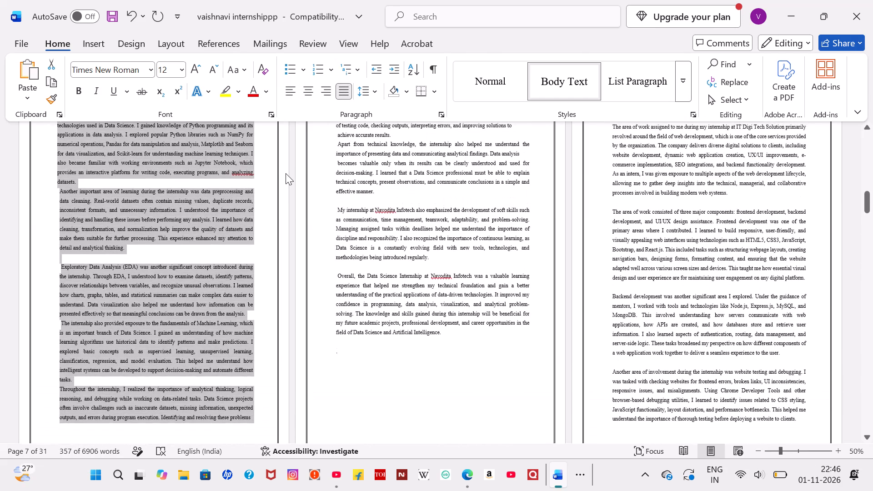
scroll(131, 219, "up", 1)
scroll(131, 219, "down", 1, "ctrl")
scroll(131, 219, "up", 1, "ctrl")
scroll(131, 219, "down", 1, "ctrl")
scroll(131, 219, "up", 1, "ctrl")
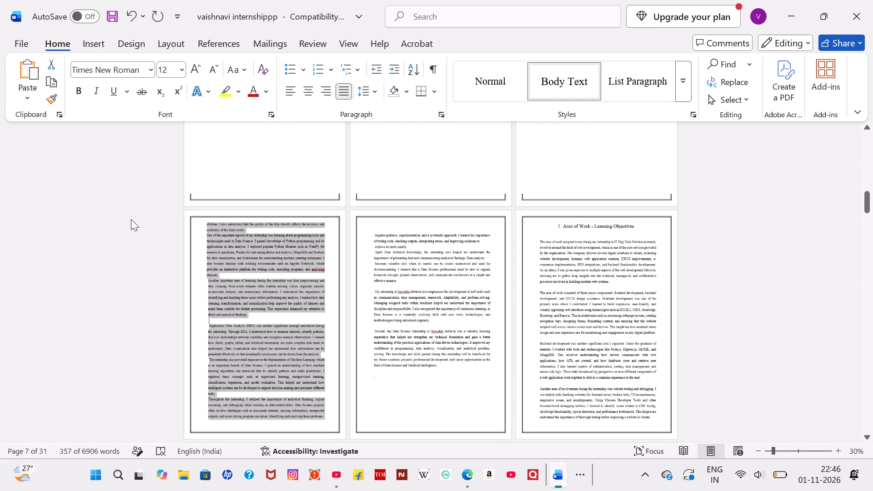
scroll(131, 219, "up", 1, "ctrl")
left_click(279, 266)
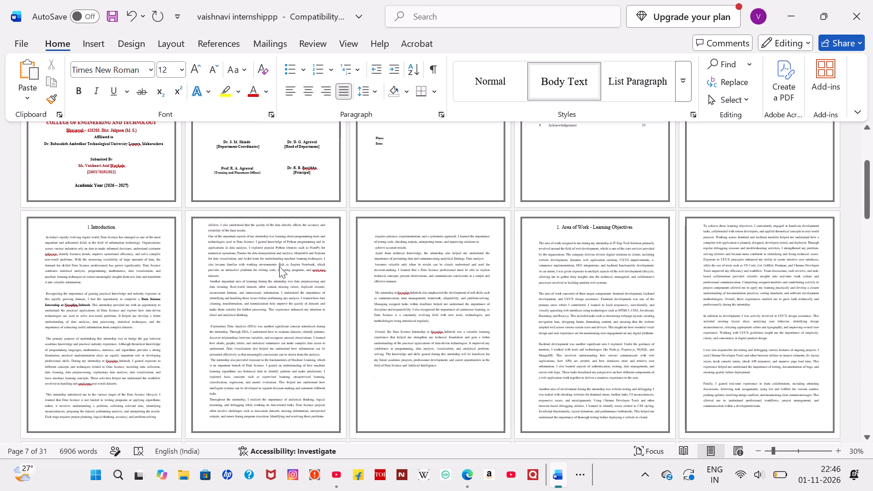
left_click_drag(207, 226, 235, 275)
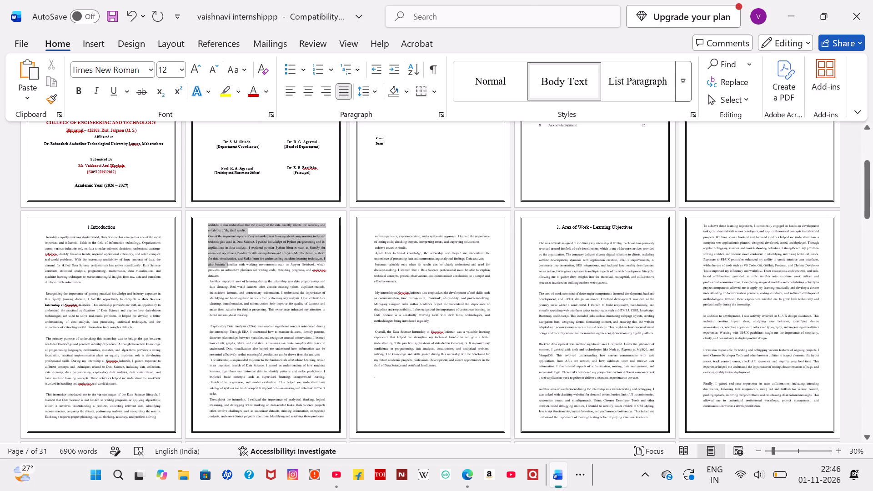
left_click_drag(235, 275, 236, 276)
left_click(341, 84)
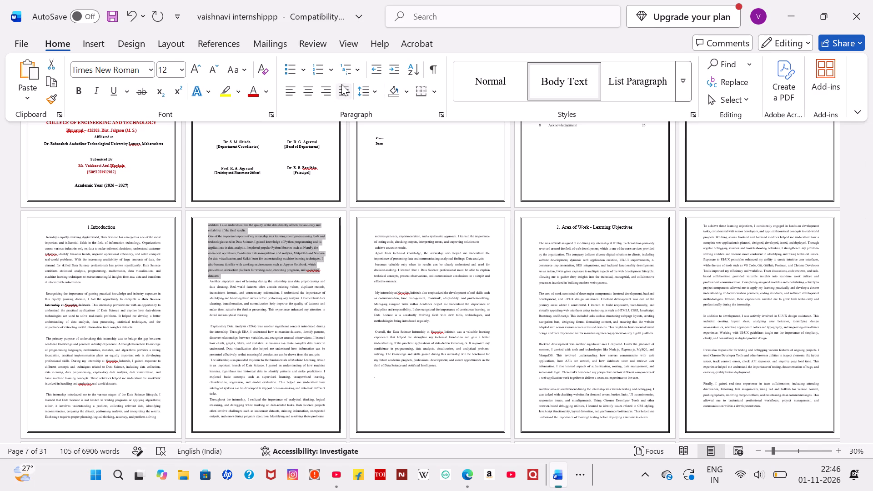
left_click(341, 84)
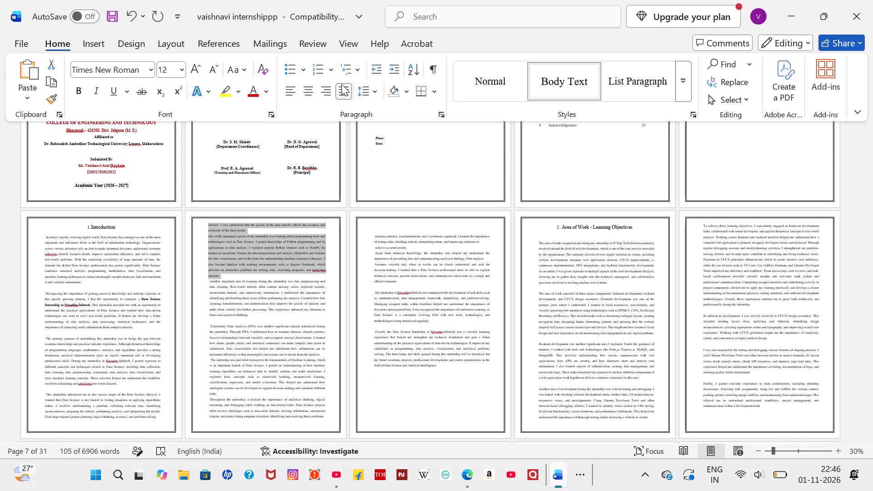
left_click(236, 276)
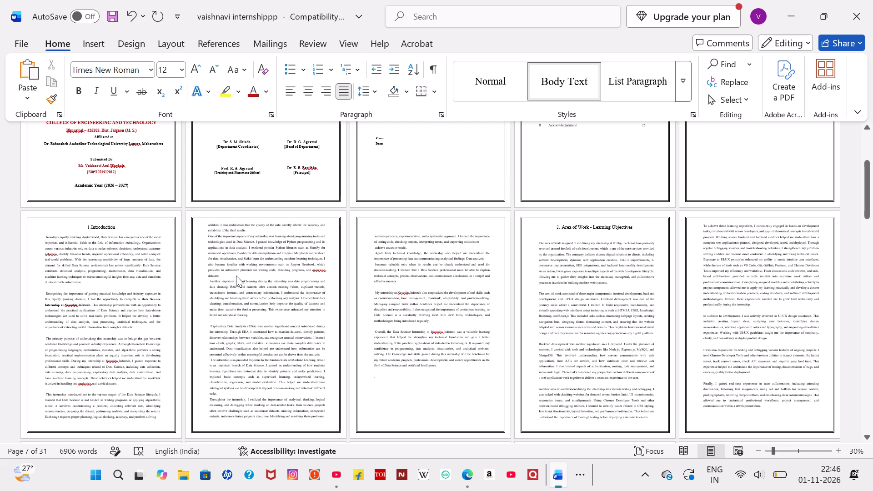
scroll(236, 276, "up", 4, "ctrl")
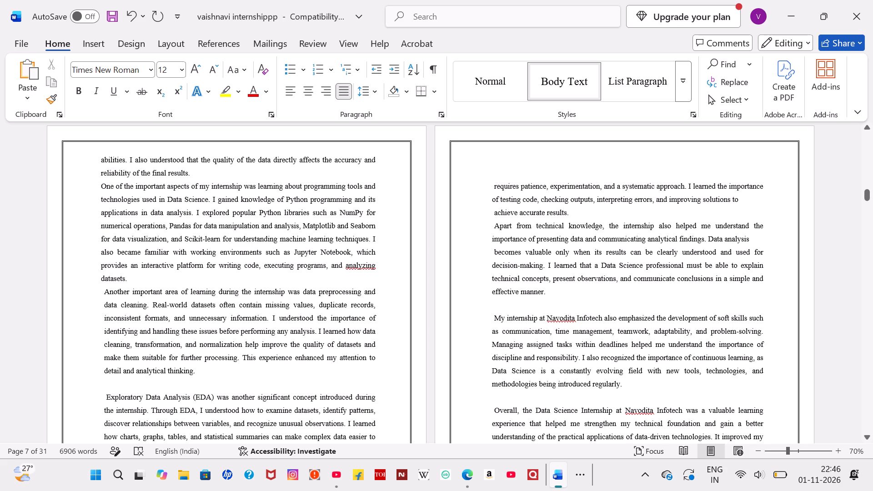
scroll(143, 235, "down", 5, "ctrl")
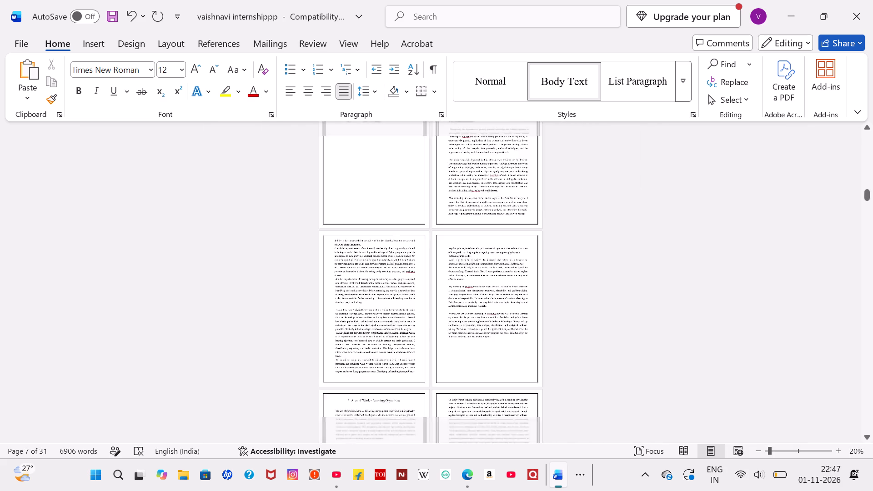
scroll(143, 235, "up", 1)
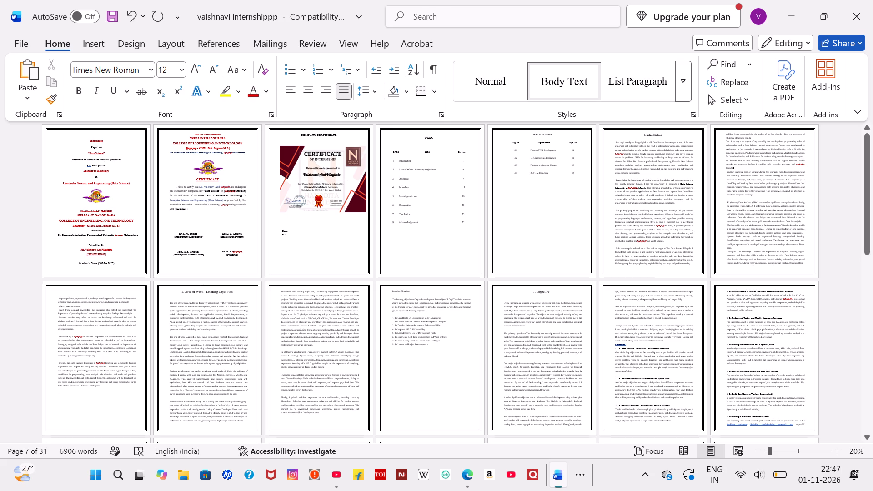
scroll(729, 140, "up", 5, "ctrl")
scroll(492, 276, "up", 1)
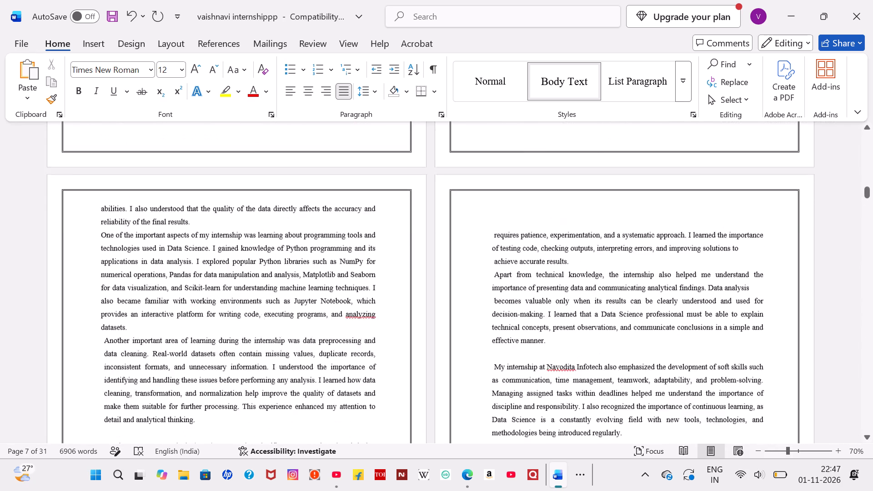
Add a leading space to the "One of the important aspects" paragraph on the second introduction page.
scroll(492, 276, "up", 1)
scroll(130, 364, "right", 1)
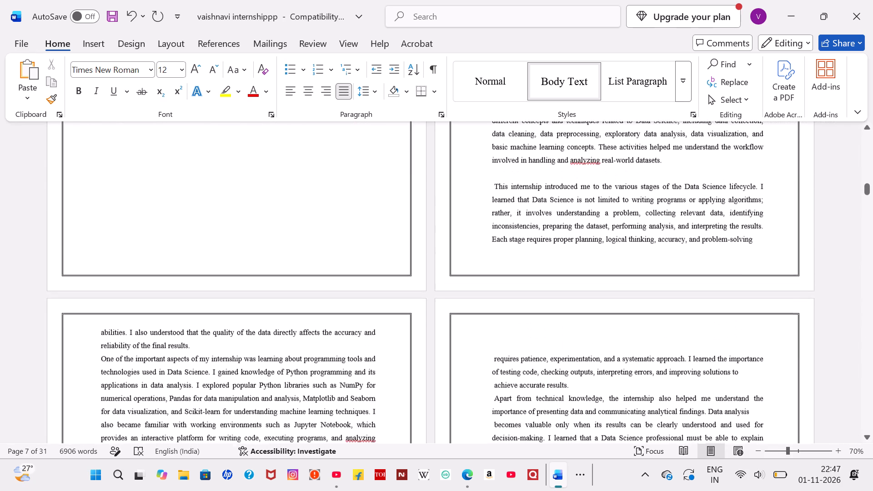
scroll(130, 364, "right", 1)
left_click(95, 271)
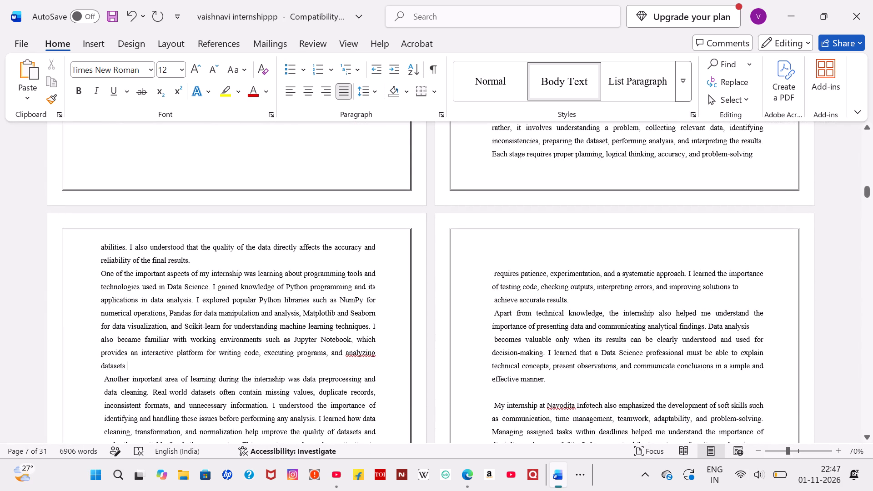
key("space")
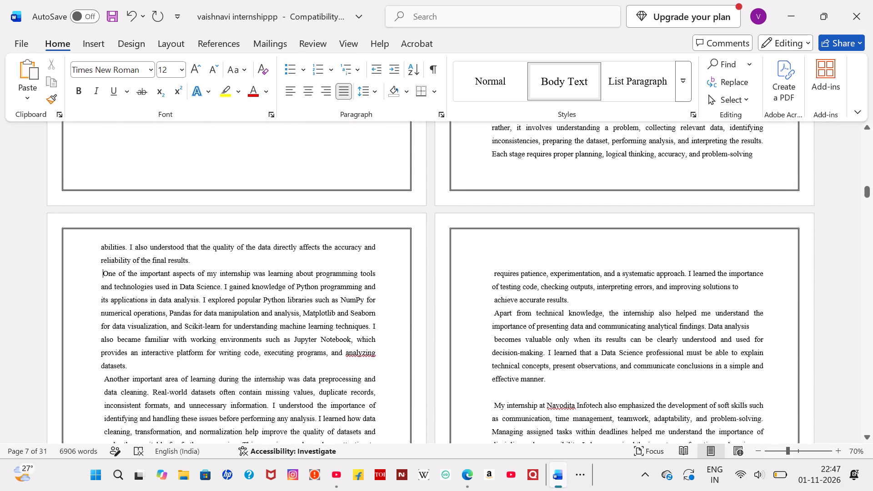
Set the left indent to 0.2 cm for the text from "abilities. I also understood" through the end of the "One of the important aspects" paragraph.
left_click_drag(100, 249, 138, 360)
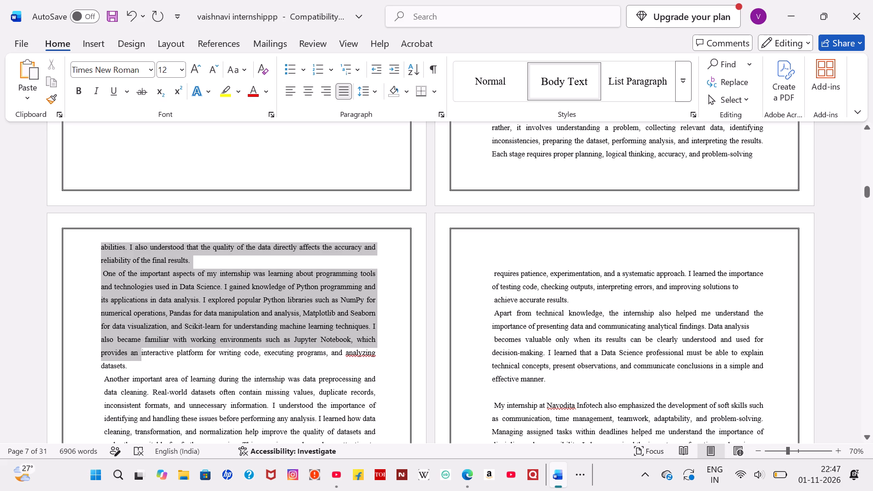
left_click_drag(138, 360, 139, 363)
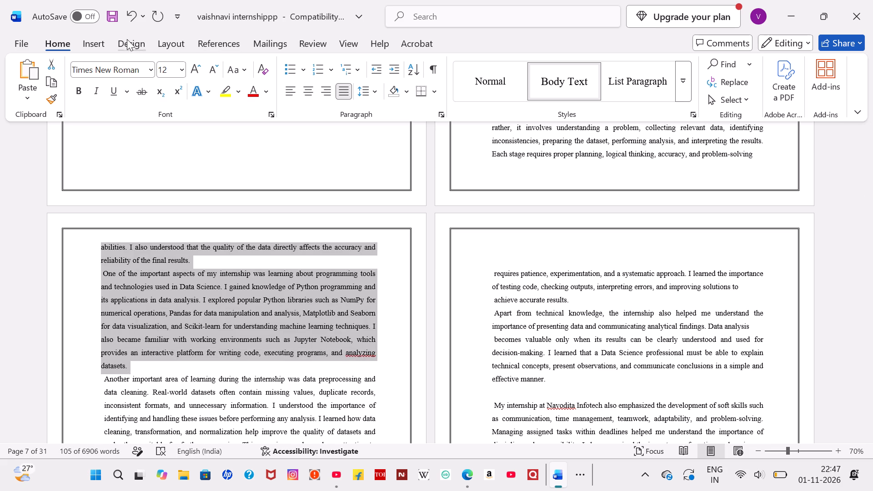
left_click(180, 46)
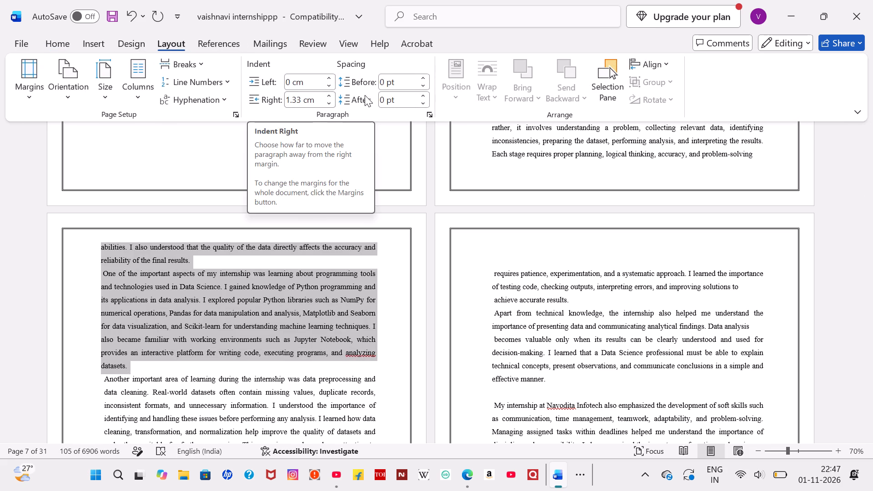
left_click(331, 76)
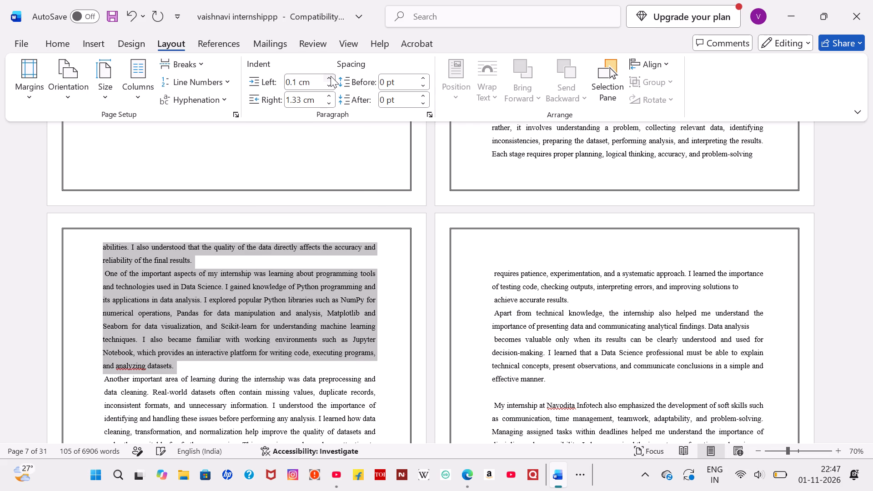
left_click(212, 344)
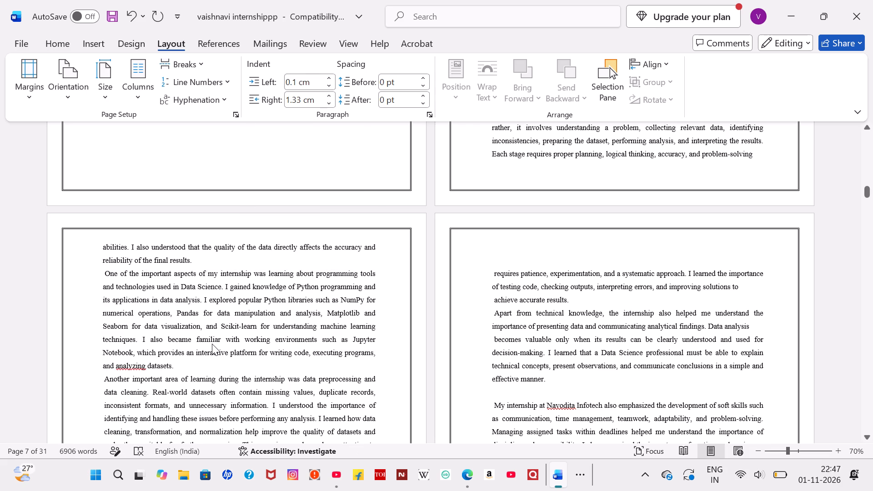
scroll(212, 344, "down", 2)
left_click_drag(98, 183, 147, 326)
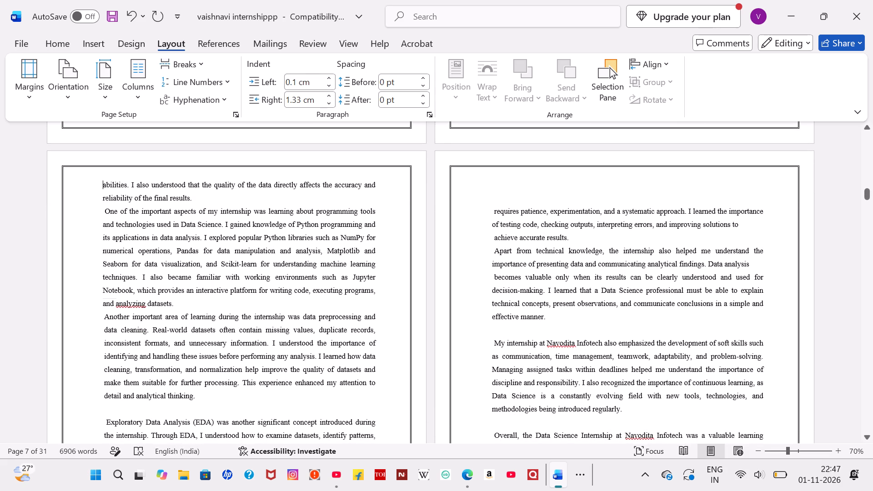
left_click_drag(147, 326, 156, 356)
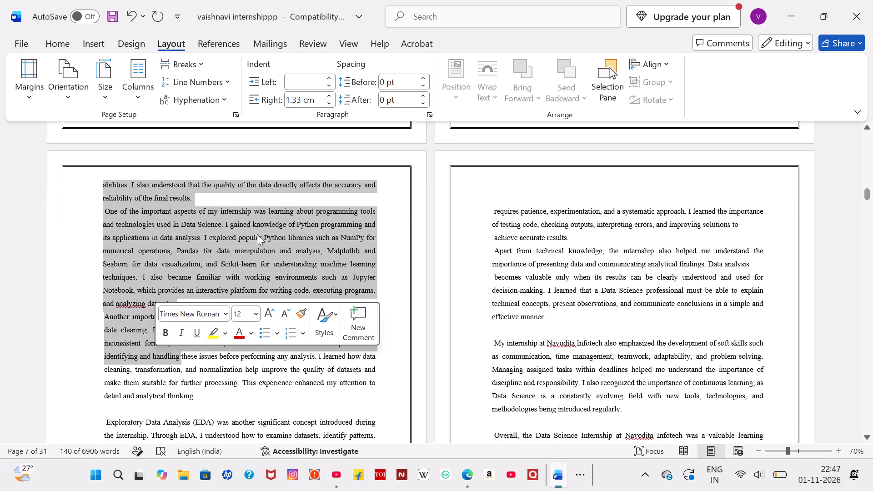
left_click(154, 256)
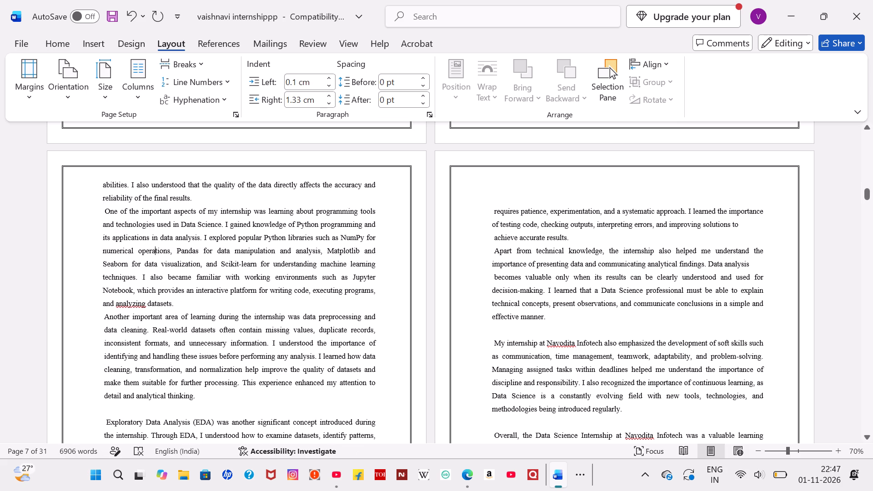
left_click_drag(176, 302, 94, 179)
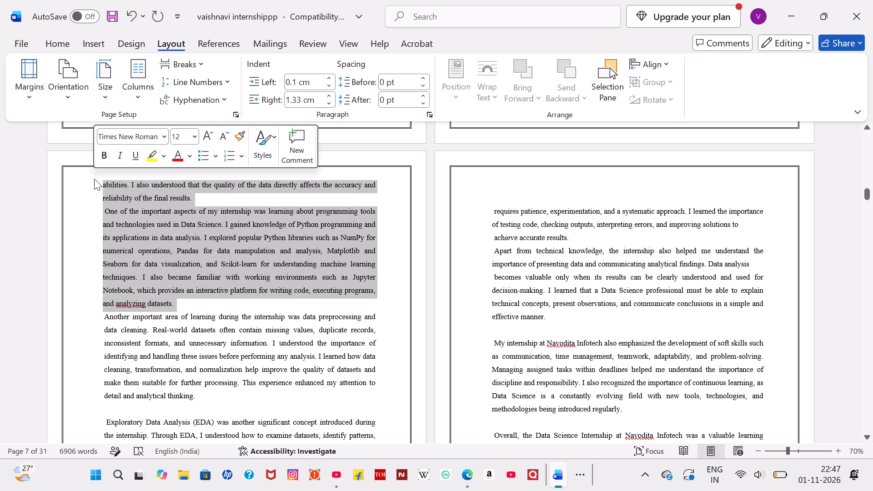
left_click(329, 77)
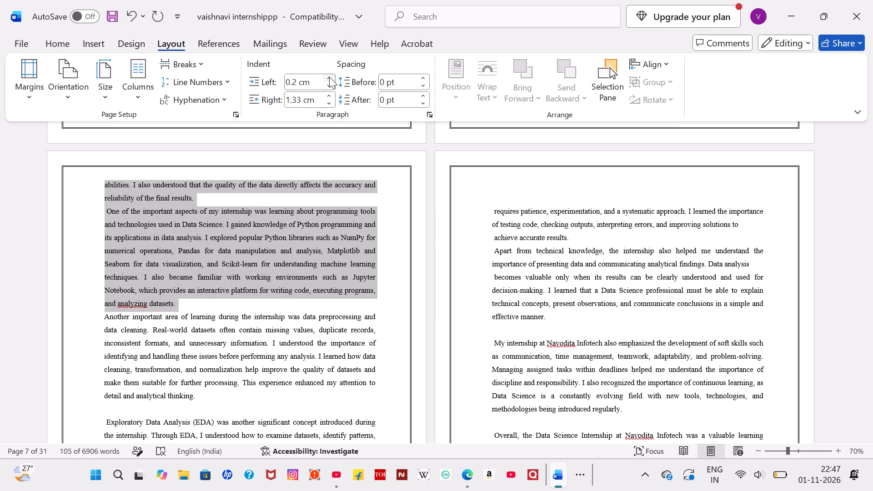
left_click(307, 197)
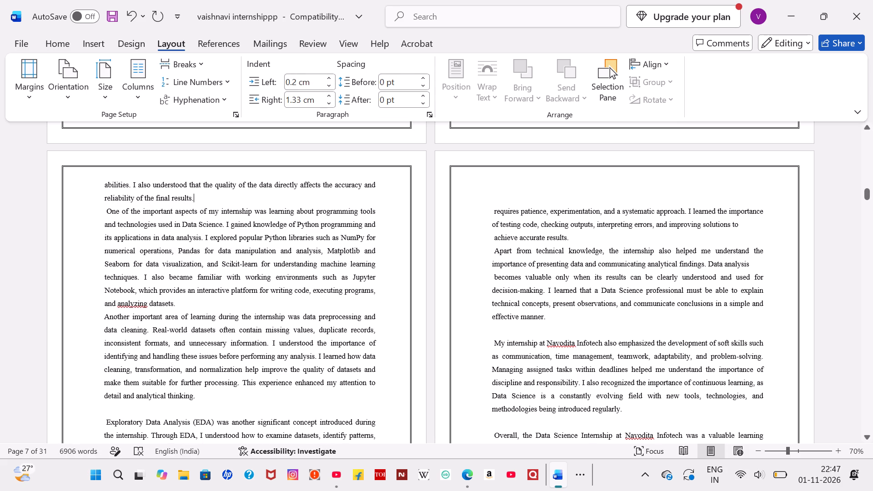
Remove the leading spaces from the "The internship also provided exposure" and "Exploratory Data Analysis (EDA)" paragraphs.
left_click_drag(105, 180, 145, 374)
scroll(145, 374, "down", 2)
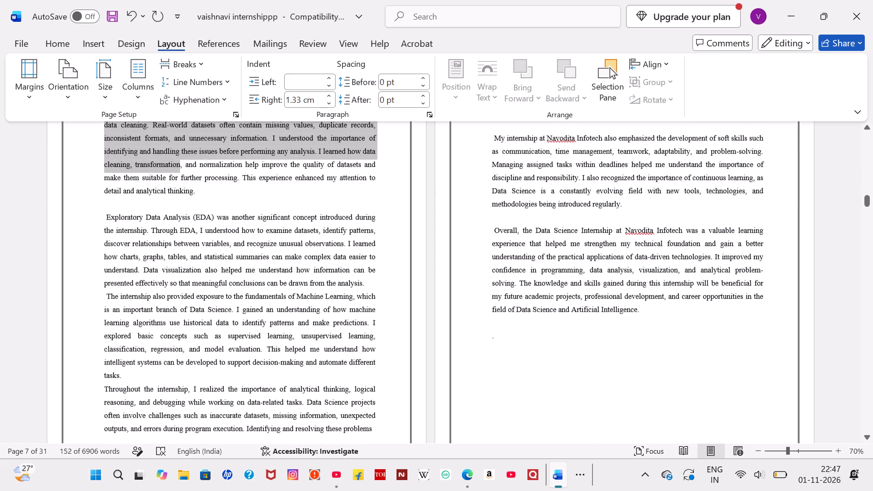
left_click_drag(103, 206, 143, 401)
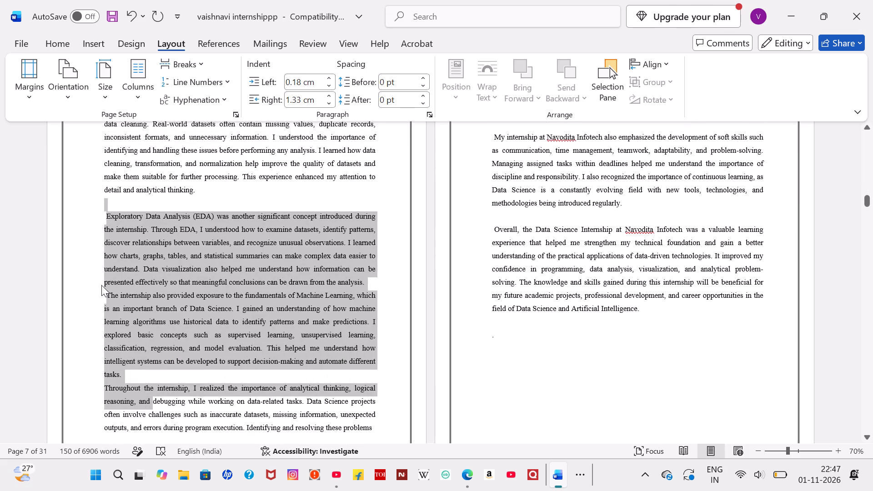
left_click(101, 285)
left_click(106, 297)
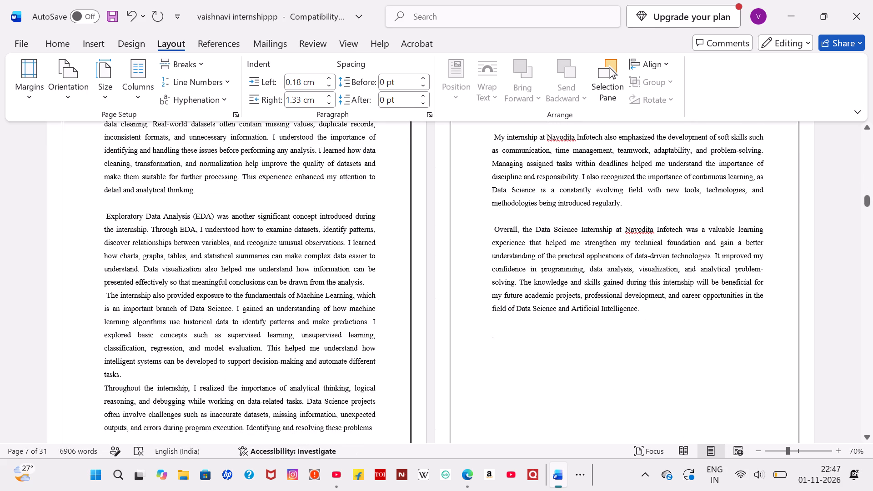
key("BackSpace")
scroll(106, 297, "down", 1)
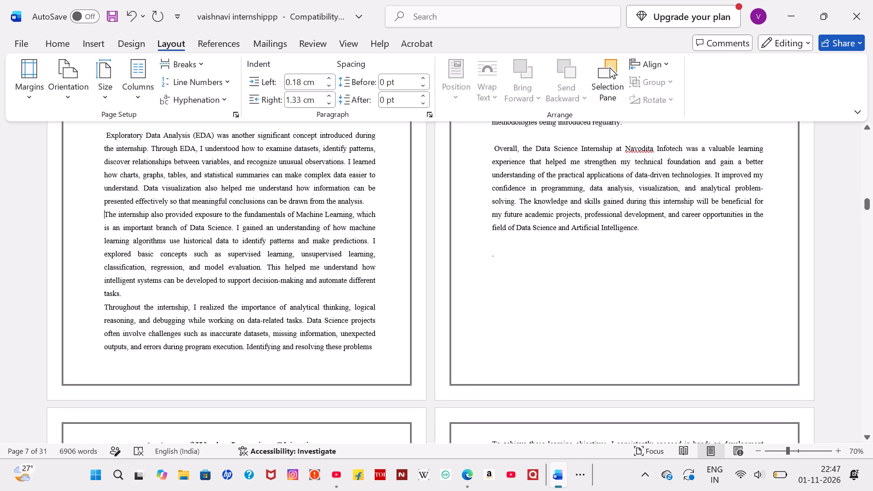
left_click(107, 135)
key("BackSpace")
Compare the left indents and paragraph starts on the first two introduction pages.
left_click_drag(106, 135, 122, 230)
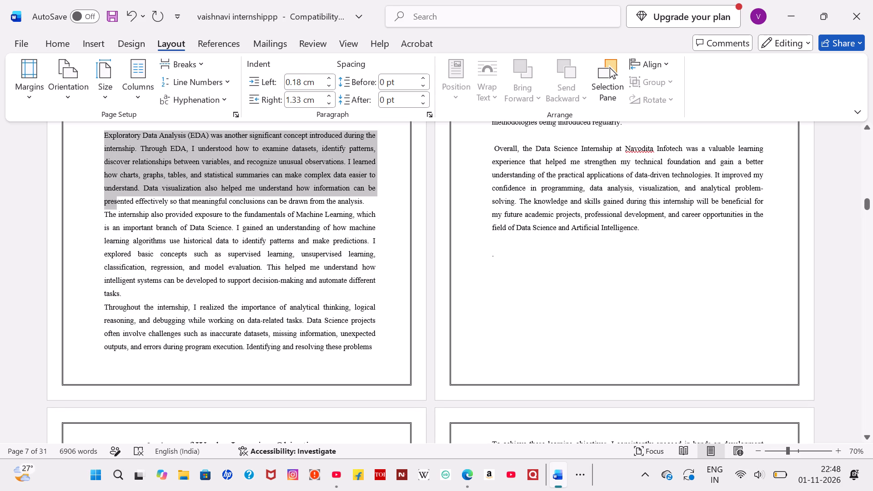
left_click_drag(122, 230, 121, 390)
scroll(121, 390, "up", 1)
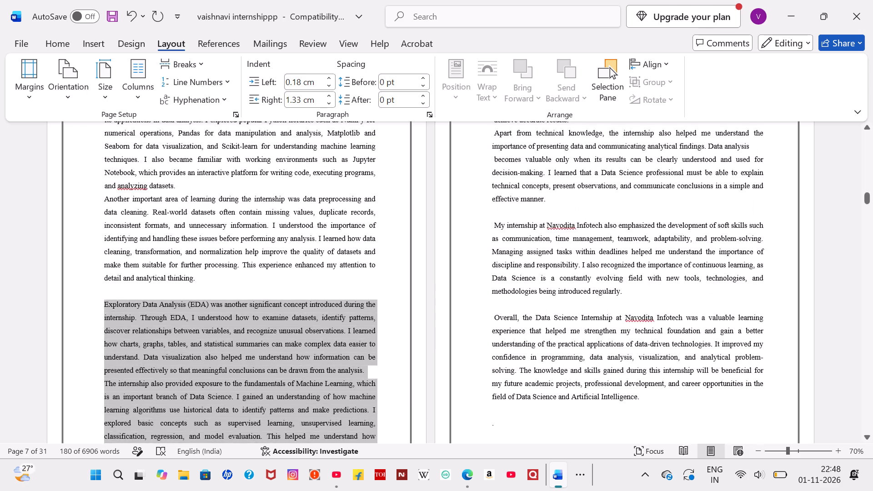
scroll(98, 288, "up", 1)
left_click_drag(99, 199, 141, 392)
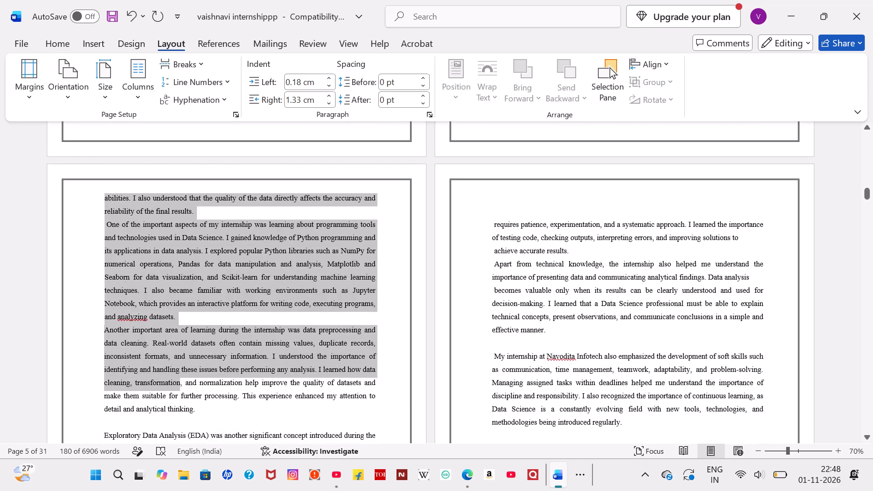
left_click_drag(141, 392, 144, 430)
scroll(144, 430, "up", 2)
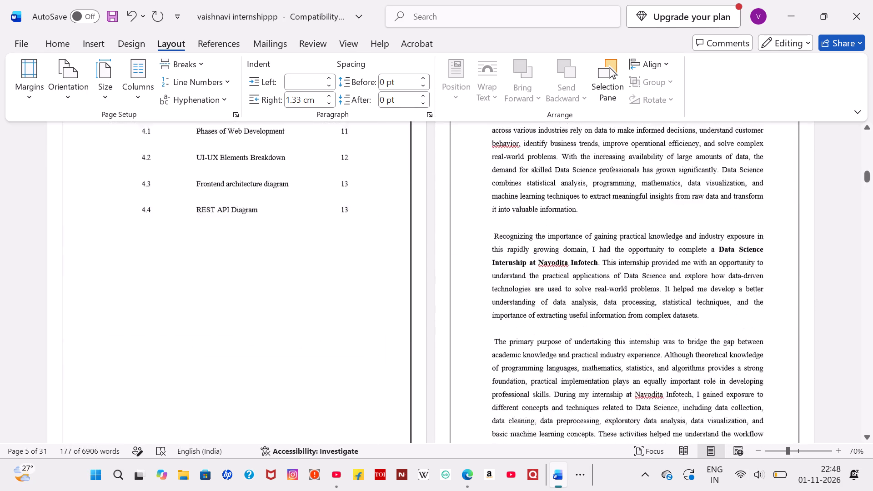
scroll(144, 430, "up", 1)
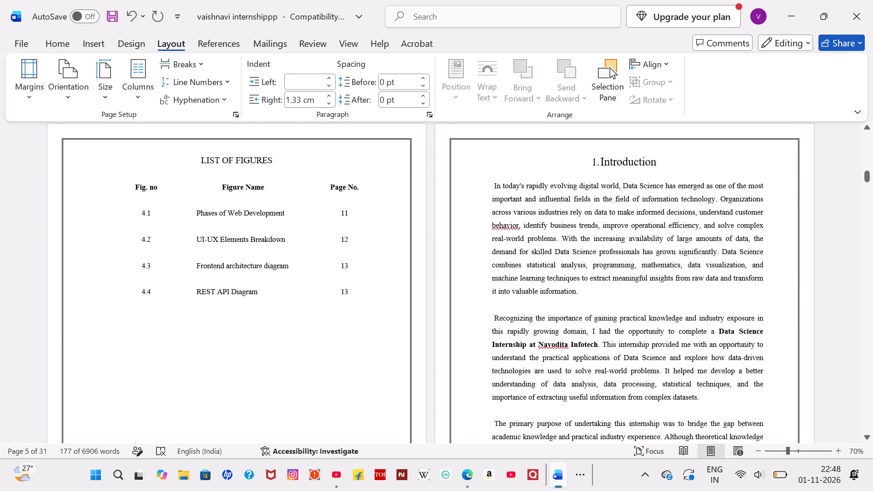
scroll(479, 311, "down", 3, "ctrl")
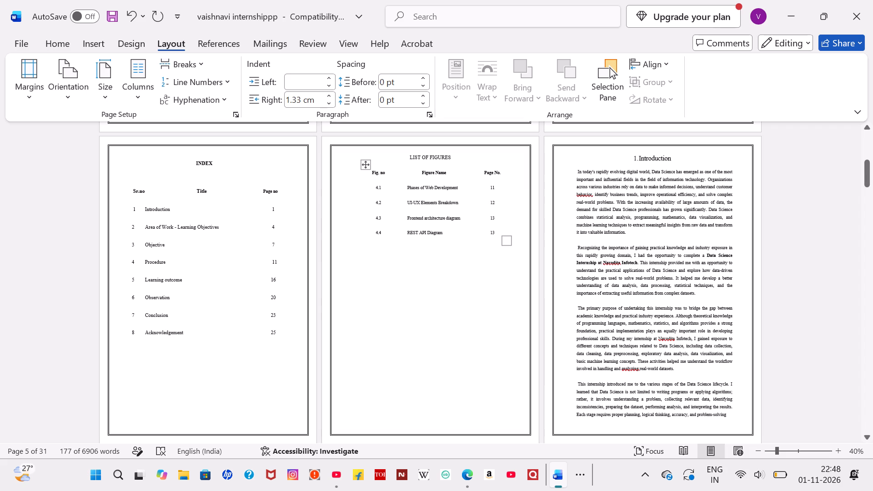
left_click_drag(577, 172, 601, 411)
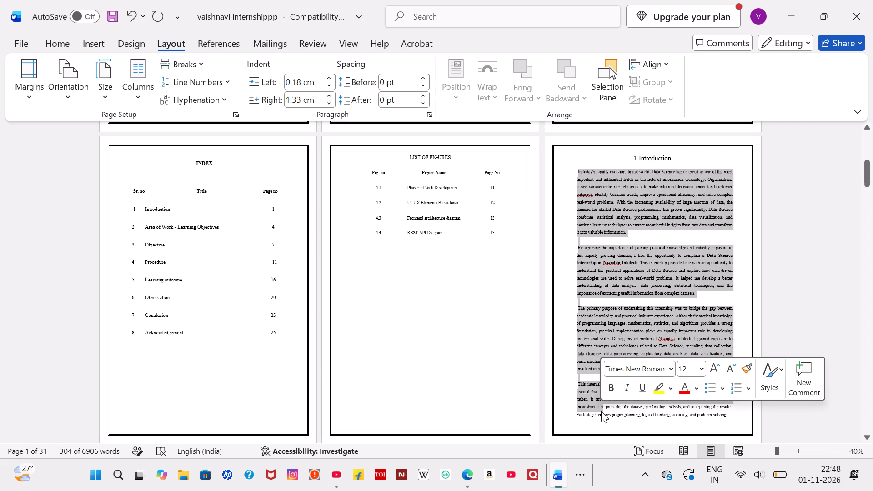
left_click(588, 306)
Add a leading space to the "Exploratory Data Analysis (EDA)" and "Throughout the internship" paragraphs.
scroll(350, 369, "down", 2)
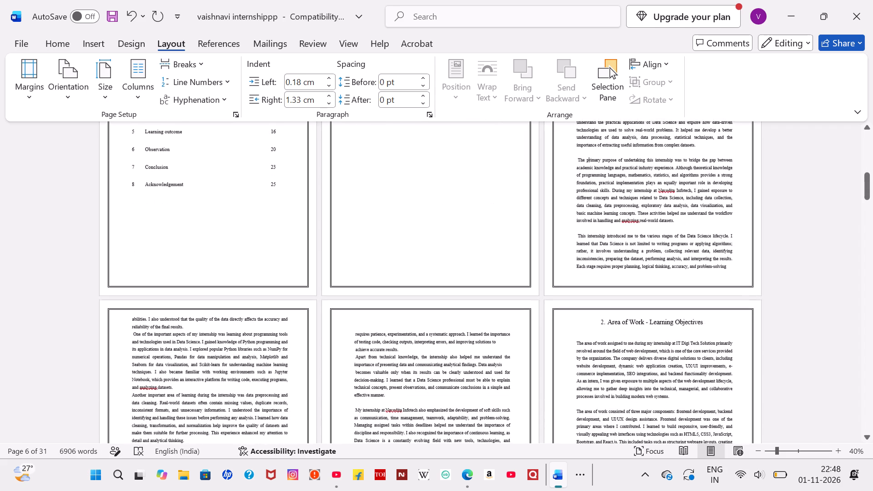
scroll(350, 369, "down", 2)
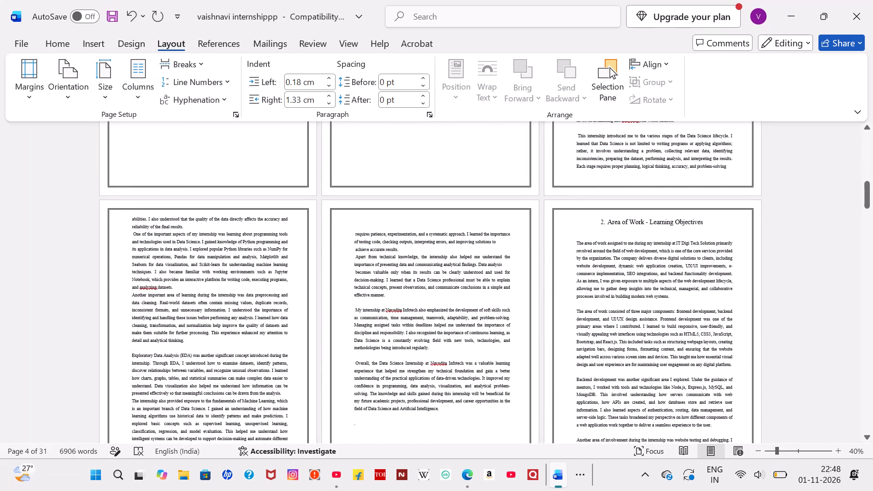
left_click(131, 355)
key("space")
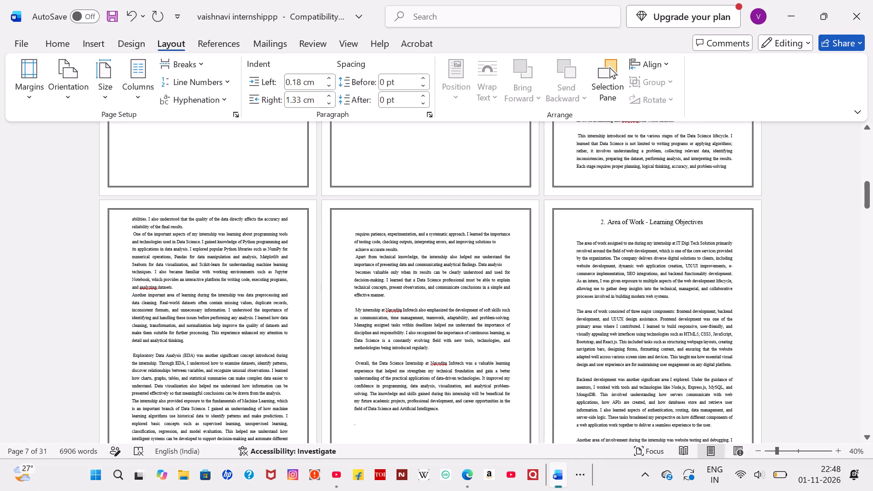
scroll(151, 308, "down", 2)
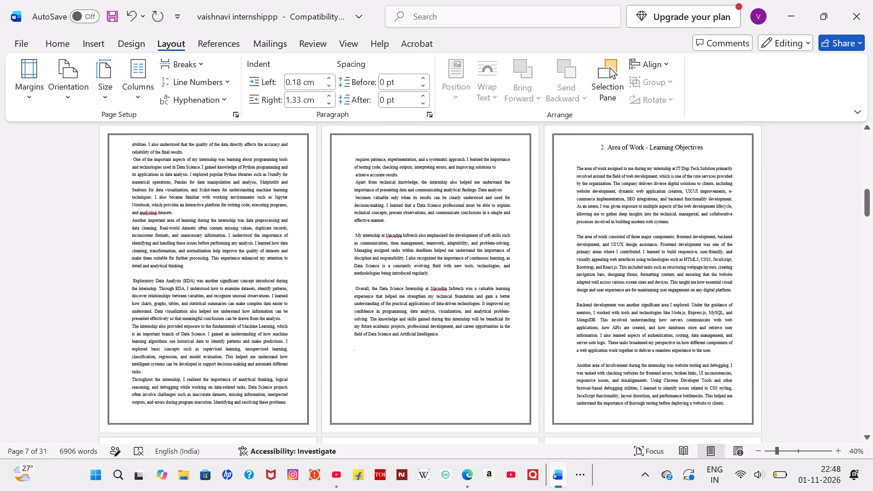
scroll(151, 308, "down", 1)
left_click(130, 360)
key("space")
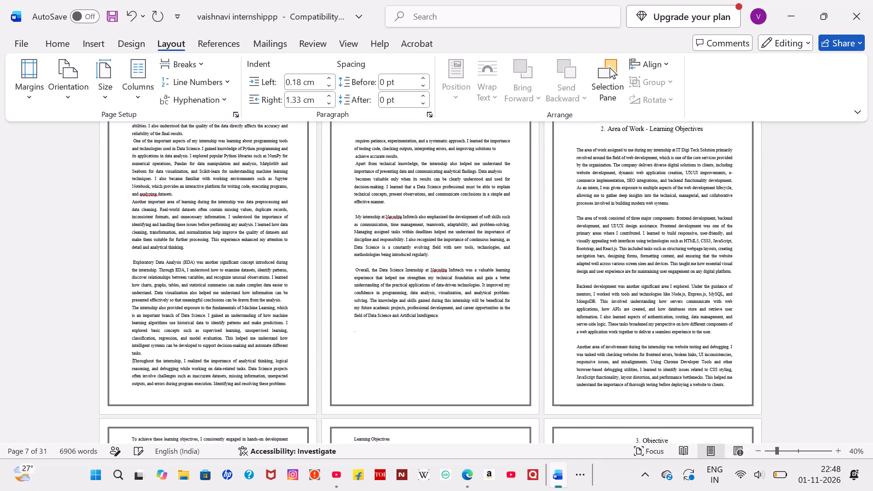
Remove the empty line above the "My internship at Navodita Infotech" paragraph on the third introduction page.
scroll(396, 240, "up", 1)
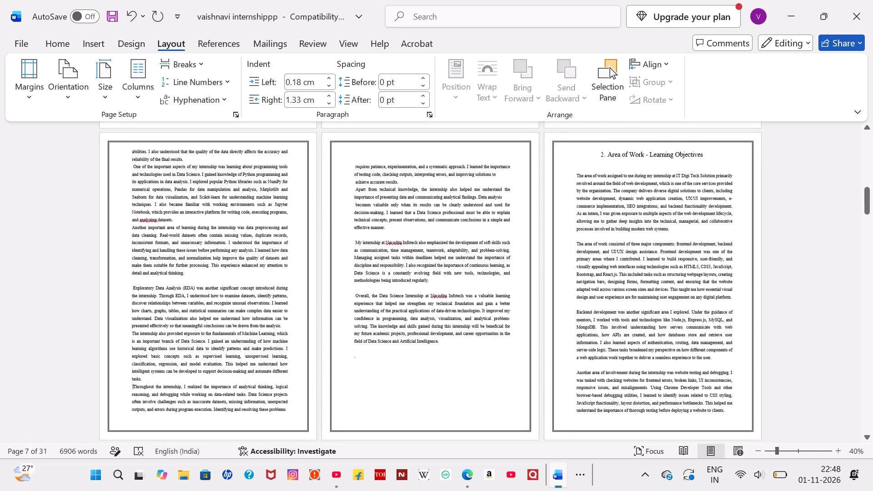
left_click(353, 235)
key("BackSpace")
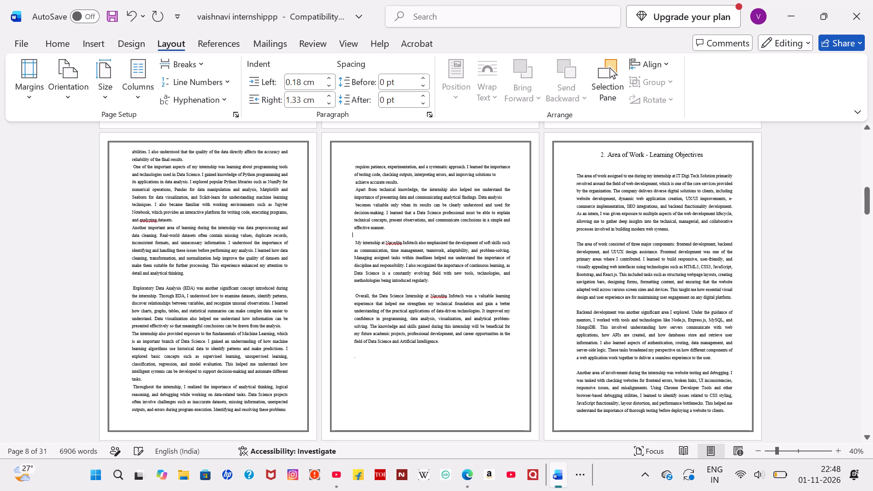
key("BackSpace")
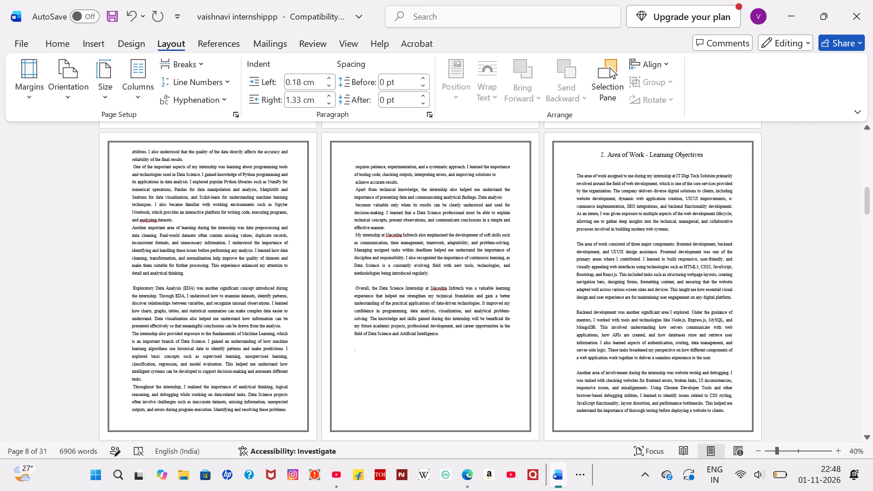
Remove the empty lines above the "Overall, the Data Science Internship" paragraph and at the top of the third introduction page.
left_click(358, 284)
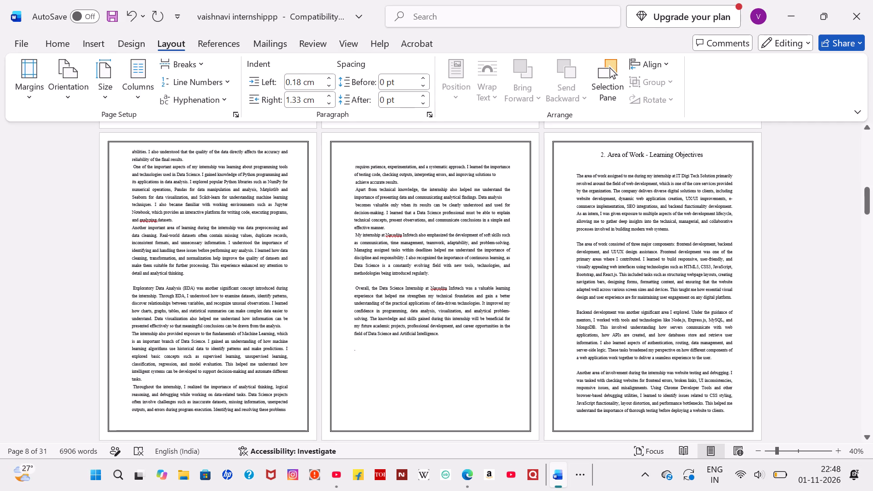
key("BackSpace")
key("BackSpace")
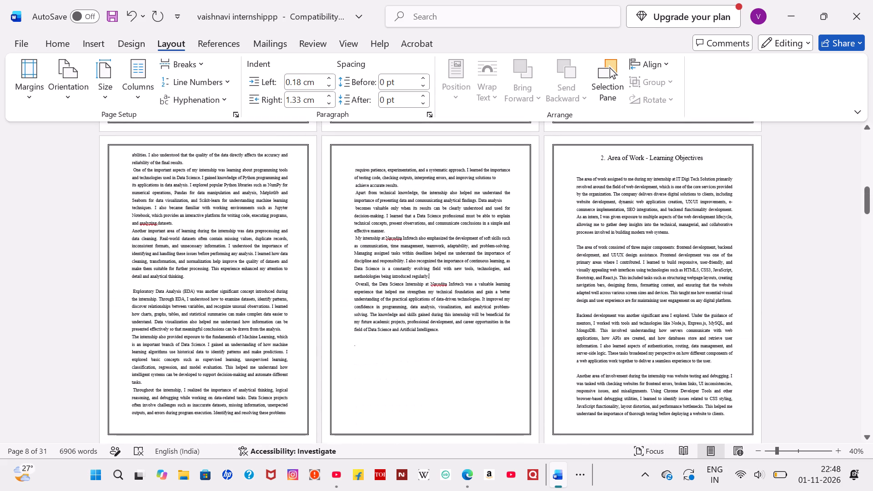
left_click(356, 158)
key("BackSpace")
key("BackSpace")
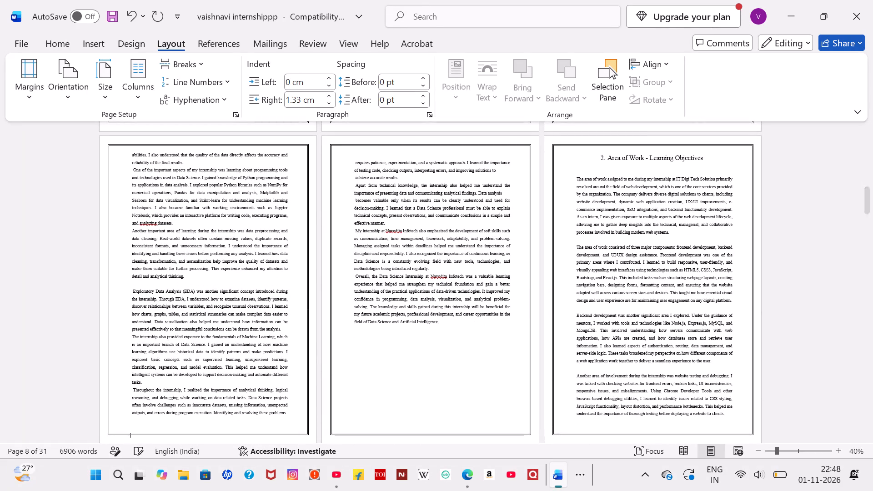
key("BackSpace")
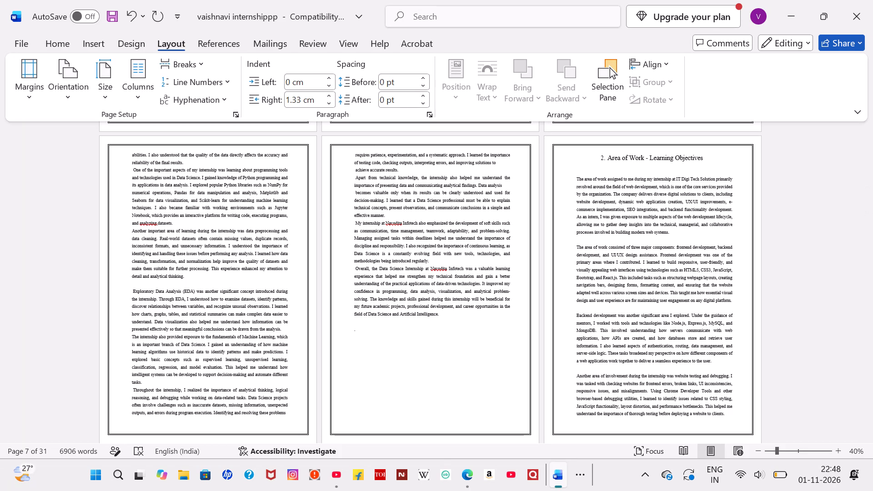
Copy the old "Area of Work - Learning Objectives" text, from its first paragraph through the numbered list ending with "To Understand Project Documentation".
scroll(437, 147, "up", 4)
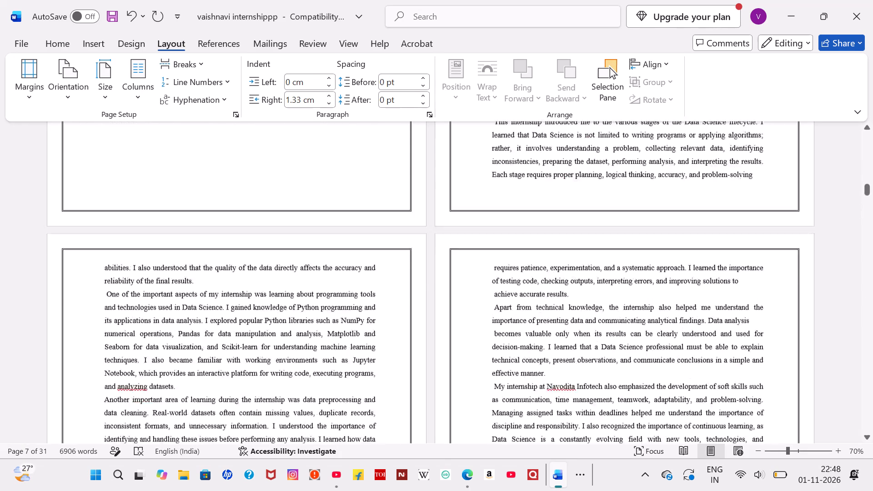
scroll(437, 147, "down", 1)
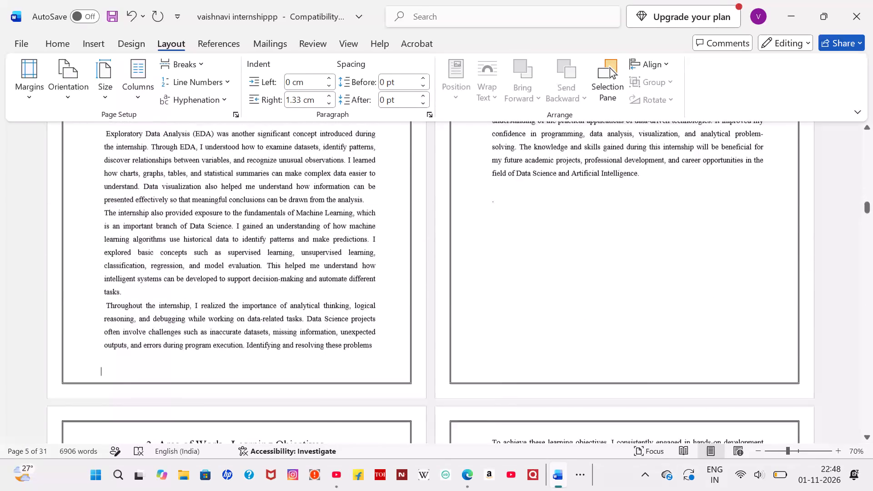
scroll(437, 147, "down", 2)
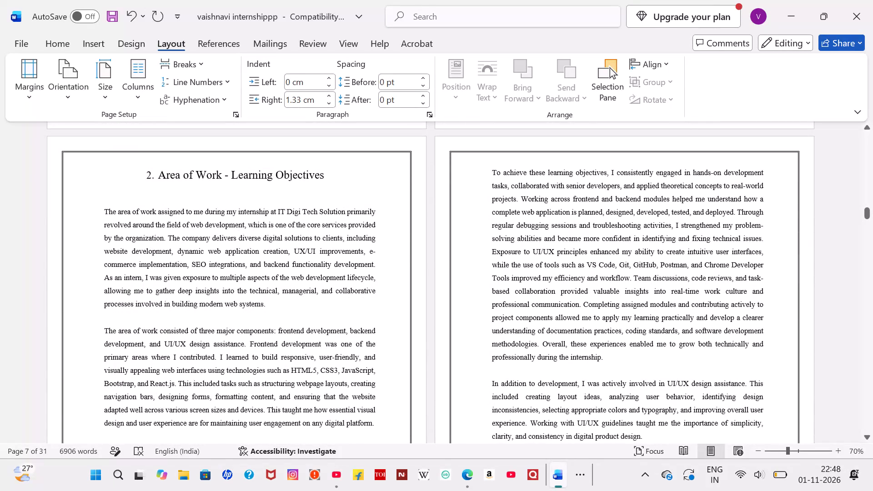
scroll(107, 211, "down", 5, "ctrl")
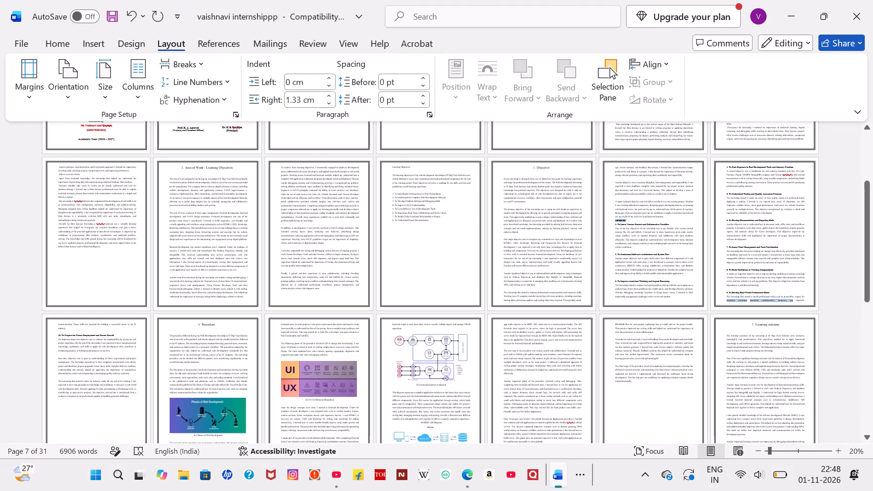
left_click_drag(166, 178, 270, 285)
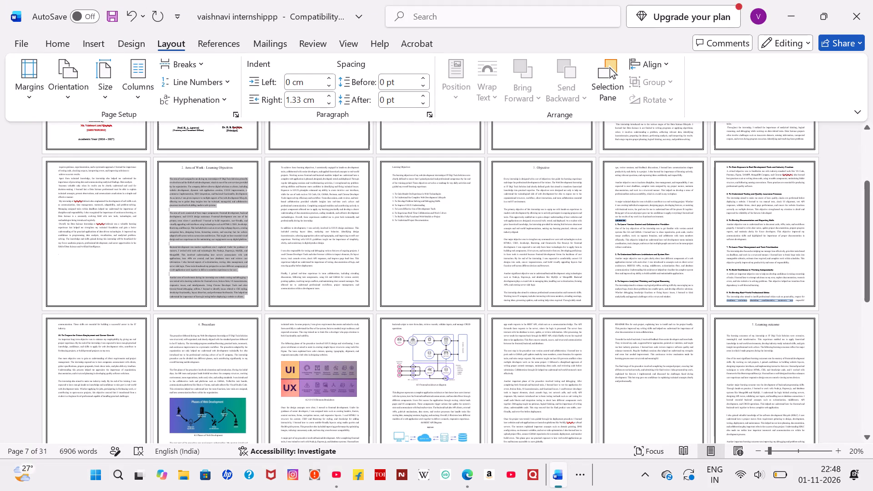
left_click_drag(270, 285, 446, 269)
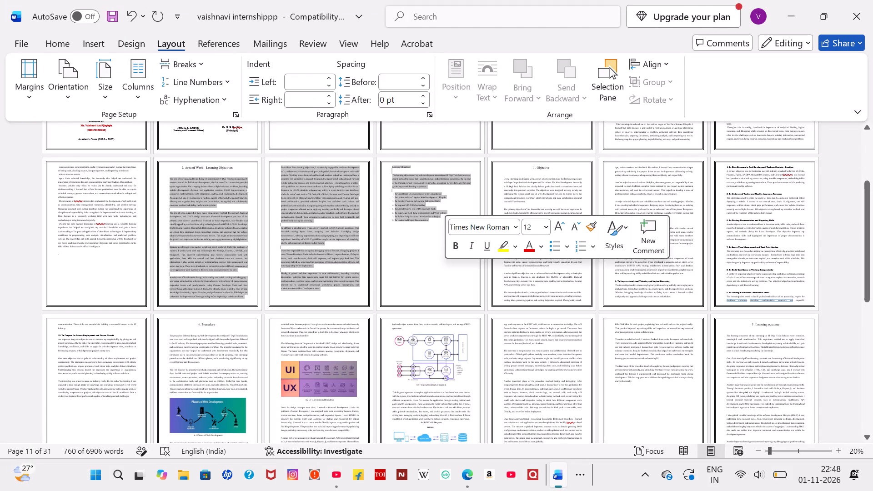
key("ctrl+c")
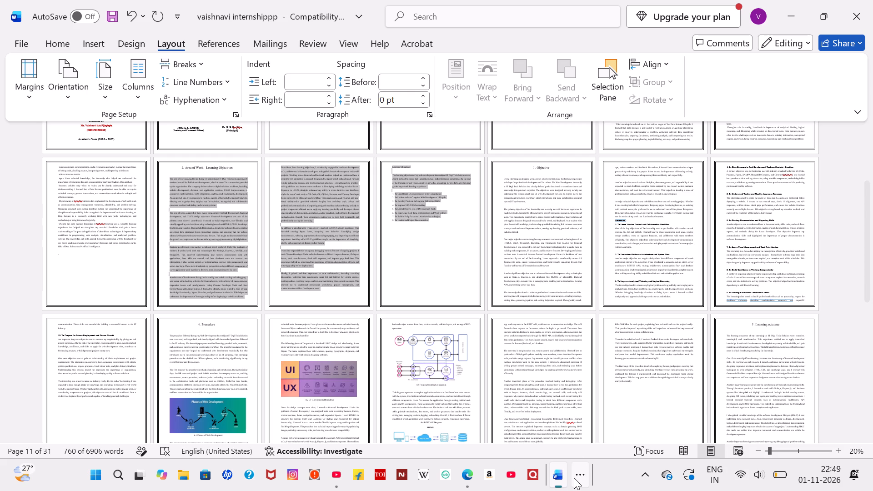
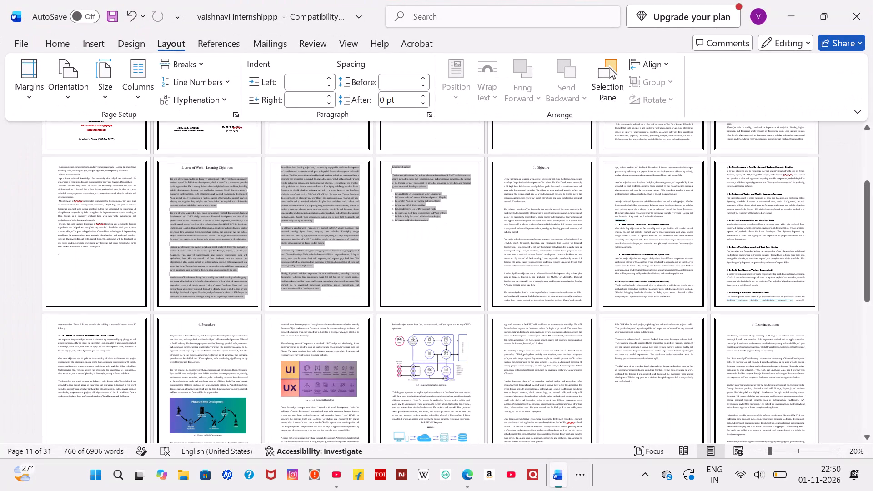
Replace the old Area of Work - Learning Objectives text, through its numbered list, with the copied Data Science version.
scroll(354, 268, "up", 3, "ctrl")
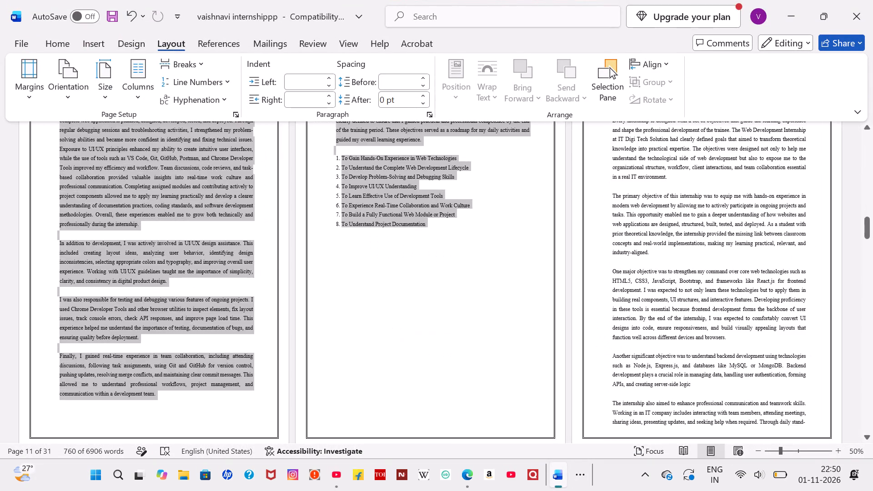
scroll(354, 268, "up", 2)
scroll(354, 268, "right", 1)
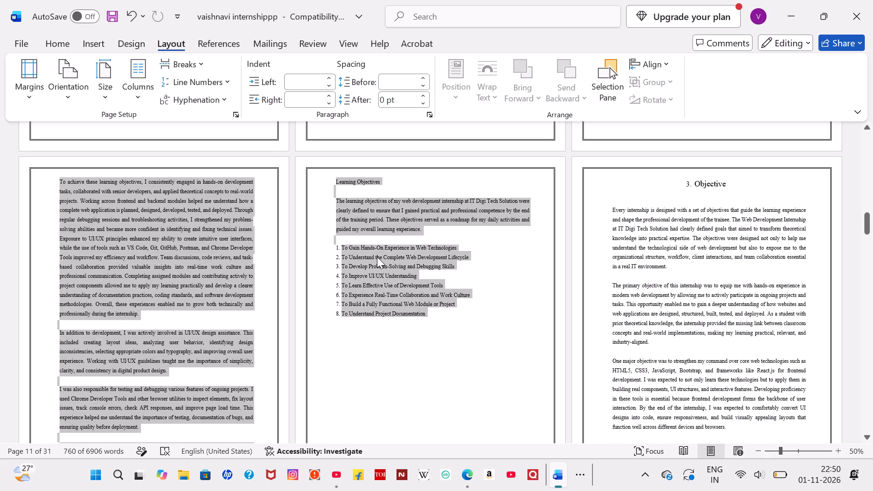
scroll(377, 257, "right", 1)
scroll(377, 257, "down", 6, "ctrl")
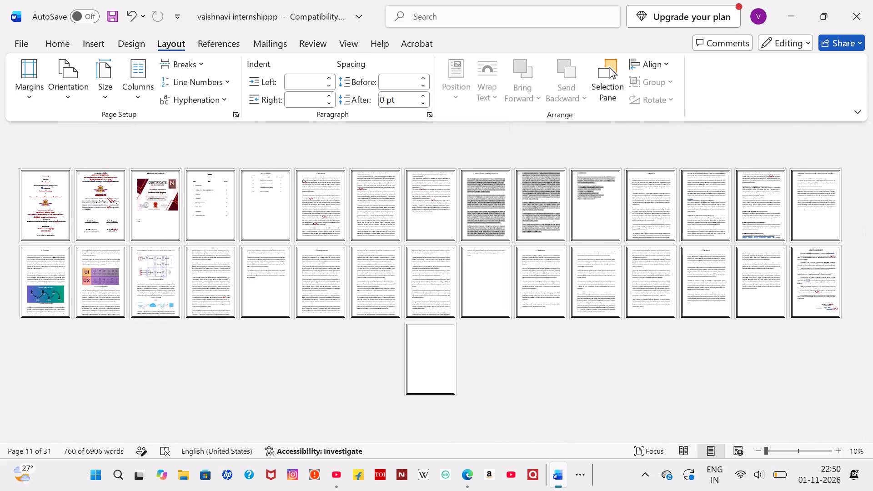
key("BackSpace")
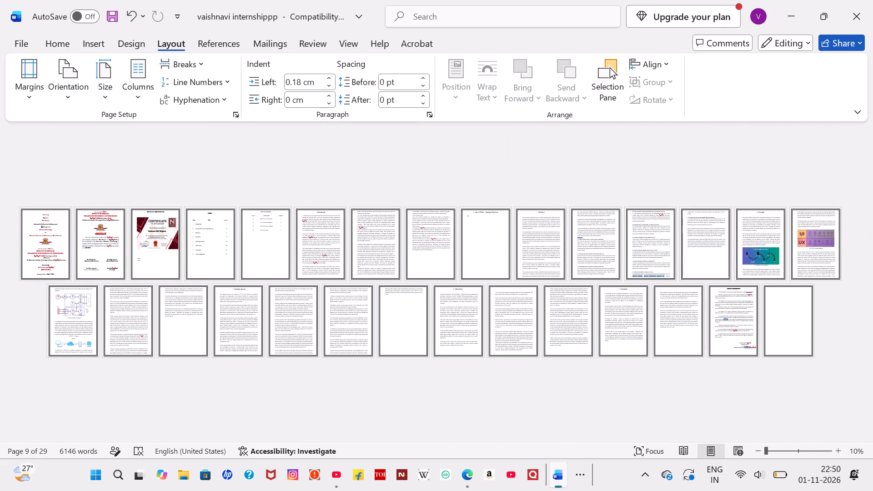
key("ctrl+v")
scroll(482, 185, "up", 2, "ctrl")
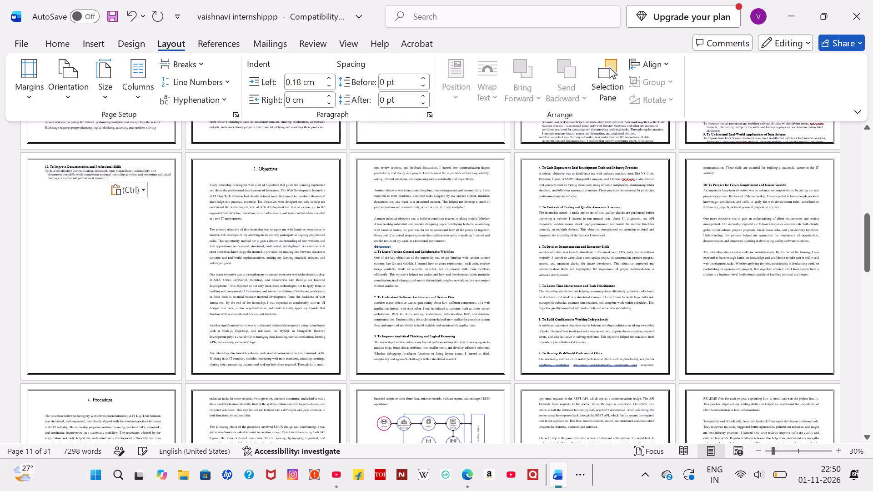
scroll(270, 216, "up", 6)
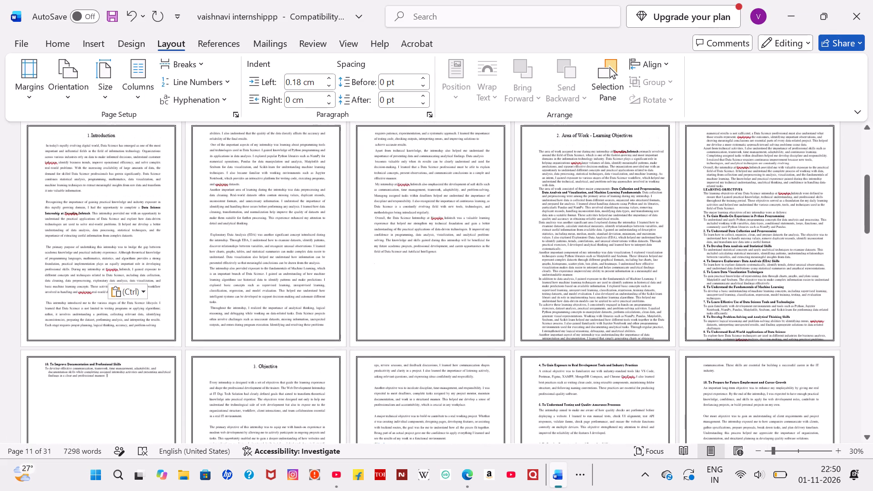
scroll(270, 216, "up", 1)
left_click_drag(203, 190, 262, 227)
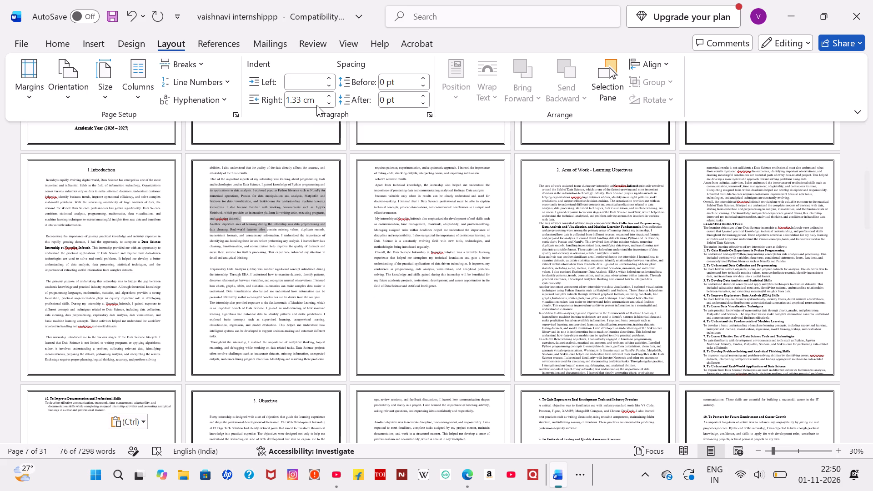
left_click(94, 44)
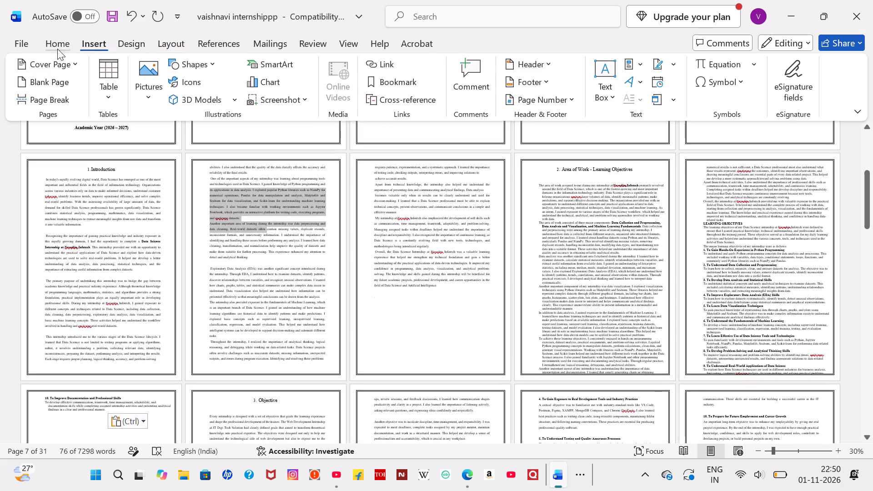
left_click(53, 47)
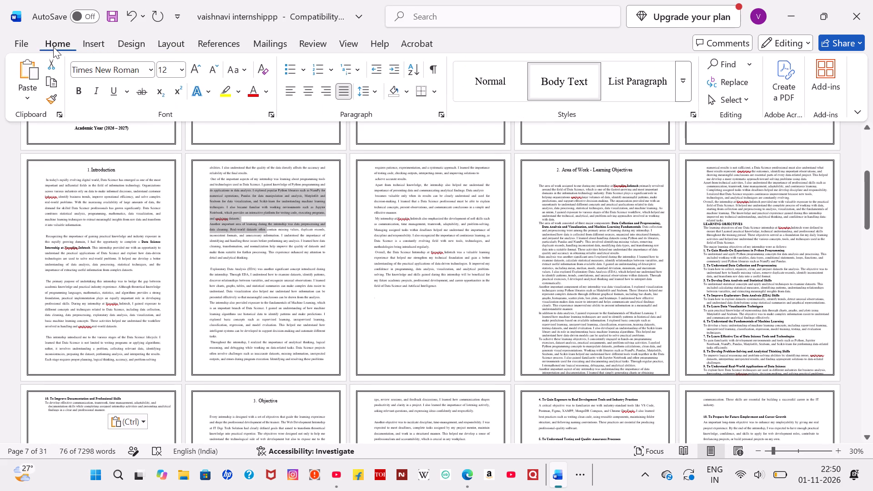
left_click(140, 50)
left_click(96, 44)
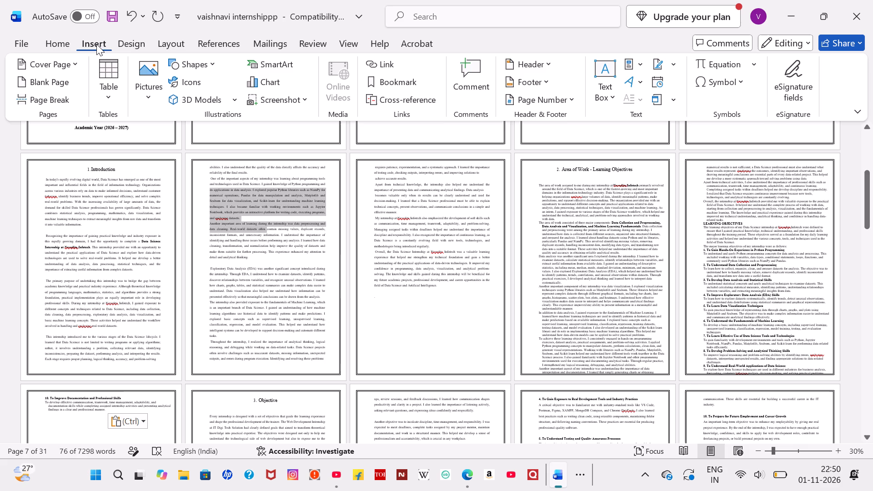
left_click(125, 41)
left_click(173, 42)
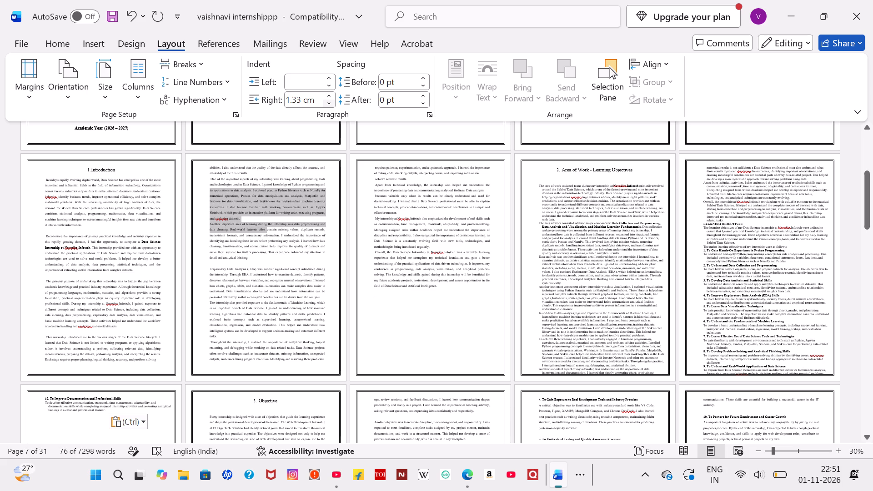
Set the spacing after paragraphs to Auto for all the pasted Area of Work - Learning Objectives text, through objective 10.
left_click_drag(539, 182, 745, 361)
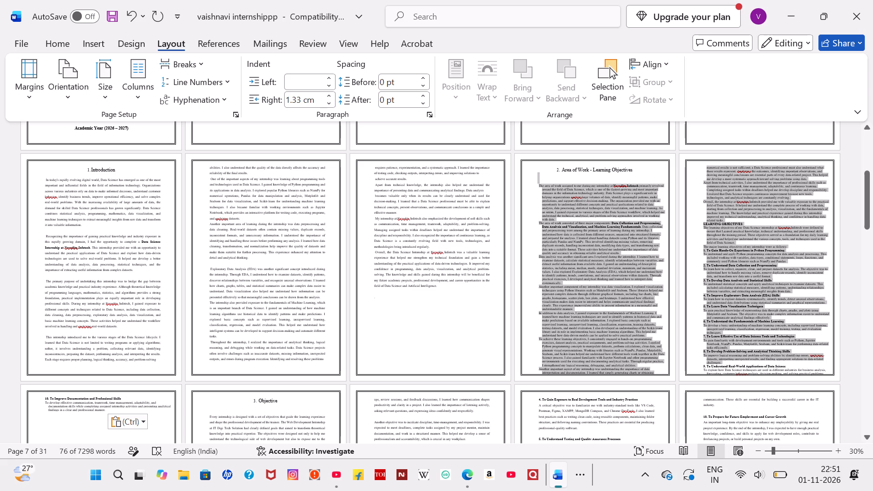
left_click_drag(745, 361, 171, 189)
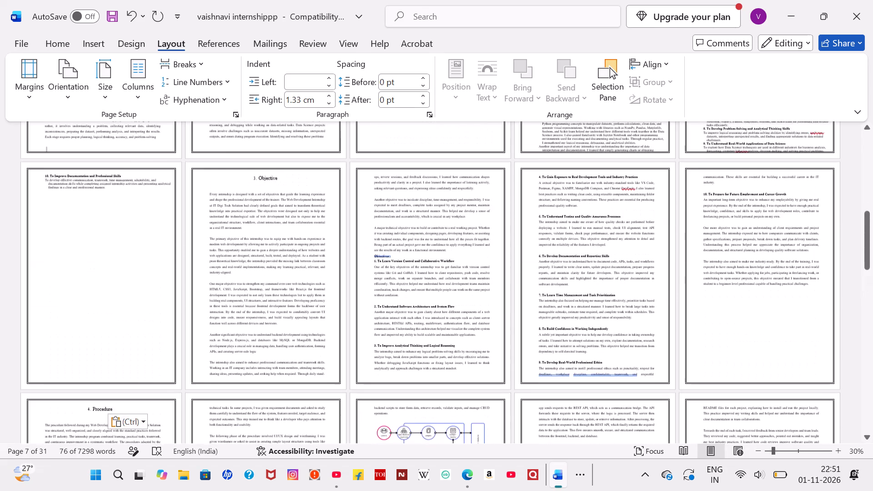
left_click_drag(171, 189, 171, 196)
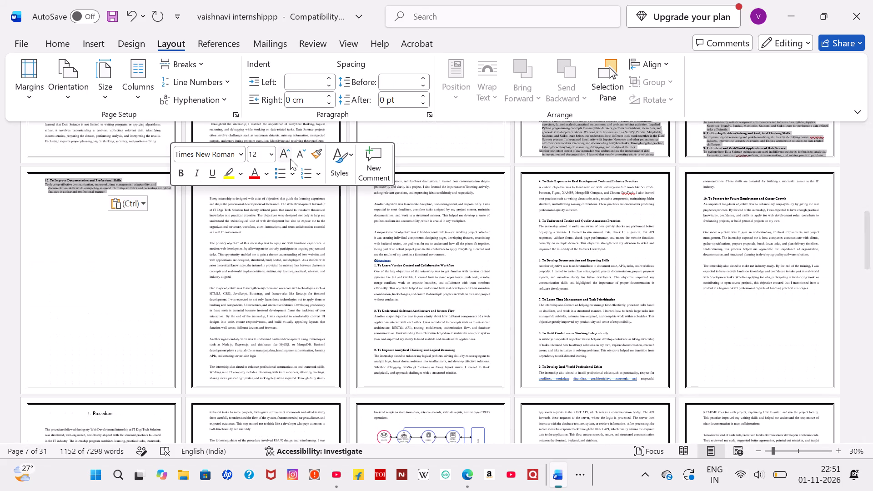
left_click(319, 173)
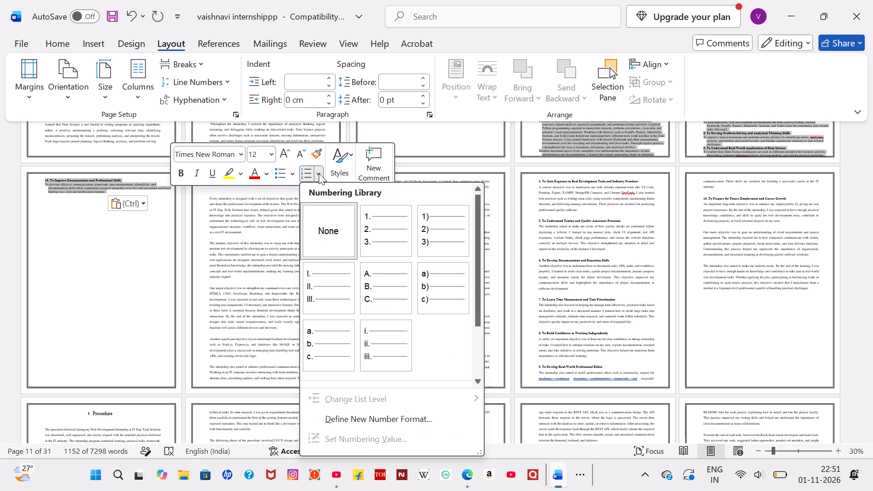
left_click(290, 175)
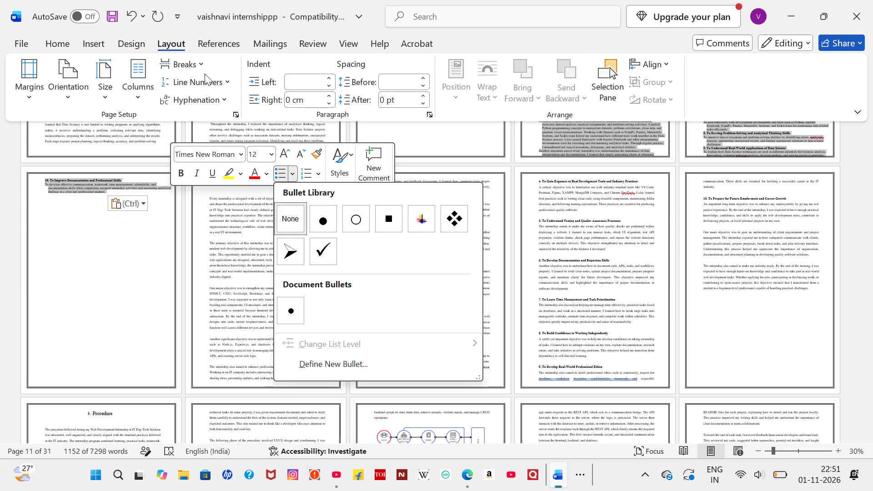
left_click(349, 68)
left_click(349, 68)
left_click_drag(351, 55, 352, 61)
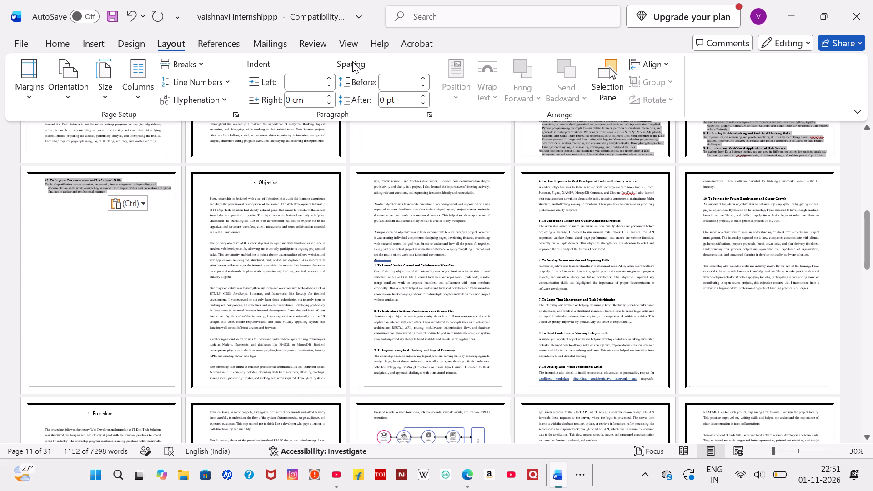
left_click(352, 61)
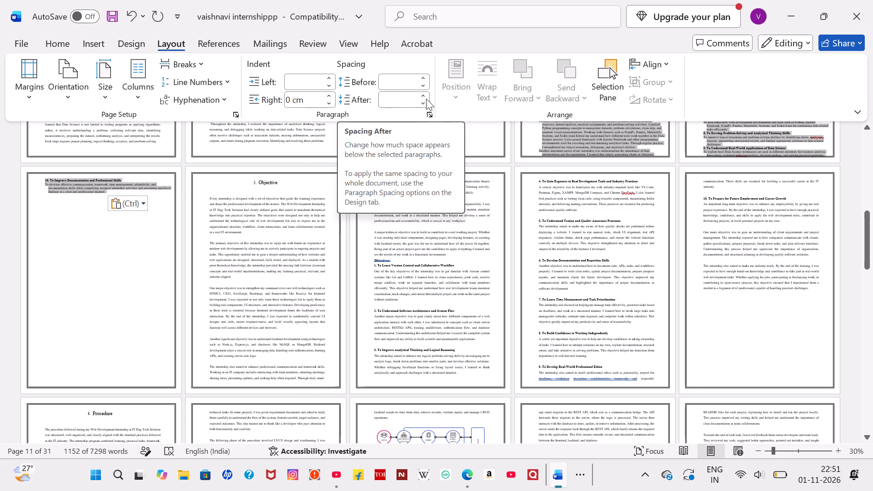
left_click(424, 101)
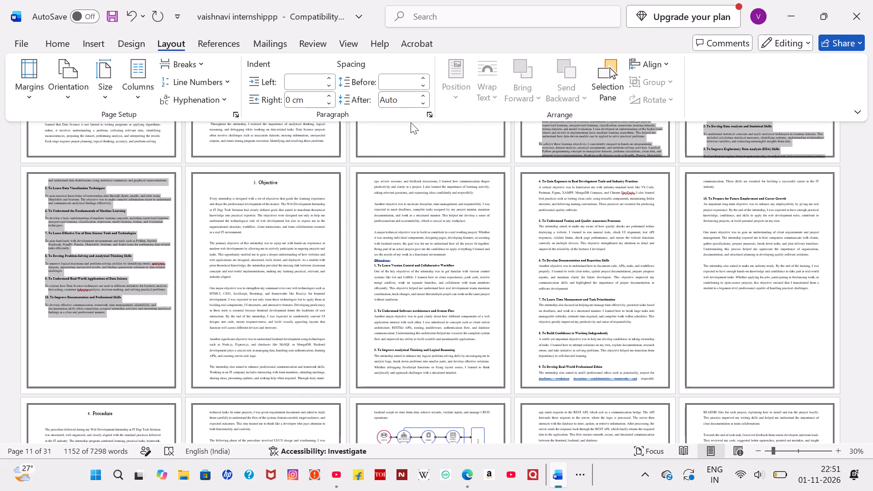
scroll(403, 179, "up", 3)
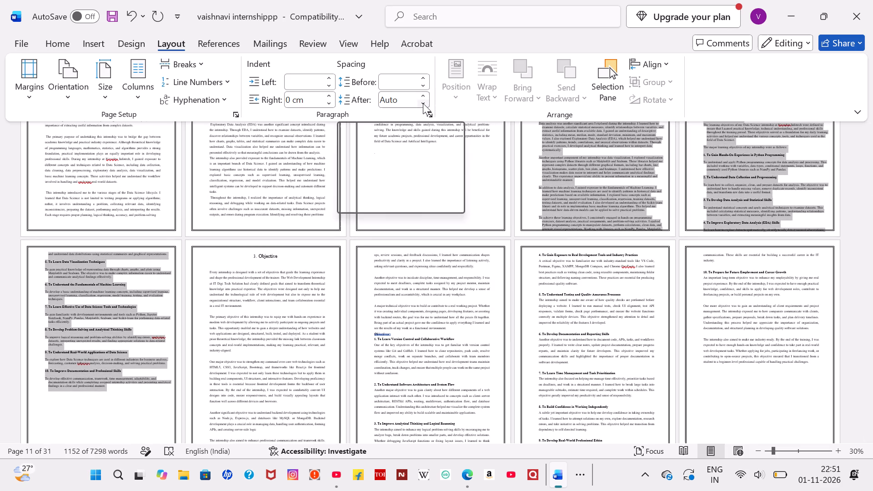
left_click(423, 103)
left_click(423, 103)
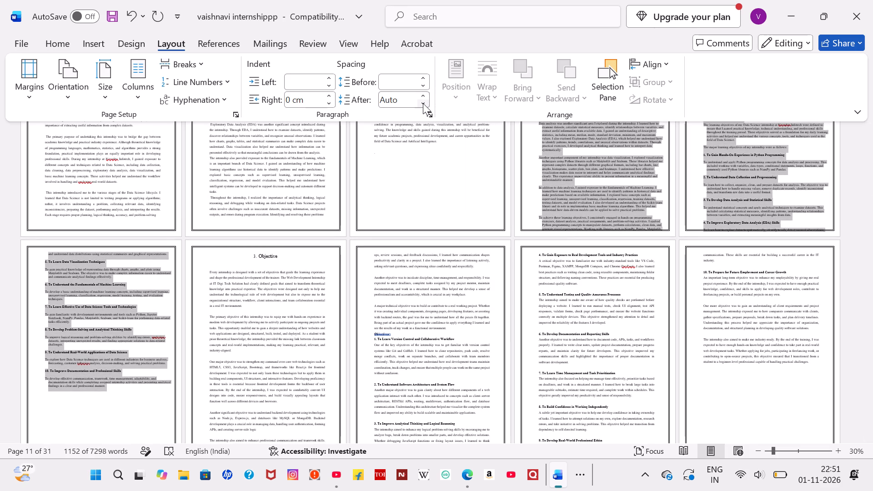
triple_click(423, 103)
left_click(423, 97)
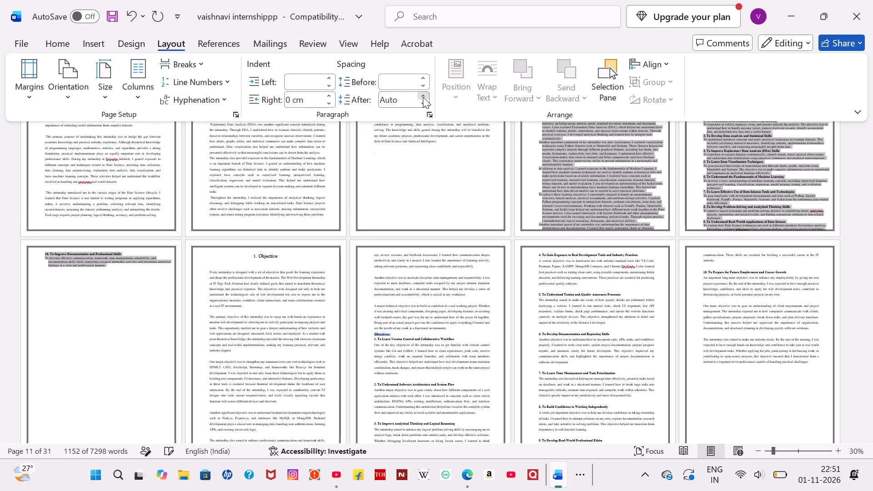
left_click(425, 107)
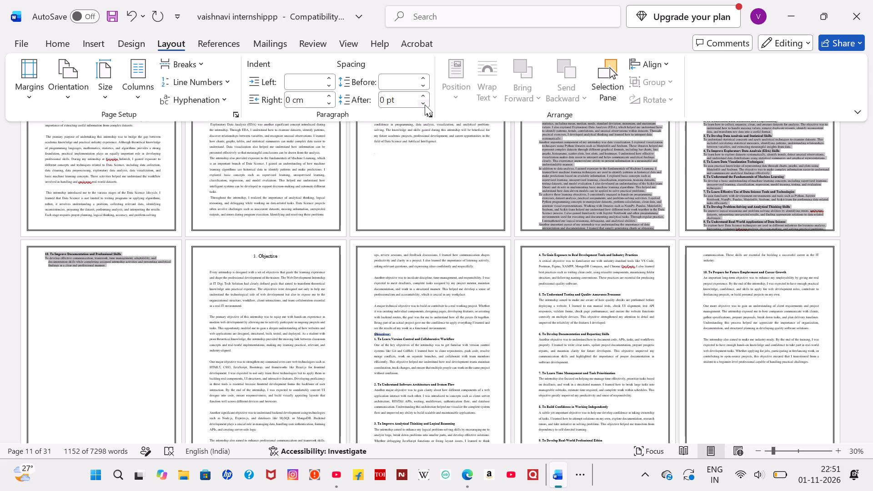
left_click(425, 105)
left_click(576, 190)
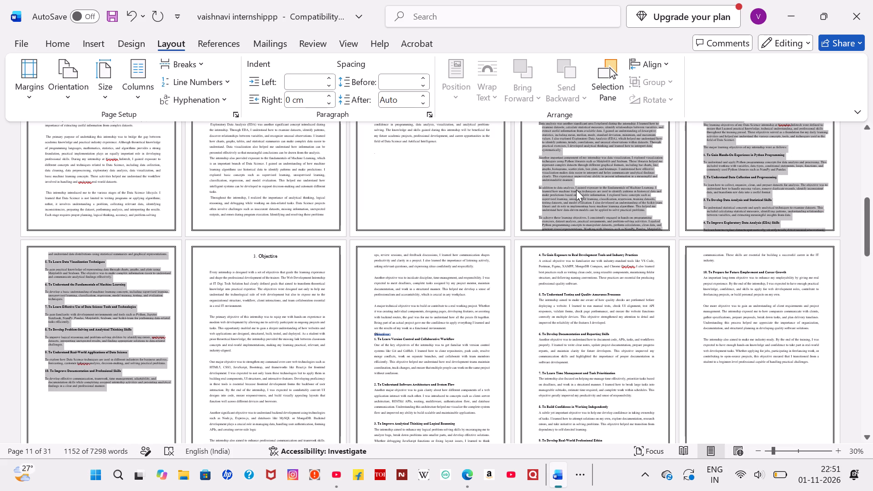
Copy the old "Objective" section text, from its first paragraph through the final paragraph following "To Prepare for Future Employment and Career Growth".
scroll(576, 190, "up", 4)
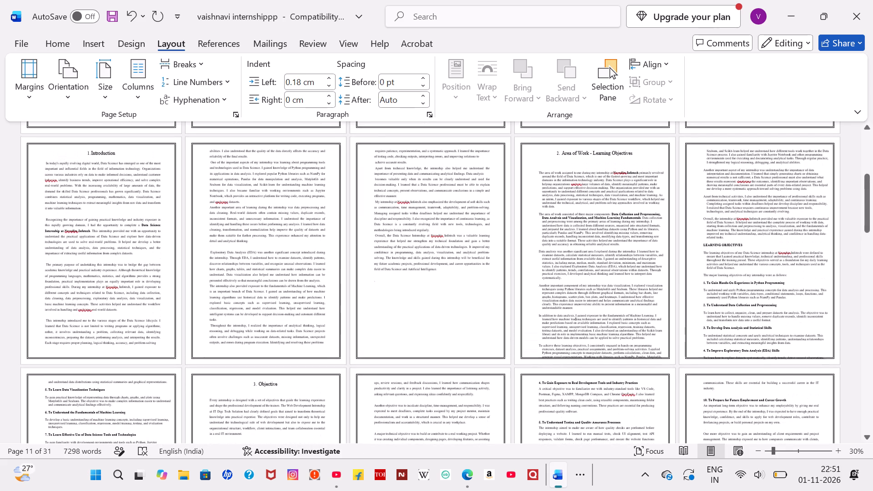
scroll(576, 190, "up", 1)
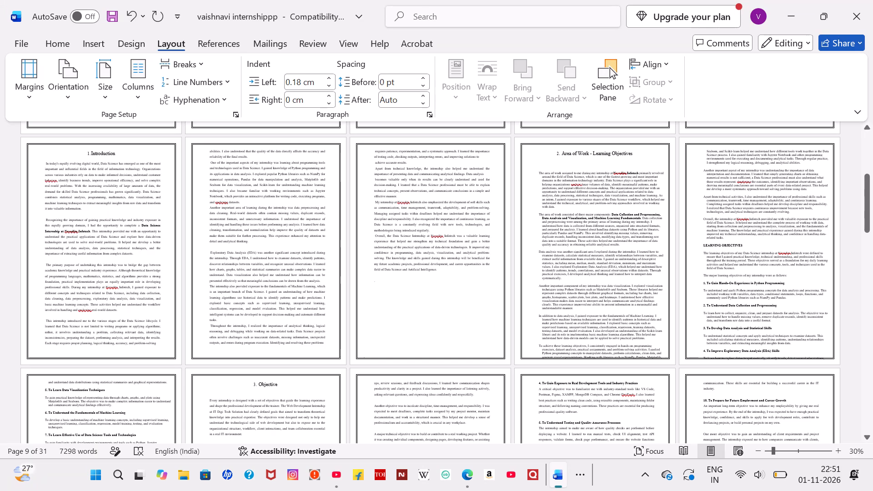
scroll(324, 350, "down", 2)
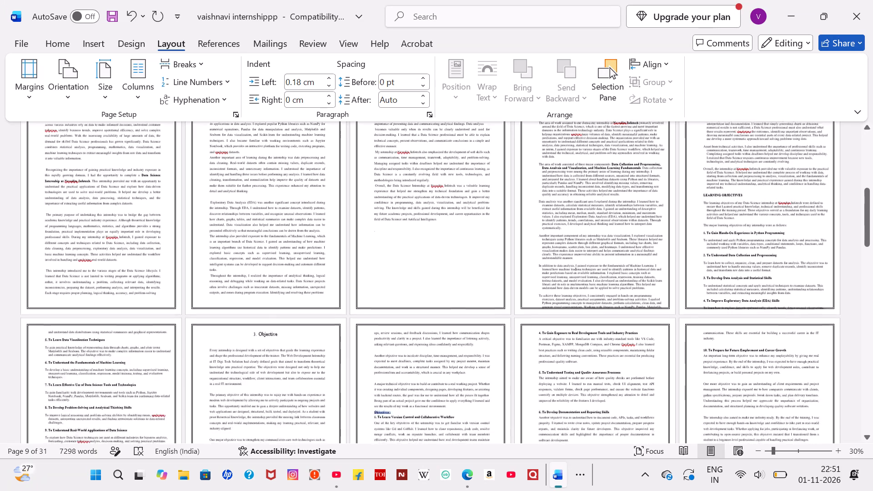
scroll(324, 350, "down", 3)
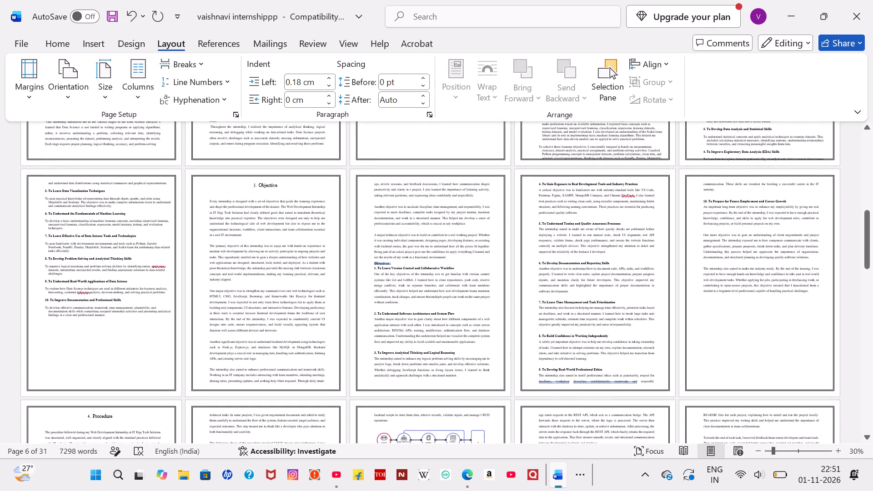
scroll(324, 350, "down", 2)
scroll(324, 350, "up", 1)
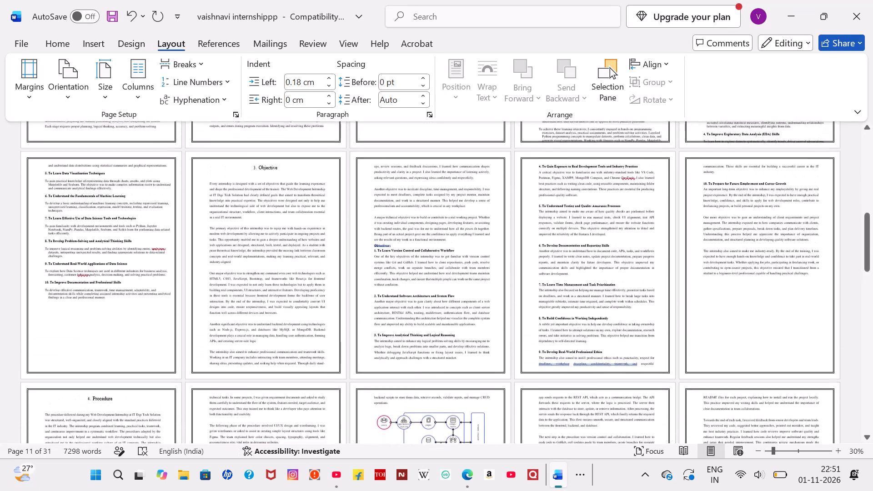
scroll(324, 350, "up", 1)
left_click_drag(205, 187, 204, 187)
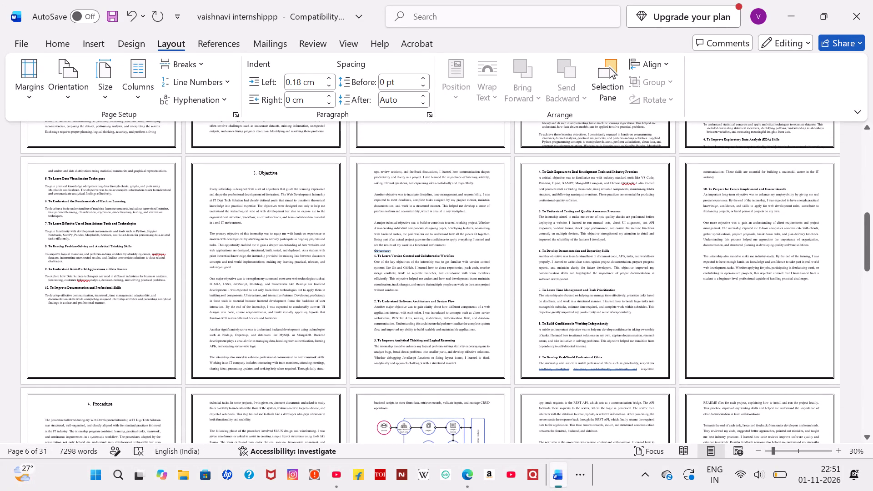
left_click_drag(204, 187, 791, 339)
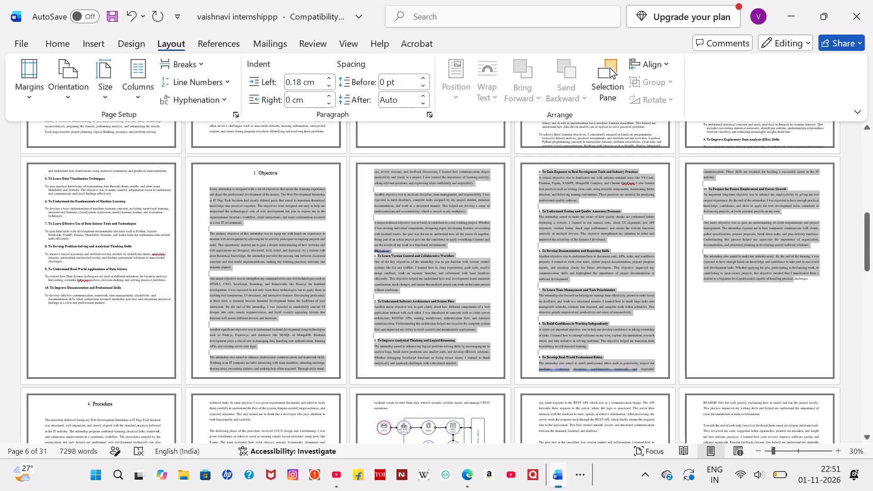
left_click_drag(791, 339, 865, 333)
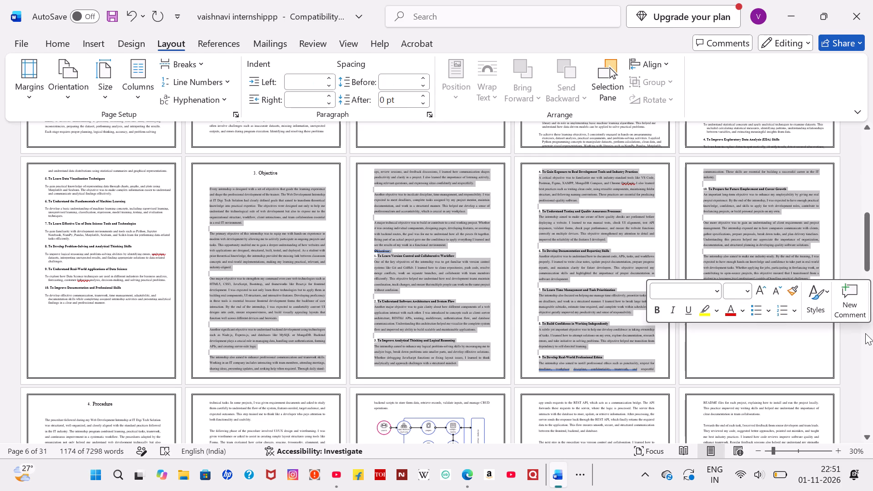
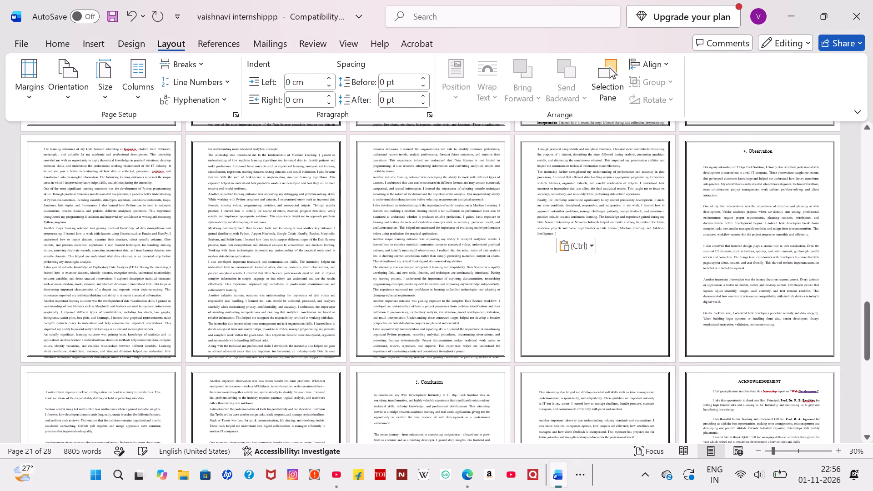
Review the pasted Learning outcome pages against the preceding Objective and Procedure sections and the following Observation section.
scroll(701, 369, "down", 2)
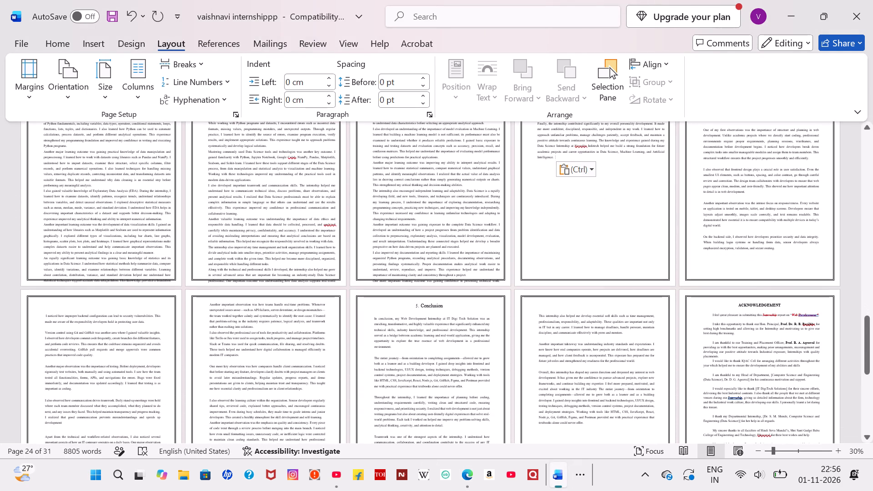
scroll(445, 266, "up", 4)
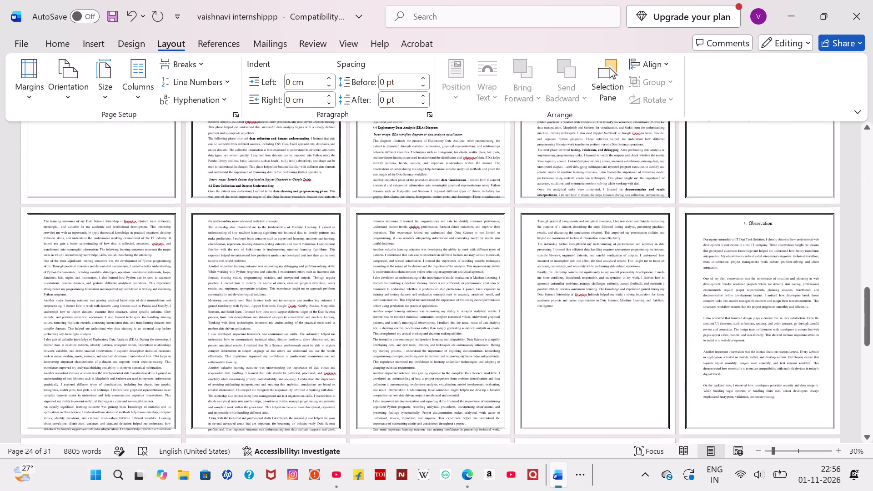
scroll(445, 266, "up", 5)
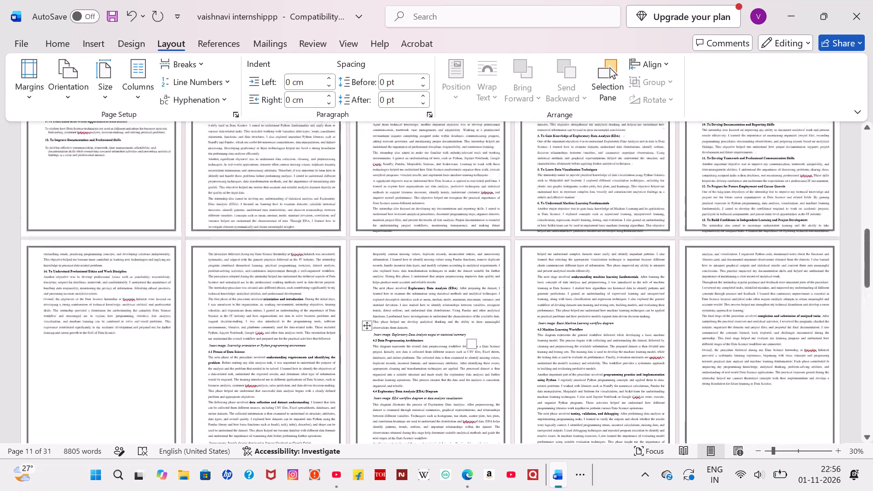
scroll(445, 266, "up", 1)
scroll(445, 266, "right", 1)
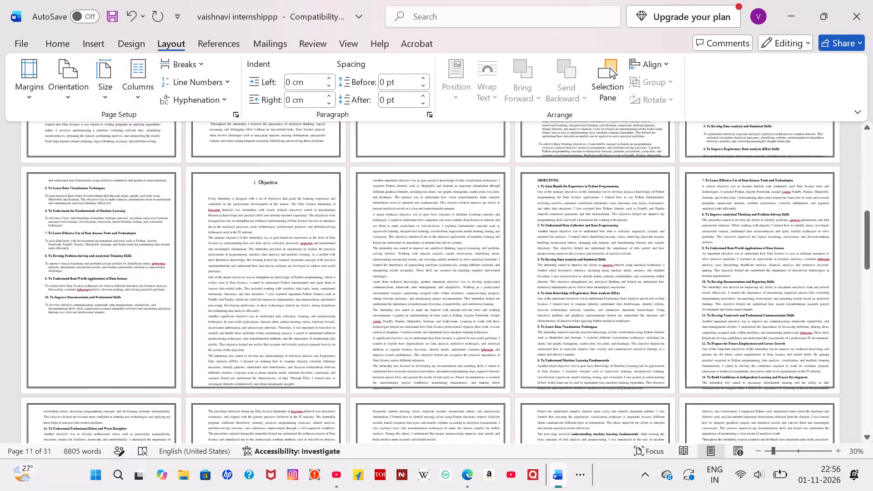
scroll(445, 266, "right", 1)
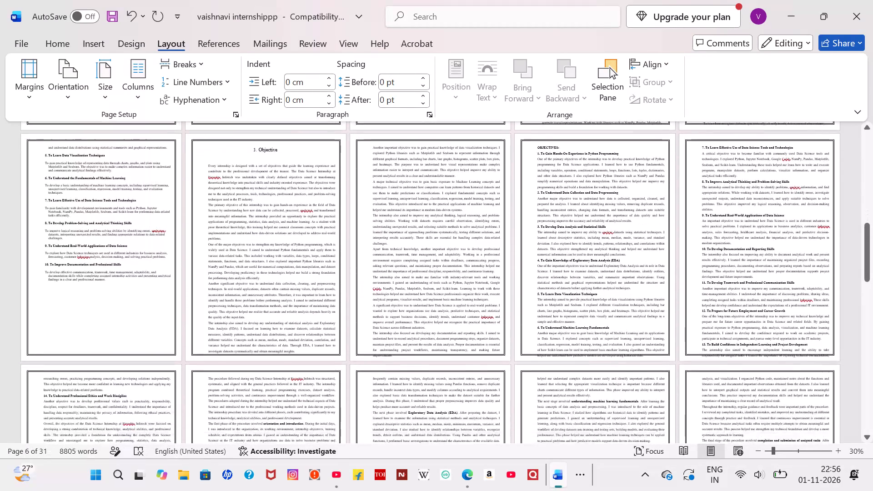
scroll(445, 266, "right", 1)
scroll(445, 266, "down", 4)
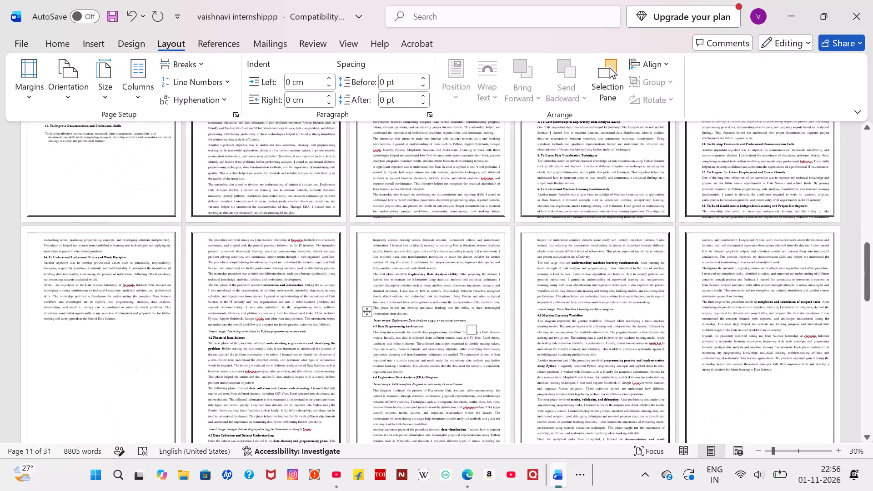
scroll(445, 266, "down", 5)
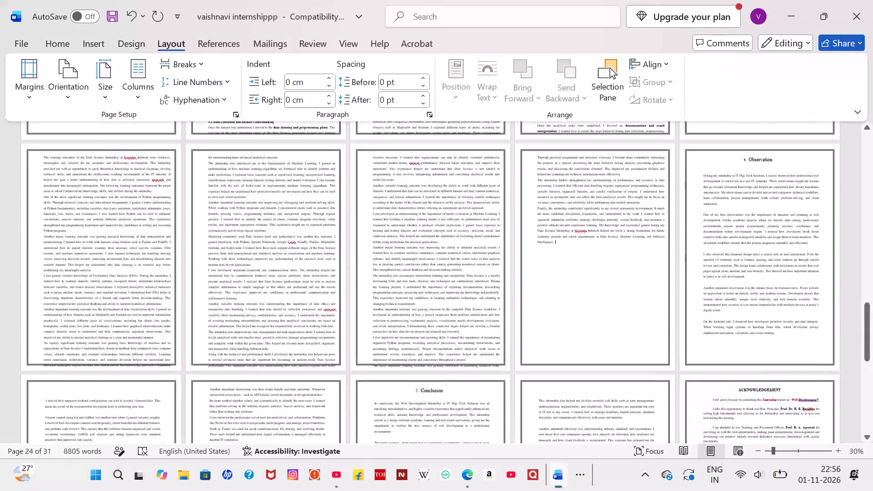
scroll(445, 266, "up", 1)
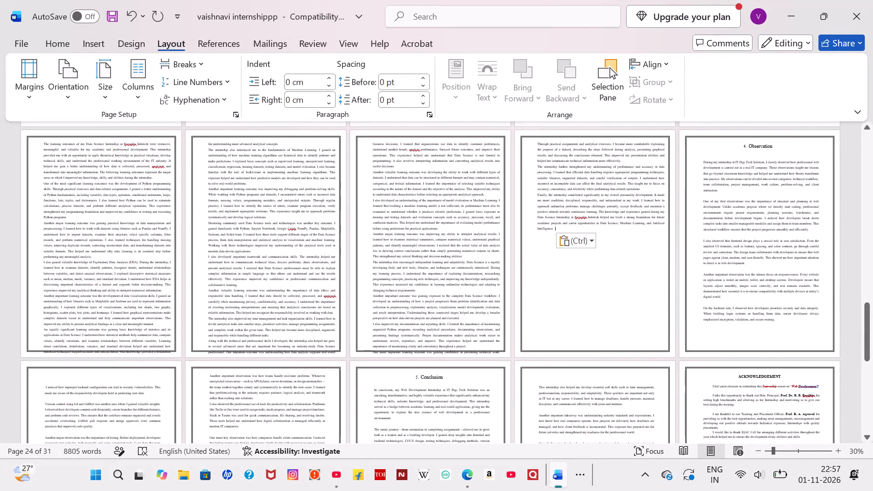
scroll(445, 266, "up", 2)
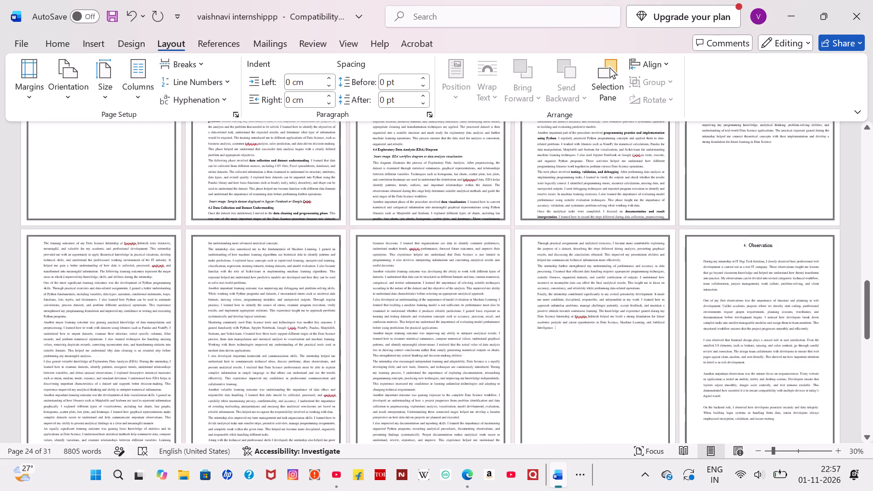
scroll(445, 266, "up", 4)
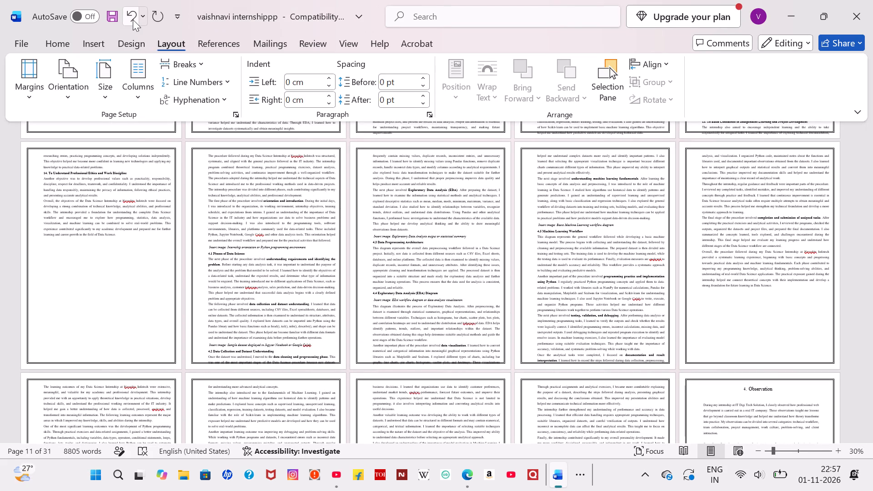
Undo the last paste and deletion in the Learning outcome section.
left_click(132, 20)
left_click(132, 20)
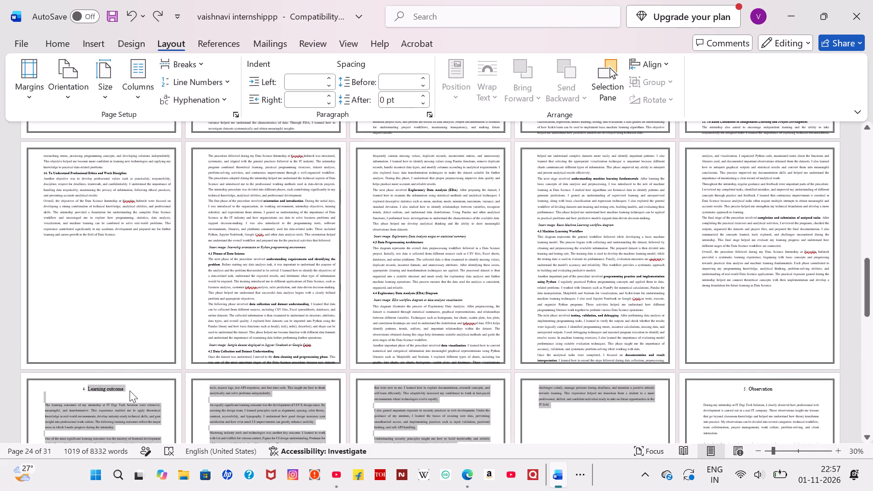
Replace the old body text under the "Learning outcome" heading, through "IT field", with the copied Data Science version, keeping the heading.
left_click(130, 391)
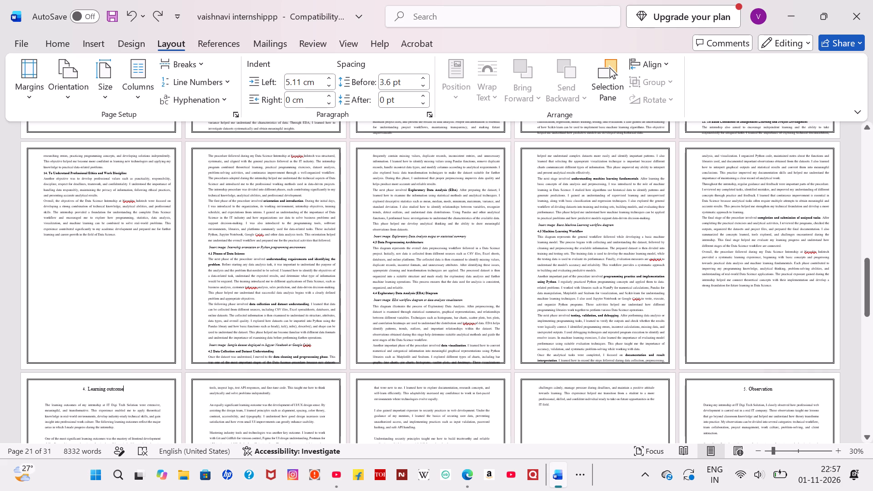
scroll(44, 405, "down", 3)
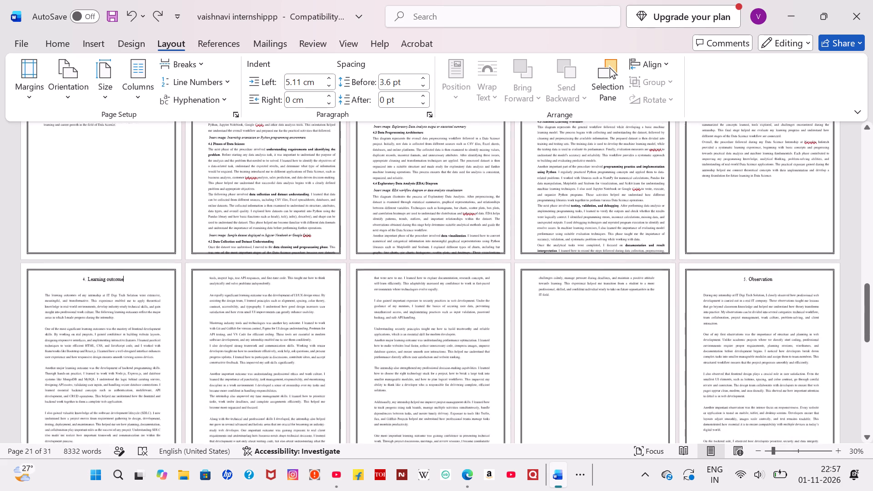
scroll(44, 405, "down", 1)
scroll(44, 405, "up", 1)
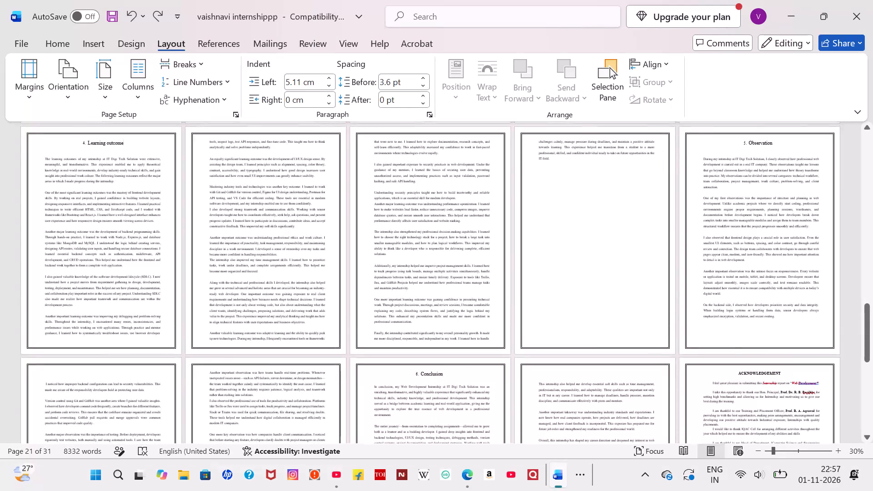
scroll(44, 405, "down", 3, "ctrl")
scroll(252, 281, "up", 1)
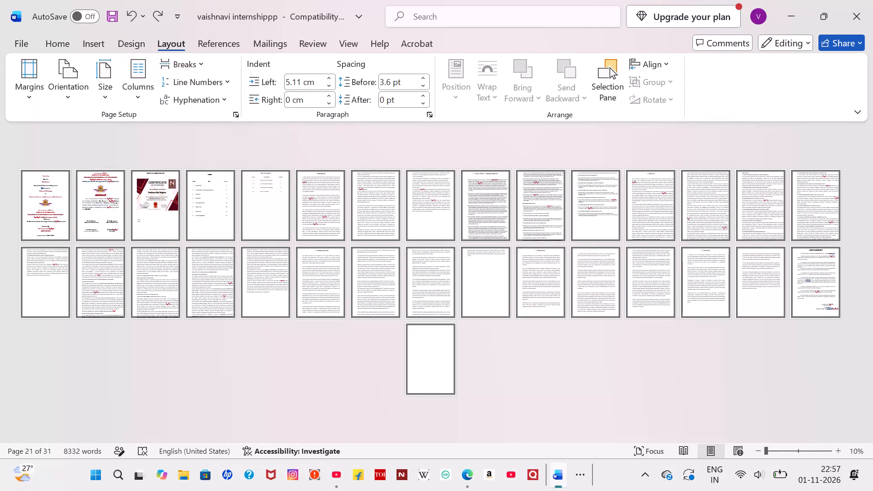
scroll(252, 281, "up", 1)
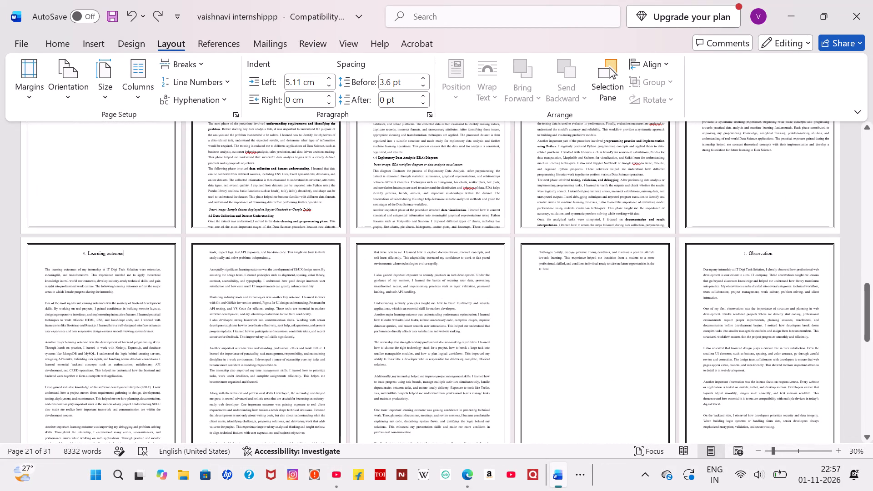
scroll(214, 295, "down", 2)
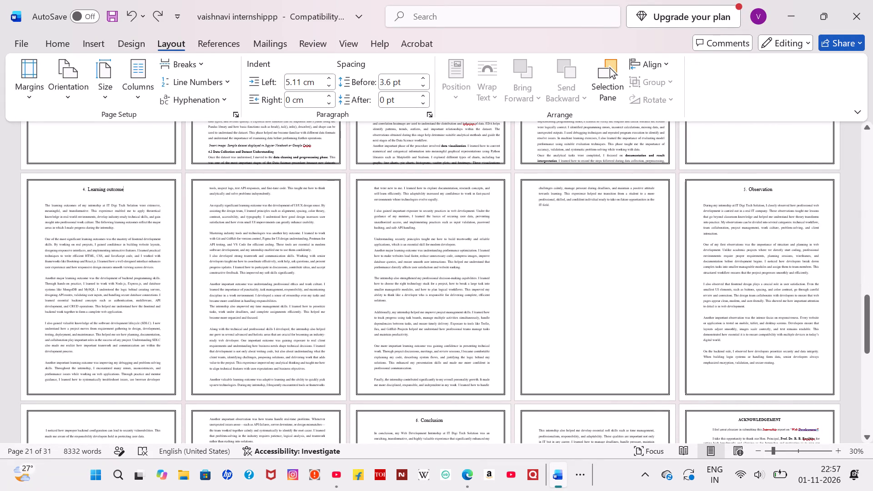
left_click_drag(44, 205, 576, 294)
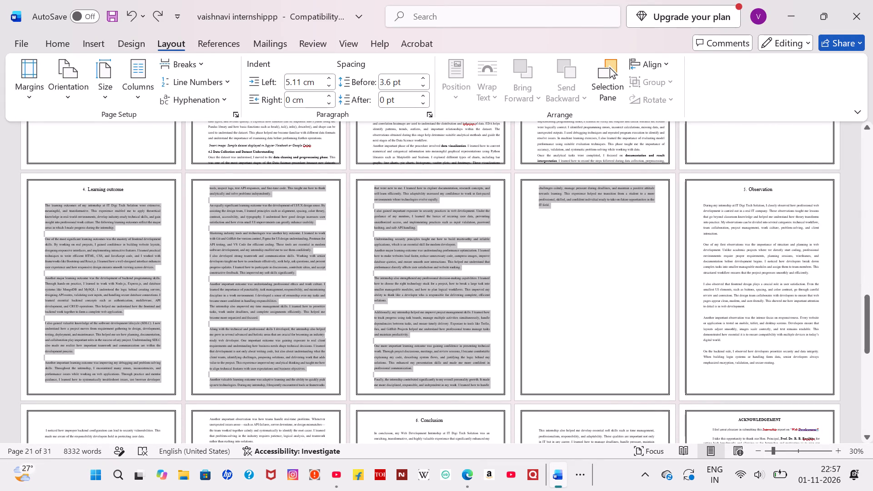
left_click_drag(576, 294, 576, 286)
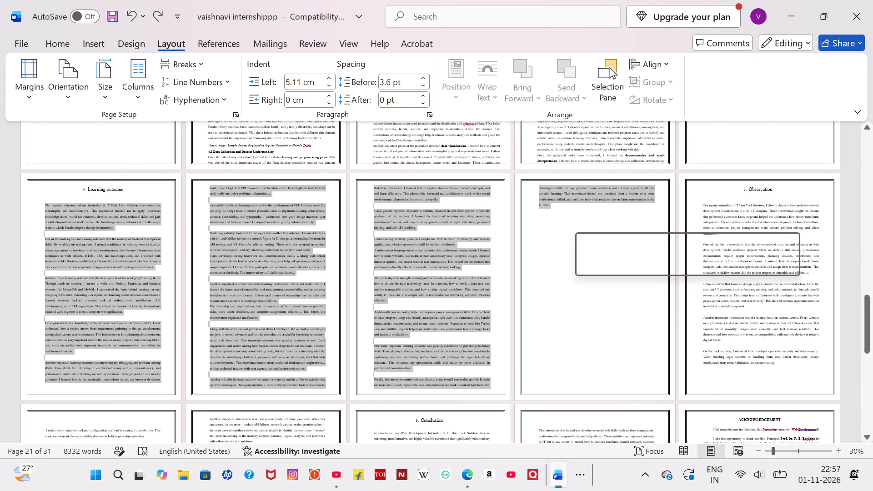
key("BackSpace")
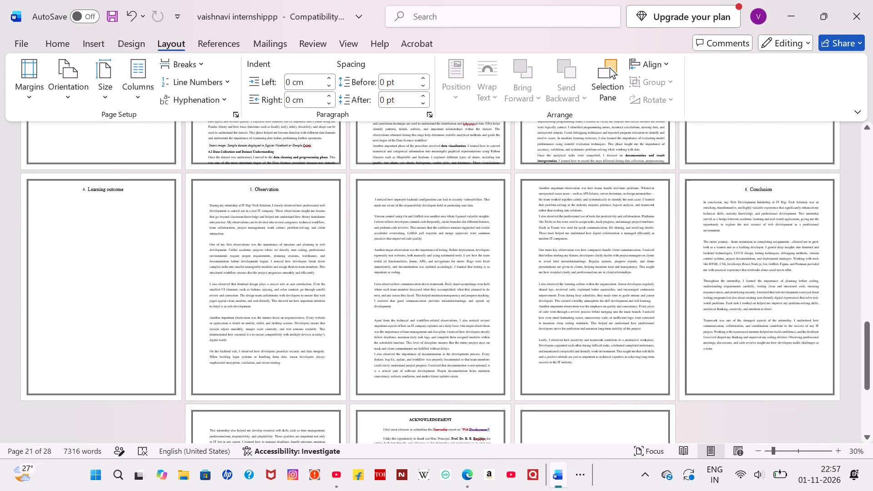
key("ctrl+v")
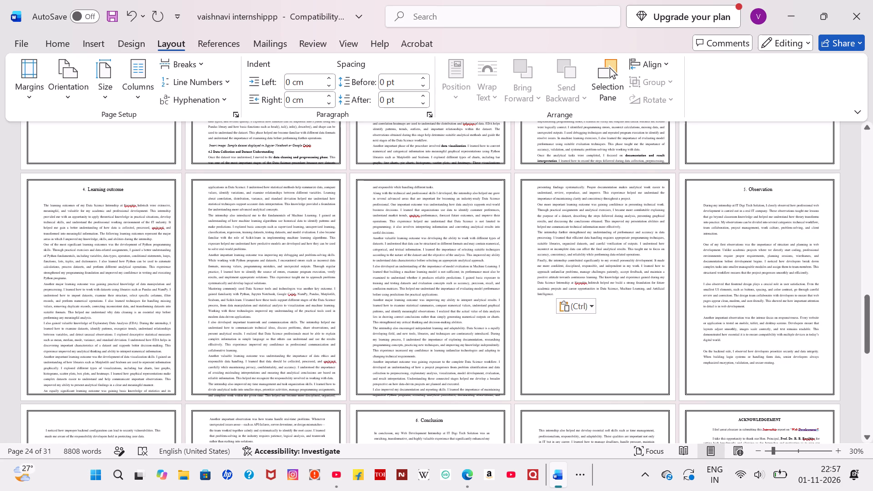
Copy the old Observation section's body text without its heading, through its last paragraph ending in "success in the IT industry".
scroll(545, 316, "down", 1)
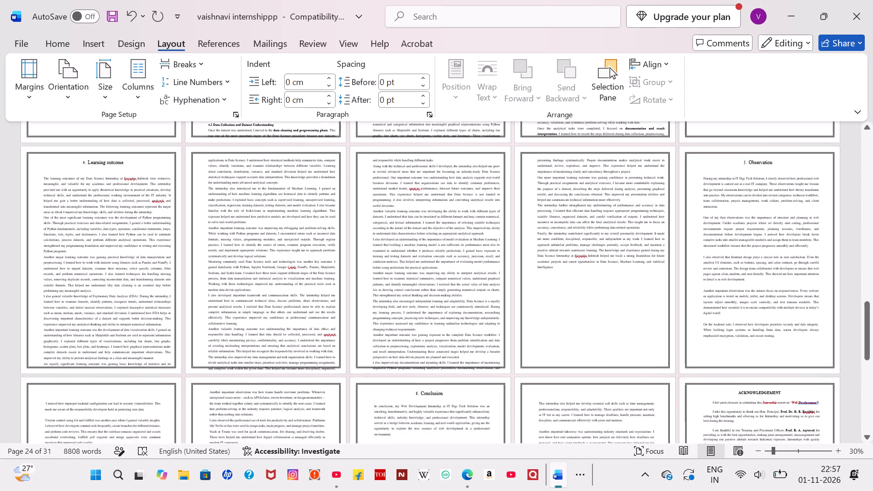
scroll(545, 316, "down", 2)
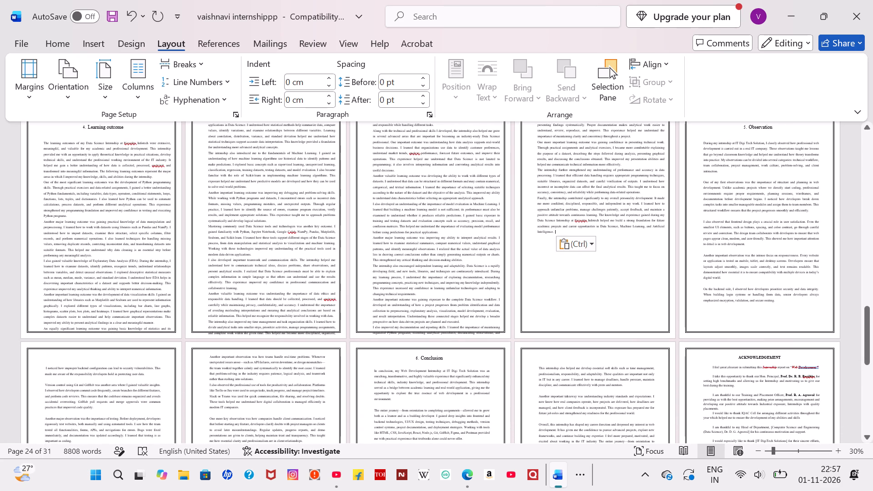
left_click_drag(702, 142, 306, 453)
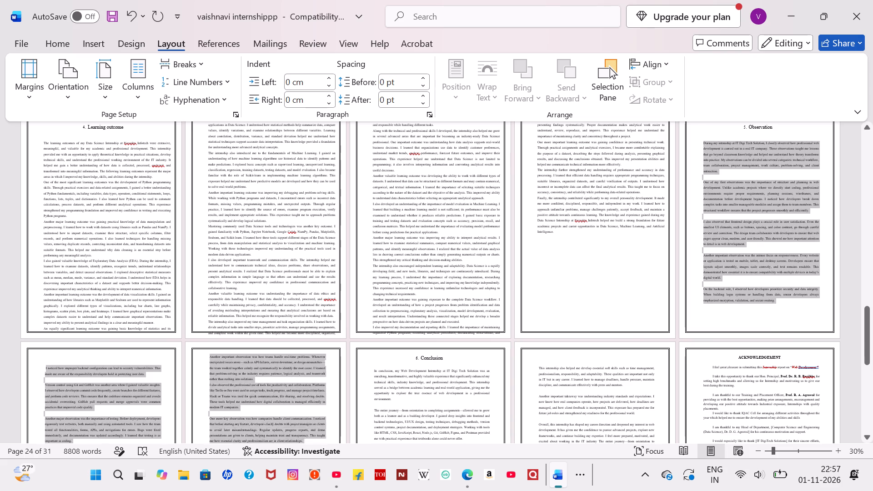
left_click_drag(306, 453, 288, 199)
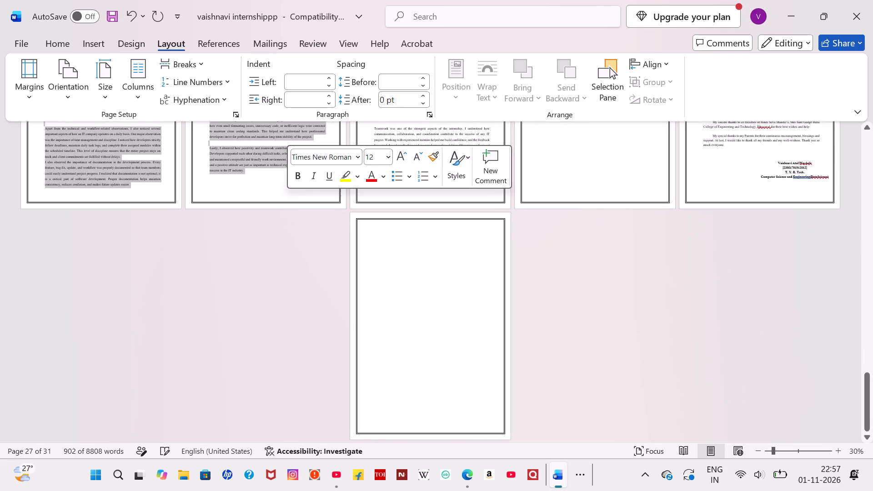
key("ctrl+c")
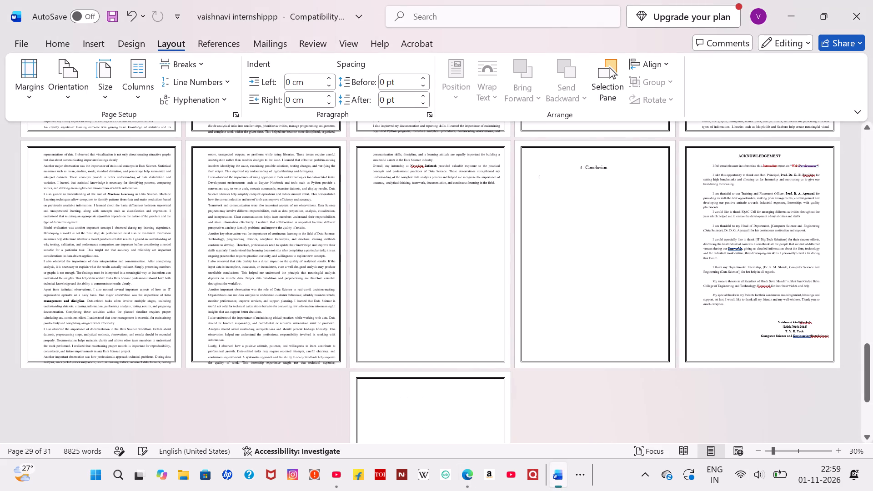
key("ctrl+v")
In the signature block at the end of the Acknowledgement, change the class year line to "F. Y. B. Tech.".
scroll(600, 401, "down", 3)
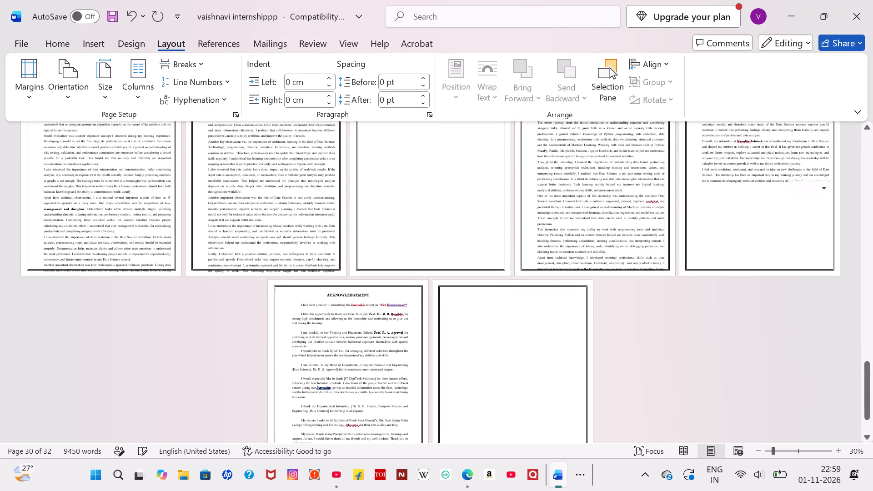
scroll(600, 401, "down", 3)
scroll(331, 301, "up", 5, "ctrl")
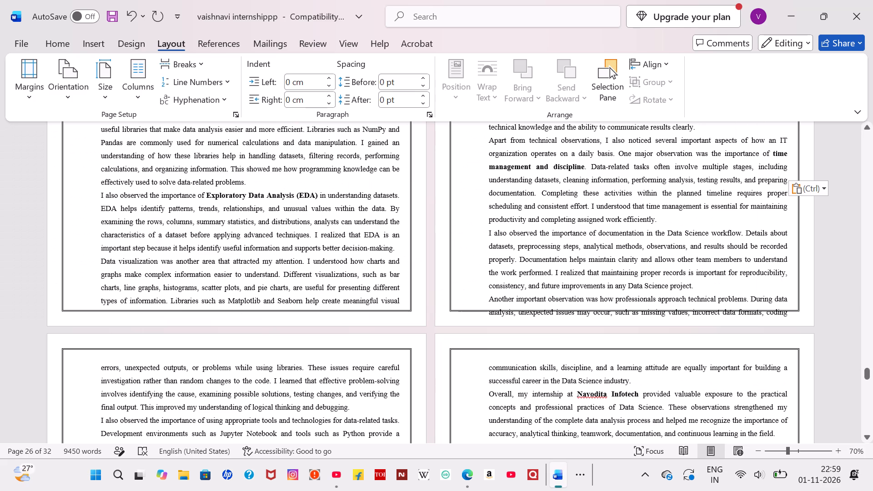
scroll(331, 301, "down", 9)
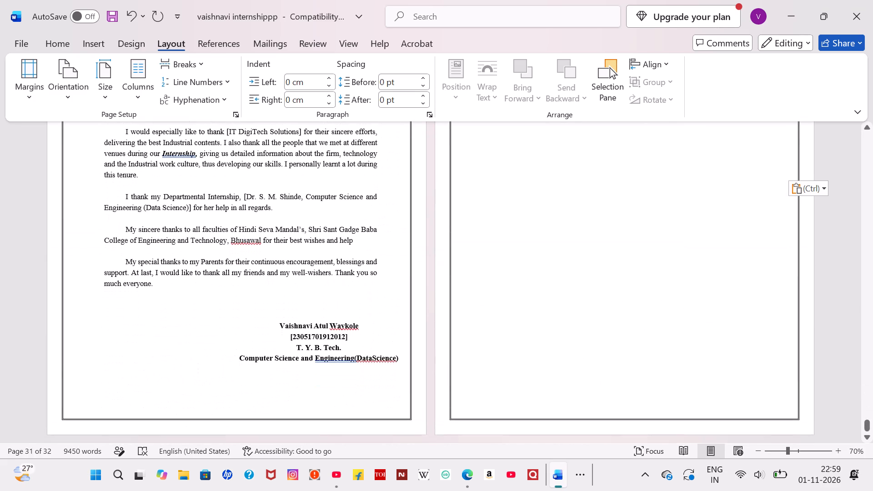
left_click(299, 350)
key("BackSpace")
key("shift+f")
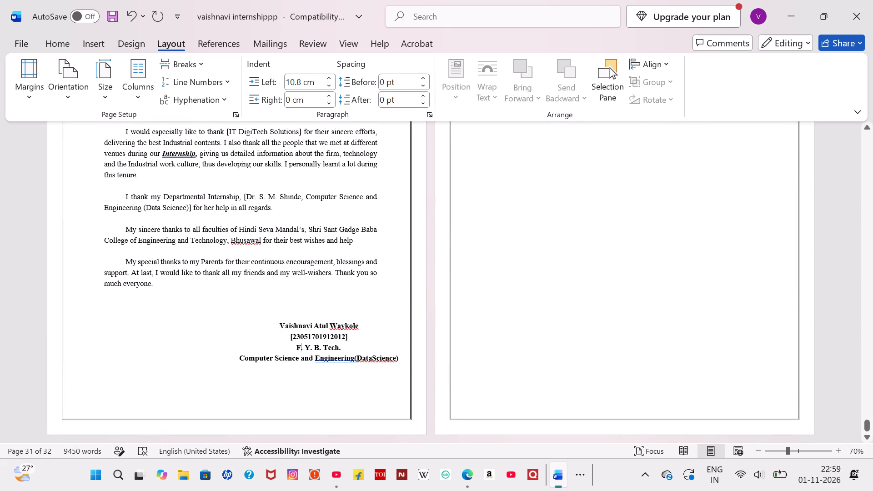
In the Acknowledgement's first sentence, replace the quoted report topic "Web Development" with "Data Science".
scroll(304, 254, "up", 3)
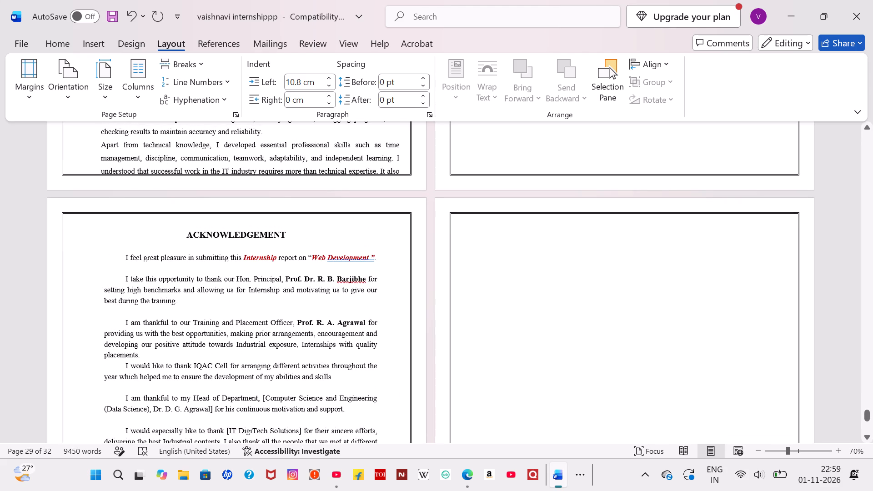
left_click(368, 258)
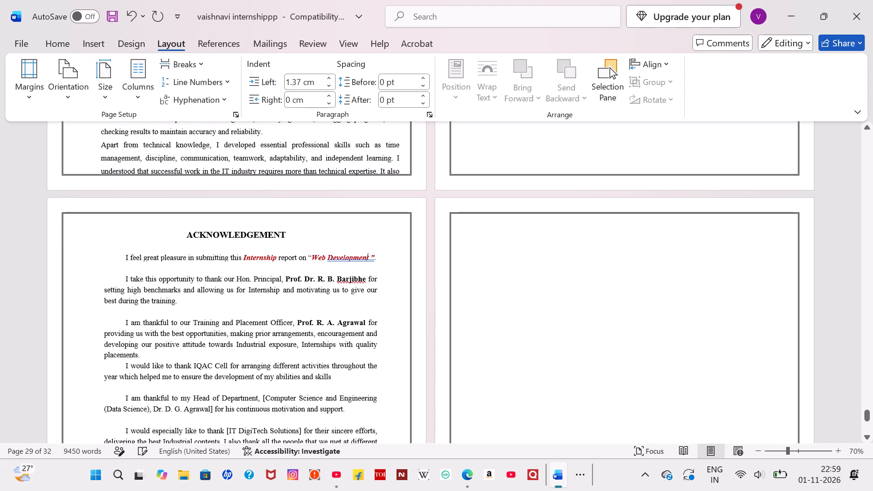
key("Right")
key("BackSpace")
key("BackSpace")
key("BackSpace")
key("BackSpace")
key("BackSpace")
key("BackSpace")
key("BackSpace")
key("BackSpace")
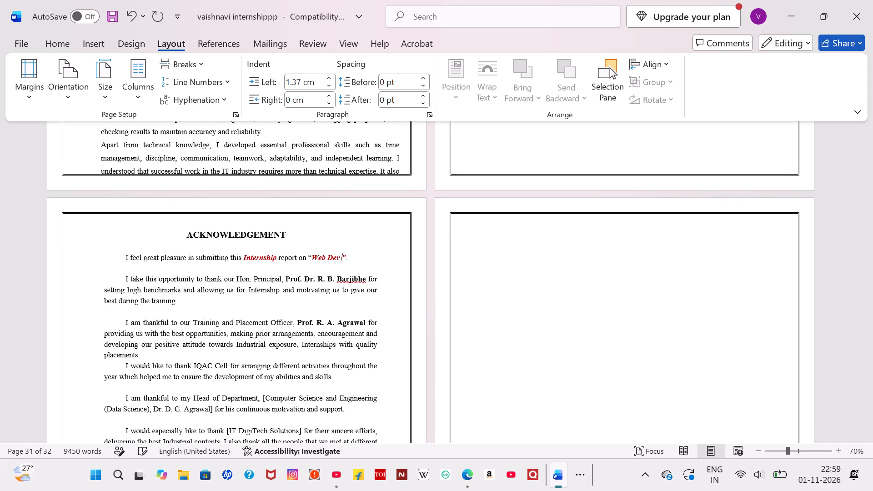
key("BackSpace")
key("BackSpace")
key("BackSpace")
key("BackSpace")
key("BackSpace")
key("BackSpace")
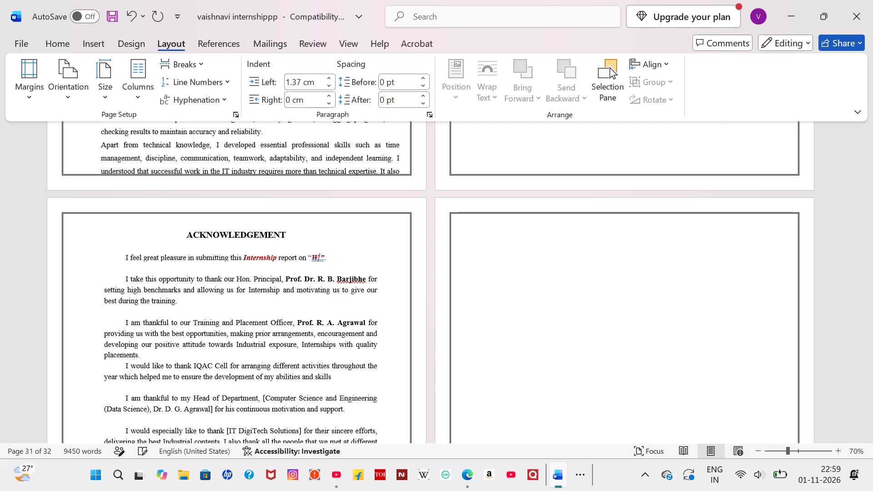
key("shift+d")
type("ata")
key("space")
key("shift+s")
type("cience")
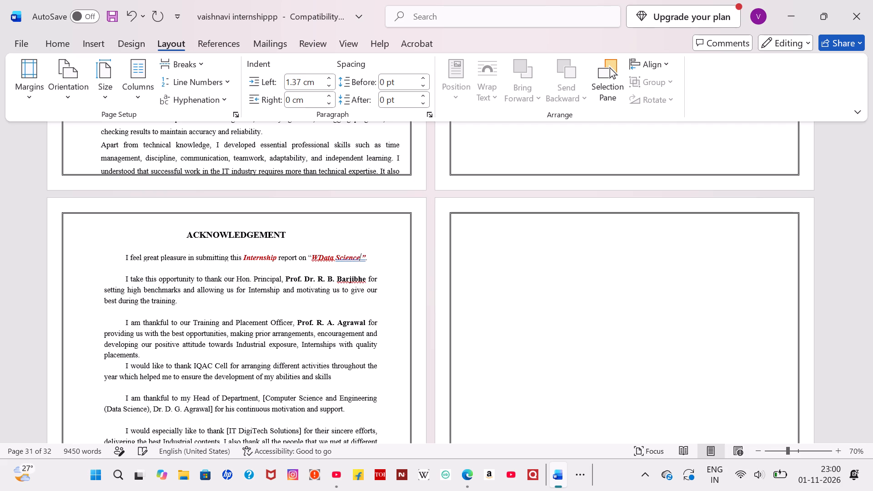
key("Left")
key("Left")
key("Left")
key("Left")
key("Left")
key("Left")
key("Left")
key("Left")
key("Left")
key("Left")
key("Left")
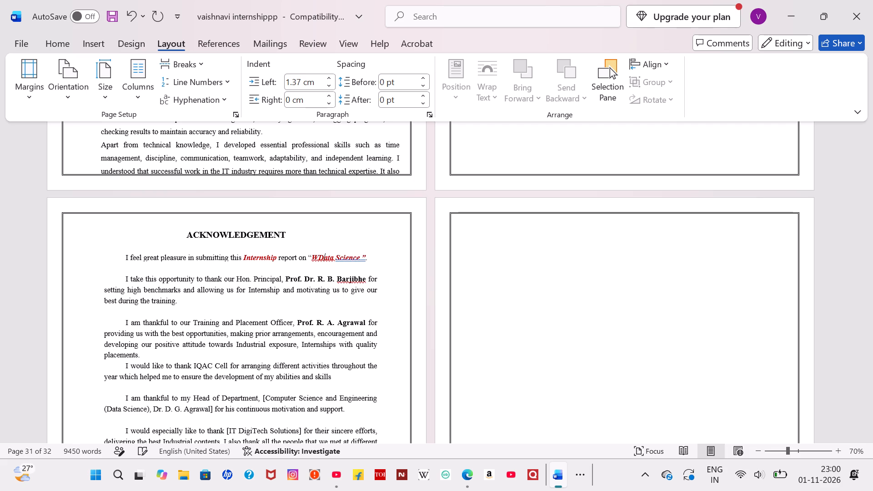
key("Left")
key("BackSpace")
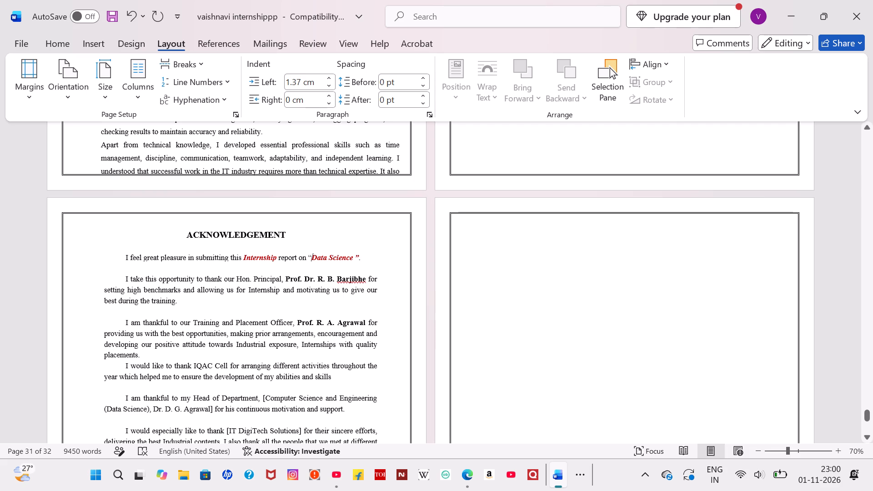
In the Acknowledgement's "I would especially like to thank" paragraph, replace the bracketed company name with "Navodita Infotech", keeping the brackets.
scroll(119, 349, "down", 2)
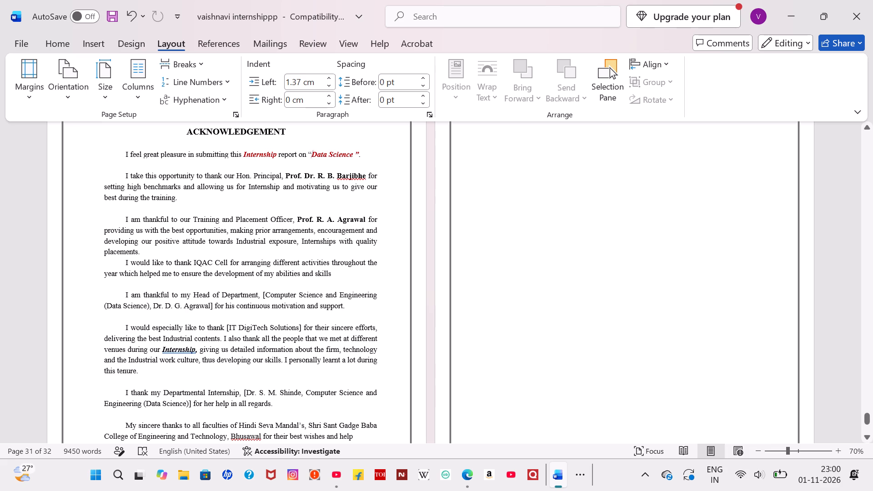
left_click(295, 329)
key("Right")
key("BackSpace")
key("BackSpace")
key("BackSpace")
key("BackSpace")
key("BackSpace")
key("BackSpace")
key("BackSpace")
key("BackSpace")
key("BackSpace")
key("BackSpace")
key("BackSpace")
key("BackSpace")
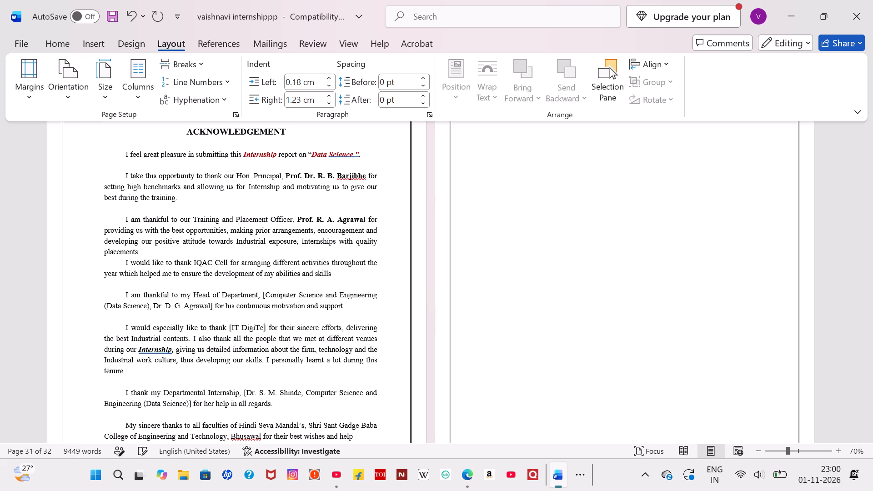
key("BackSpace")
key("BackSpace")
key("BackSpace")
key("BackSpace")
key("BackSpace")
key("BackSpace")
key("BackSpace")
key("BackSpace")
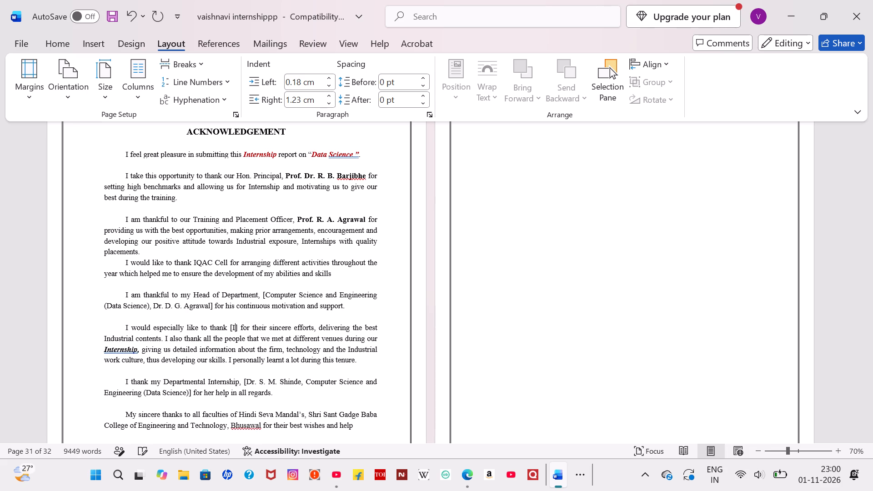
key("BackSpace")
key("shift+n")
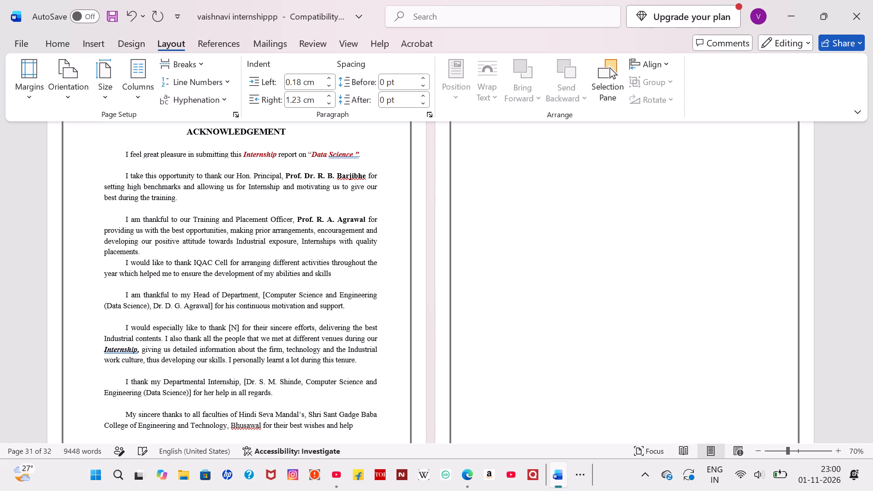
key("a")
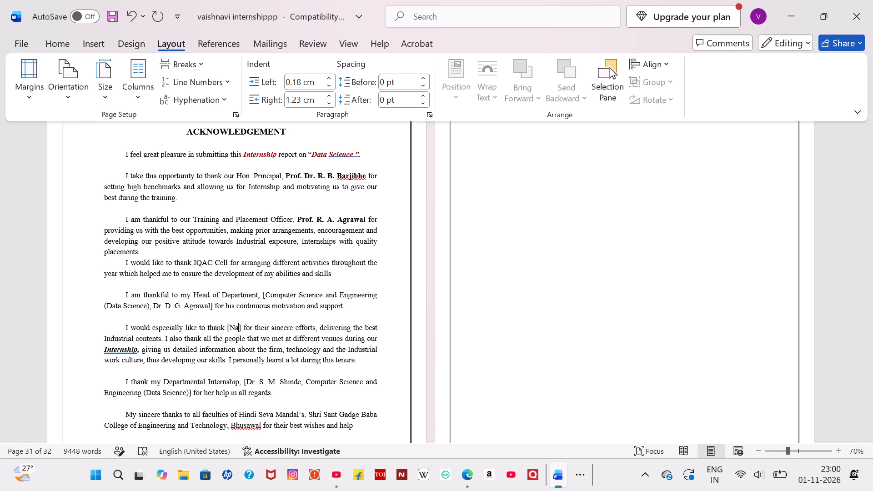
type("vodita")
key("space")
type("Infotech")
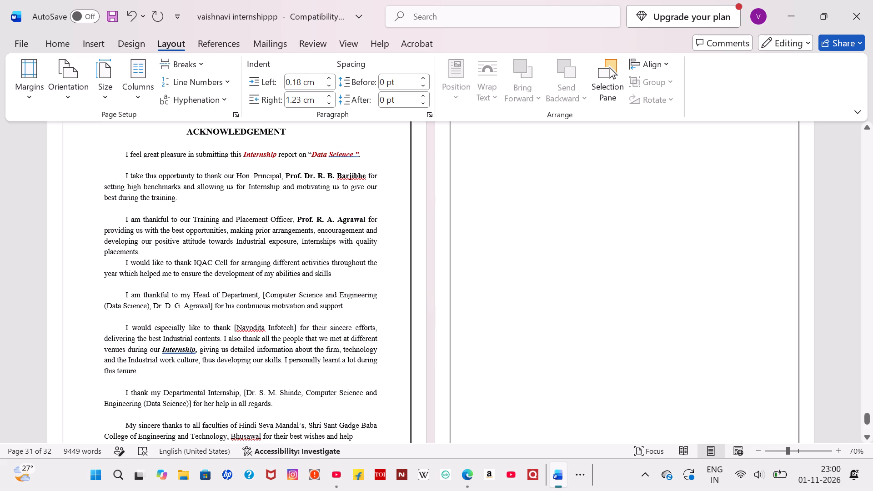
Add the missing full stop after "for their best wishes and help" in the Acknowledgement's paragraph thanking the faculties.
scroll(252, 356, "down", 2)
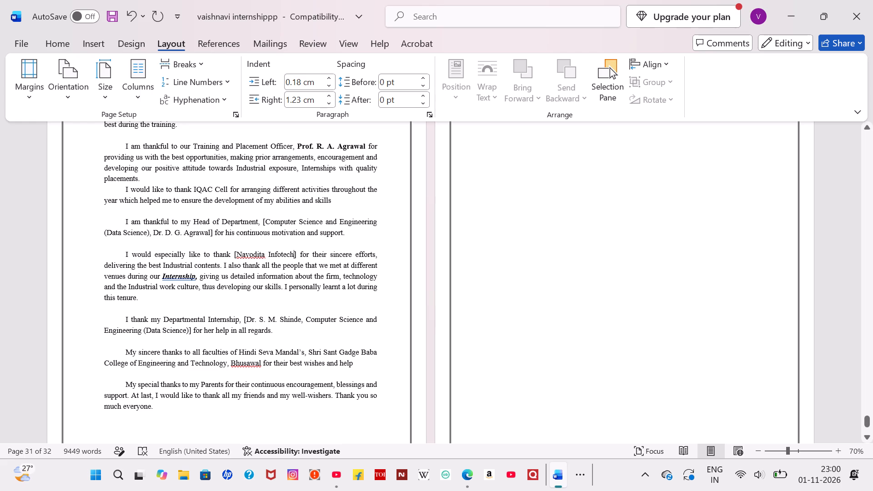
left_click(357, 364)
key("period")
scroll(140, 403, "down", 1)
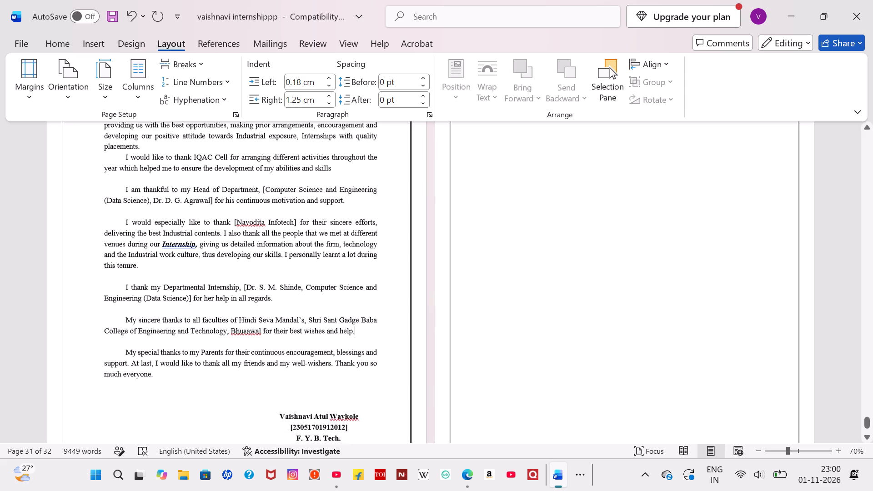
scroll(140, 403, "down", 1)
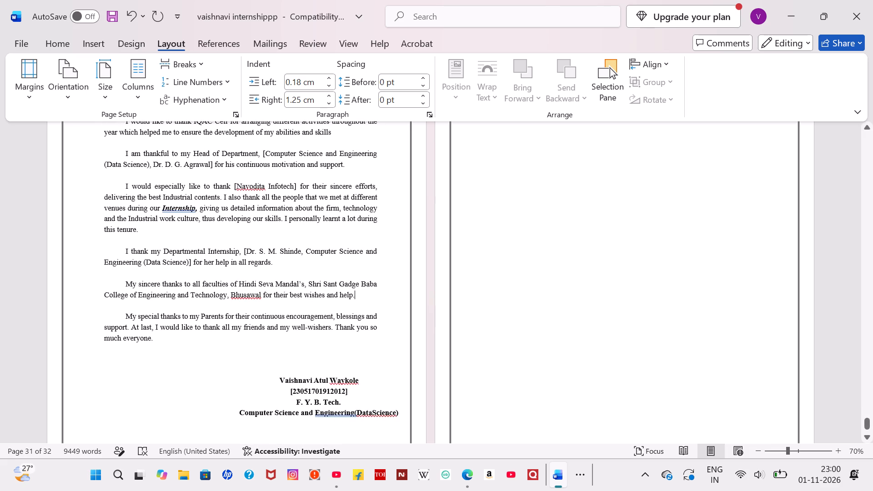
Review the report's layout with several pages in view, from the Acknowledgement back through the Observation, procedure and objective sections.
scroll(307, 335, "down", 1)
scroll(307, 335, "down", 6, "ctrl")
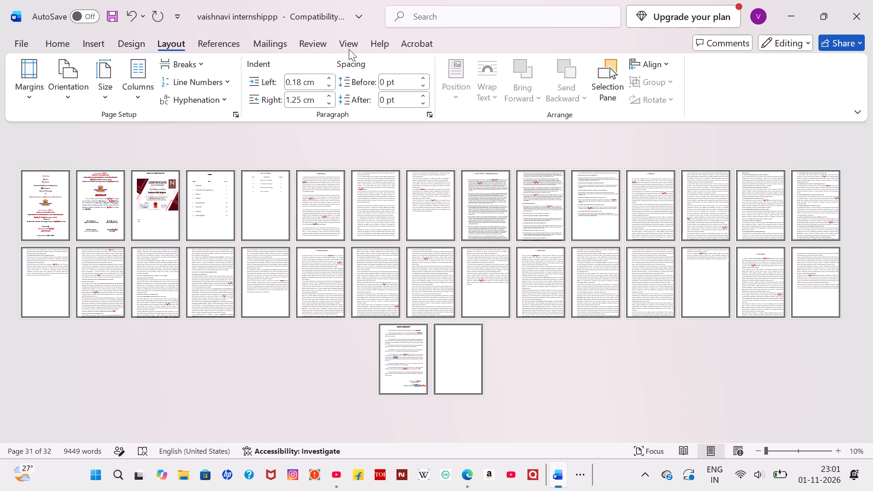
left_click(360, 59)
left_click(347, 59)
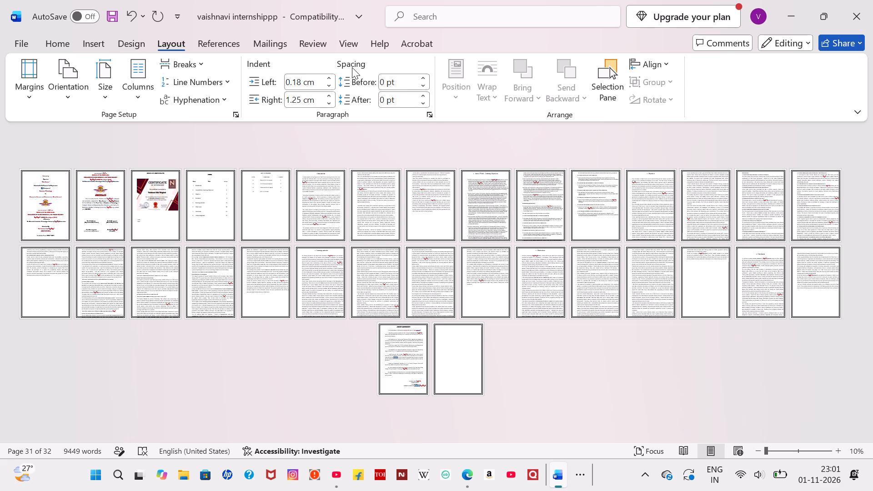
left_click(352, 67)
left_click(340, 114)
scroll(416, 164, "up", 4)
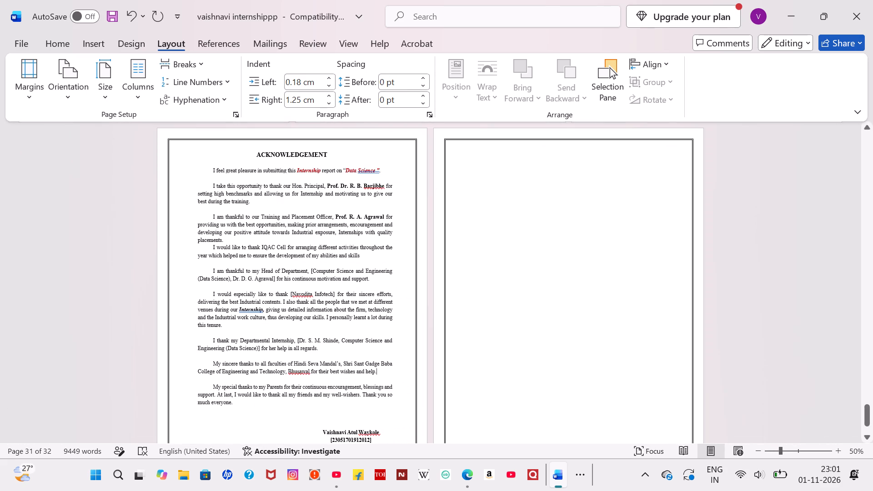
scroll(357, 273, "up", 10)
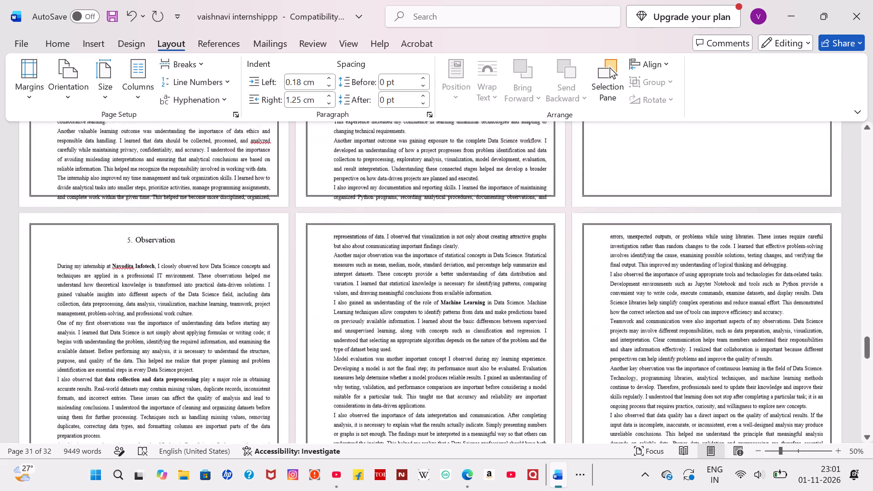
scroll(357, 273, "up", 5)
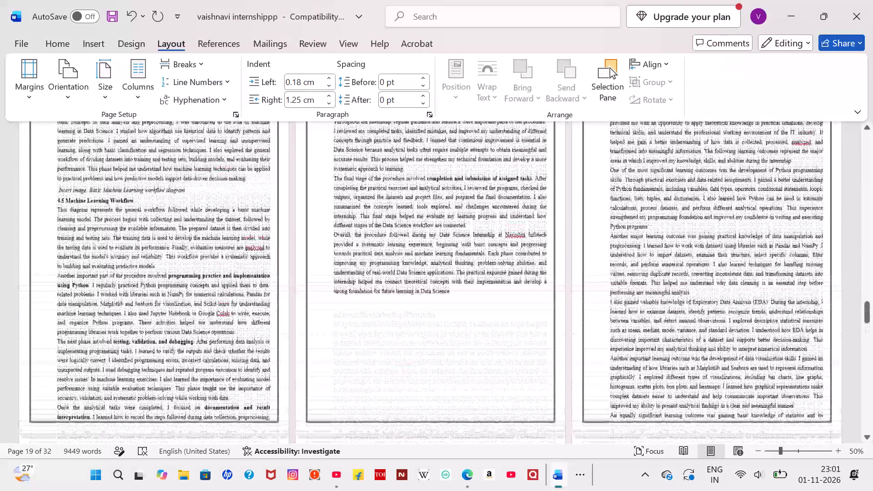
left_click_drag(347, 243, 436, 273)
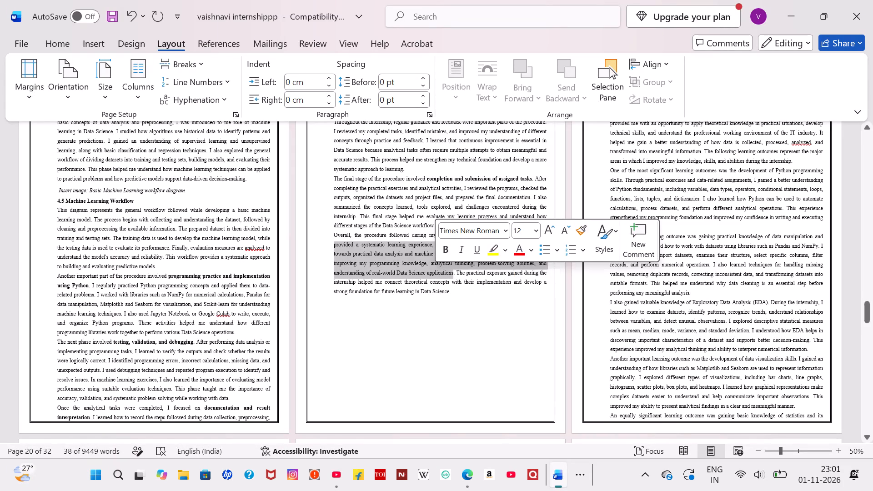
scroll(291, 174, "up", 8)
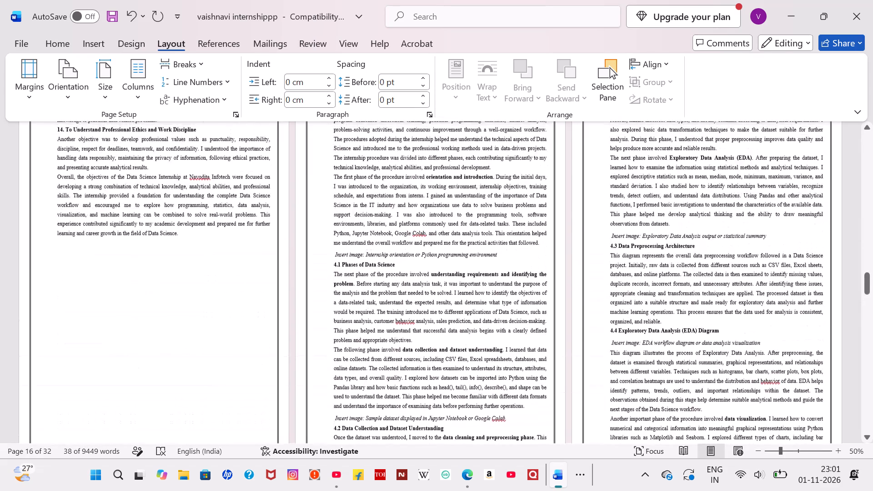
scroll(291, 174, "up", 5)
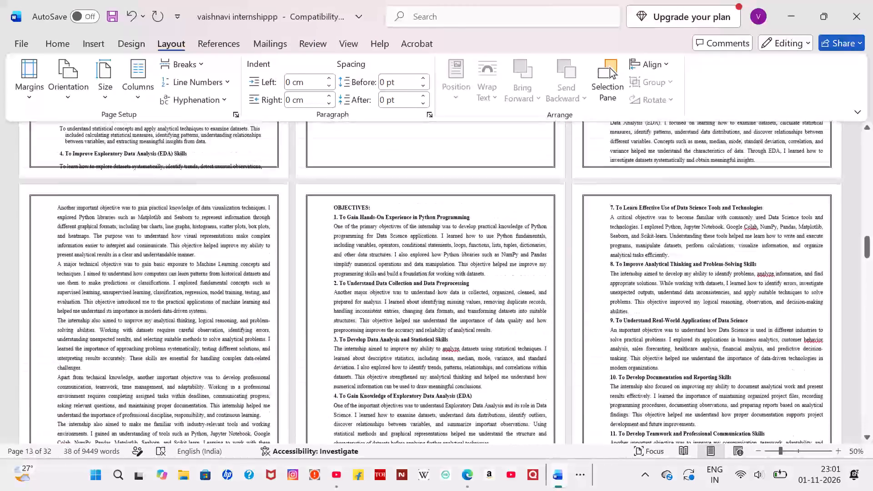
scroll(291, 174, "up", 7)
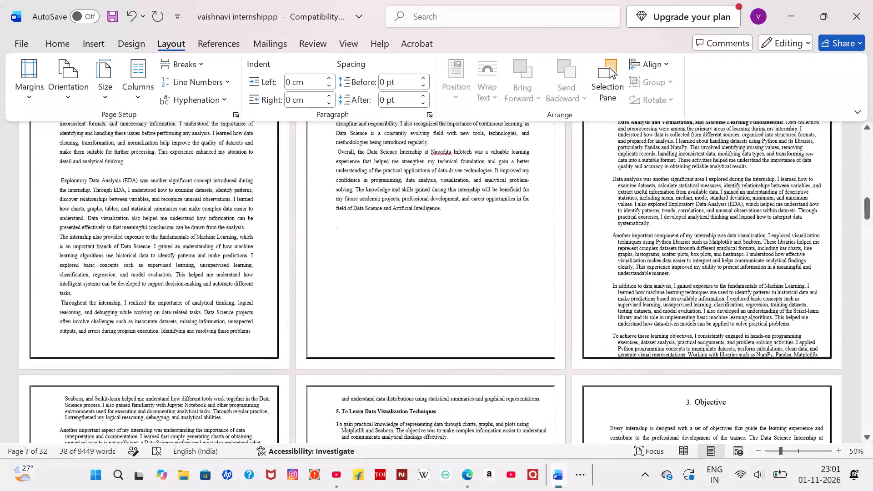
Remove the bold from numbered headings 1 to 4 under LEARNING OBJECTIVES, from "To Gain Hands-On Experience in Python Programming" to "To Improve Exploratory Data Analysis (EDA) Skills".
scroll(291, 174, "down", 4)
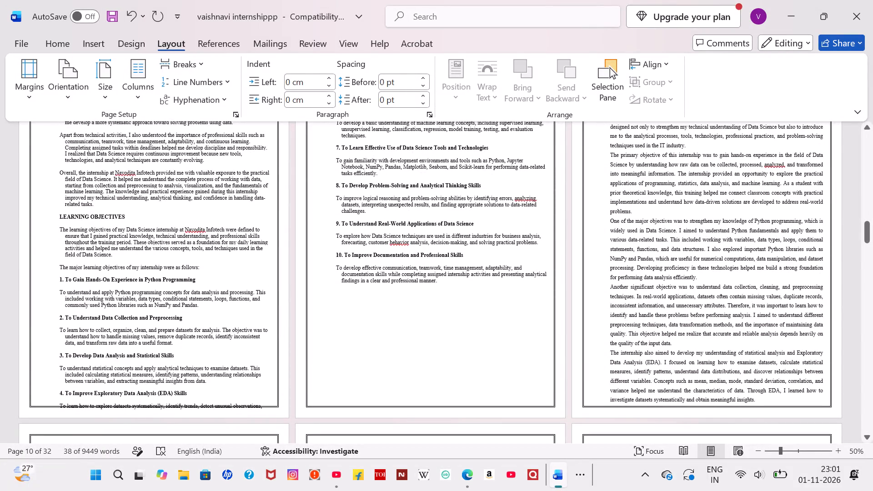
left_click_drag(204, 284, 49, 279)
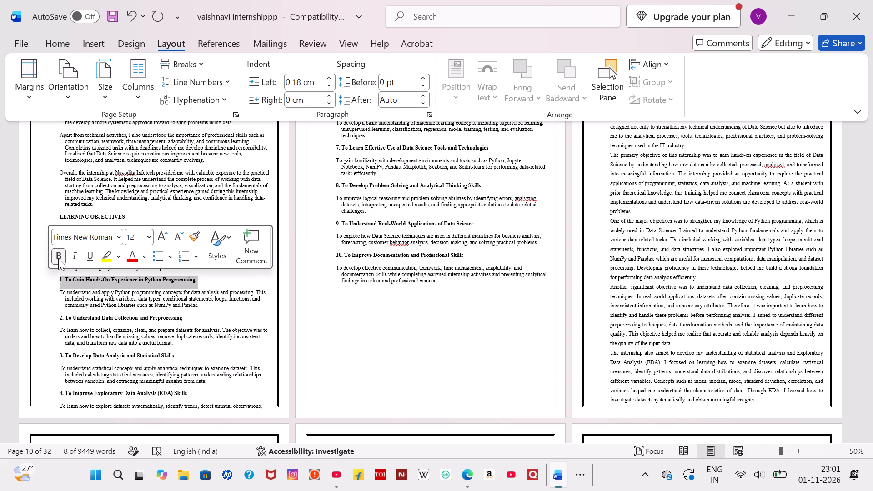
left_click(58, 259)
left_click_drag(188, 316, 155, 317)
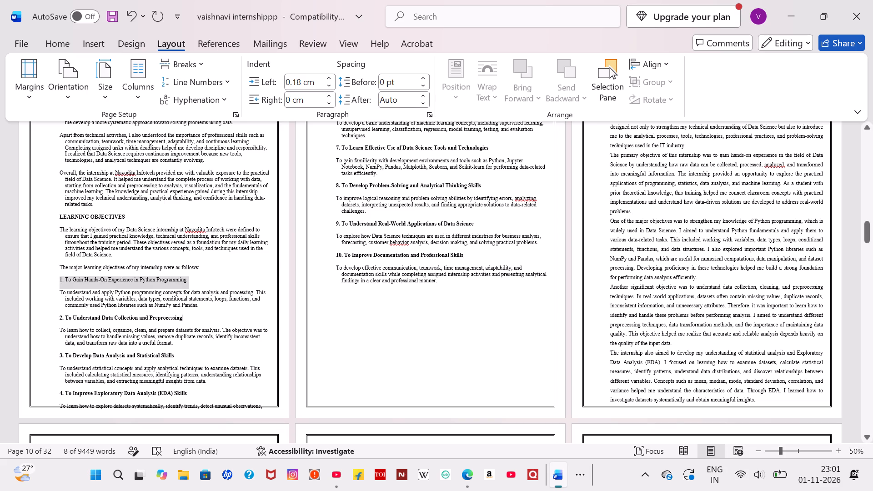
left_click_drag(155, 317, 55, 303)
left_click(55, 303)
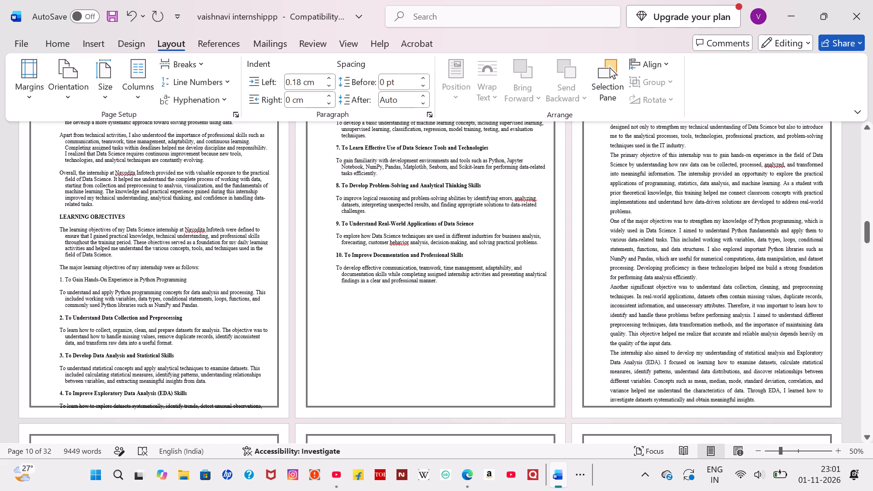
left_click_drag(190, 321, 52, 322)
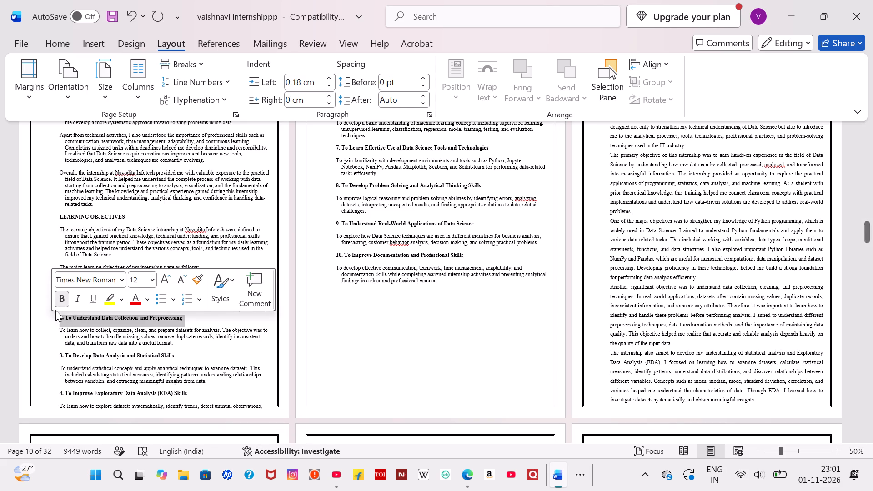
left_click(57, 304)
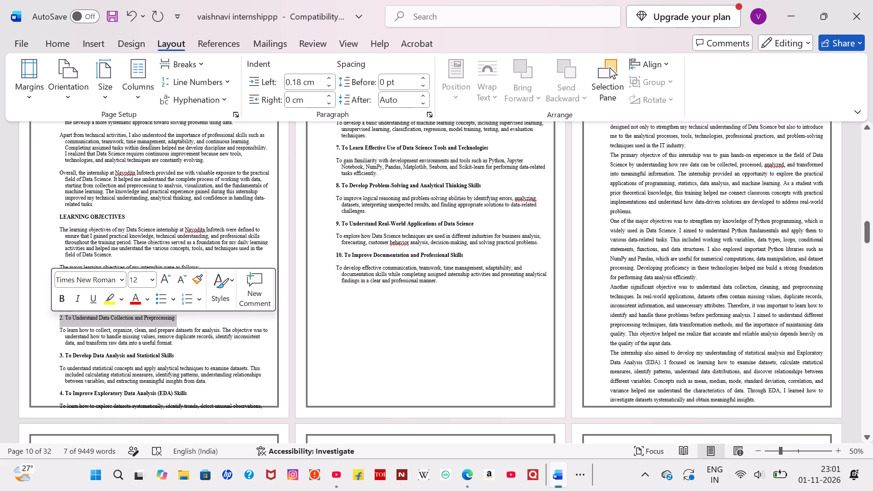
left_click_drag(177, 354, 49, 357)
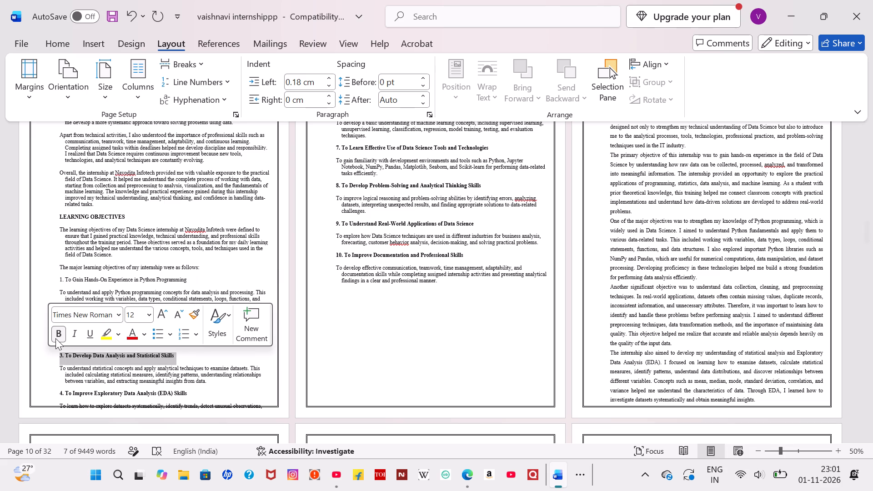
left_click(55, 338)
left_click_drag(195, 390, 59, 394)
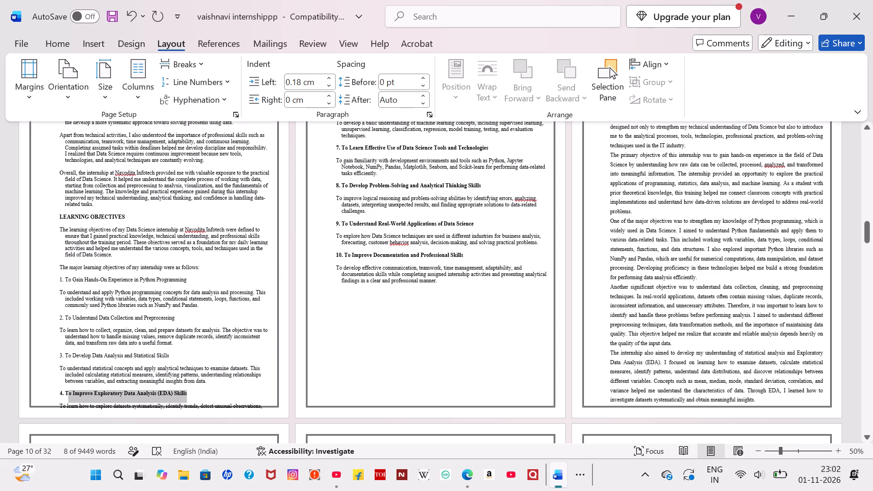
left_click_drag(59, 394, 48, 393)
left_click(57, 371)
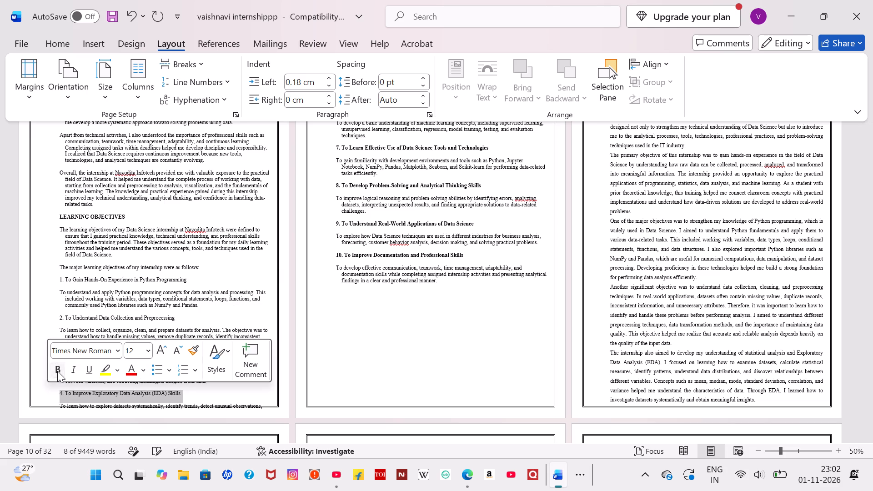
Remove the bold from learning objective headings 5 to 8, from "To Learn Data Visualization Techniques" to "To Develop Problem-Solving and Analytical Thinking Skills".
scroll(362, 348, "up", 3)
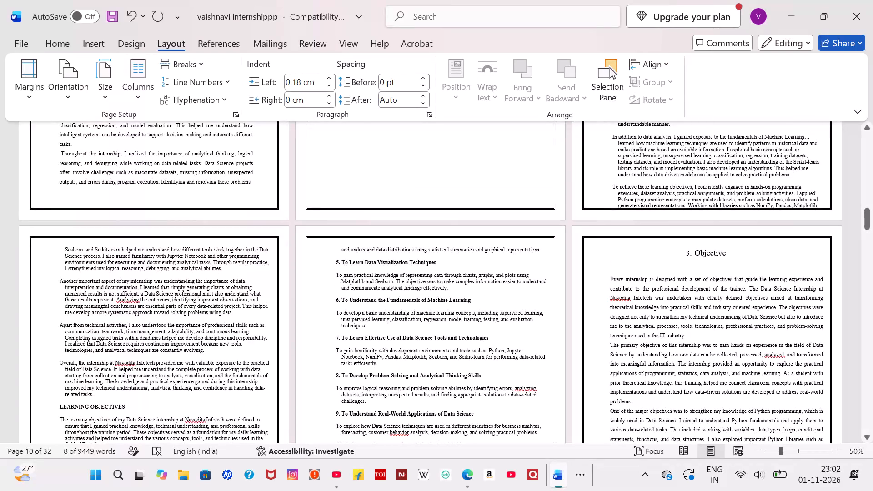
left_click_drag(439, 257, 321, 268)
left_click(448, 258)
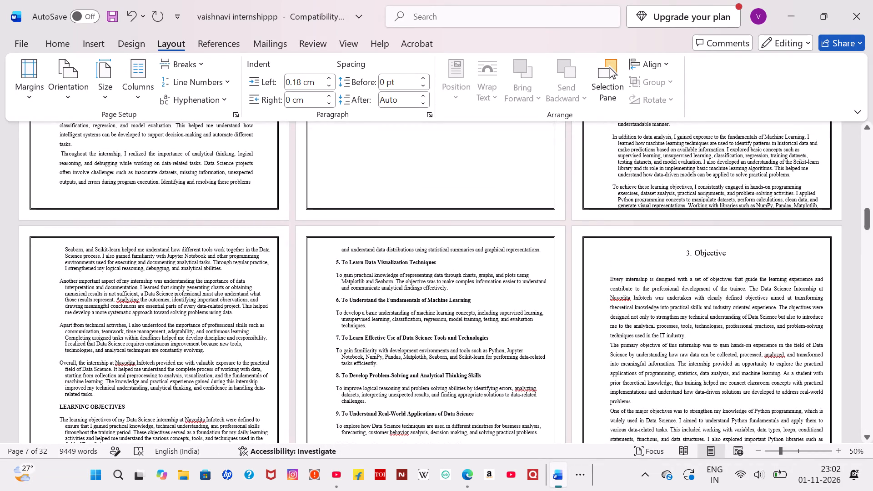
left_click_drag(437, 261, 324, 265)
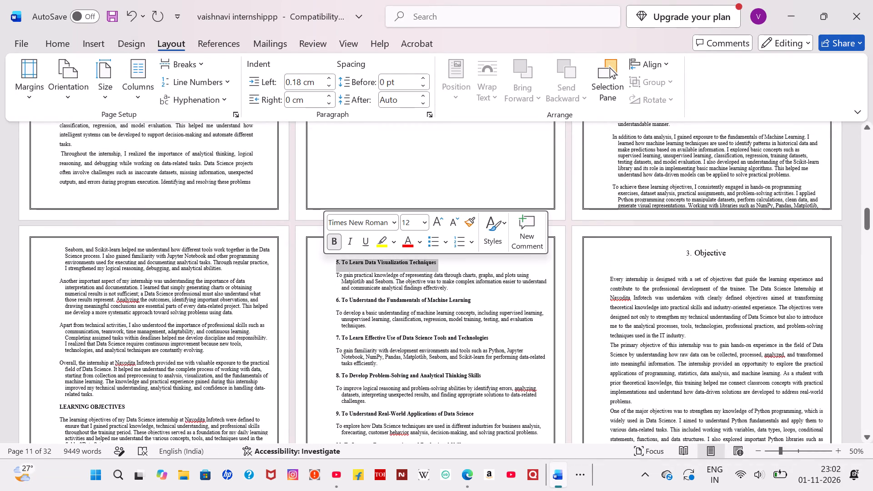
left_click(335, 250)
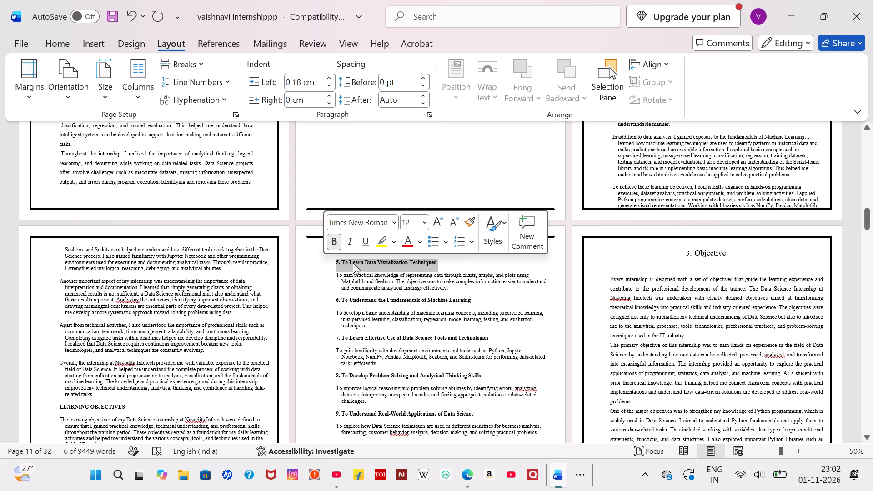
left_click(338, 242)
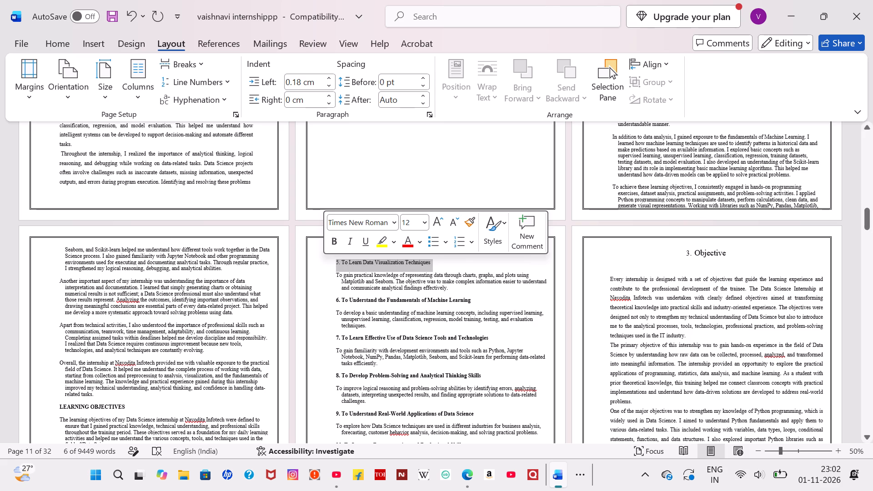
left_click_drag(472, 299, 328, 306)
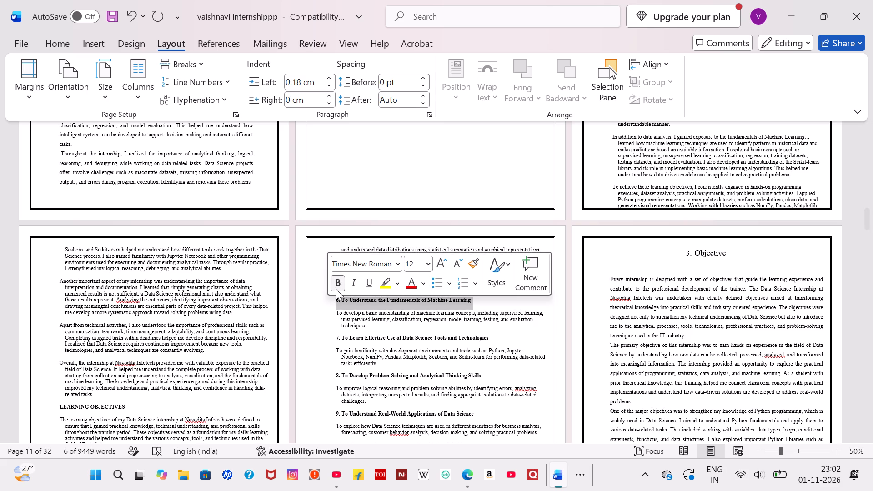
left_click(336, 287)
left_click_drag(494, 339, 336, 342)
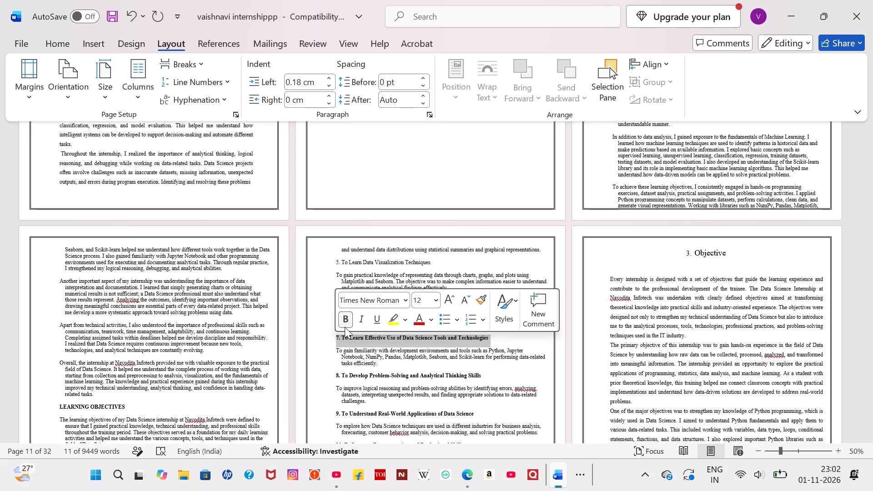
left_click(345, 327)
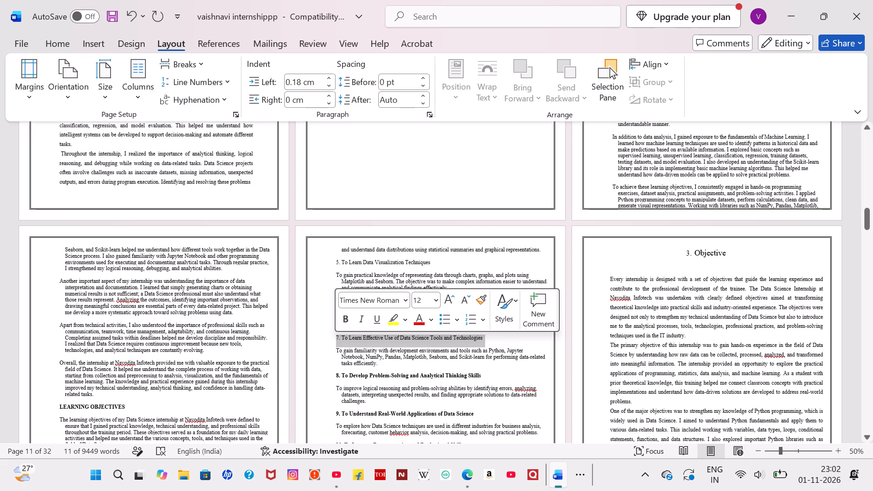
left_click_drag(493, 373, 324, 380)
left_click(336, 361)
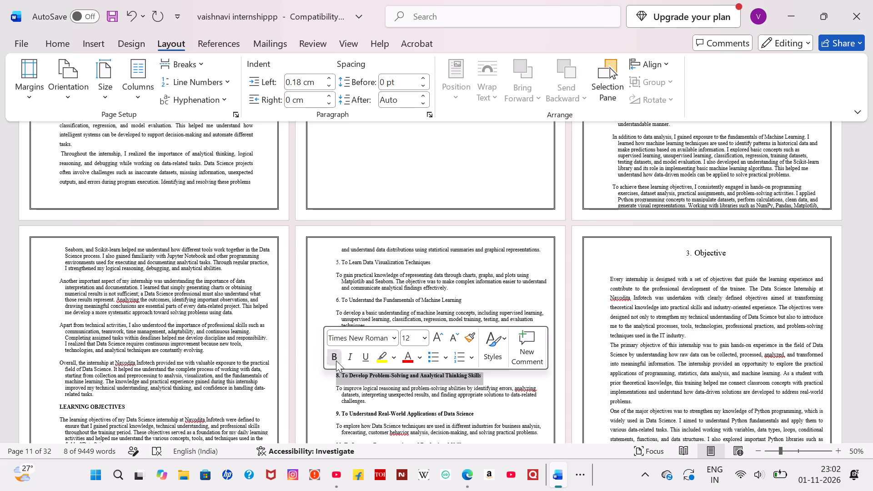
Remove the bold from learning objective headings 10, "To Improve Documentation and Professional Skills", and 9, "To Understand Real-World Applications of Data Science".
scroll(336, 361, "down", 5)
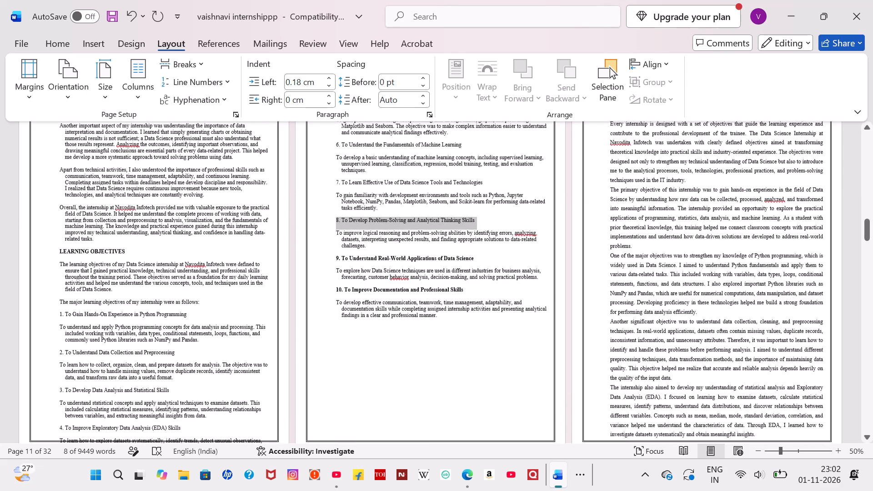
left_click_drag(464, 288, 321, 288)
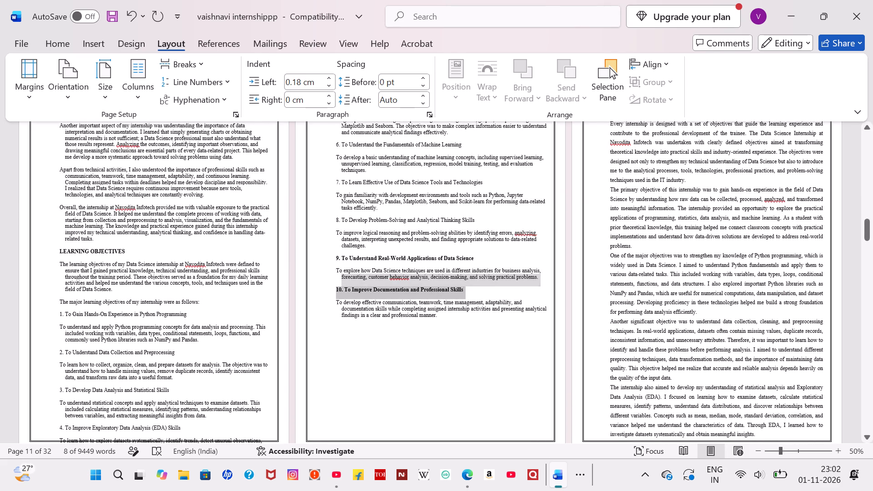
left_click_drag(321, 288, 326, 291)
left_click(332, 272)
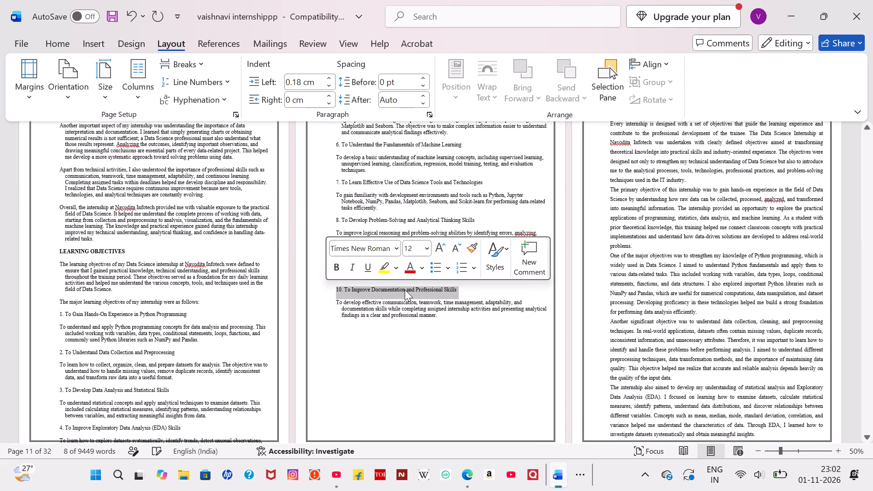
left_click(445, 358)
left_click_drag(479, 261, 348, 246)
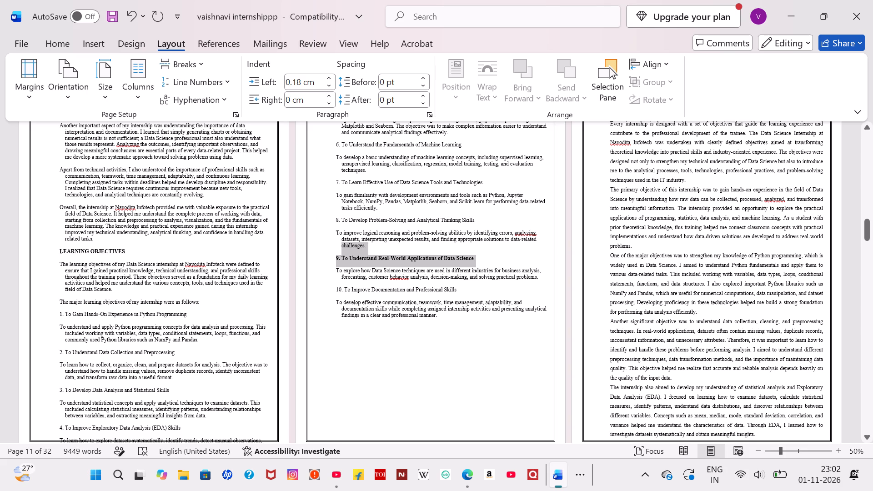
left_click_drag(348, 246, 326, 261)
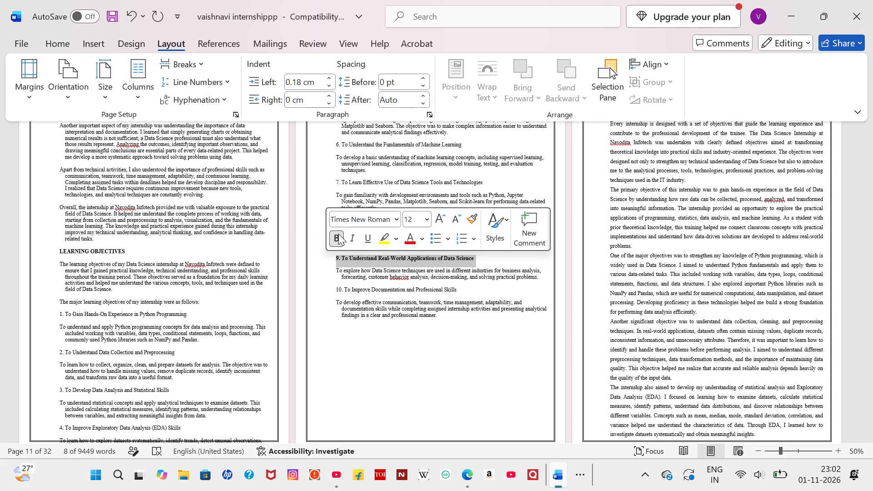
left_click(338, 234)
scroll(371, 366, "up", 3)
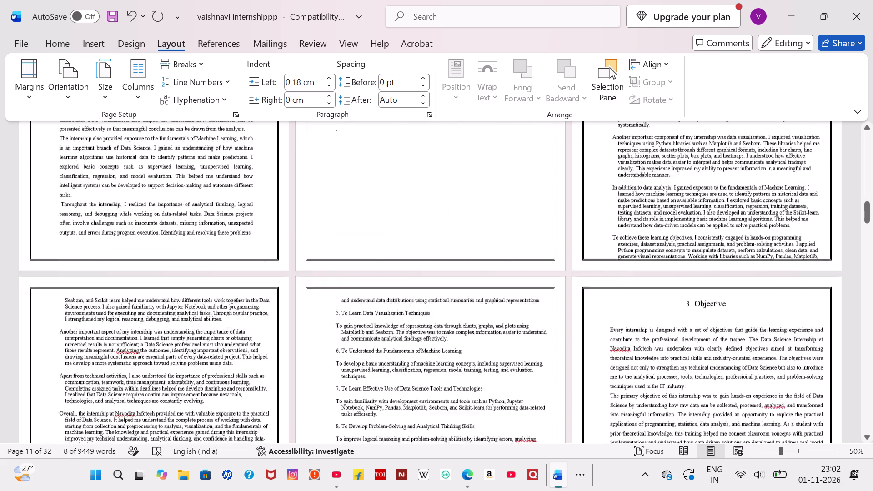
Reduce the gap under the heading "2. Area of Work - Learning Objectives" to one blank line before the body text.
scroll(371, 366, "up", 3)
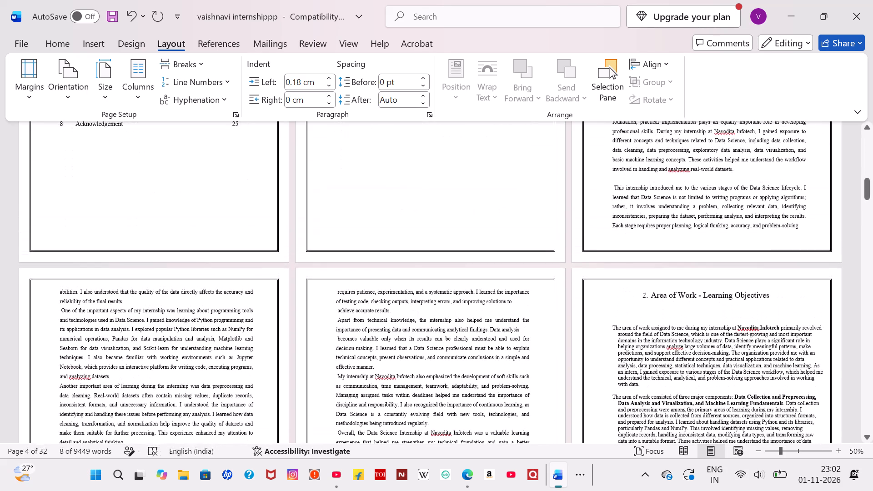
scroll(371, 366, "down", 1)
left_click(611, 189)
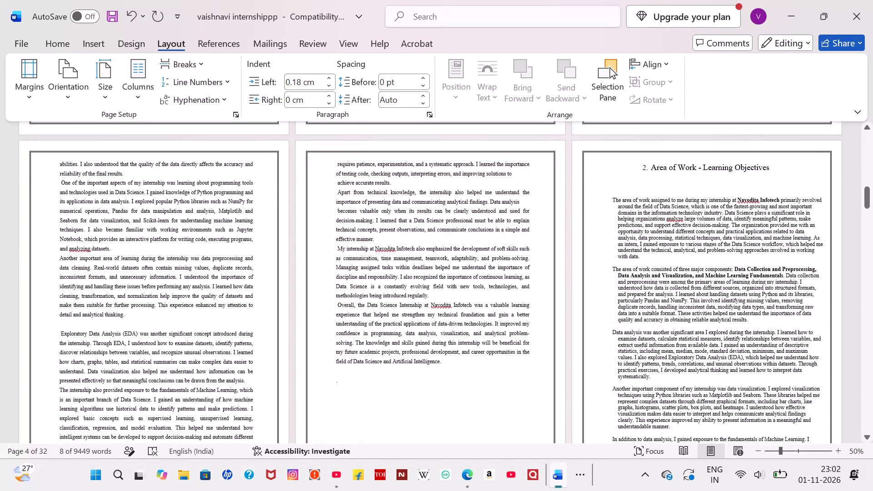
key("BackSpace")
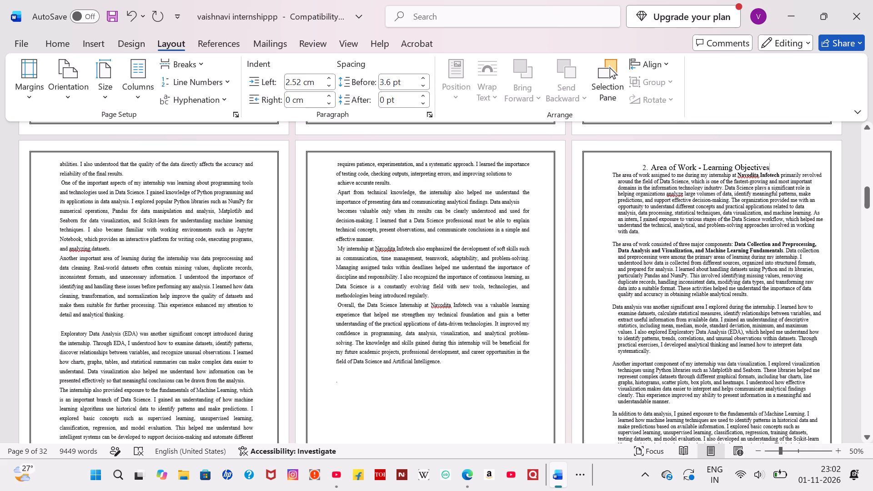
left_click_drag(605, 169, 652, 220)
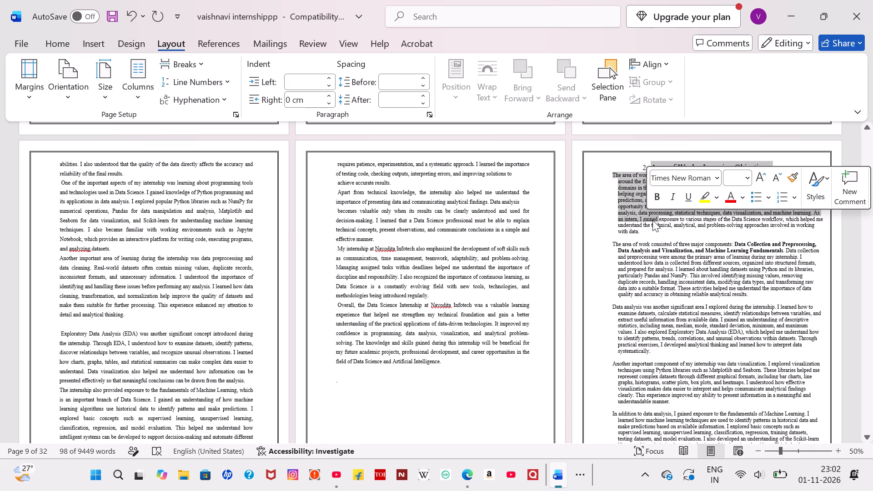
left_click(595, 238)
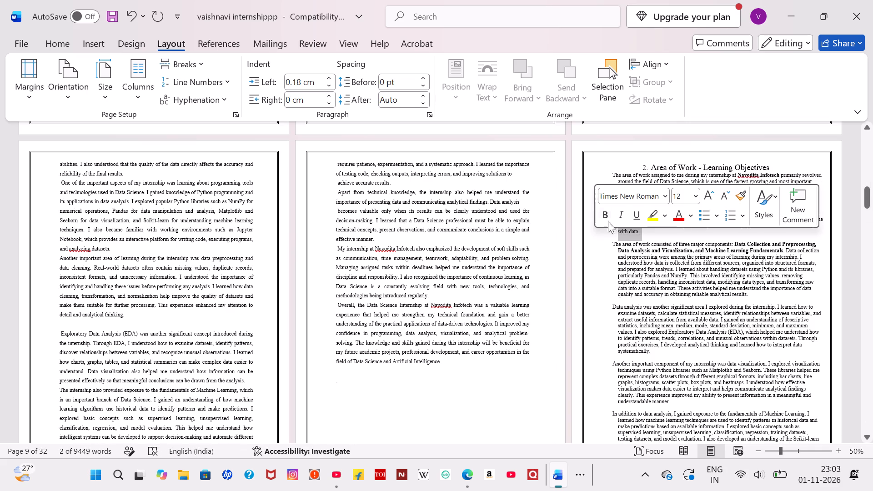
left_click(776, 156)
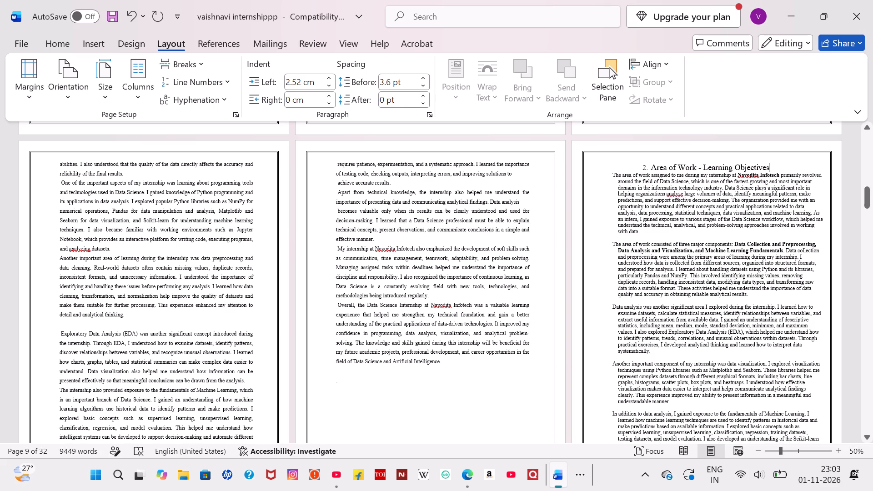
key("Return")
key("BackSpace")
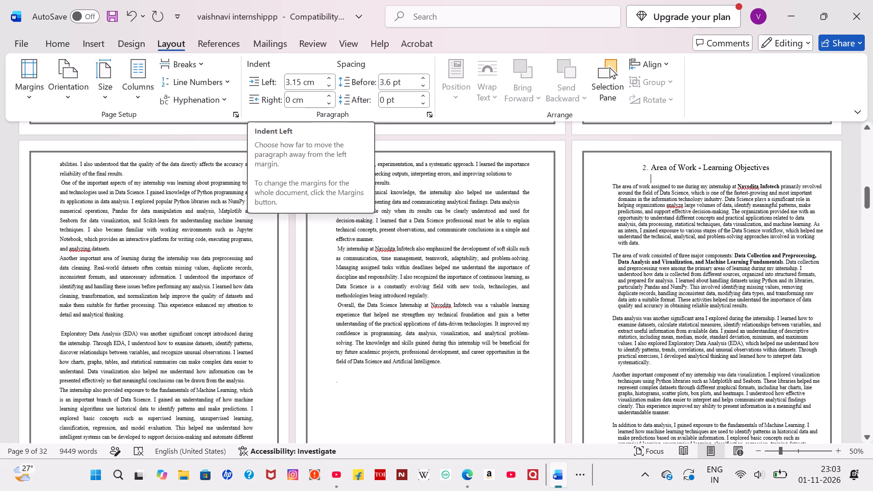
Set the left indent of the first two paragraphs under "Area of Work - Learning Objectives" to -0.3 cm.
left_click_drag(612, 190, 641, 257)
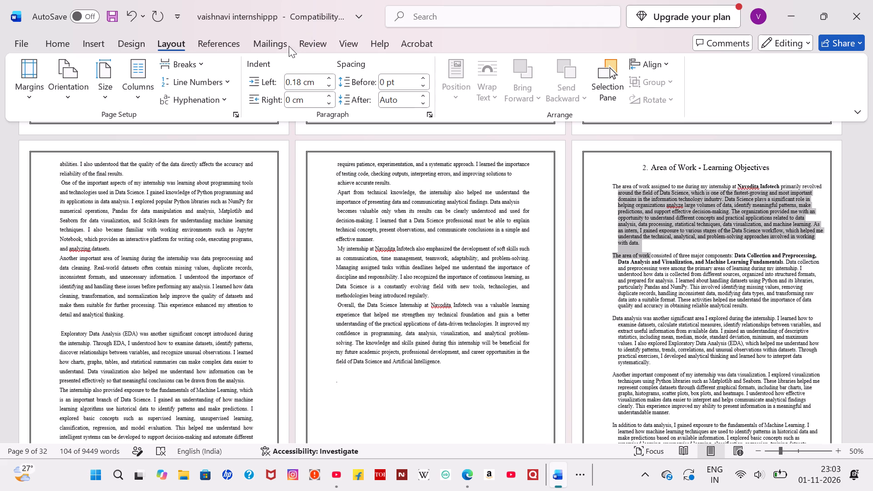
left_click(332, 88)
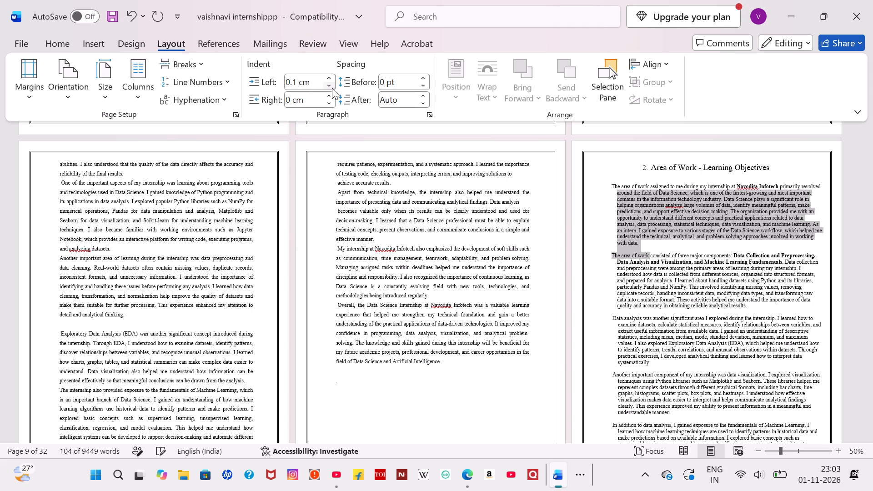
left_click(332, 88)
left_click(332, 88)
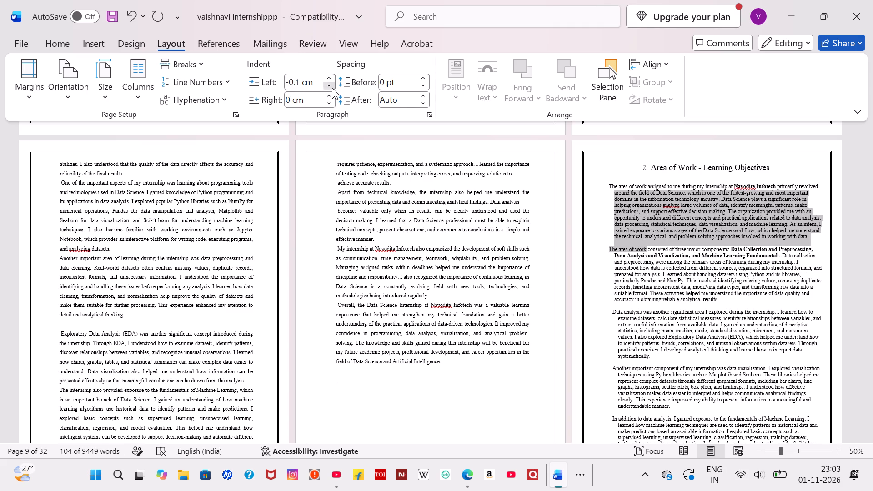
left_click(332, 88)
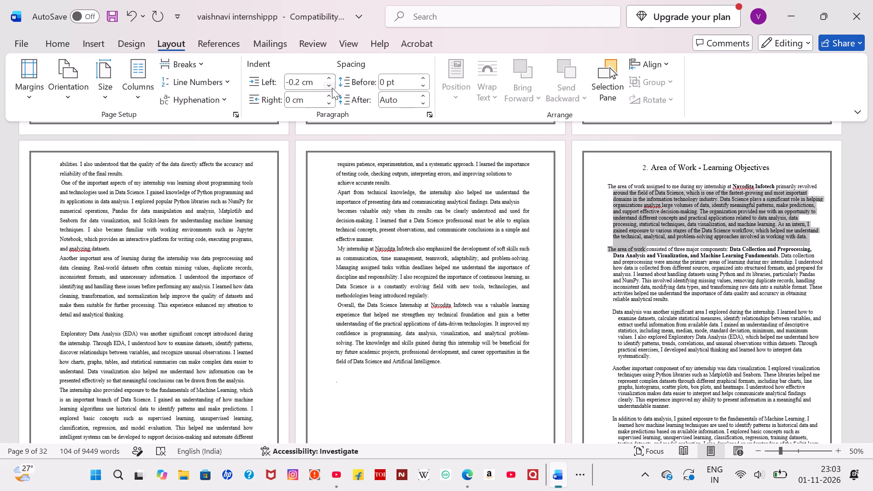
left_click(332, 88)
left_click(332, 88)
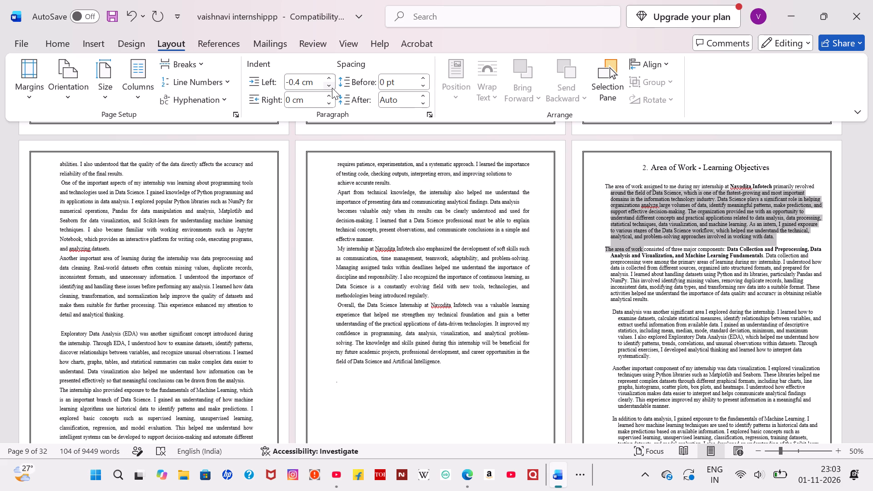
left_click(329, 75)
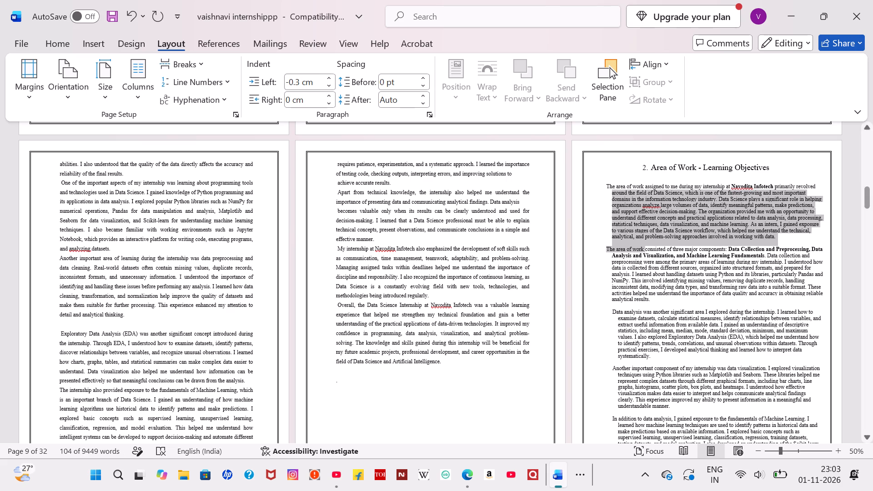
Set the left indent to 0.1 cm for page 7's paragraphs on programming tools in Data Science and on data preprocessing and cleaning.
left_click_drag(341, 178, 398, 267)
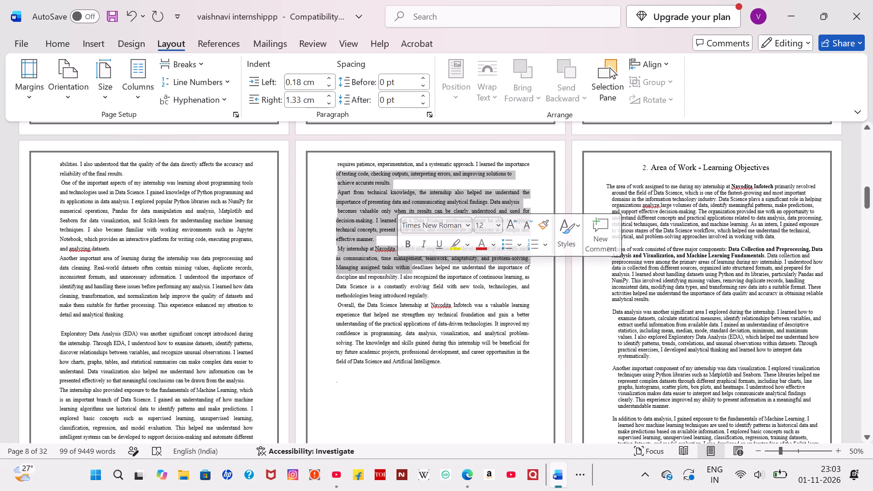
left_click_drag(109, 191, 205, 273)
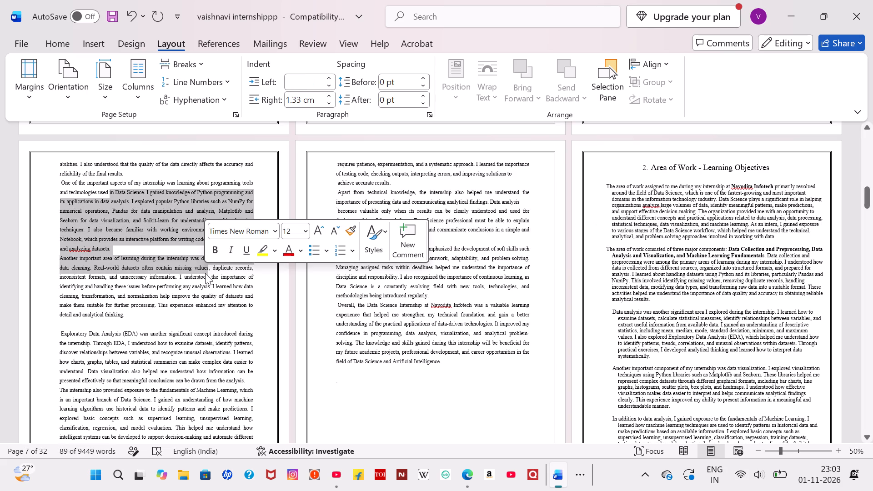
left_click(327, 86)
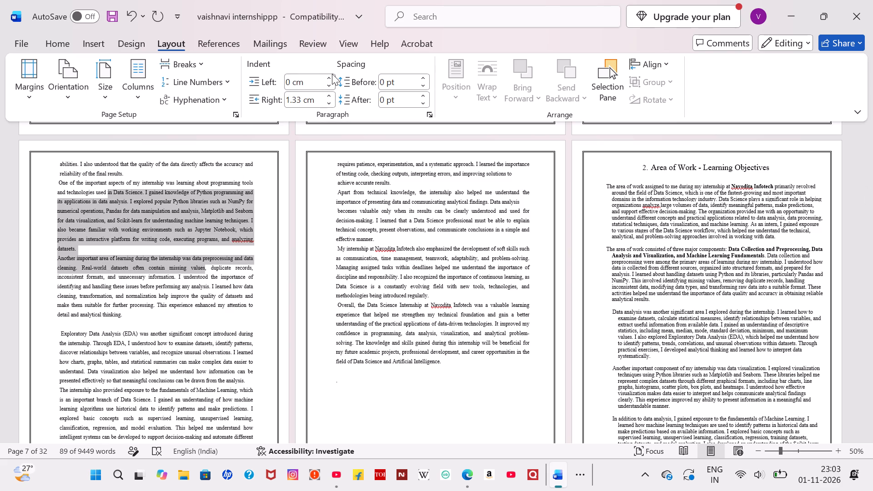
left_click(328, 78)
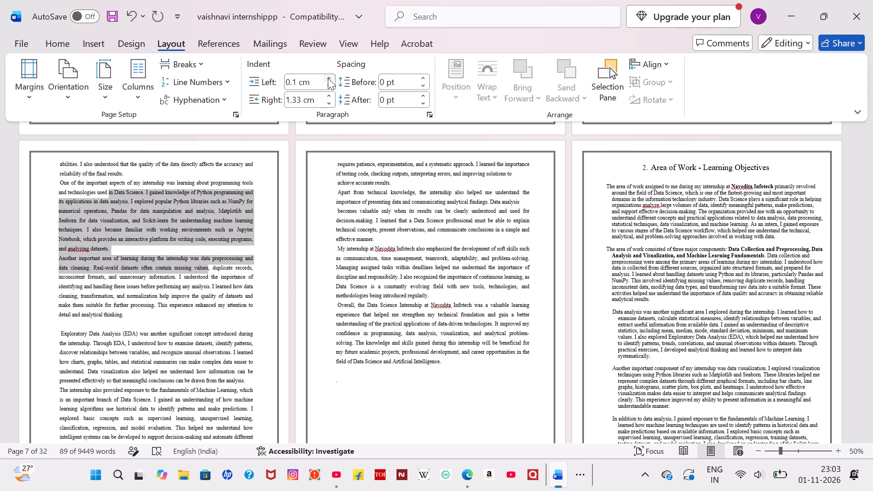
Set the left indent to 0.1 cm for all text from below the "Area of Work - Learning Objectives" heading through the end of the Conclusion.
left_click_drag(604, 183, 667, 429)
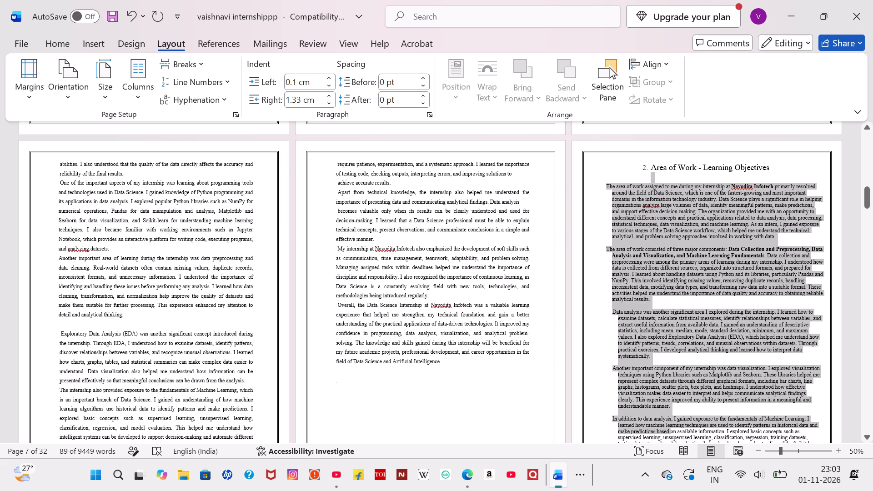
left_click_drag(667, 429, 601, 453)
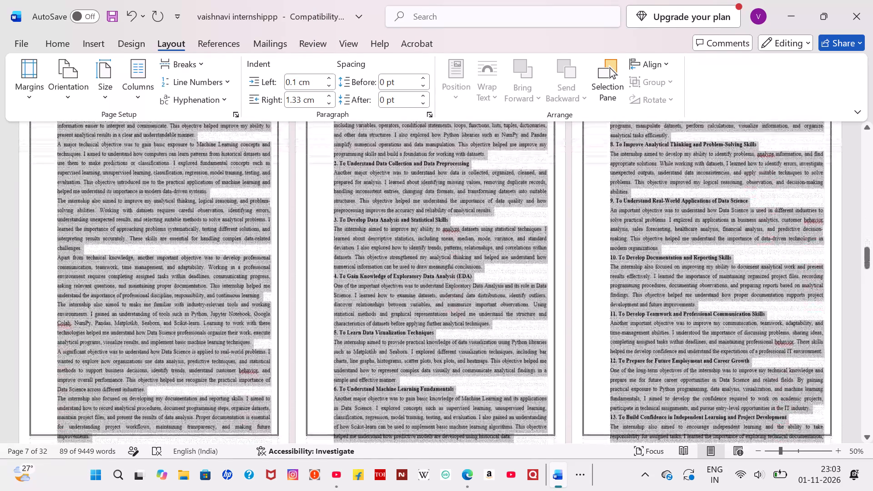
left_click_drag(601, 453, 572, 473)
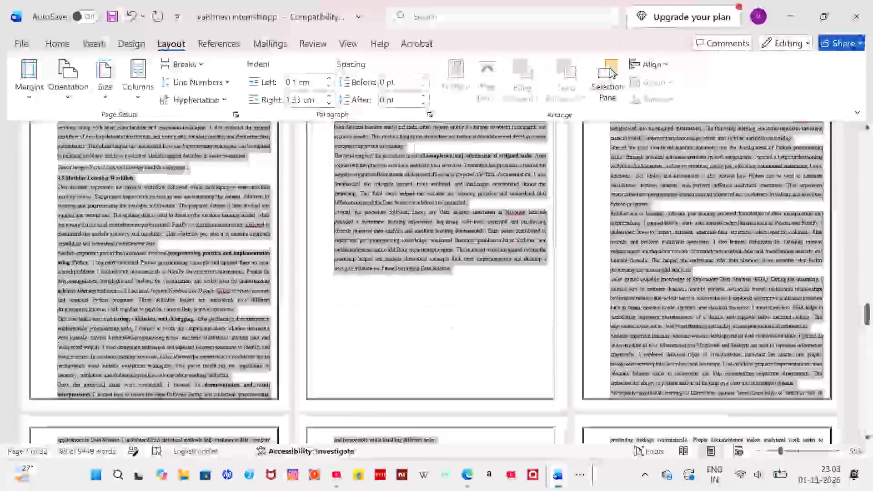
left_click_drag(572, 473, 566, 452)
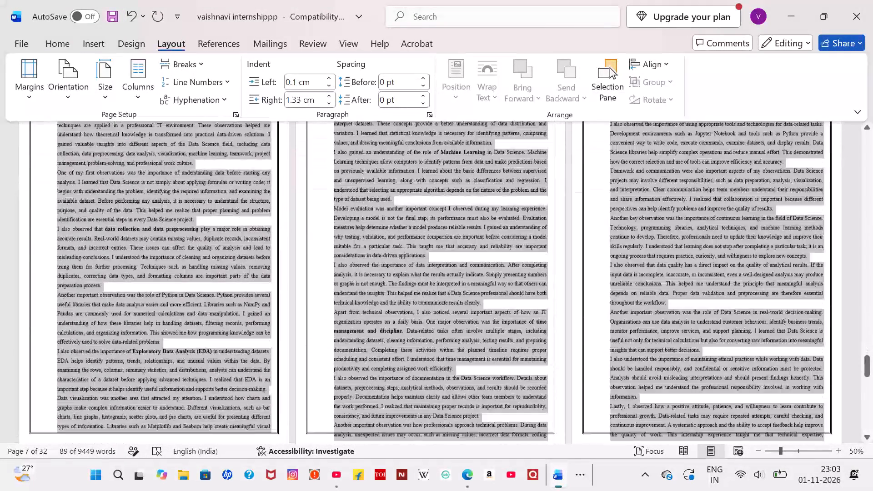
left_click_drag(566, 452, 540, 377)
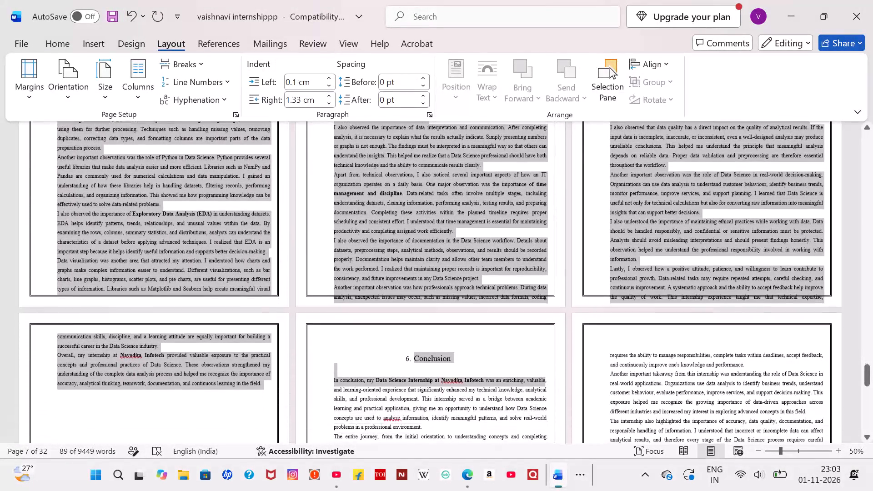
left_click_drag(540, 377, 587, 442)
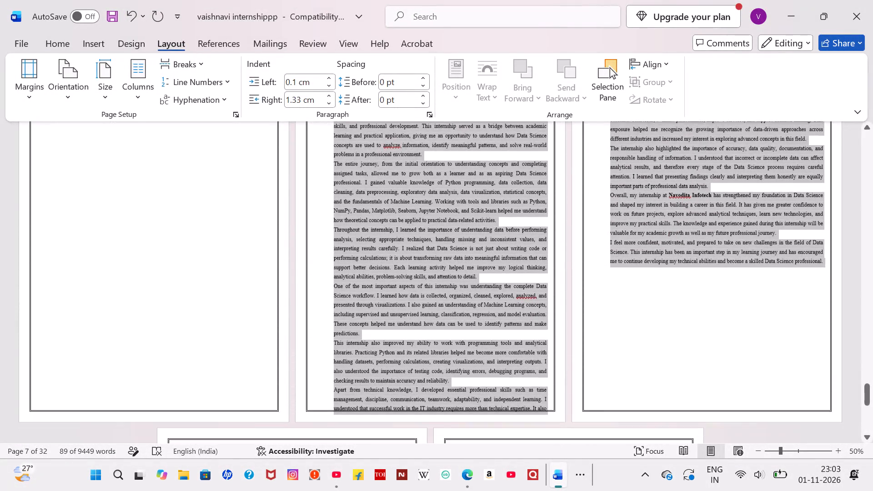
left_click_drag(587, 442, 806, 238)
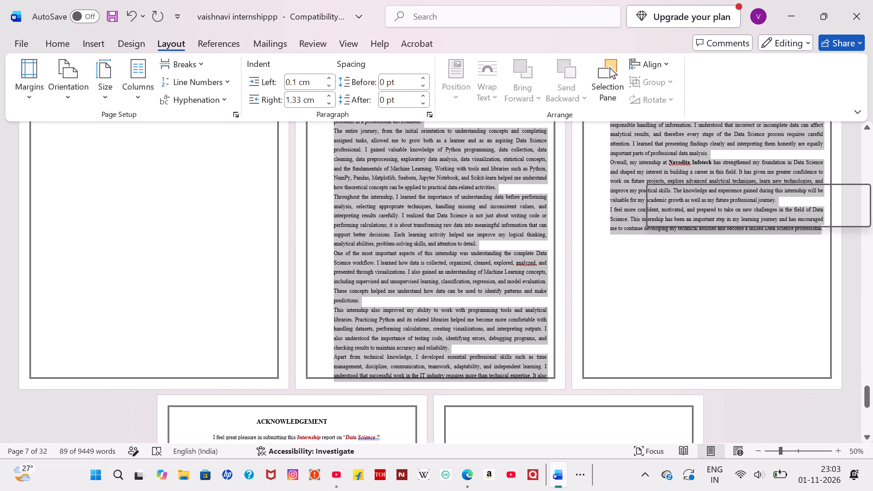
left_click(328, 84)
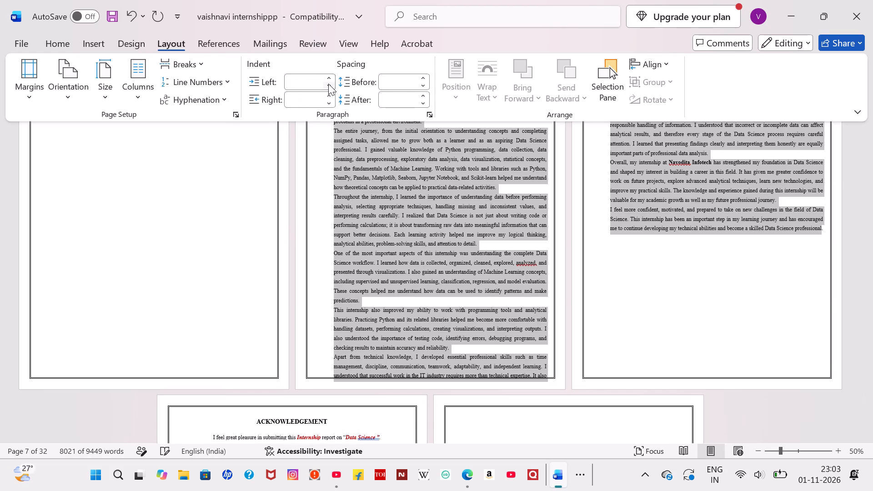
left_click(328, 84)
left_click(330, 79)
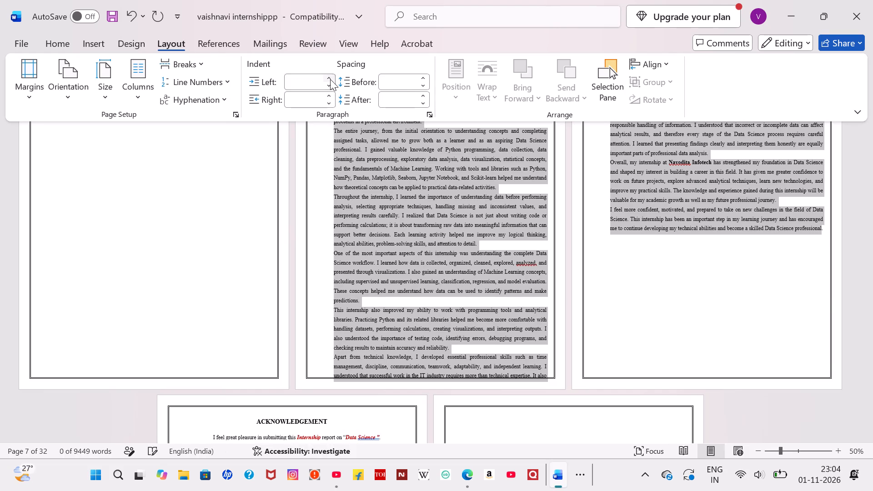
left_click(330, 79)
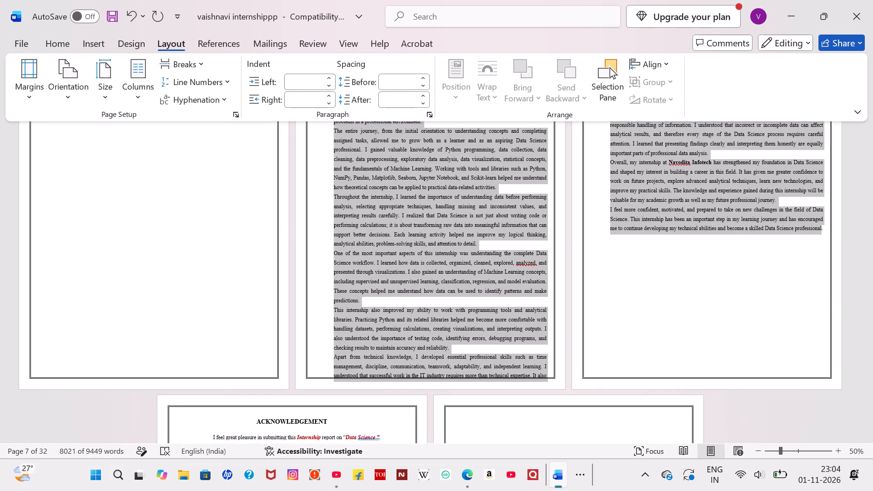
left_click(299, 84)
key("0")
type(".1")
key("Return")
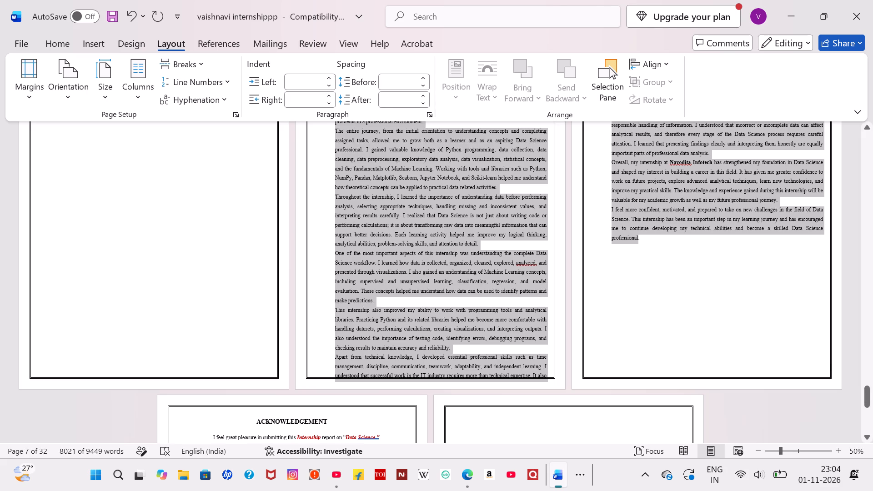
Review the text indentation across the sections from the Conclusion back to Area of Work - Learning Objectives.
scroll(327, 224, "up", 10)
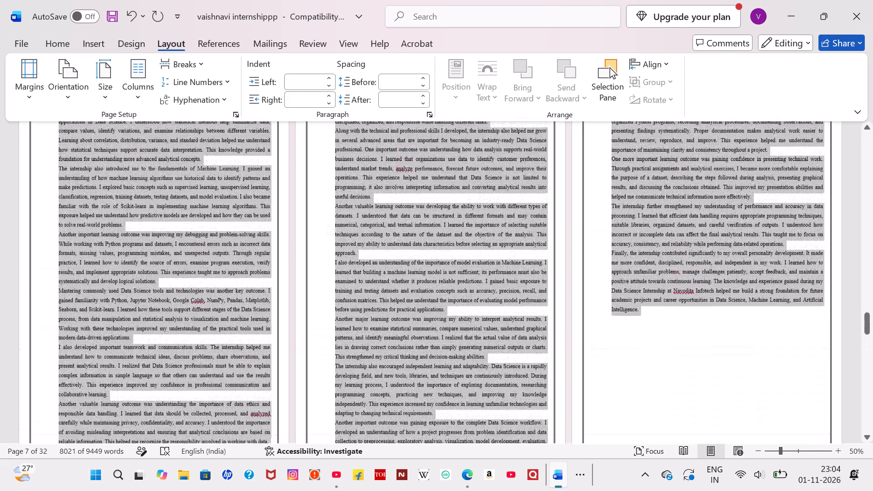
scroll(327, 224, "up", 7)
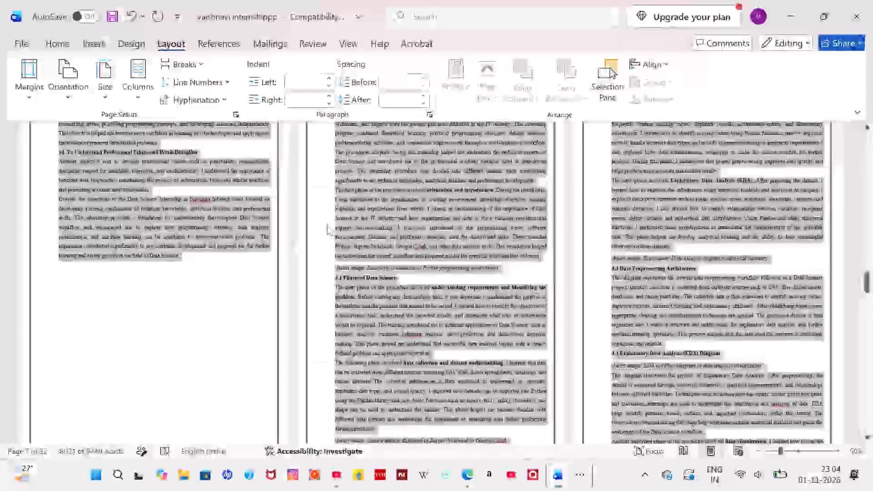
scroll(327, 224, "up", 8)
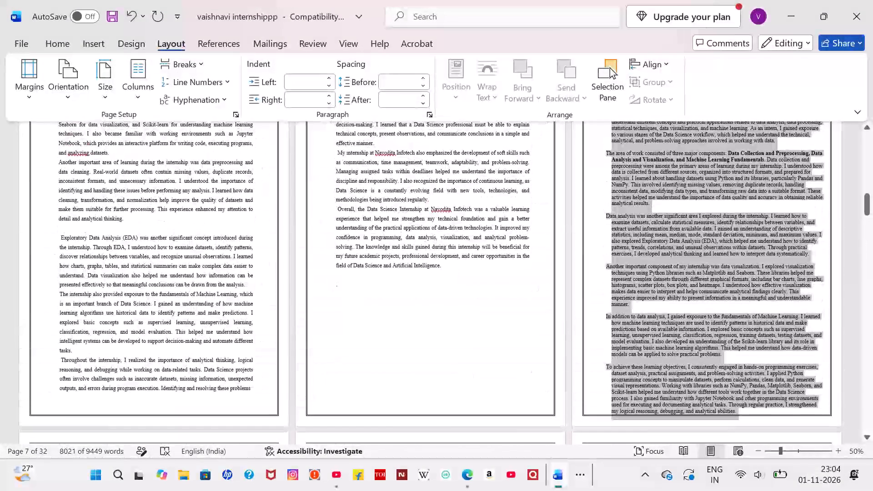
scroll(327, 224, "up", 1)
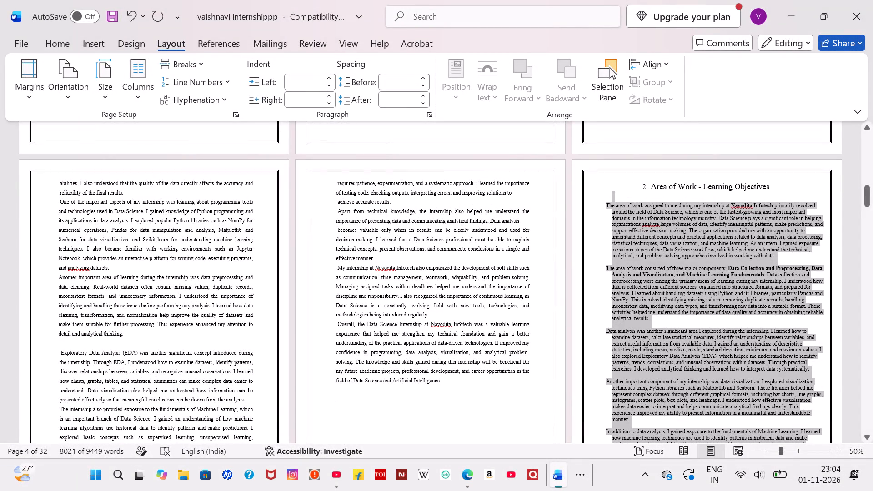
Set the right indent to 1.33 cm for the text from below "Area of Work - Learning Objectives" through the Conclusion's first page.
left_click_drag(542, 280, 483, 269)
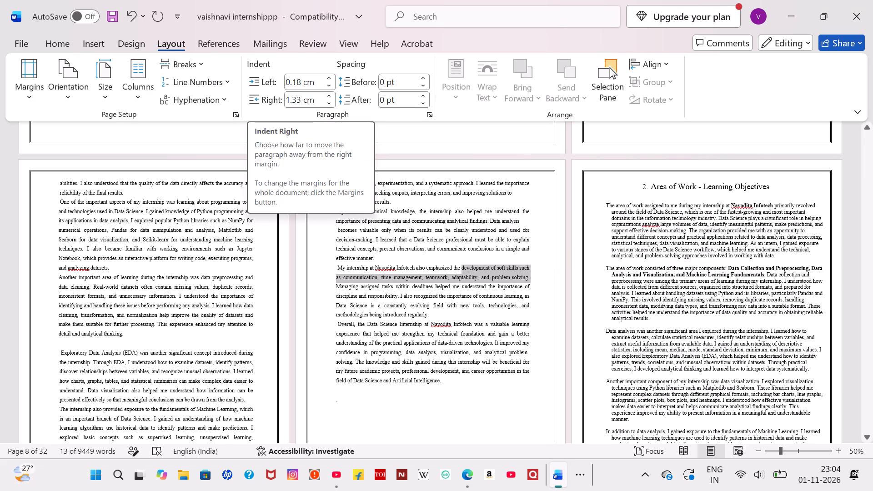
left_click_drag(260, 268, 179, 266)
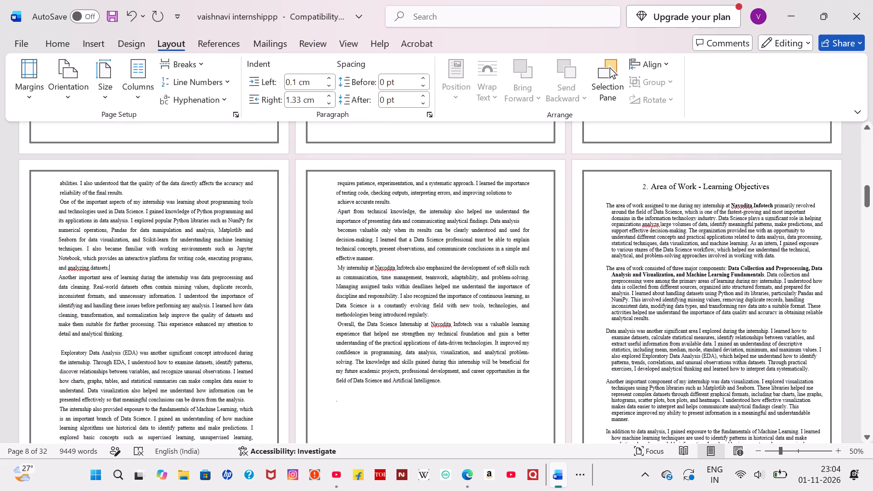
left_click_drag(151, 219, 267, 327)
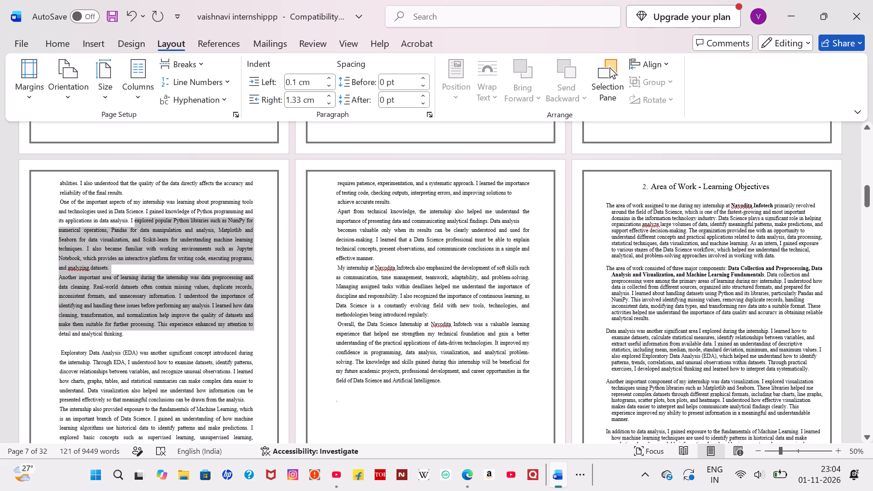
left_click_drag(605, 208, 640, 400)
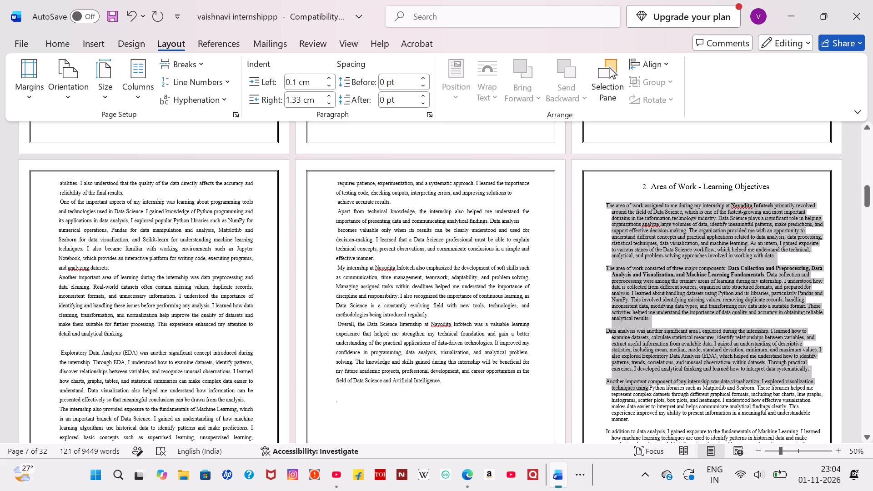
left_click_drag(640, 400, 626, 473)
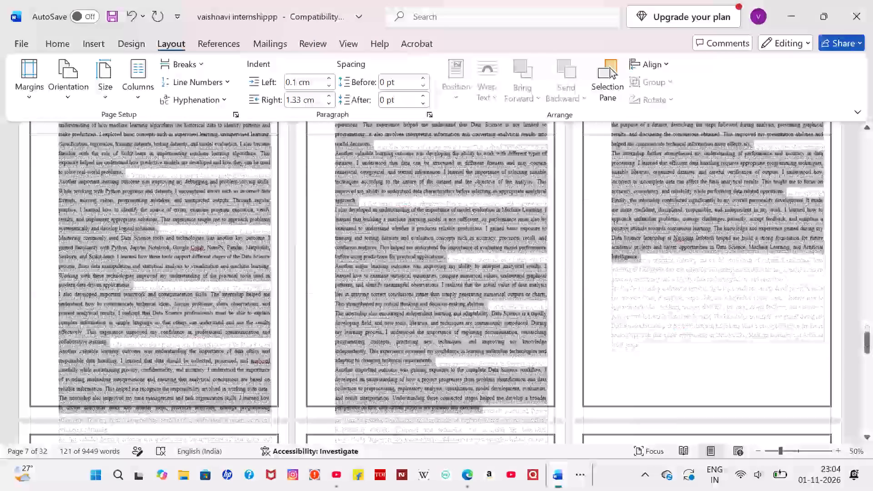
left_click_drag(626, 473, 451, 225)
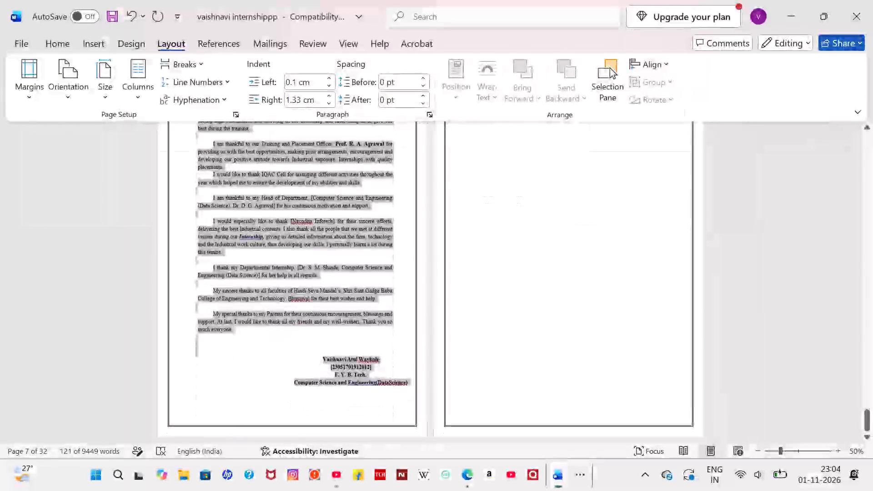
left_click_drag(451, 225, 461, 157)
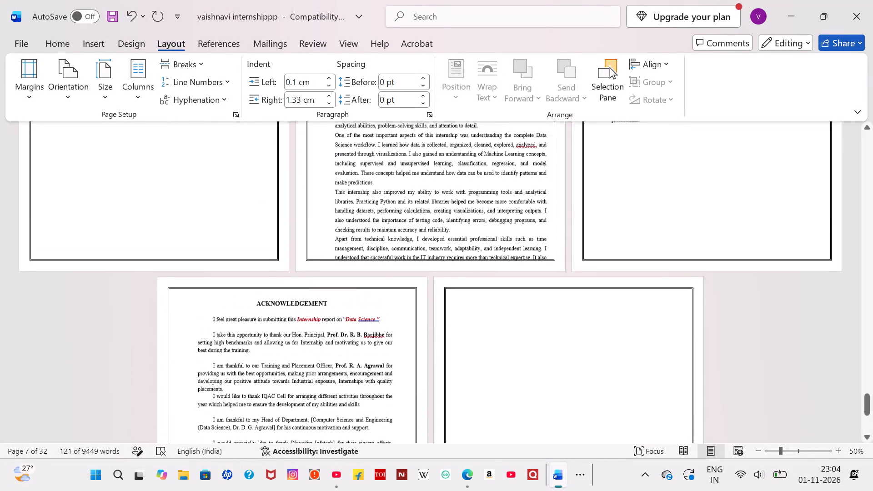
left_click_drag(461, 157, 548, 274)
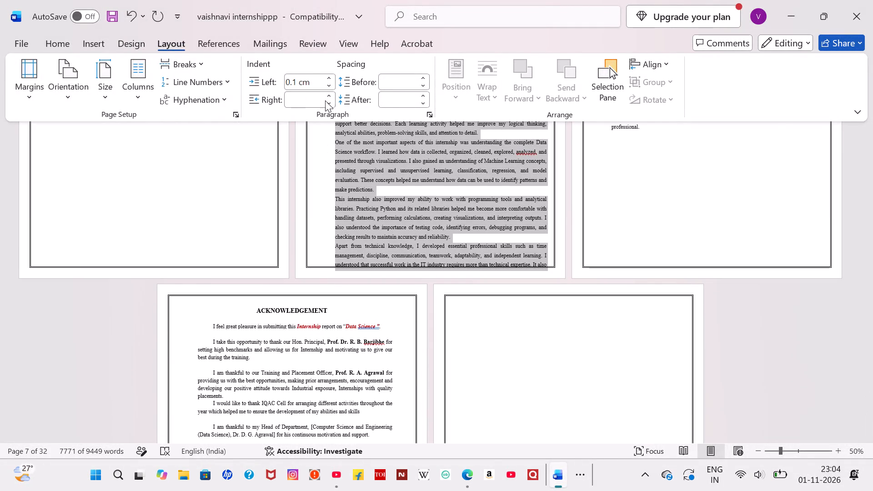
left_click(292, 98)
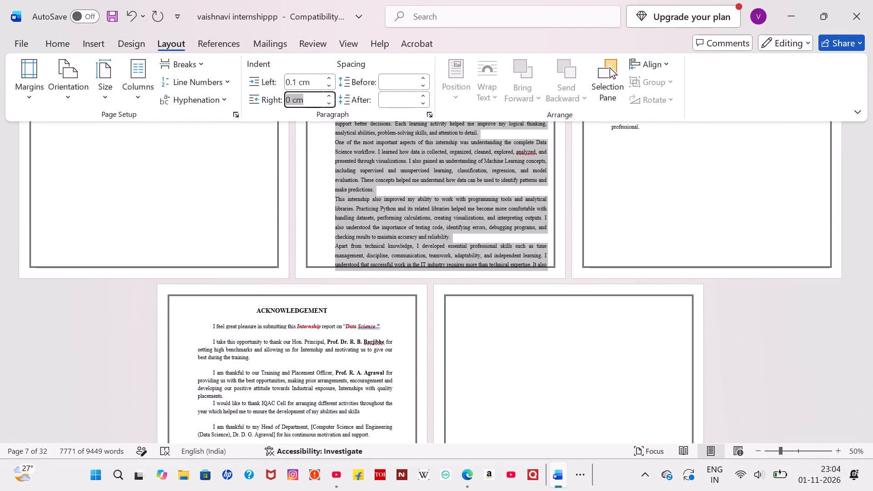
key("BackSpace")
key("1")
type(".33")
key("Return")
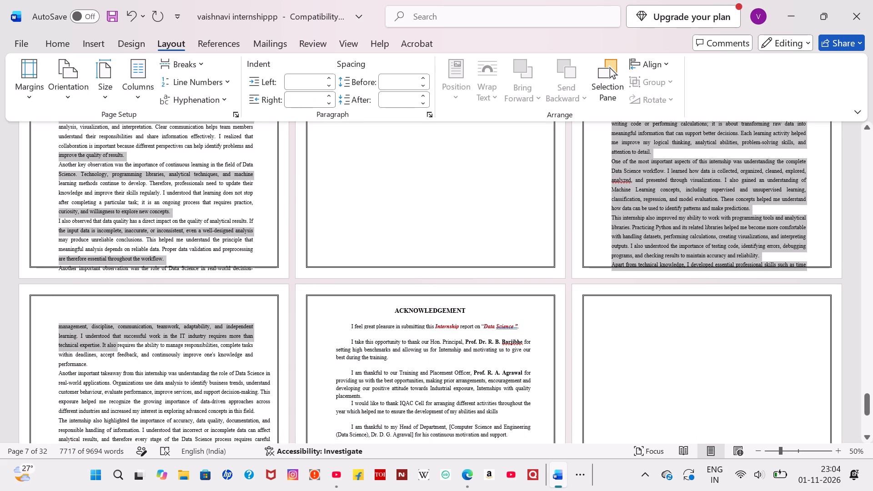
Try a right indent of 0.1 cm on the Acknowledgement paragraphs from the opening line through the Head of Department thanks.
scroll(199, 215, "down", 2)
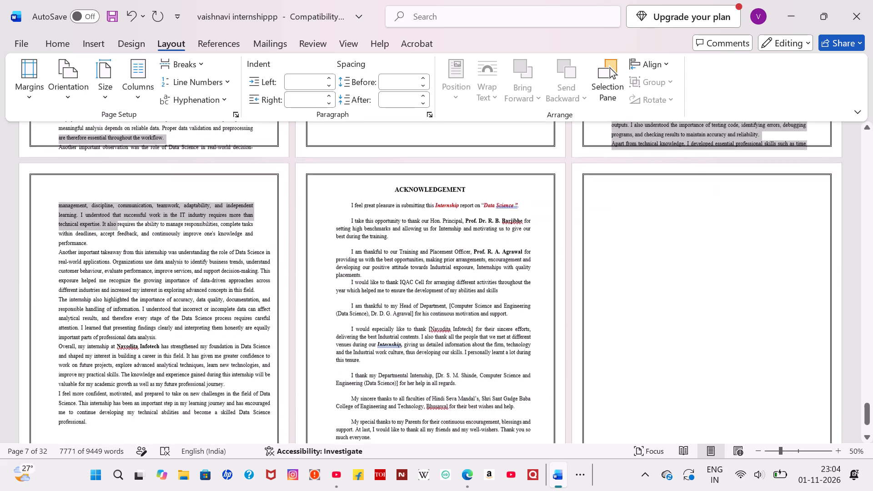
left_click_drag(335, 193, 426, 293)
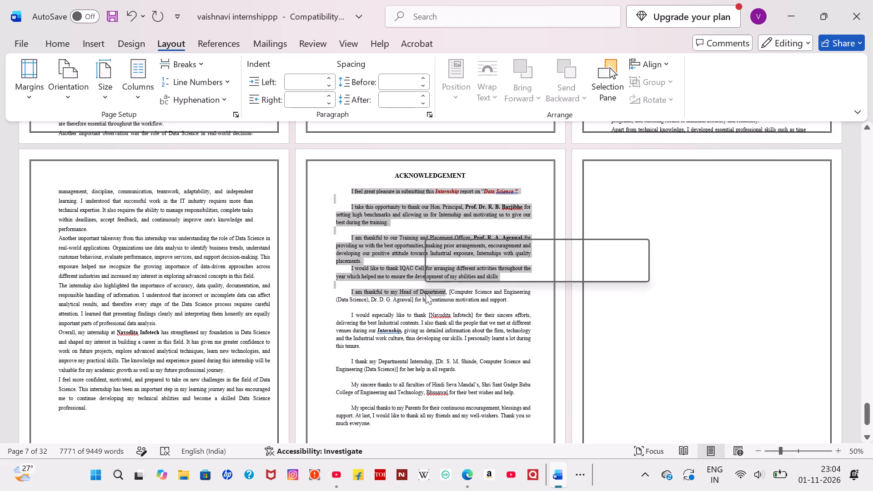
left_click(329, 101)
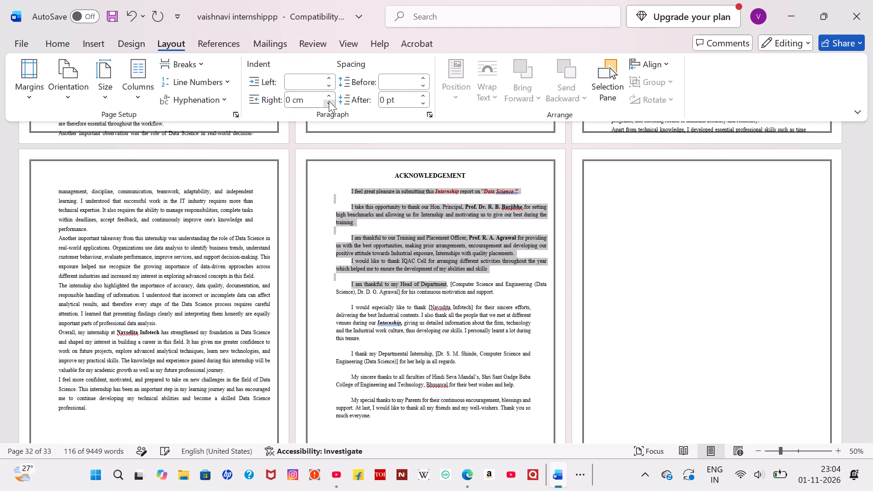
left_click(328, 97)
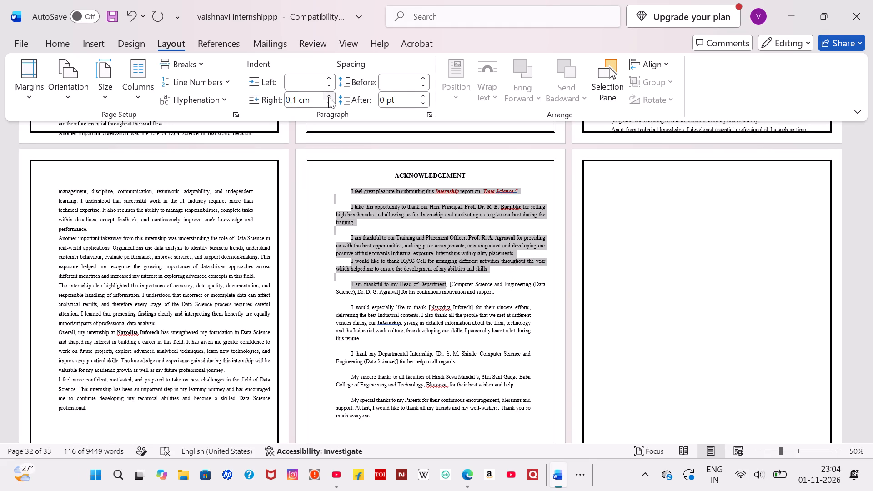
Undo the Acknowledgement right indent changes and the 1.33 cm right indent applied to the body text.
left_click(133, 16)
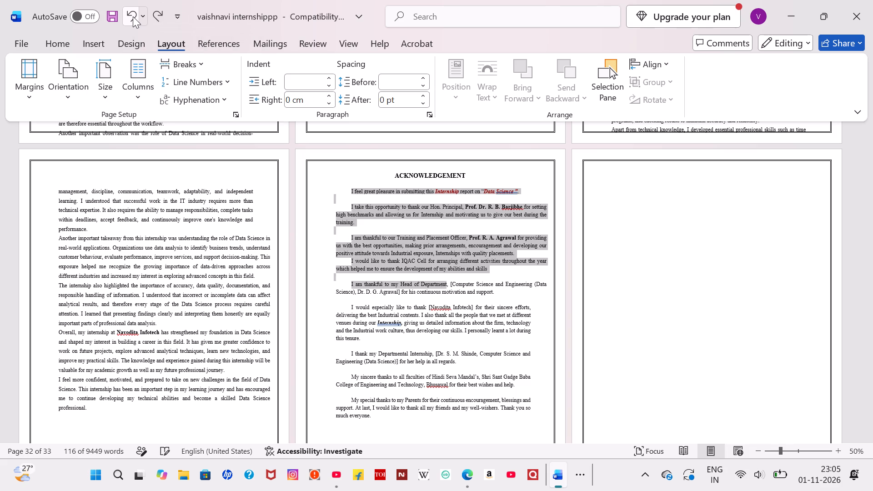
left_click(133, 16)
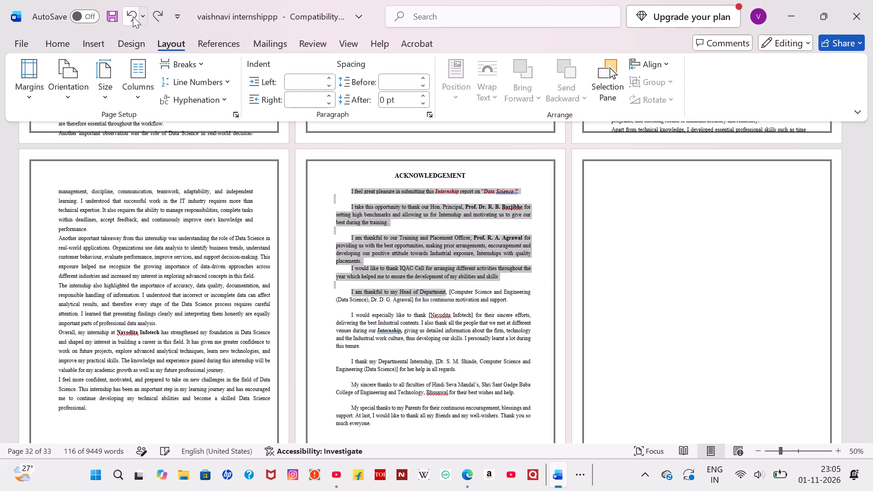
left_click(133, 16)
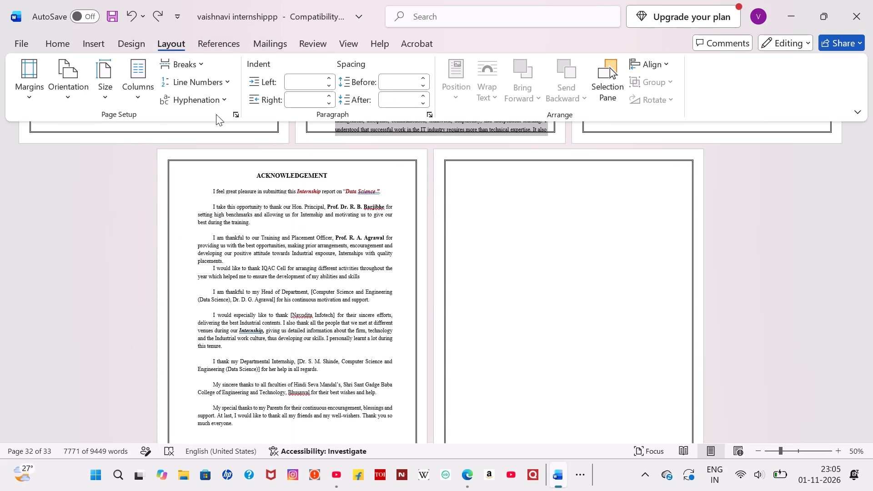
Justify the body text from "Area of Work - Learning Objectives" through the final page of the Conclusion.
scroll(312, 332, "down", 4)
scroll(312, 332, "up", 4)
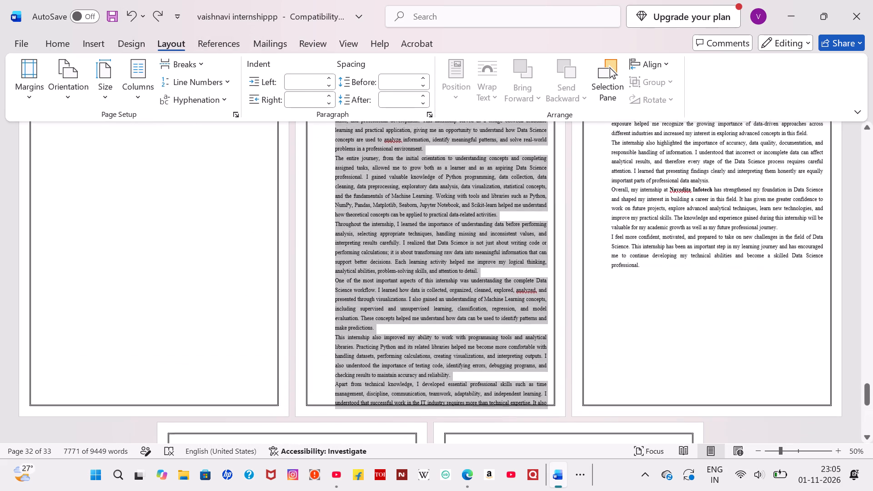
scroll(312, 332, "down", 4, "ctrl")
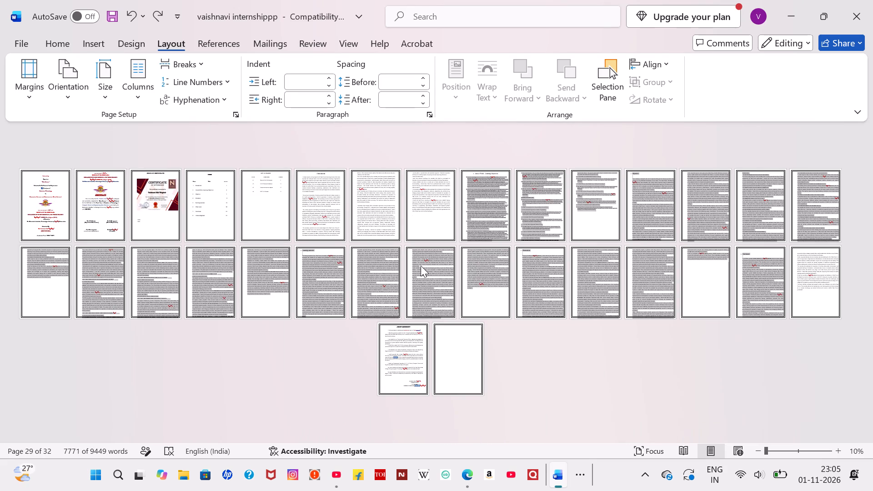
left_click(129, 39)
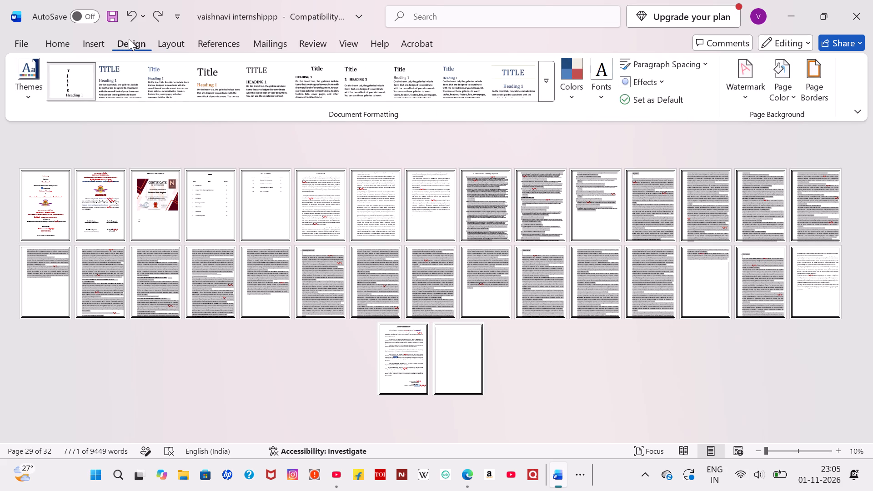
left_click(99, 42)
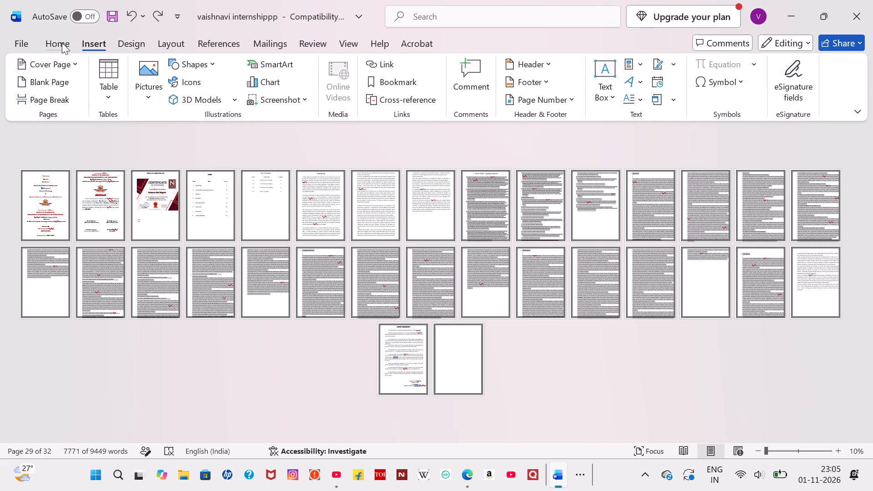
left_click(62, 43)
left_click(341, 92)
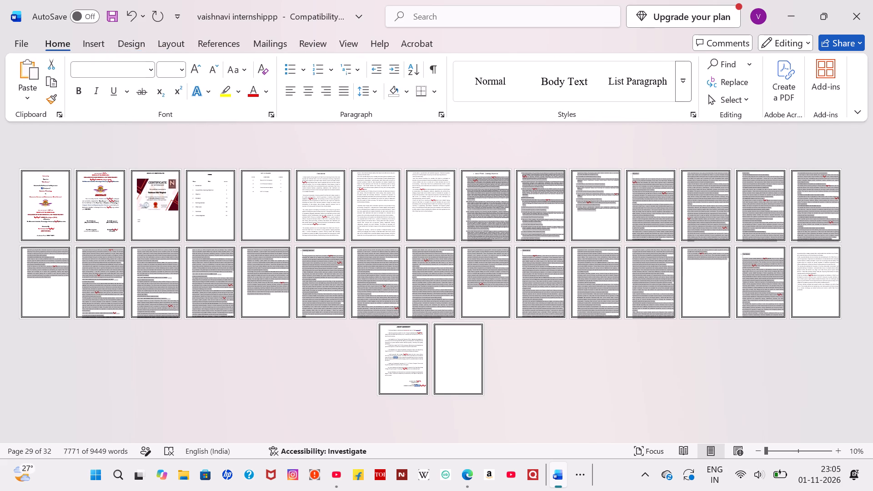
left_click_drag(797, 256, 838, 293)
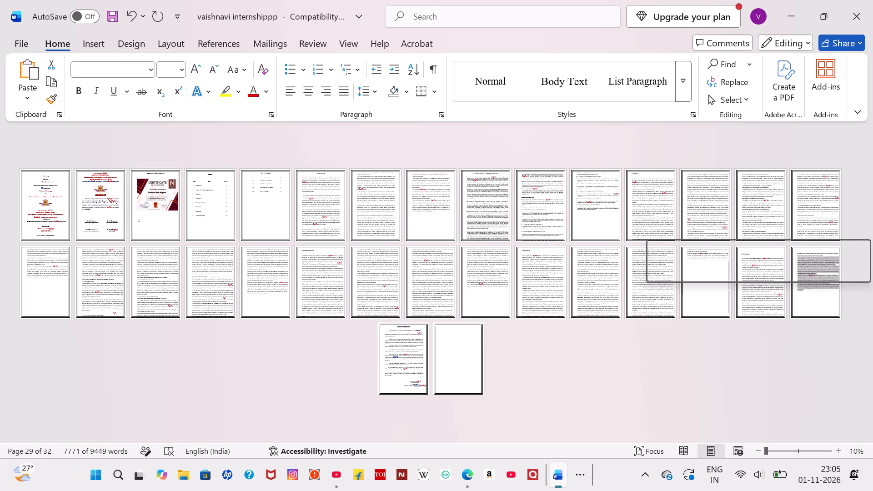
left_click(347, 95)
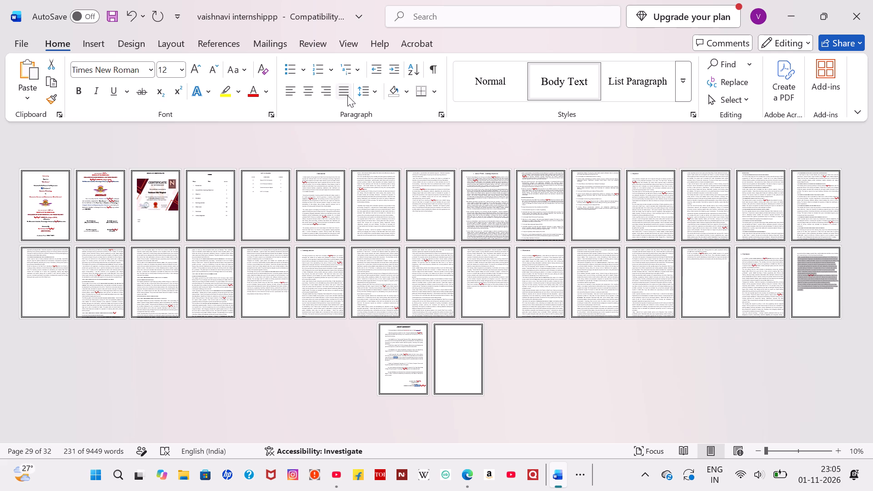
left_click(347, 95)
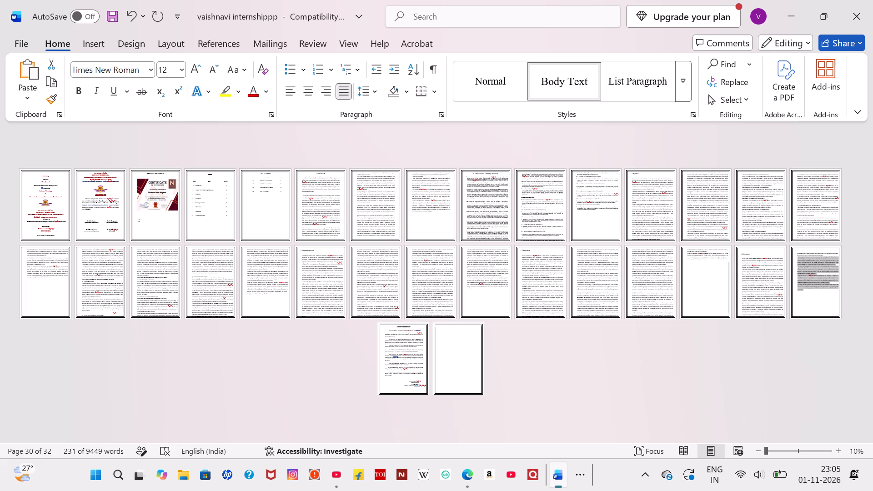
Set the right indent to 1.33 cm for all text from "Area of Work - Learning Objectives" through the end of the Conclusion.
left_click_drag(464, 177, 636, 296)
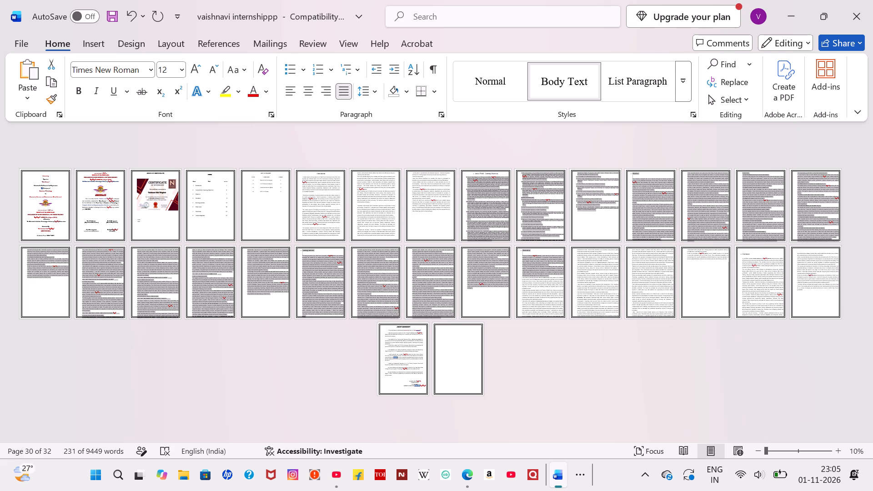
left_click_drag(636, 296, 821, 293)
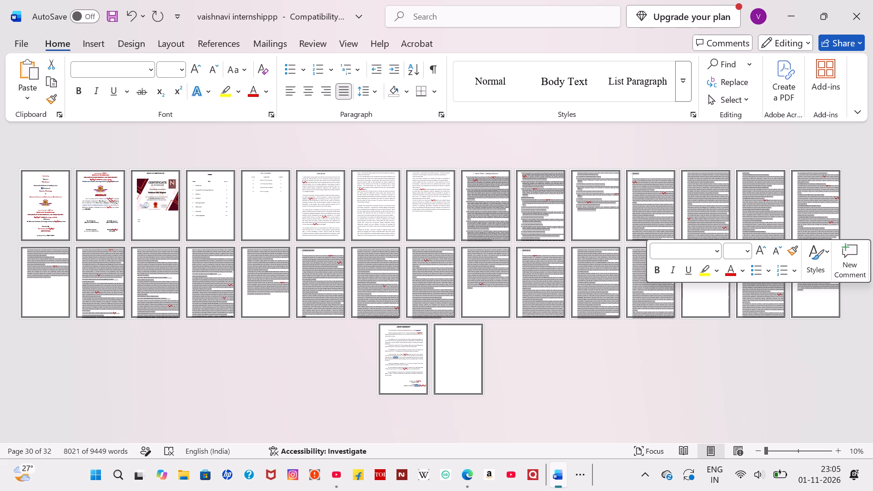
left_click(97, 47)
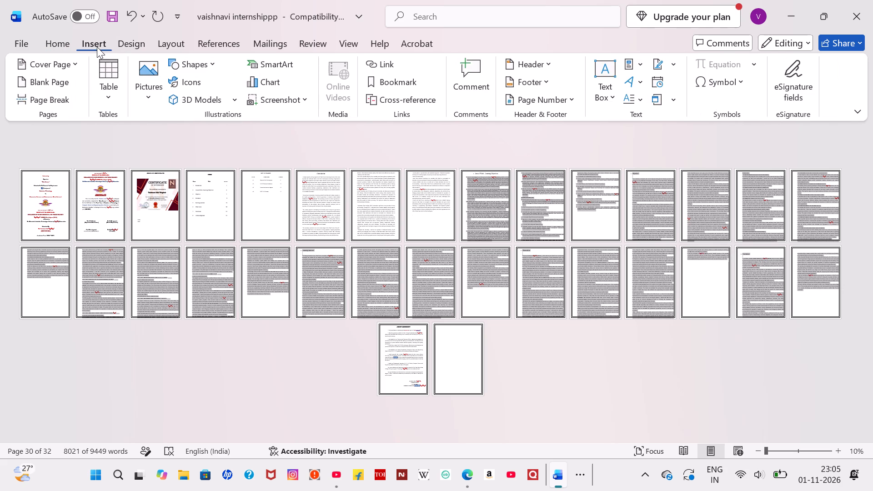
left_click(133, 45)
left_click(165, 45)
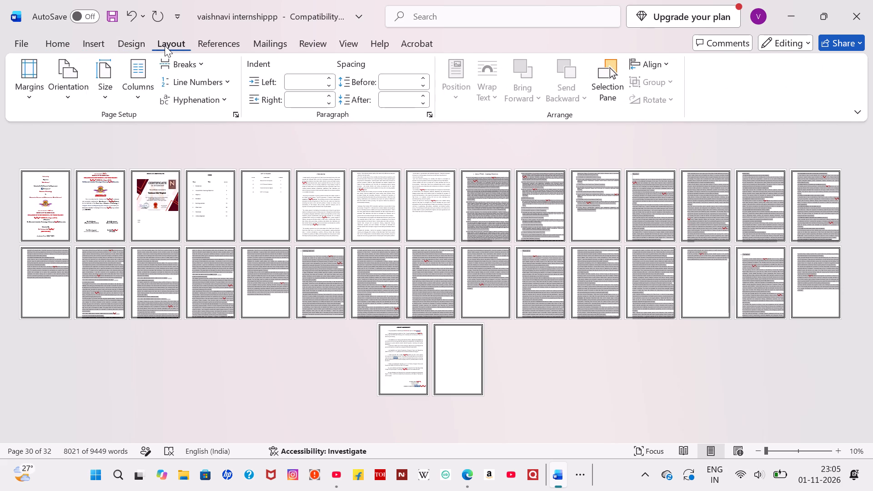
left_click(304, 100)
key("1")
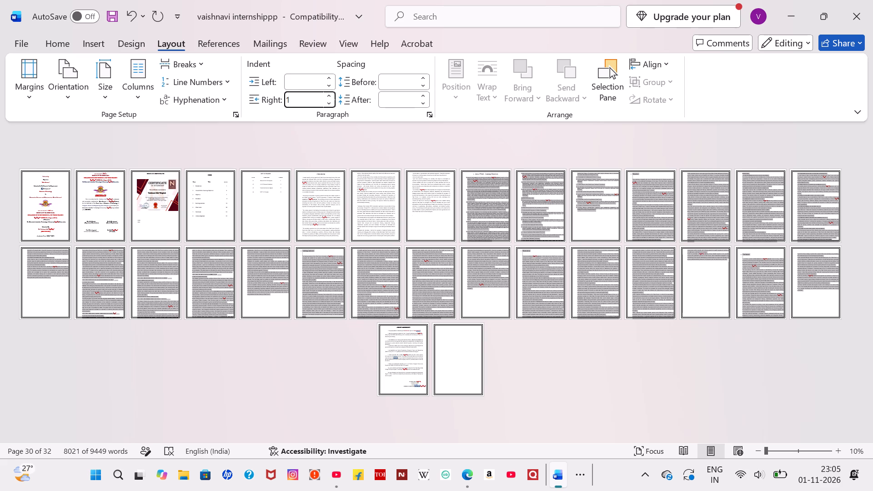
key("period")
type("33")
key("Return")
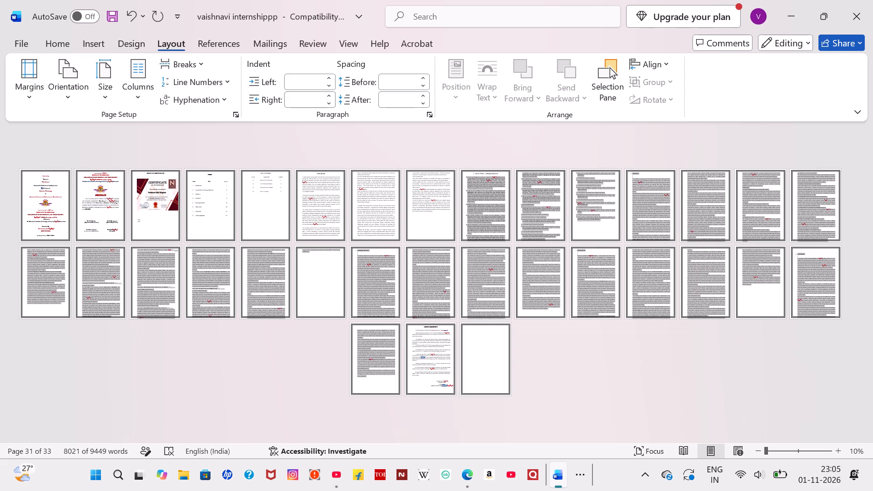
left_click(553, 373)
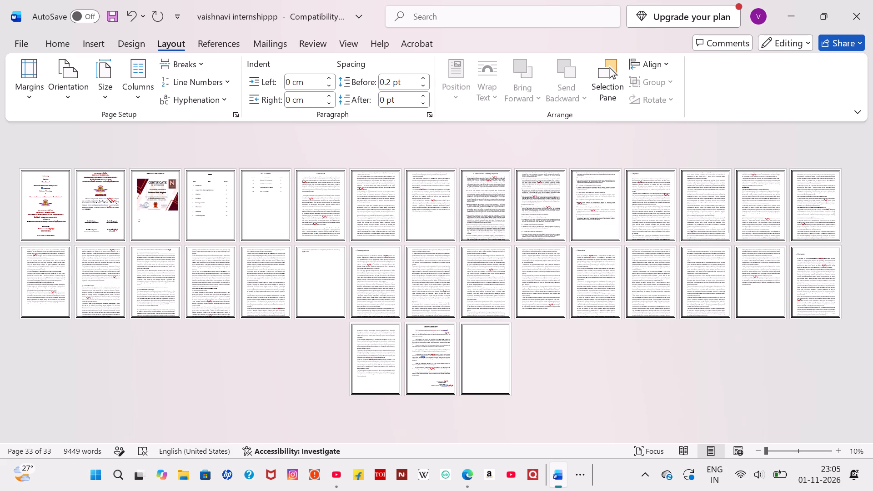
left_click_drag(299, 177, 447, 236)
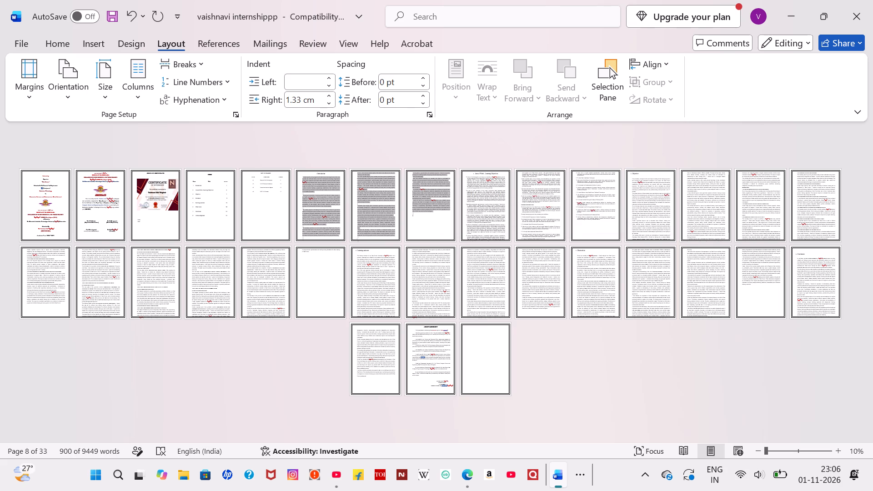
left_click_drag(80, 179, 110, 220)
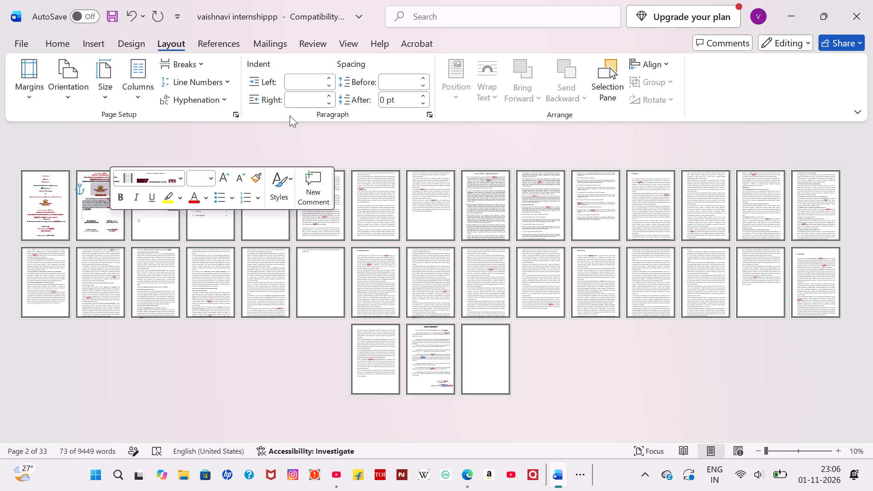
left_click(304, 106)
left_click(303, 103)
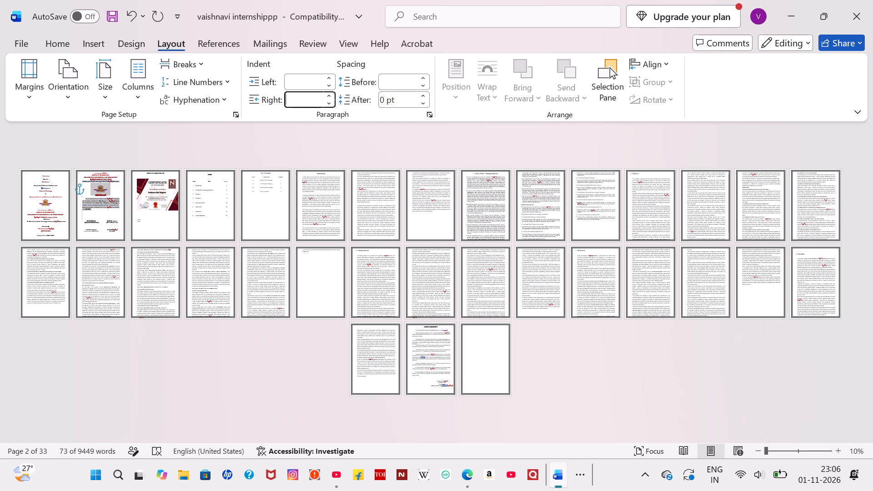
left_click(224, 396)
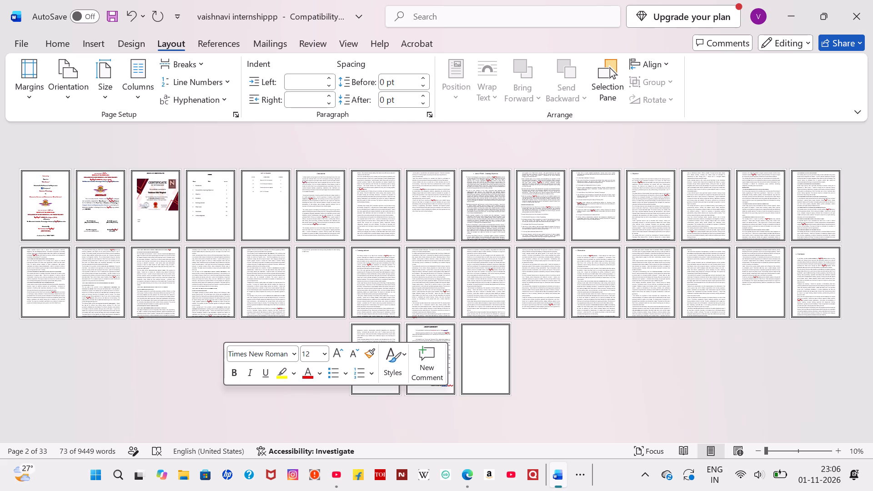
Reduce the spacing before paragraphs for all text from "Area of Work - Learning Objectives" through the end of the Conclusion.
left_click_drag(465, 176, 696, 327)
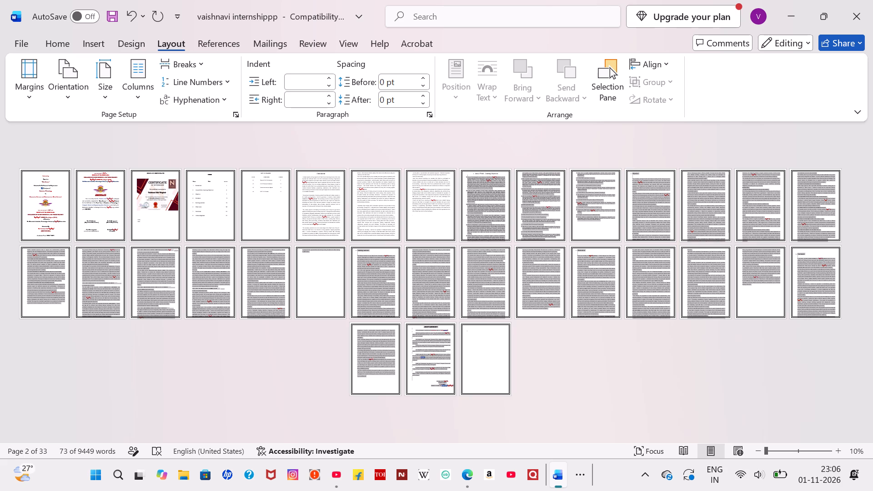
left_click_drag(696, 327, 395, 372)
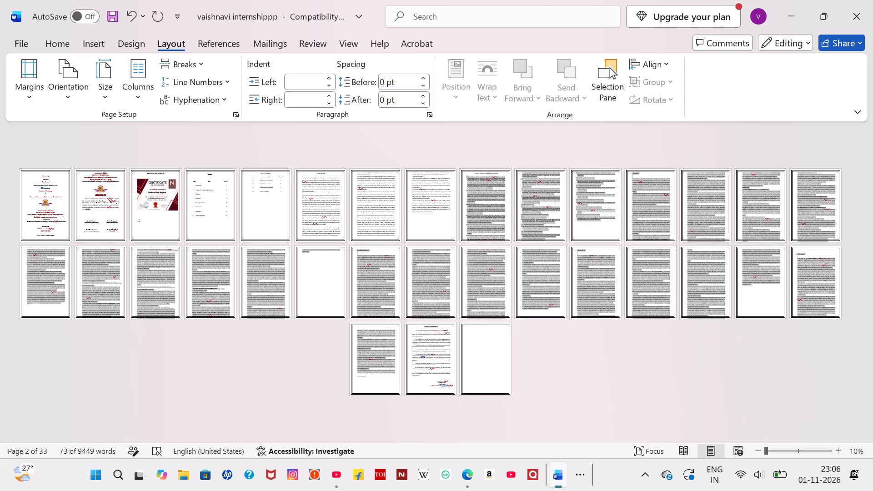
left_click_drag(395, 372, 394, 377)
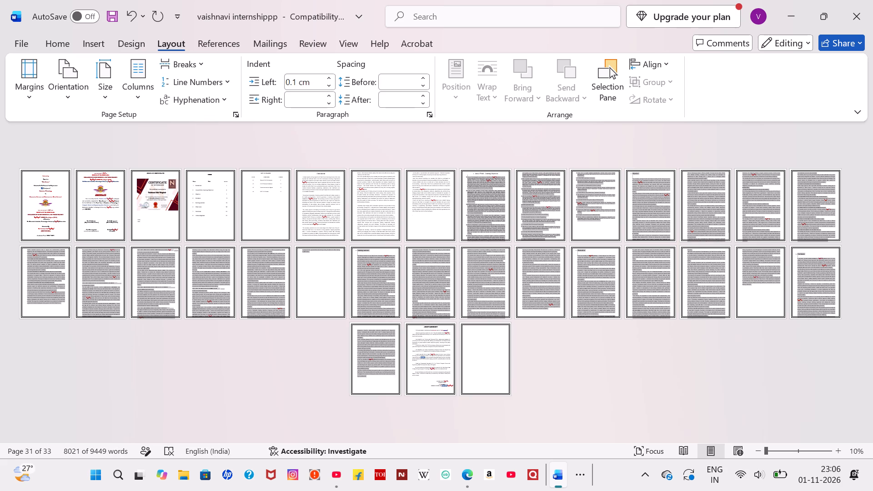
left_click(340, 62)
left_click(214, 46)
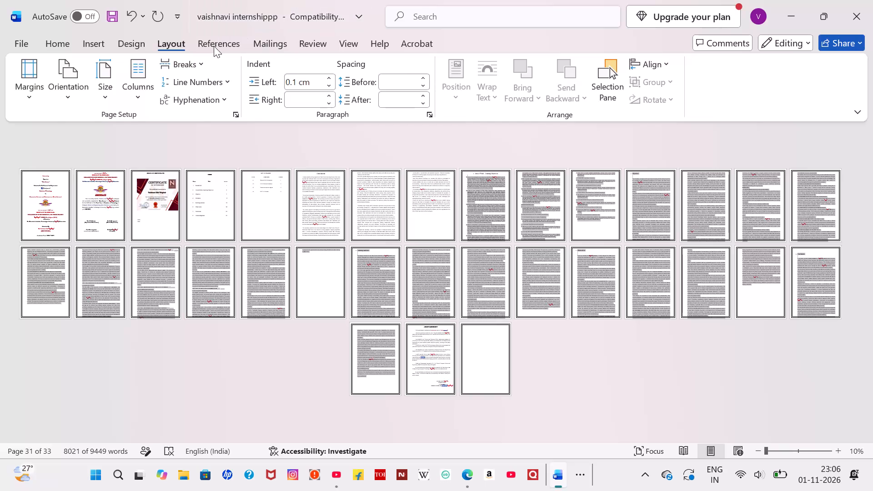
left_click(256, 48)
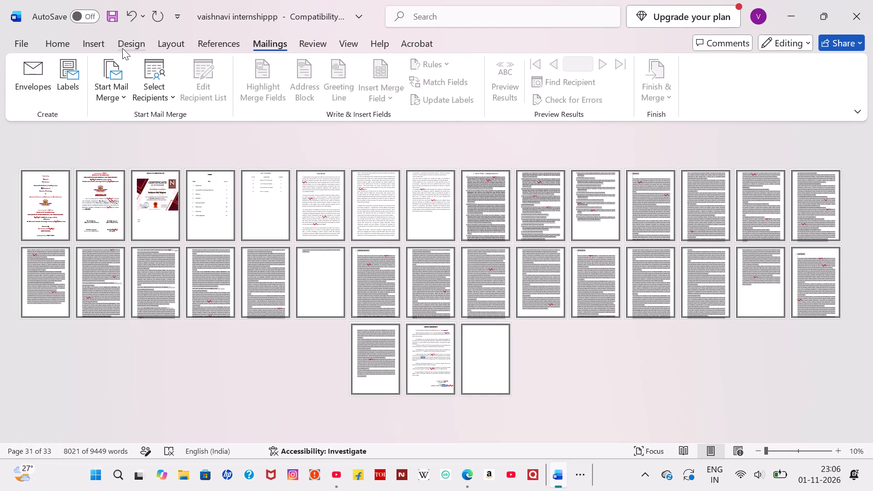
left_click(122, 48)
left_click(87, 48)
left_click(65, 46)
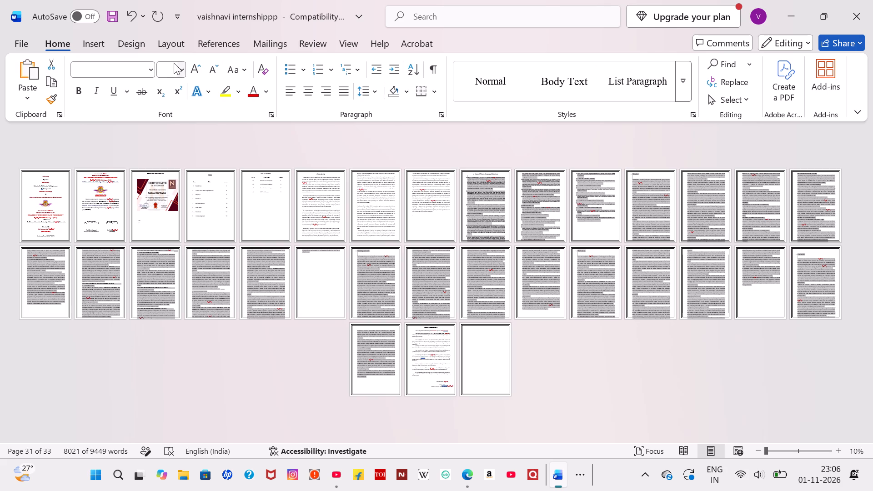
left_click(180, 68)
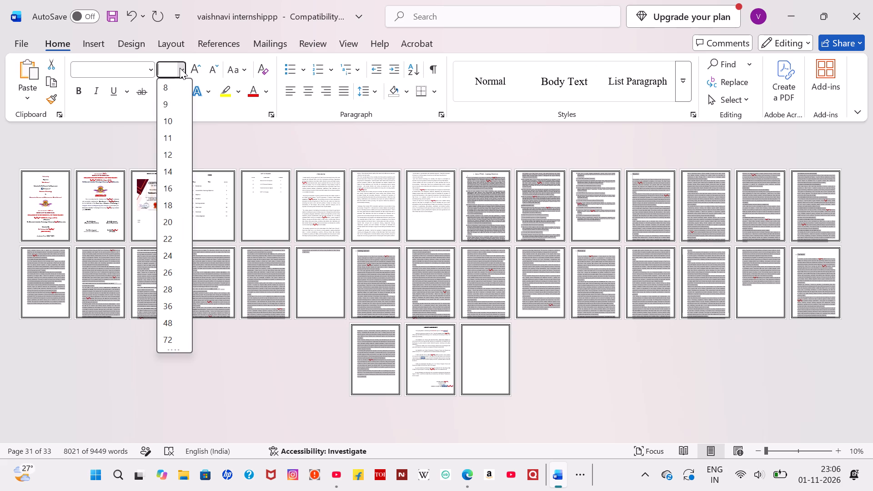
left_click(91, 40)
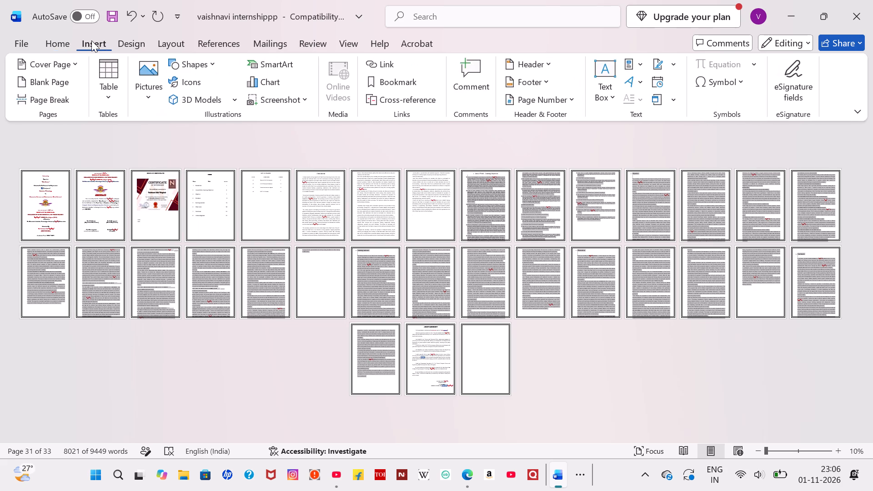
left_click(173, 45)
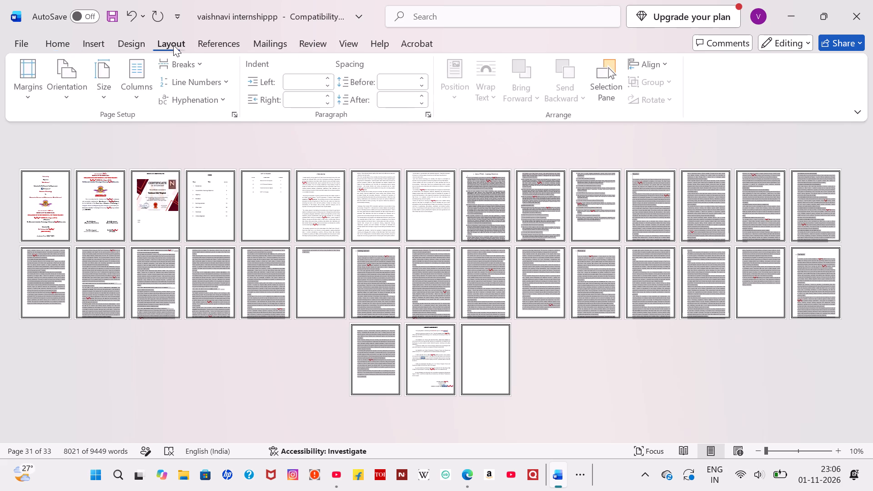
left_click(358, 84)
left_click(426, 85)
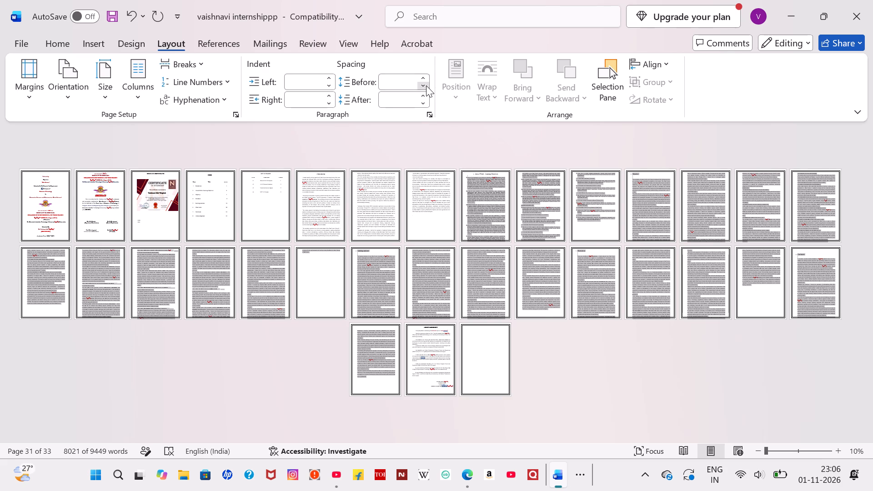
left_click(426, 85)
left_click(426, 85)
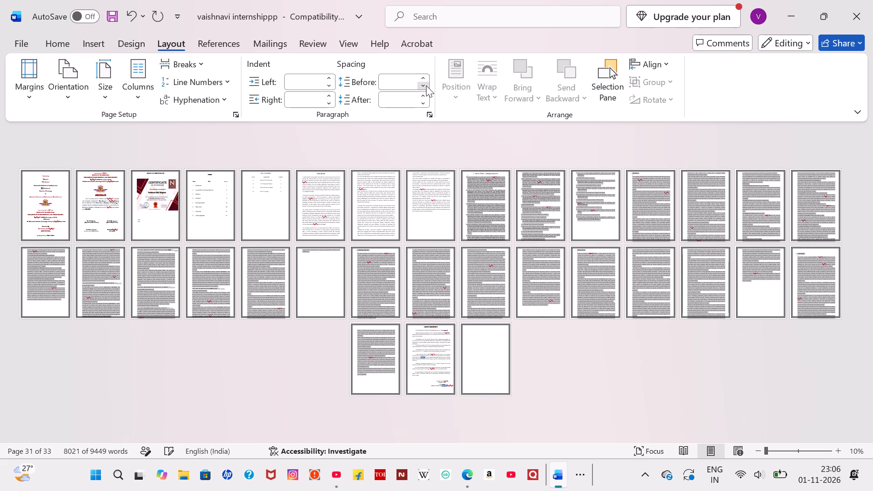
left_click(426, 85)
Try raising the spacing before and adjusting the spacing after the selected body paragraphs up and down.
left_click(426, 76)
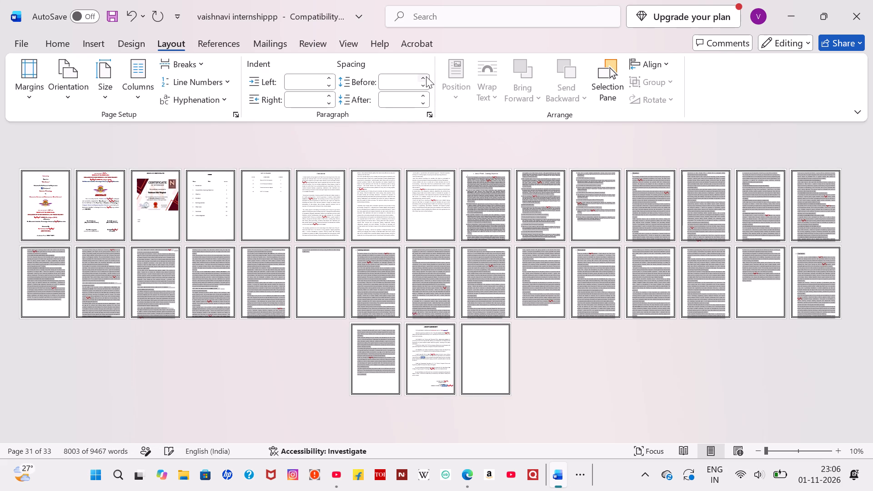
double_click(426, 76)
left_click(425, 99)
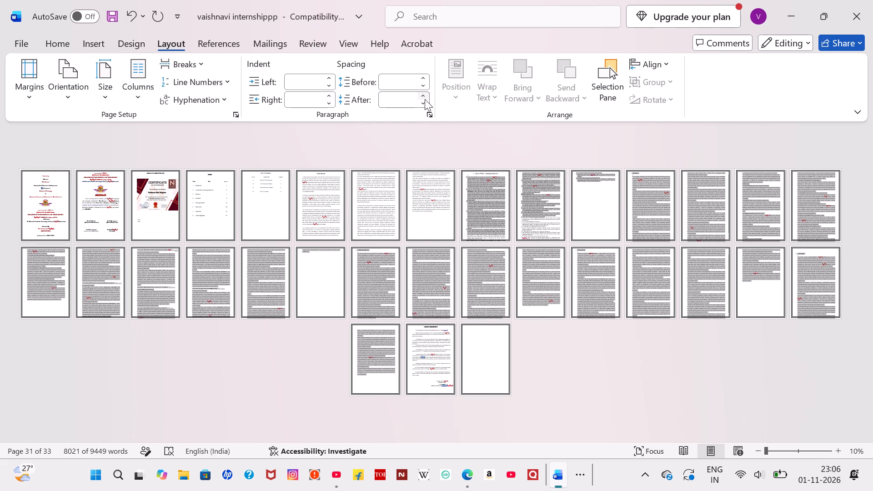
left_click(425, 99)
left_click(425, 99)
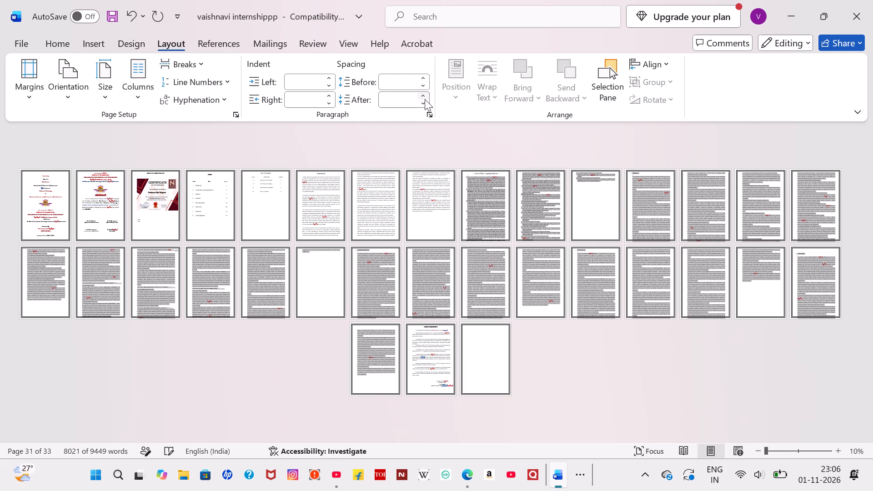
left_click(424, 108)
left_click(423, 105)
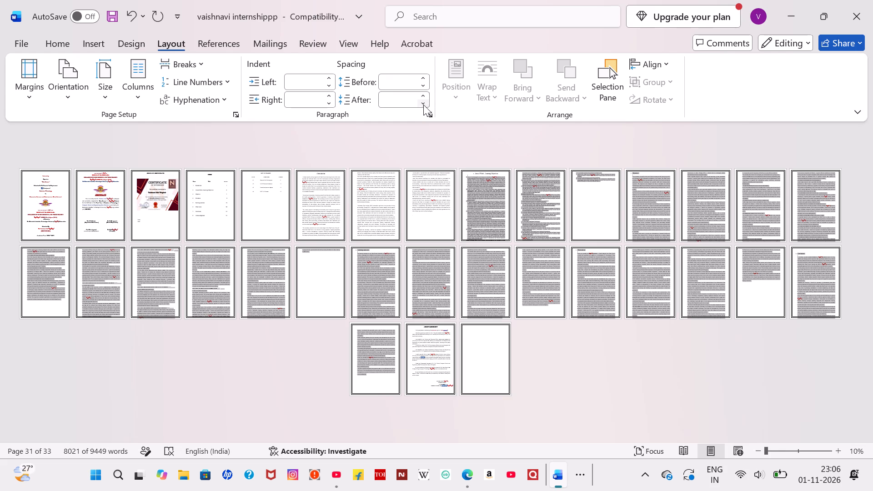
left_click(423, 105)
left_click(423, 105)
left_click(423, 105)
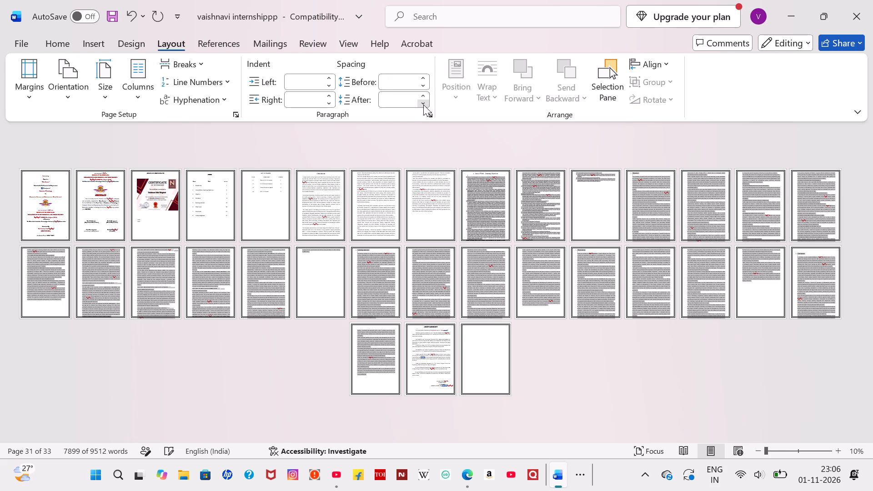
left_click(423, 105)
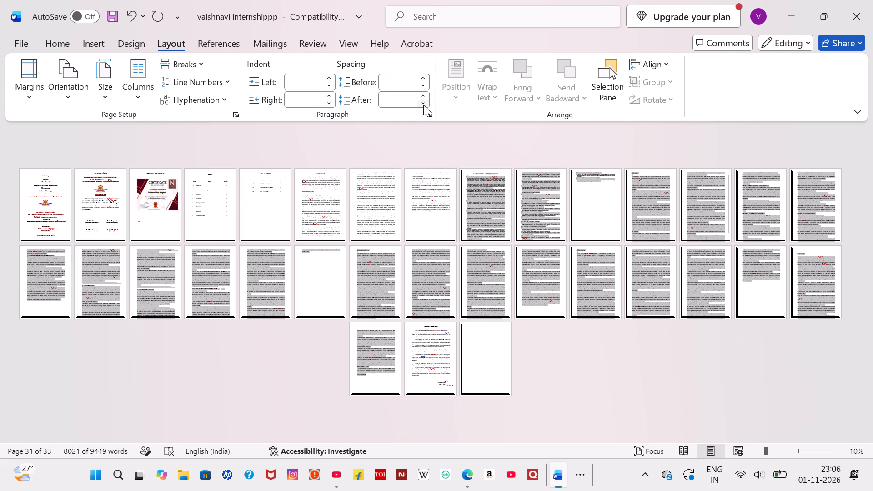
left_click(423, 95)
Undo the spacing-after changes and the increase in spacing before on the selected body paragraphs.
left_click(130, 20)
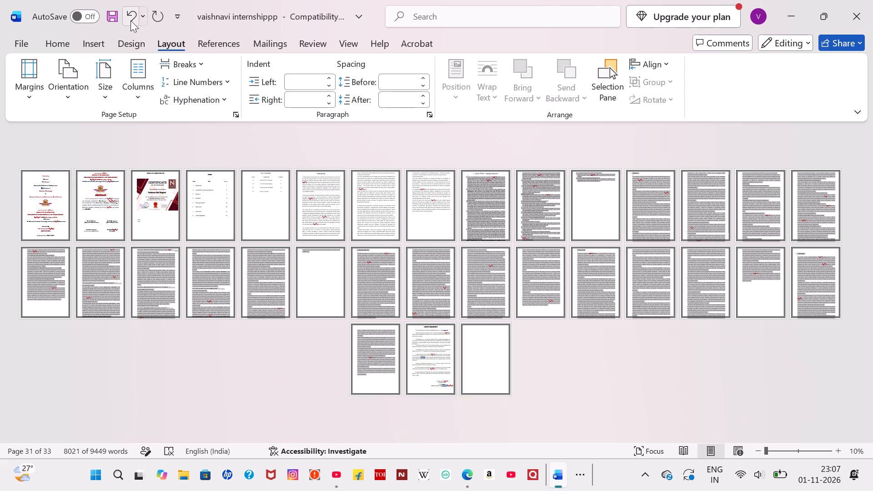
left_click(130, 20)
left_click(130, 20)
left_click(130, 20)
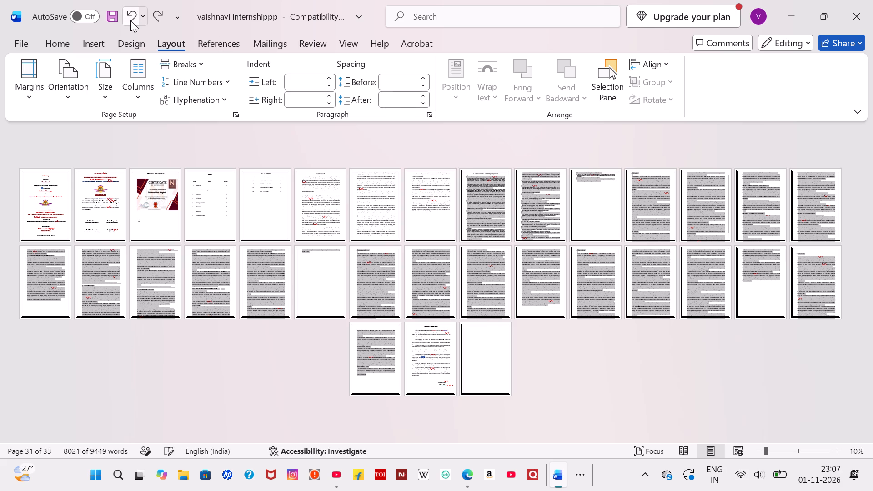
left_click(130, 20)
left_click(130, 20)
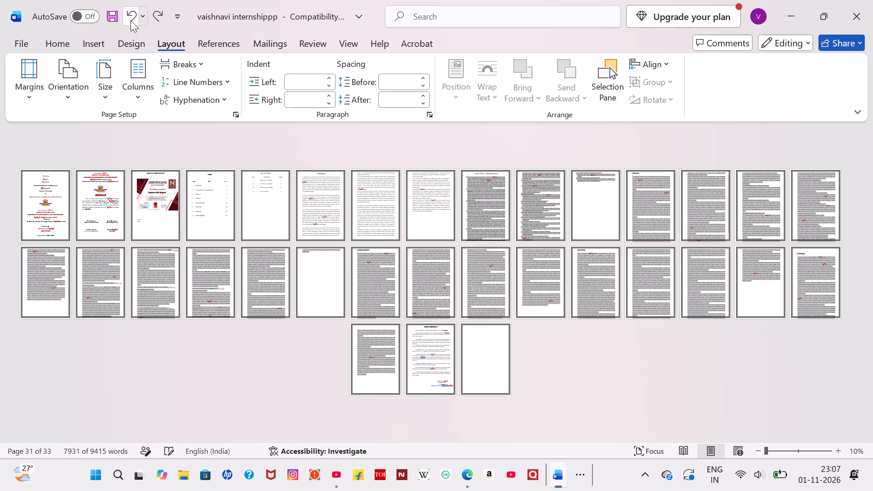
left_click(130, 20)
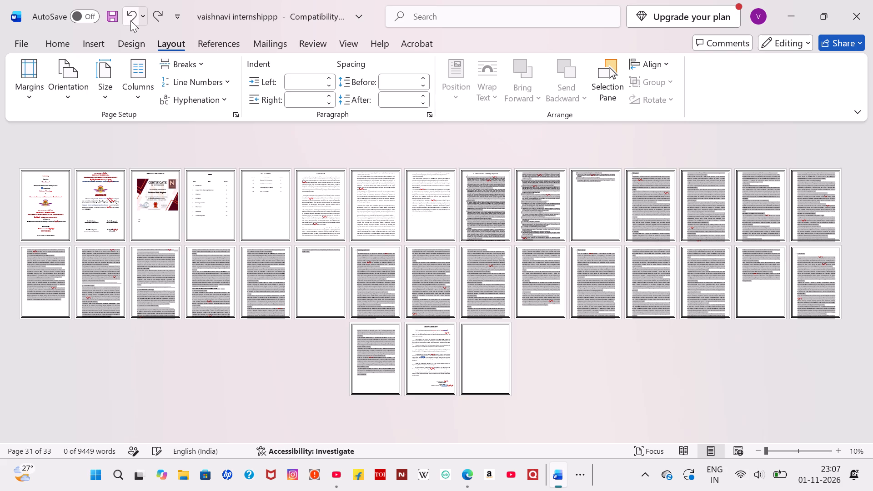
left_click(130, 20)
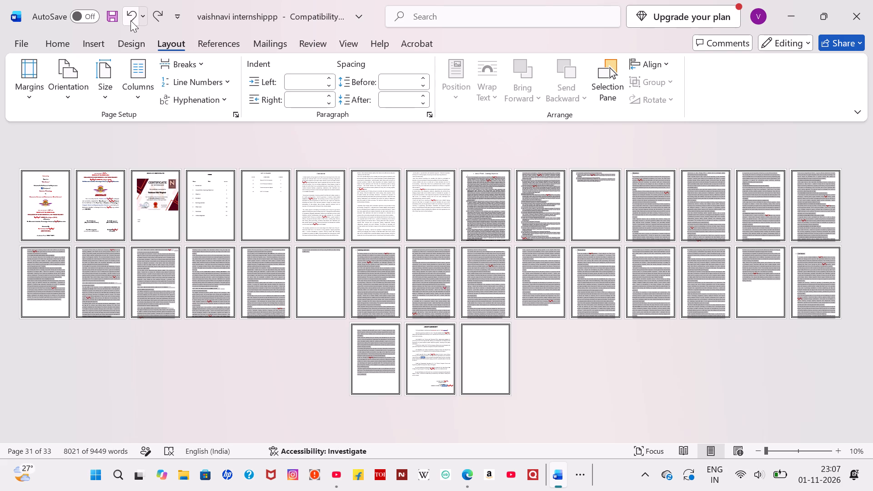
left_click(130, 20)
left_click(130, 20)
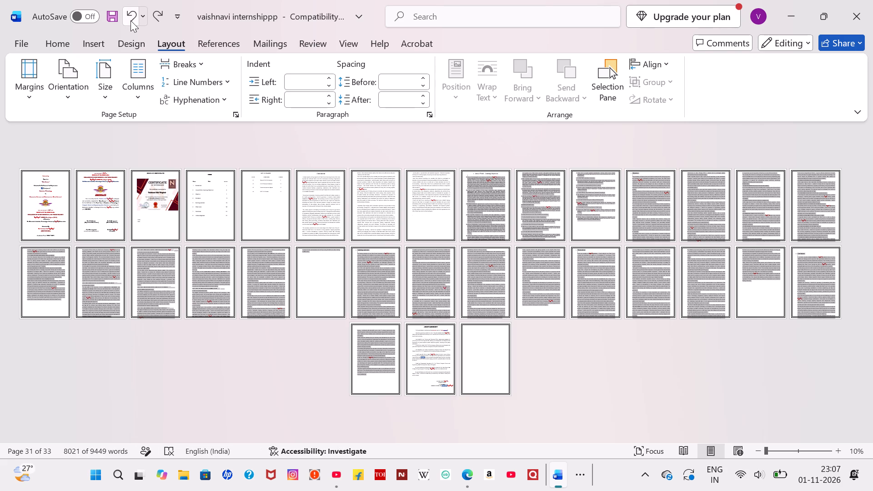
Justify the selected body text from "Area of Work - Learning Objectives" through the Conclusion and set its line spacing to 1.5.
left_click(196, 40)
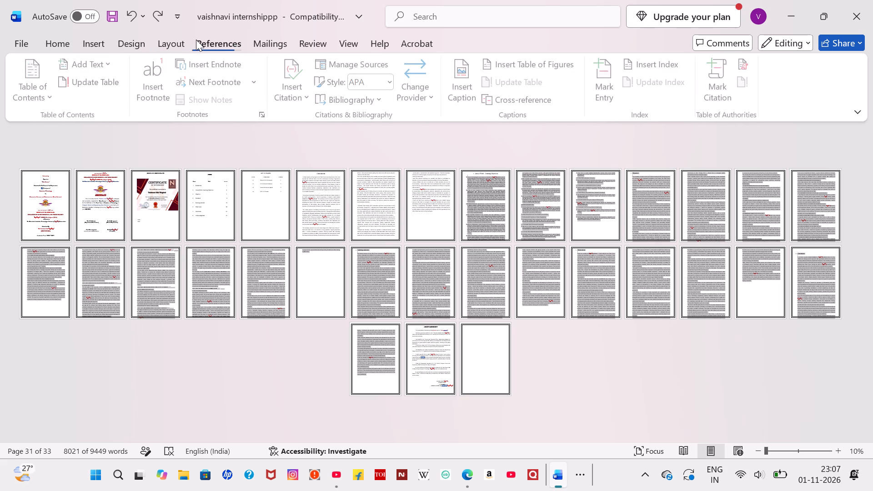
left_click(115, 43)
left_click(100, 44)
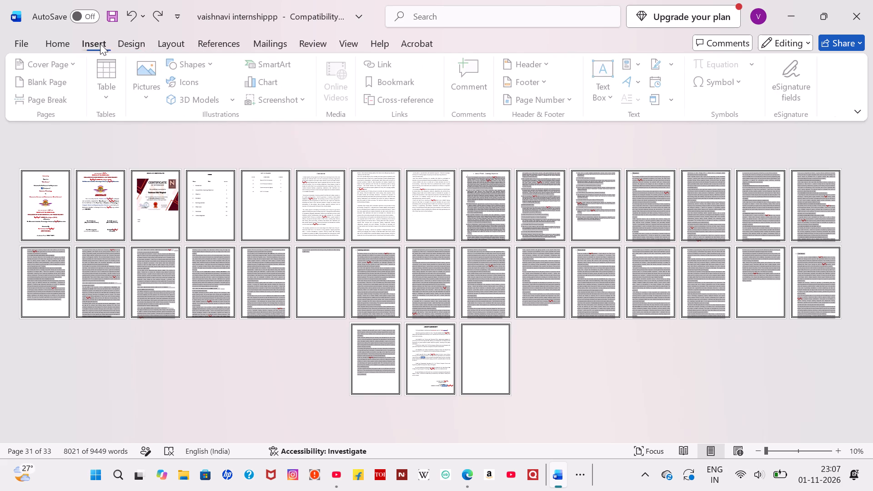
left_click(134, 45)
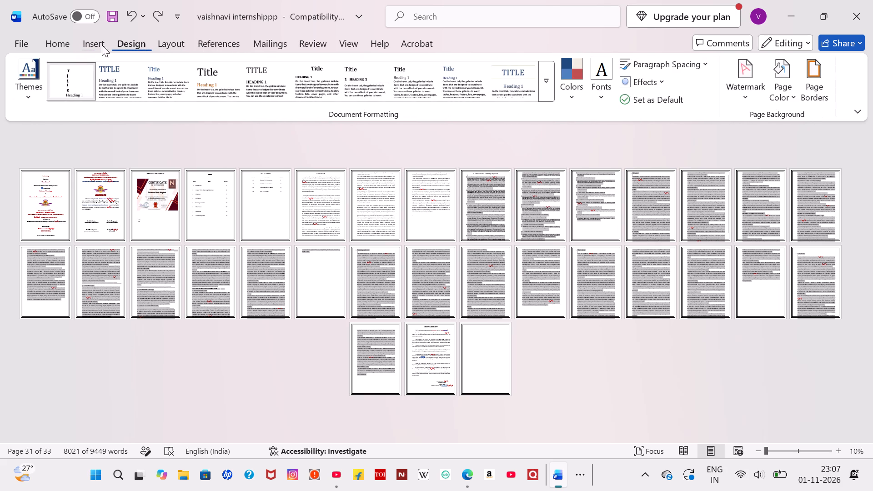
left_click(55, 40)
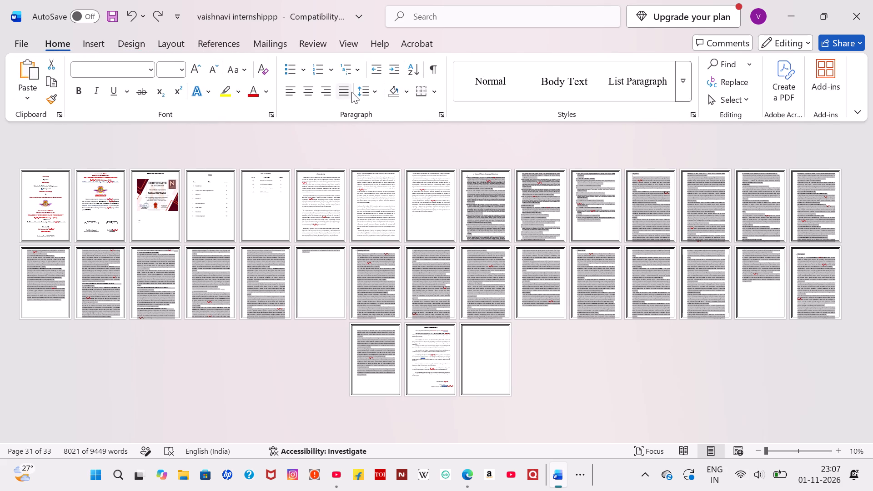
left_click(351, 92)
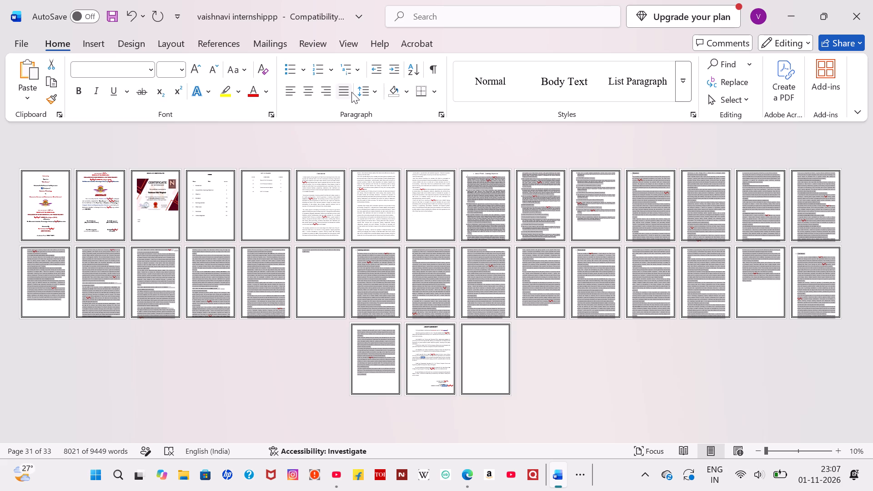
left_click(374, 89)
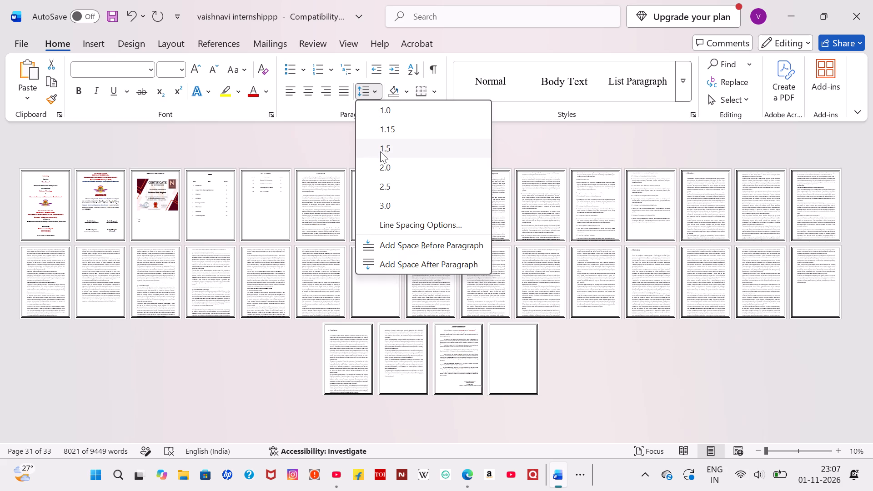
left_click(380, 151)
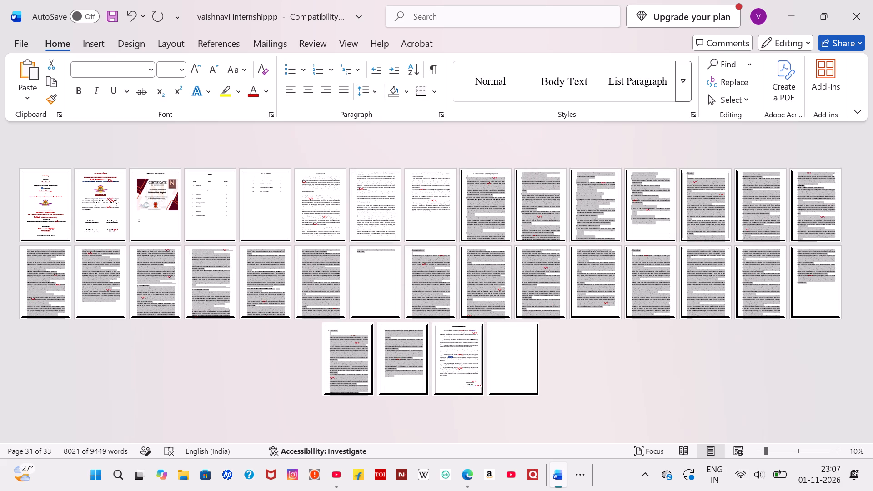
Set the line spacing to 1.5 for all text from the section before "Area of Work - Learning Objectives" through the Conclusion.
left_click_drag(306, 187, 408, 231)
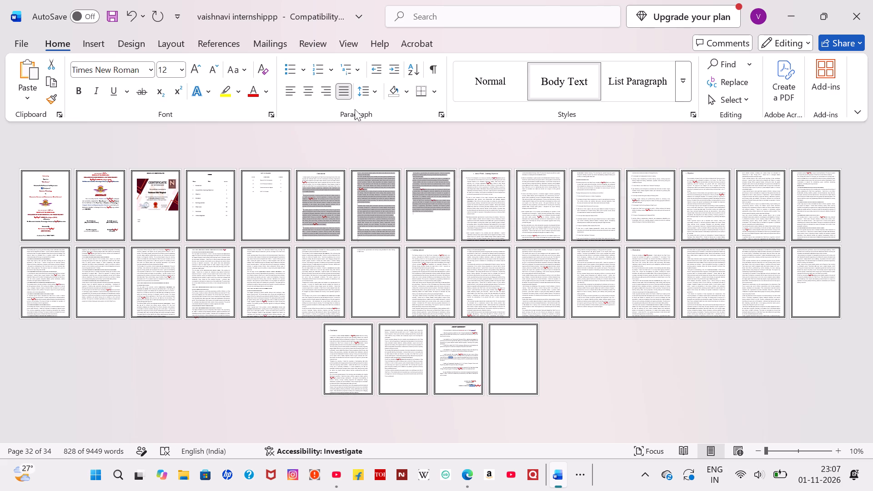
left_click(374, 93)
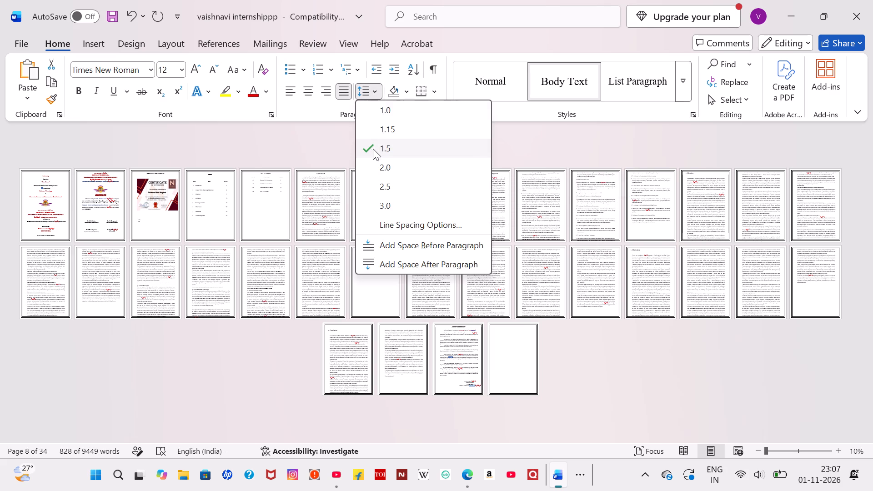
left_click(373, 149)
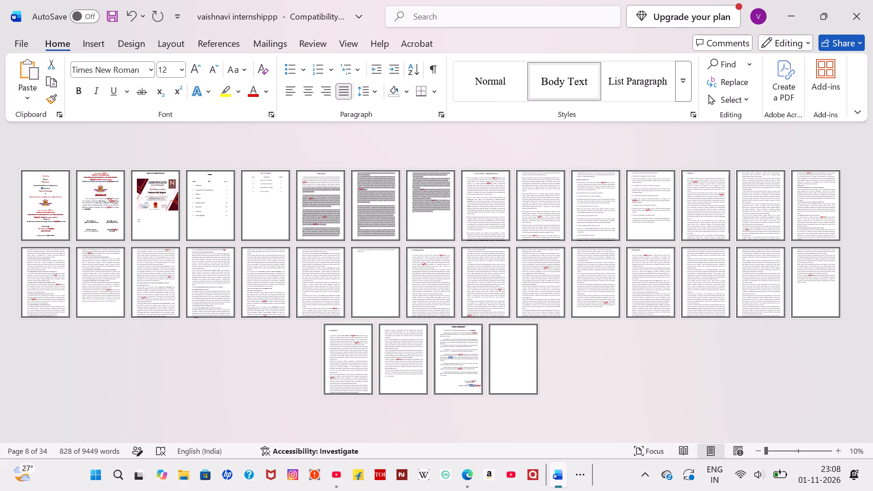
left_click_drag(302, 174, 396, 400)
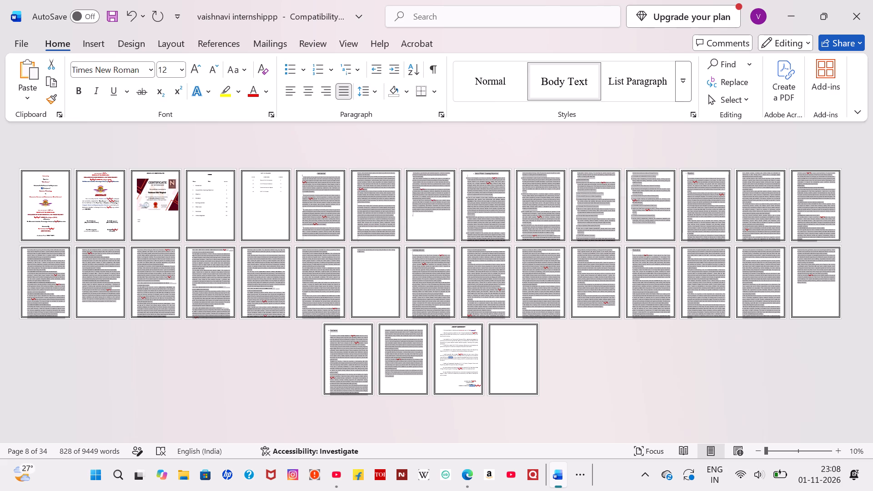
left_click_drag(396, 400, 416, 386)
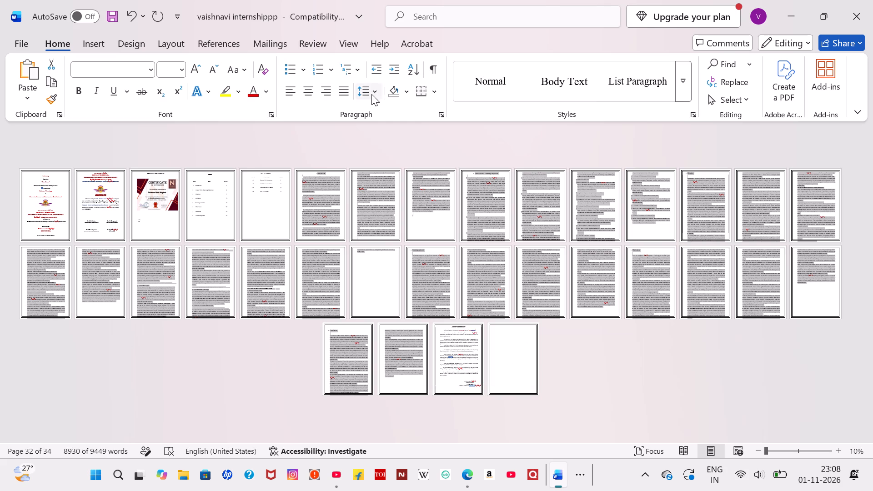
left_click(372, 95)
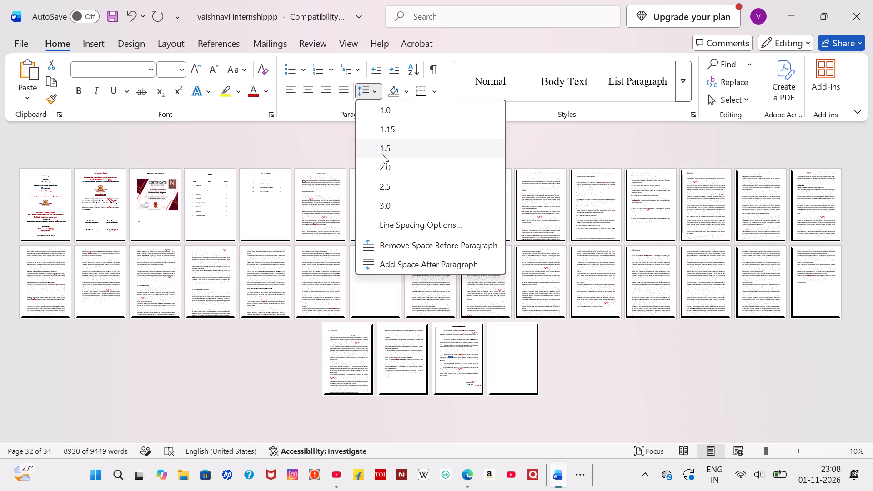
left_click(381, 153)
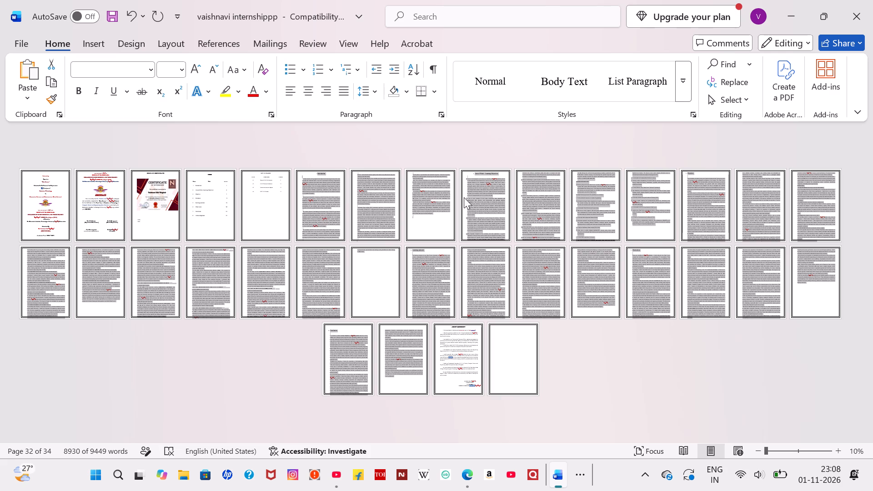
Review the formatting of the report's sections from the Conclusion back to the pages before "Area of Work - Learning Objectives".
scroll(492, 191, "up", 3, "ctrl")
scroll(492, 191, "up", 2)
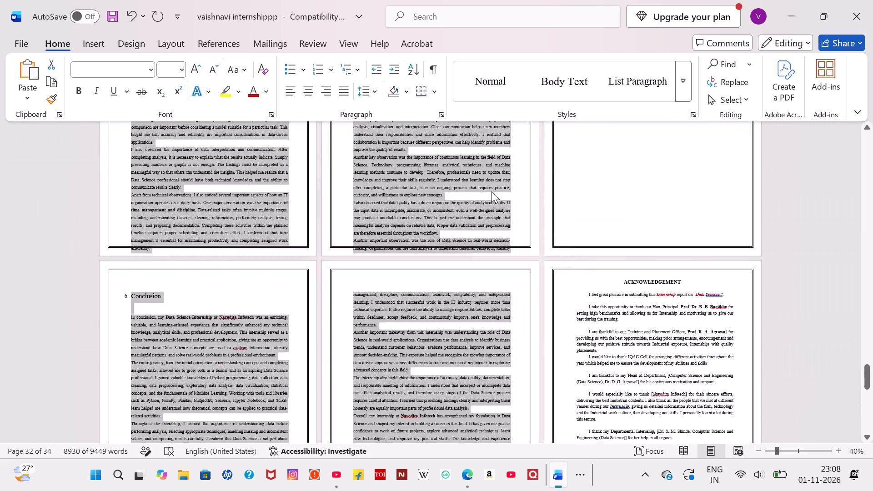
scroll(492, 191, "up", 9)
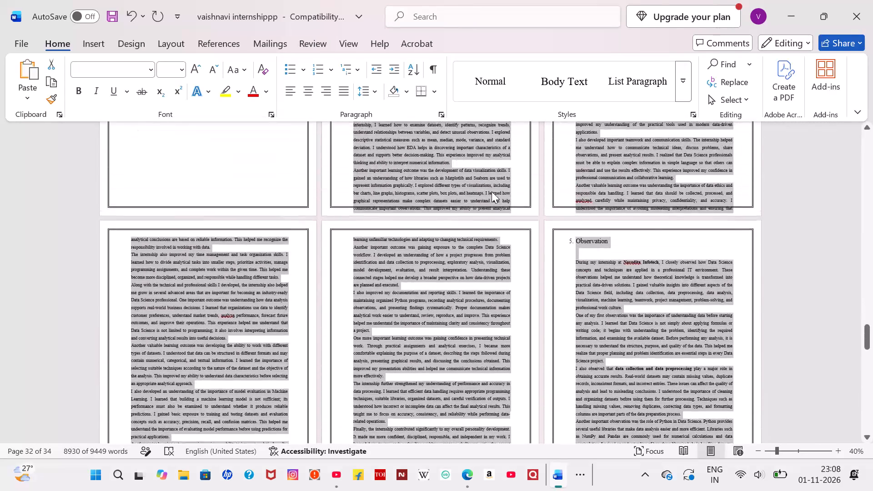
scroll(492, 191, "up", 5)
scroll(492, 191, "down", 4)
left_click(416, 415)
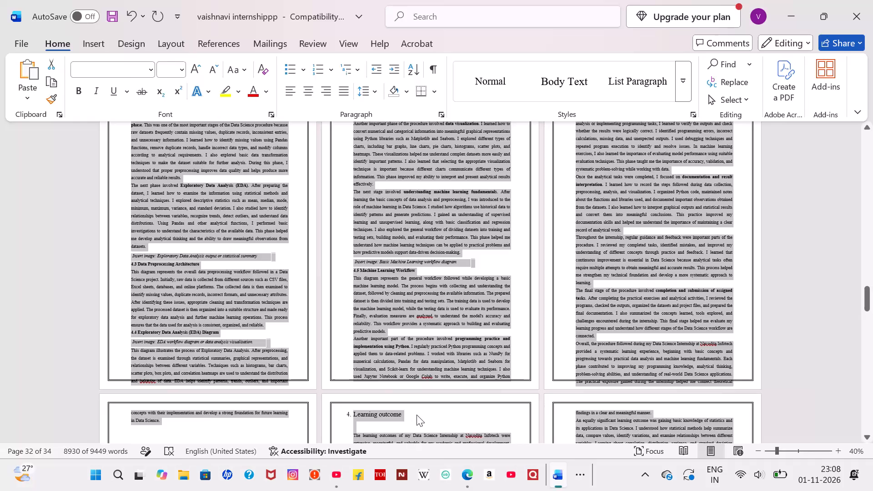
scroll(416, 415, "up", 16)
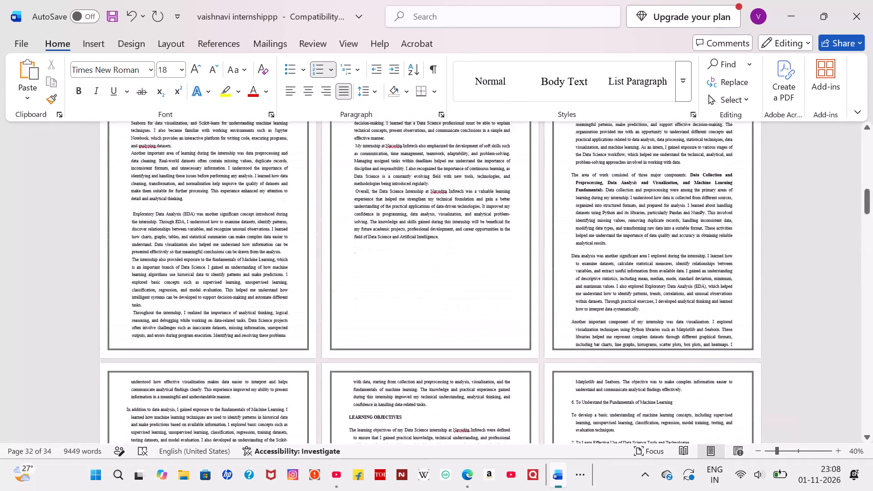
scroll(416, 415, "up", 3)
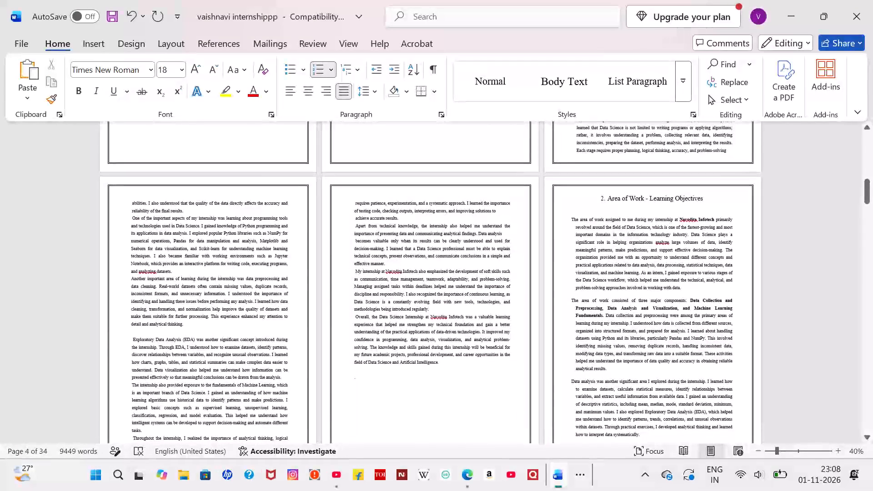
Make the "Area of Work - Learning Objectives" section heading bold.
scroll(416, 411, "down", 1)
left_click_drag(705, 189, 605, 191)
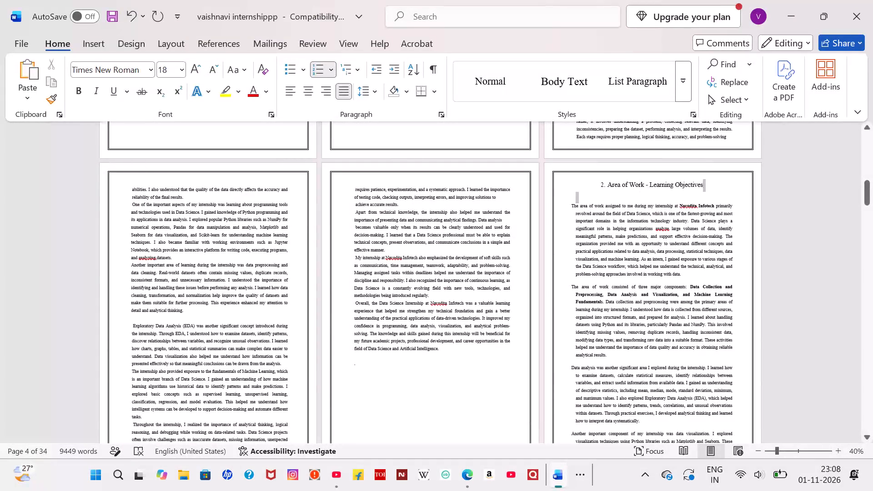
left_click_drag(605, 191, 600, 190)
left_click(612, 168)
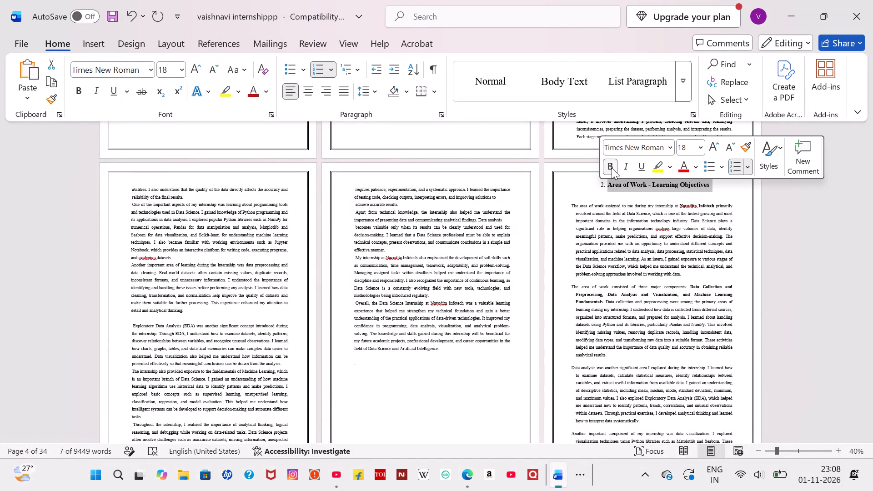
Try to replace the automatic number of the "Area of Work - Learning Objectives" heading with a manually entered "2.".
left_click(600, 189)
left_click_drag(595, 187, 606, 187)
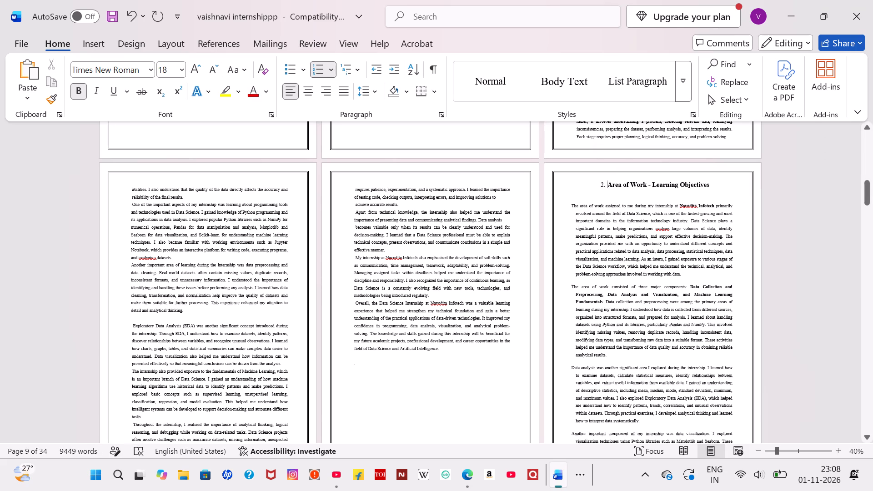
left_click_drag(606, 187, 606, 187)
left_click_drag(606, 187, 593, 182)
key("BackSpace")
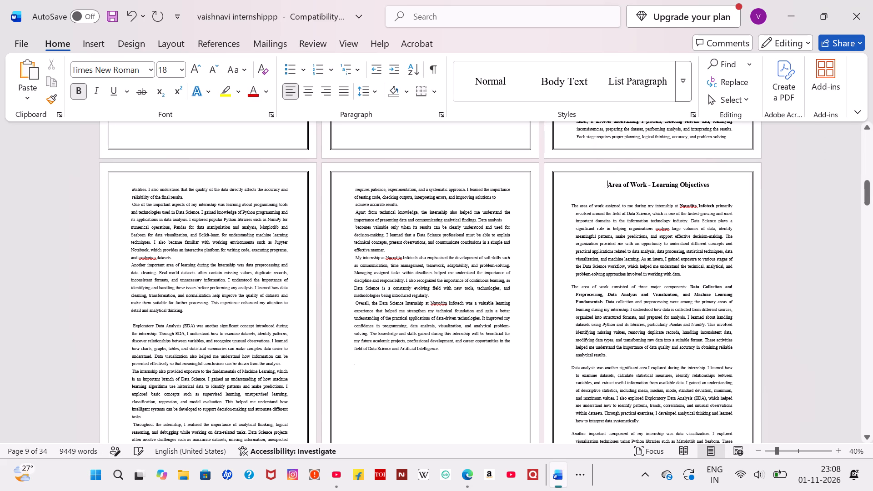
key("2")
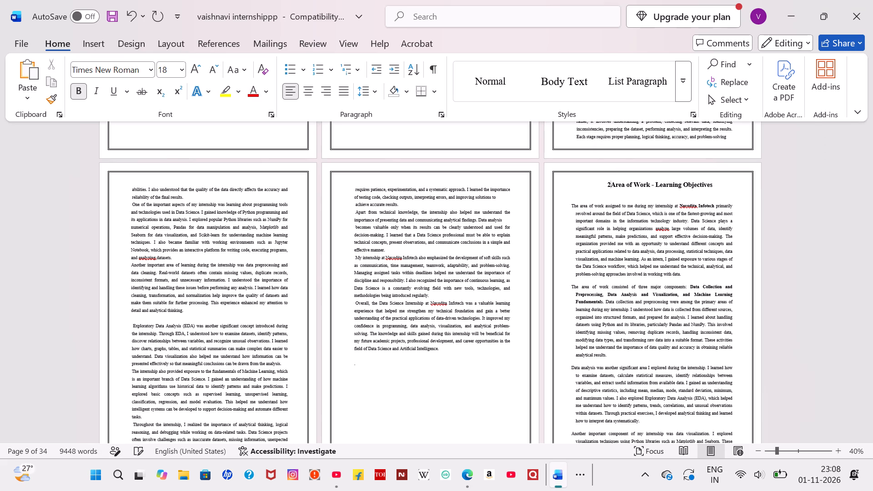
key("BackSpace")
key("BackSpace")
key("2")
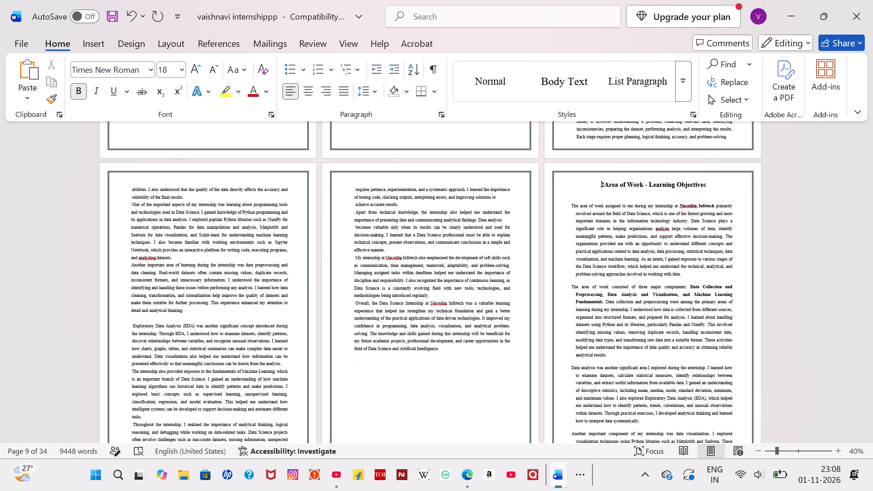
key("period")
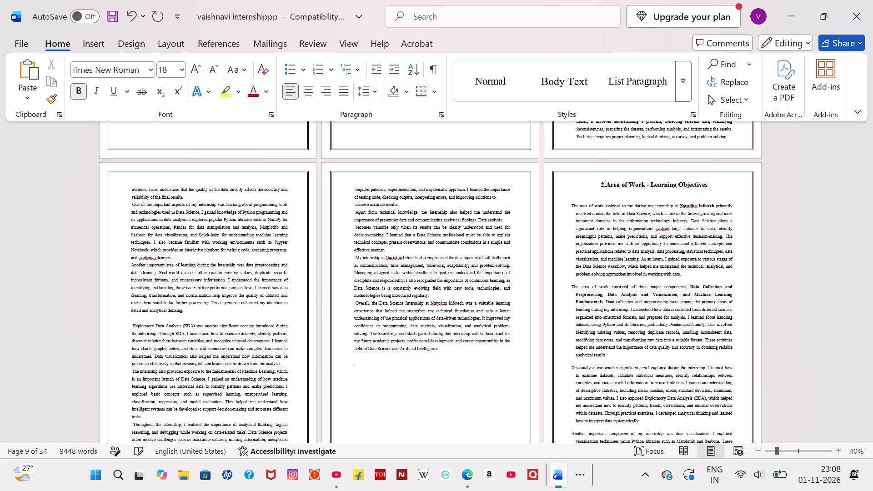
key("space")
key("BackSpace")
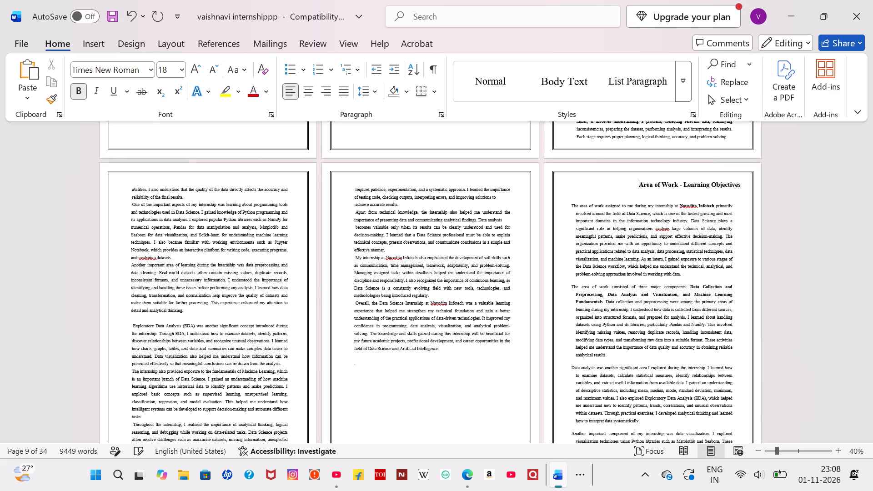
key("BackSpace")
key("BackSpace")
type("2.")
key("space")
Delete the "Area of Work - Learning Objectives" heading text and re-enter it in bold as "2. Area Of Work".
left_click_drag(630, 188, 669, 181)
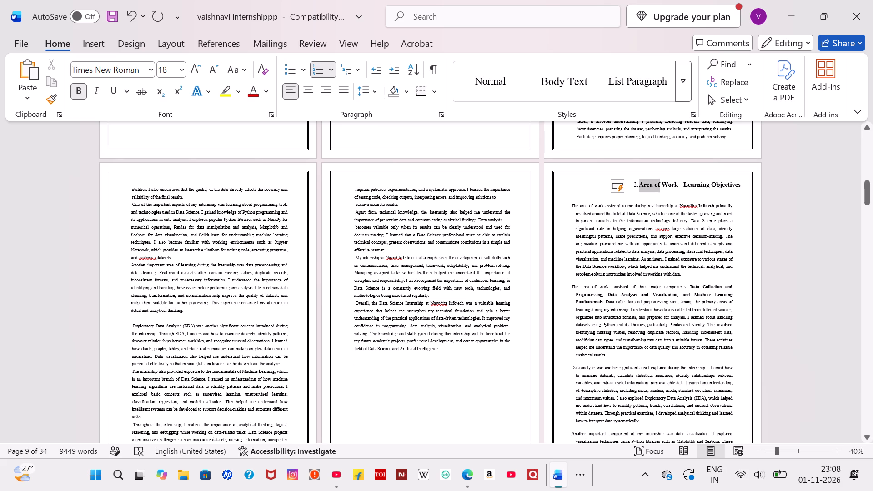
left_click_drag(669, 181, 743, 185)
key("BackSpace")
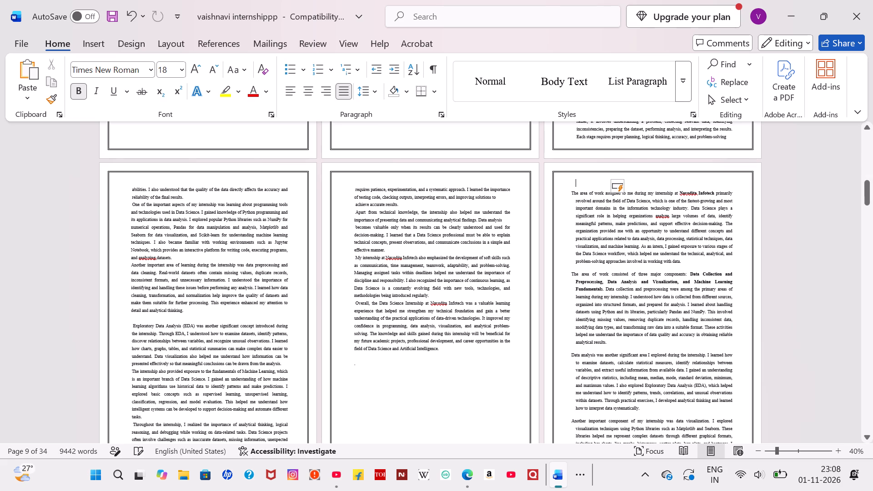
key("2")
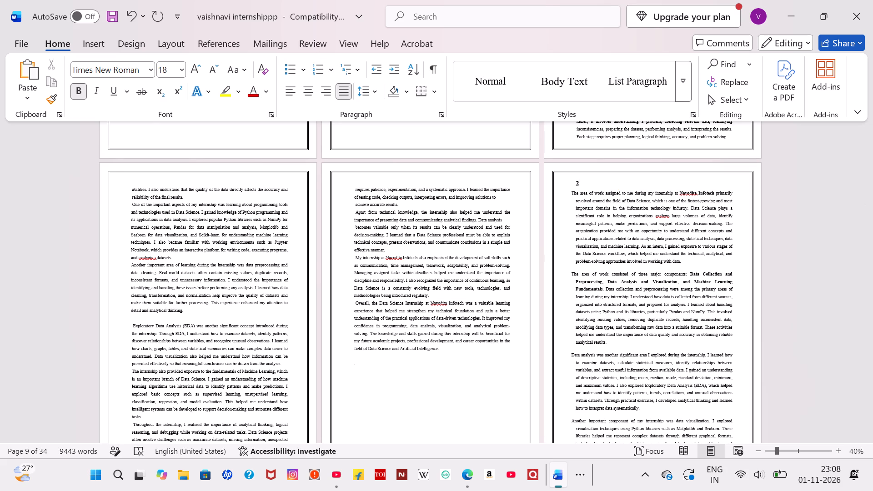
type(".")
key("space")
key("BackSpace")
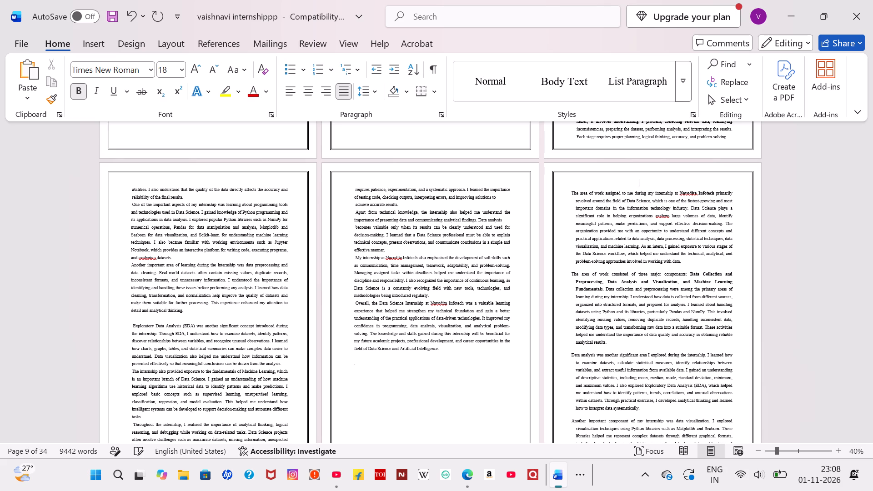
key("2")
key("period")
key("space")
key("shift+a")
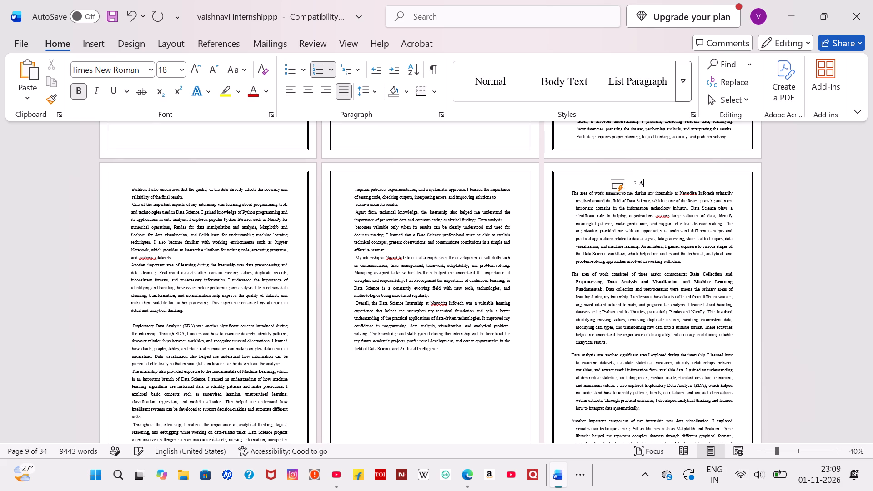
type("rea")
key("space")
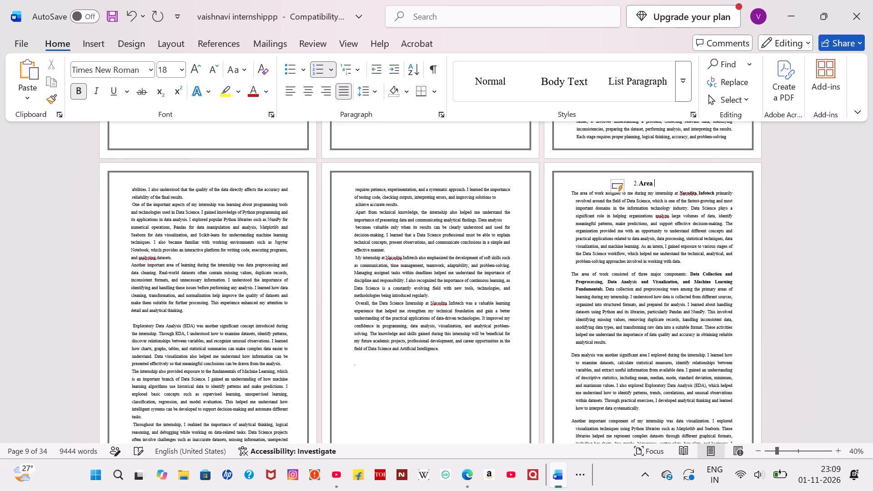
type("Of")
key("space")
type("Work")
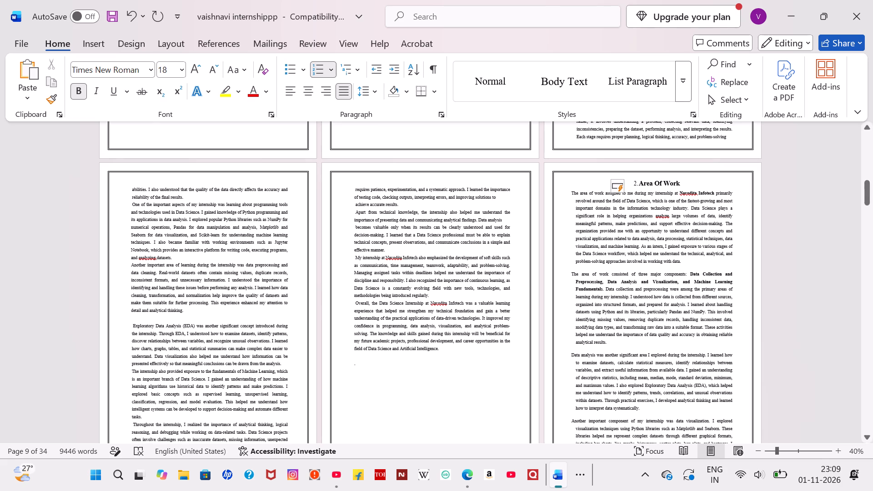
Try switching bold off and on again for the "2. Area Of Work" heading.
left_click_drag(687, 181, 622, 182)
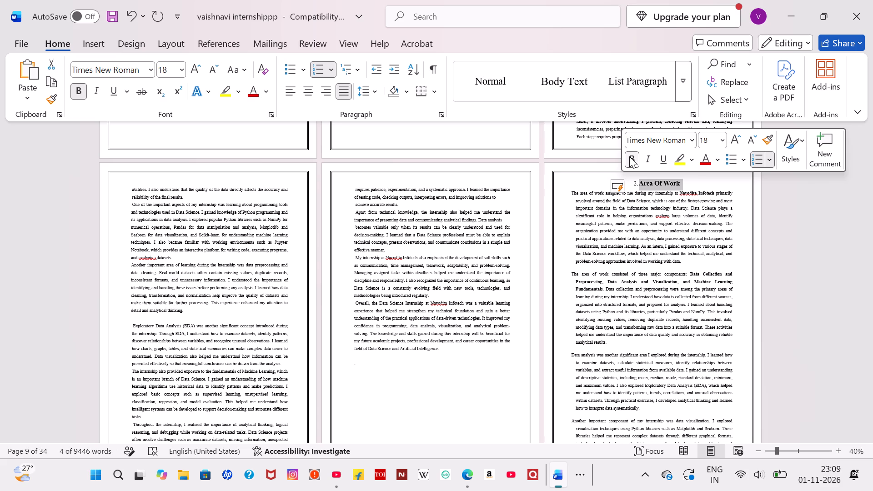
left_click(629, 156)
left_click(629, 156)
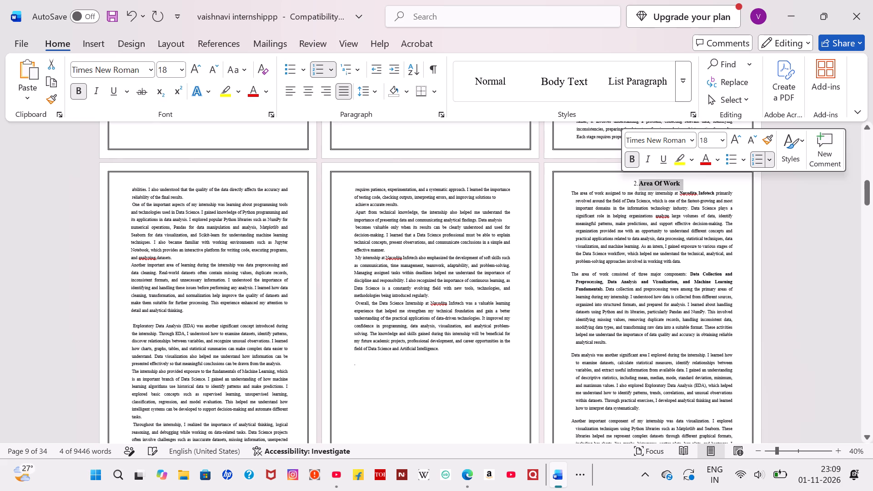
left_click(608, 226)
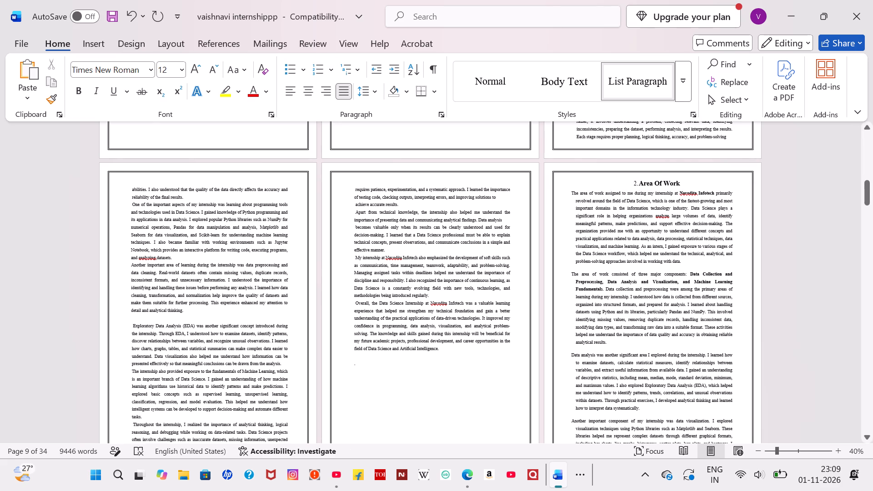
Check the font formatting of the "Introduction" and "Area Of Work" section headings.
scroll(608, 226, "up", 5)
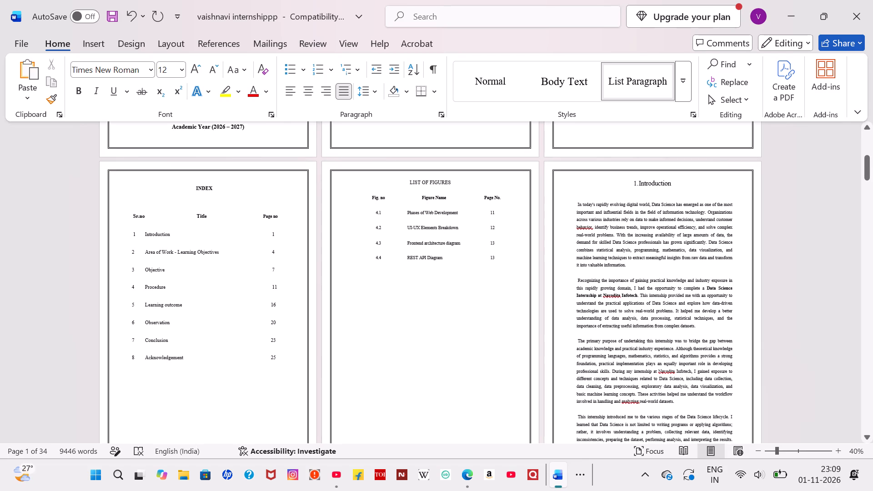
left_click_drag(634, 186, 658, 185)
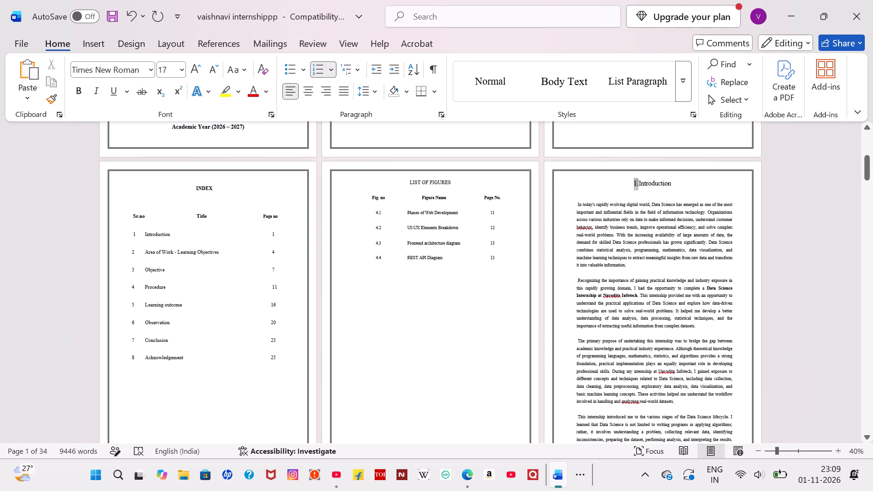
left_click_drag(680, 186, 598, 178)
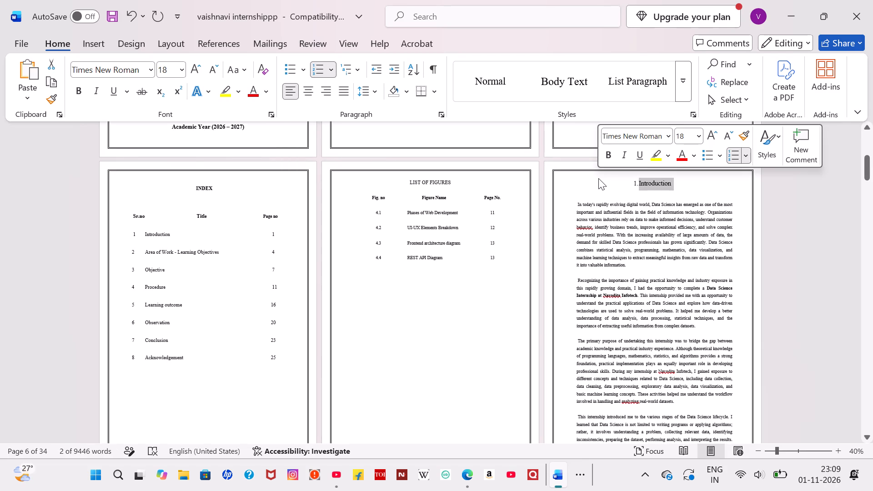
scroll(603, 281, "down", 1)
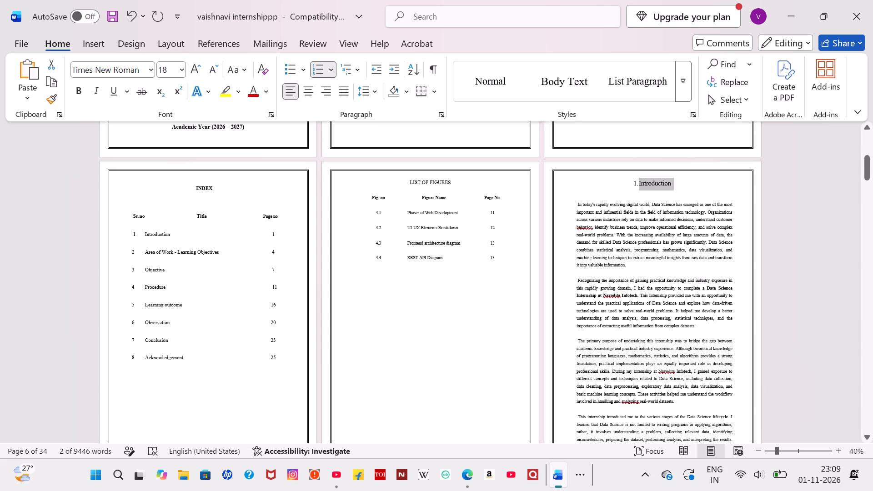
scroll(603, 281, "down", 2)
left_click_drag(689, 304, 644, 306)
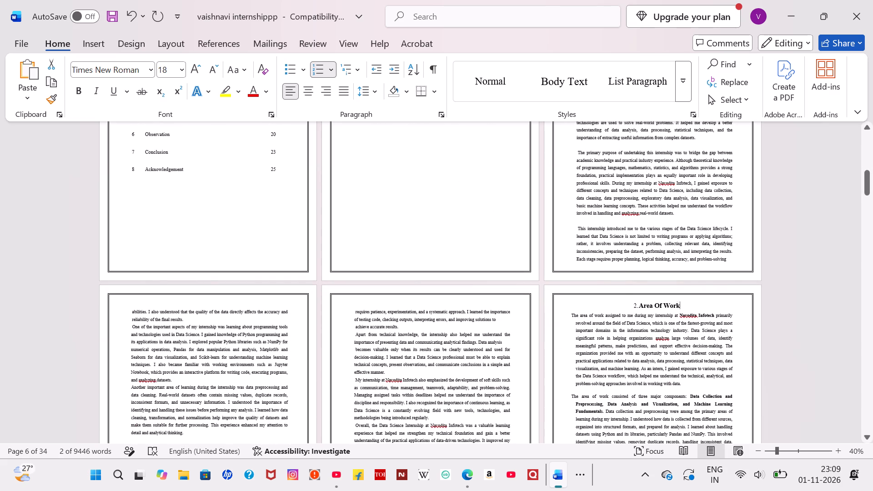
left_click_drag(644, 306, 625, 305)
Make the "Objective" section heading bold and centre it.
scroll(539, 341, "down", 3)
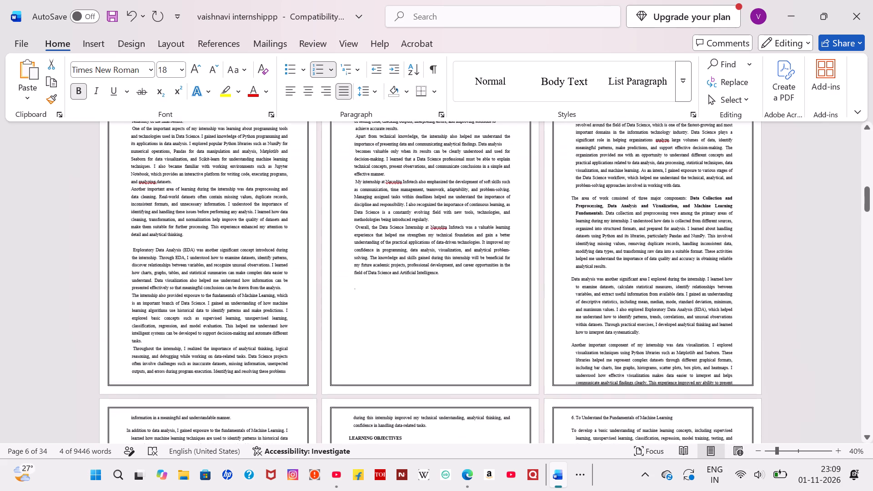
scroll(539, 341, "down", 6)
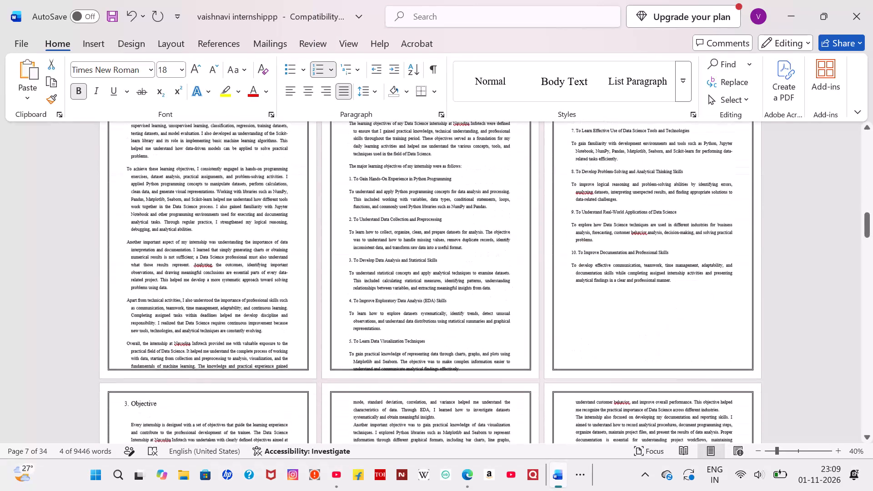
scroll(539, 341, "down", 1)
left_click_drag(163, 332, 91, 336)
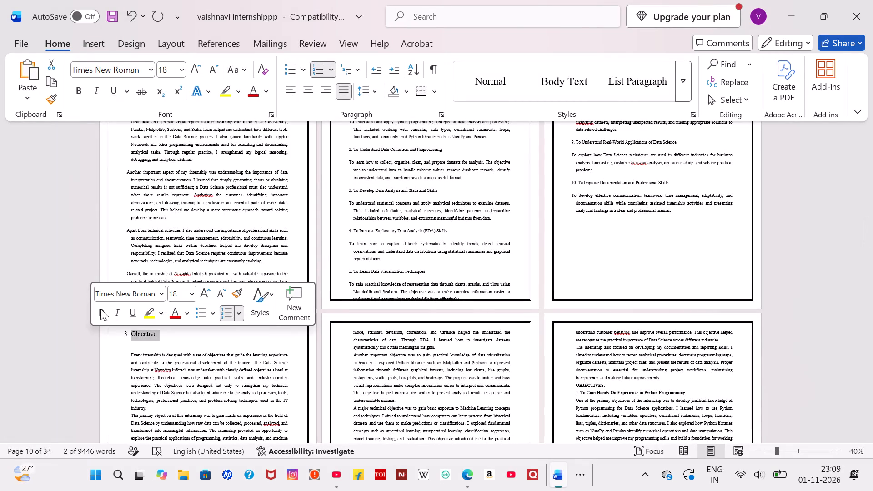
left_click(100, 309)
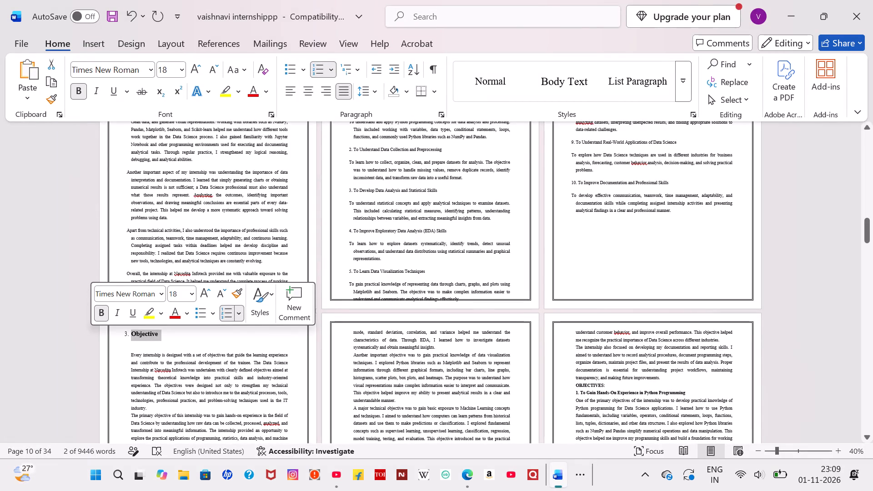
left_click(306, 95)
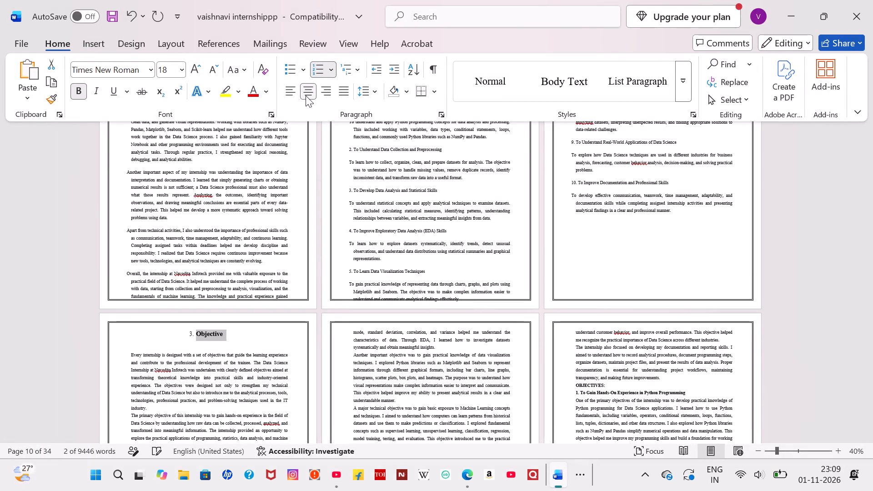
scroll(376, 291, "down", 1)
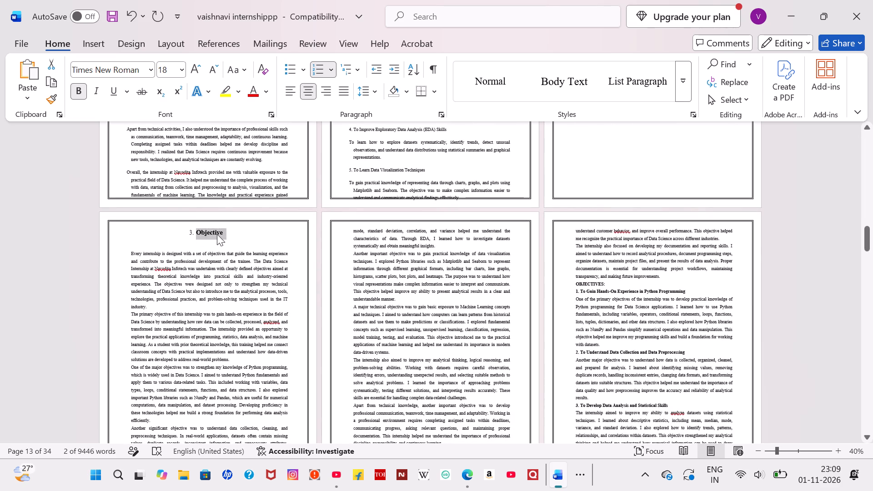
left_click(217, 234)
Centre the "Learning outcome" section heading and make it bold.
scroll(293, 287, "down", 3)
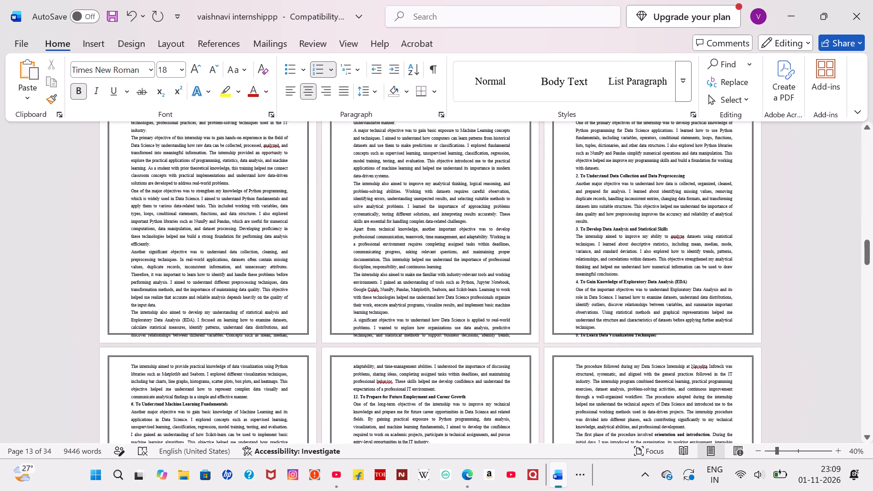
scroll(293, 287, "down", 7)
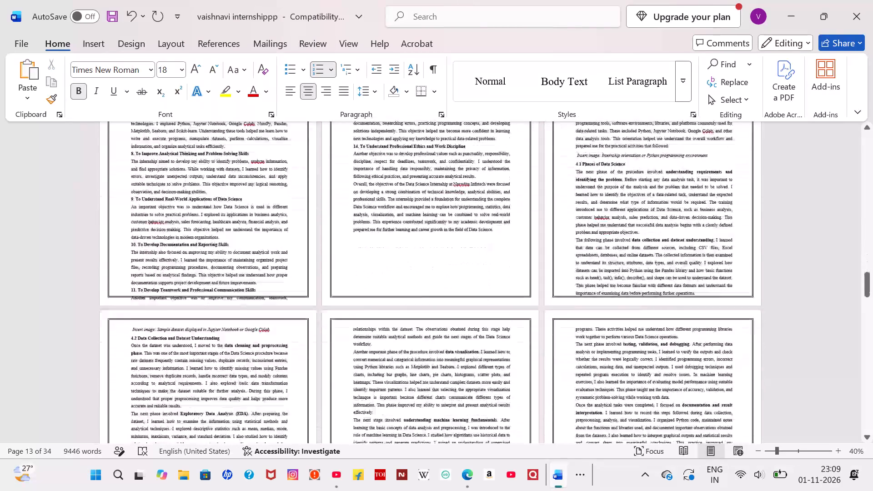
scroll(293, 287, "down", 3)
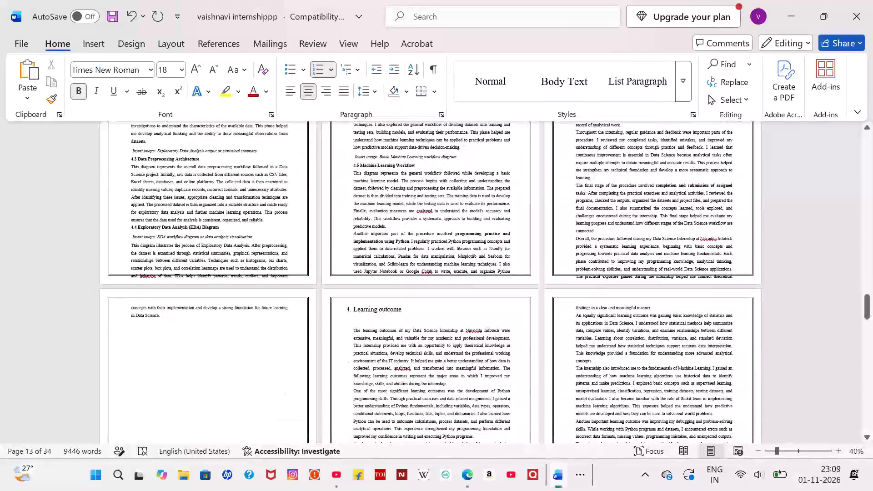
left_click_drag(409, 306, 350, 309)
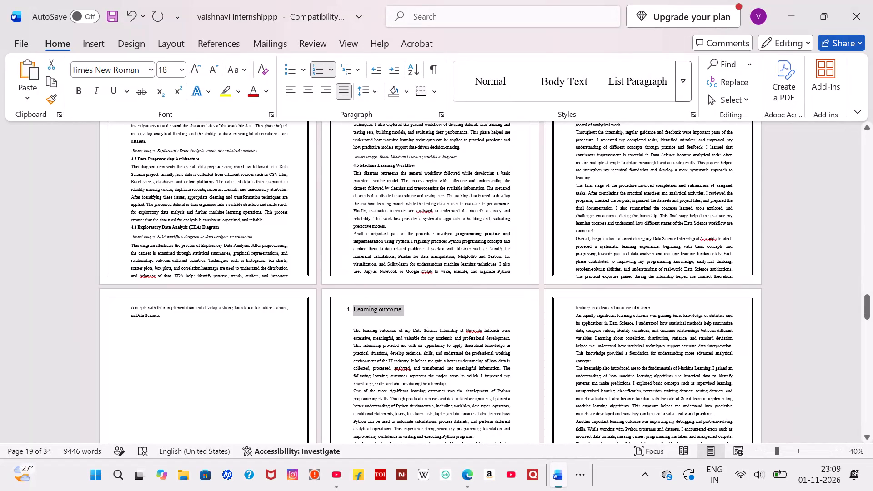
left_click(309, 90)
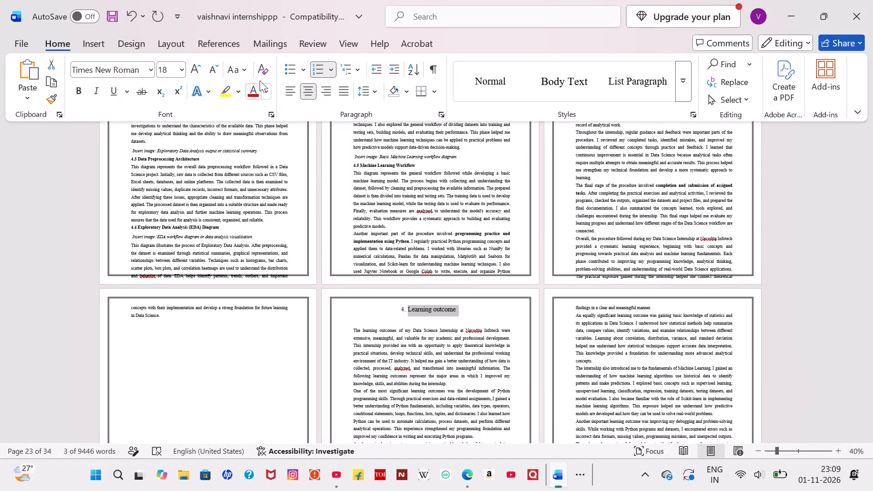
left_click(75, 96)
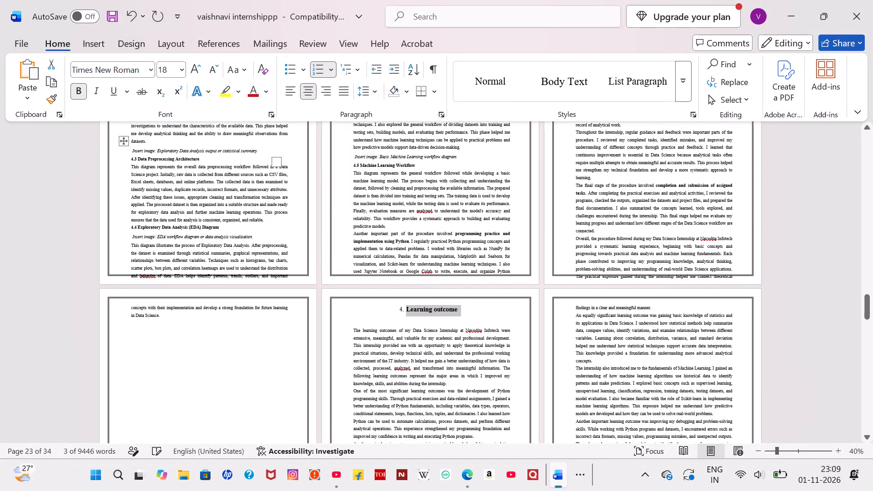
Centre the "Conclusion" section heading and make it bold.
scroll(317, 264, "down", 9)
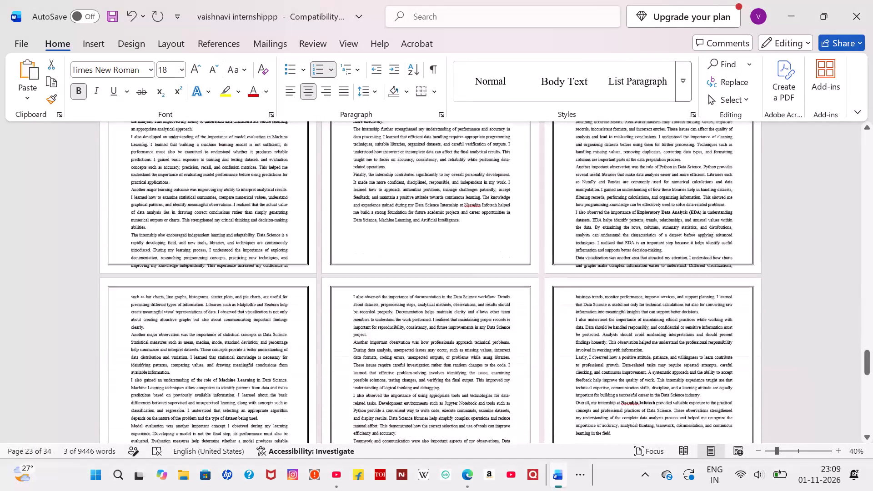
scroll(317, 264, "down", 5)
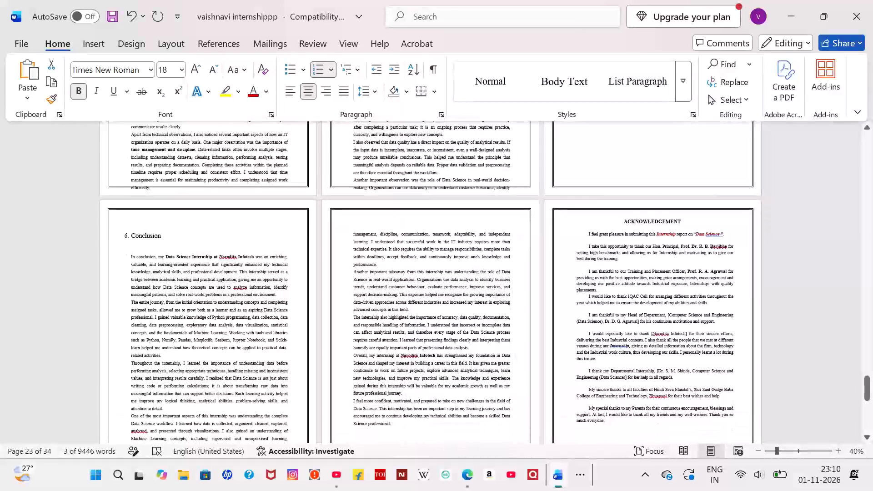
left_click_drag(161, 239, 106, 229)
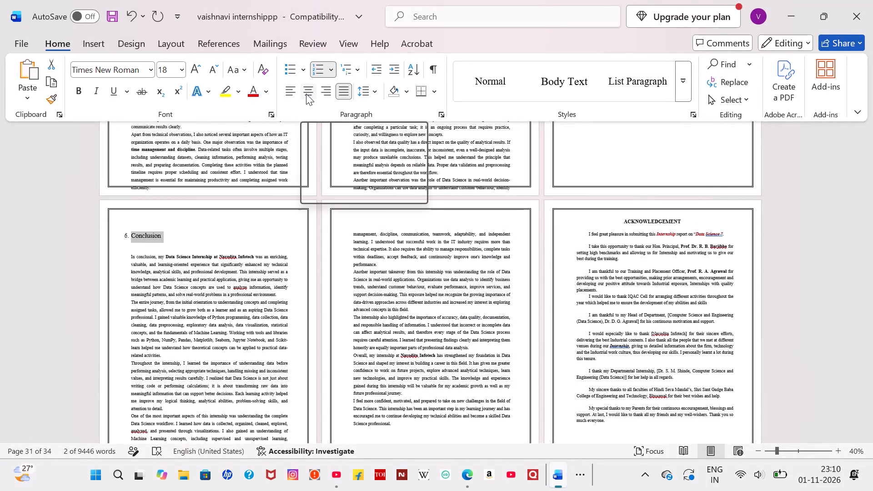
left_click(306, 94)
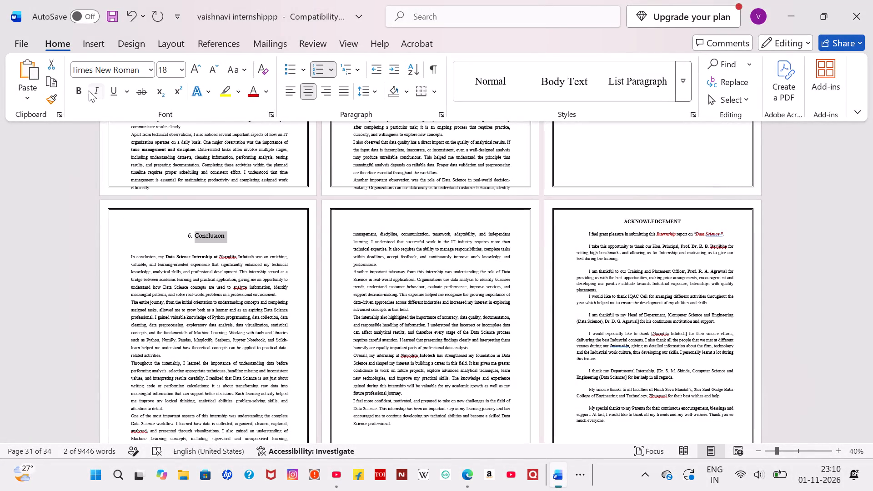
left_click(79, 90)
Check the "ACKNOWLEDGEMENT" heading's font size and set the "Conclusion" heading to size 14.
scroll(250, 196, "up", 1)
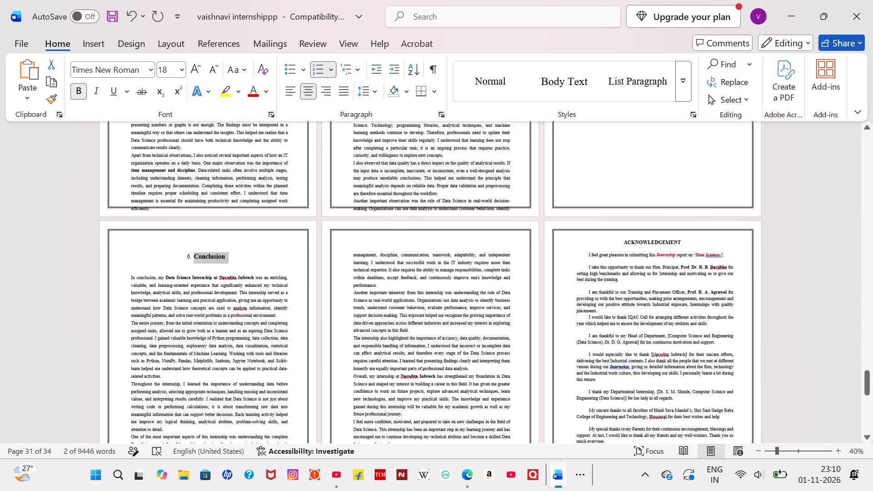
scroll(250, 196, "up", 5)
scroll(250, 196, "down", 2)
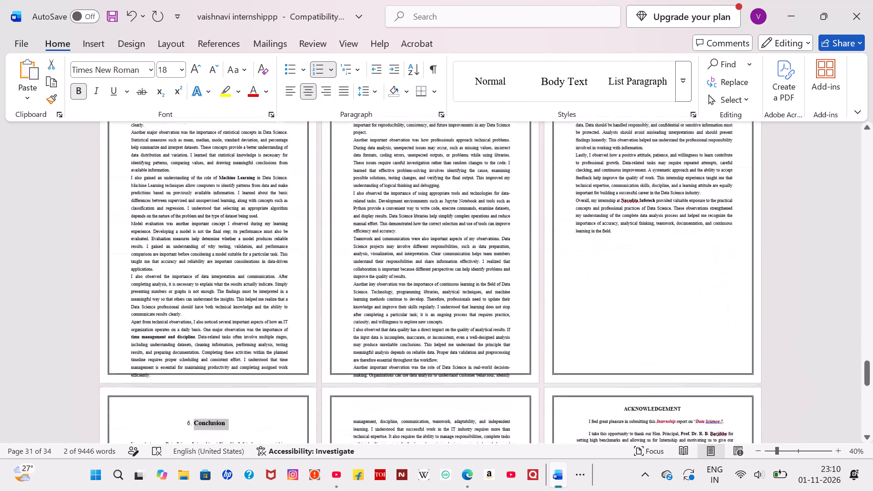
left_click_drag(687, 410, 606, 417)
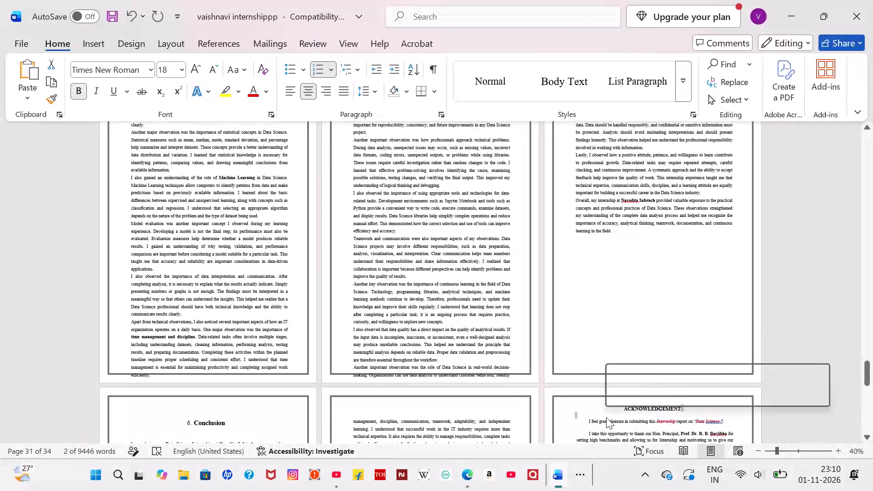
left_click_drag(232, 419, 225, 419)
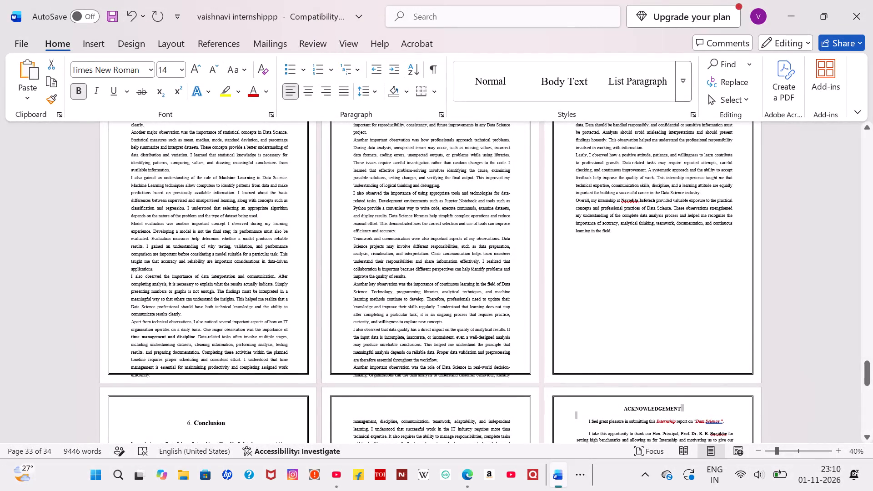
left_click_drag(225, 419, 160, 413)
left_click(261, 373)
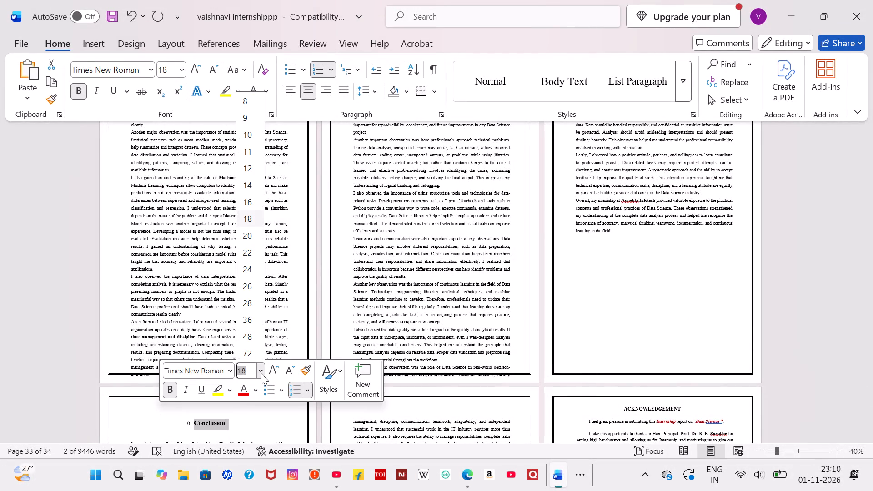
left_click(254, 193)
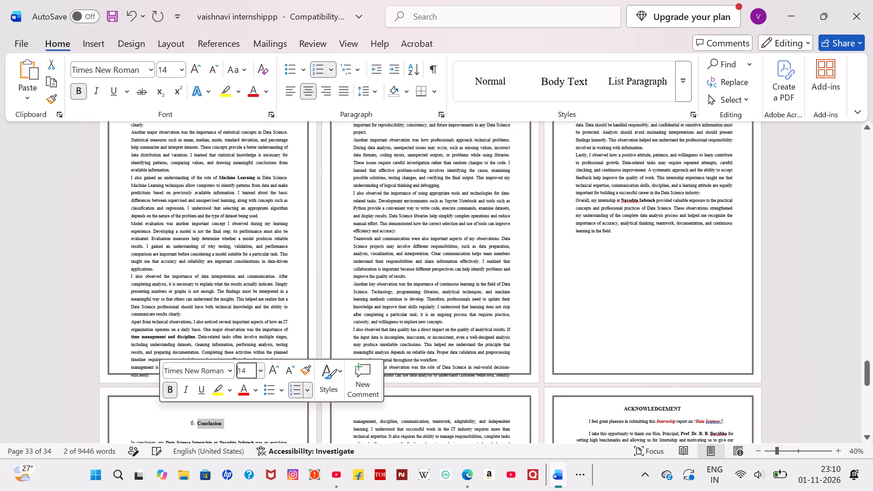
Format the "Observation" section heading as size 14, bold and centred.
scroll(271, 330, "up", 6)
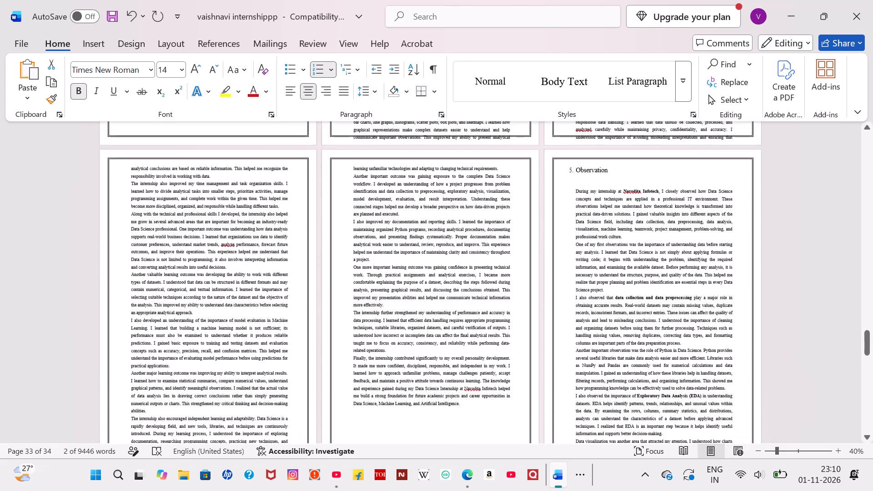
left_click_drag(617, 170, 548, 170)
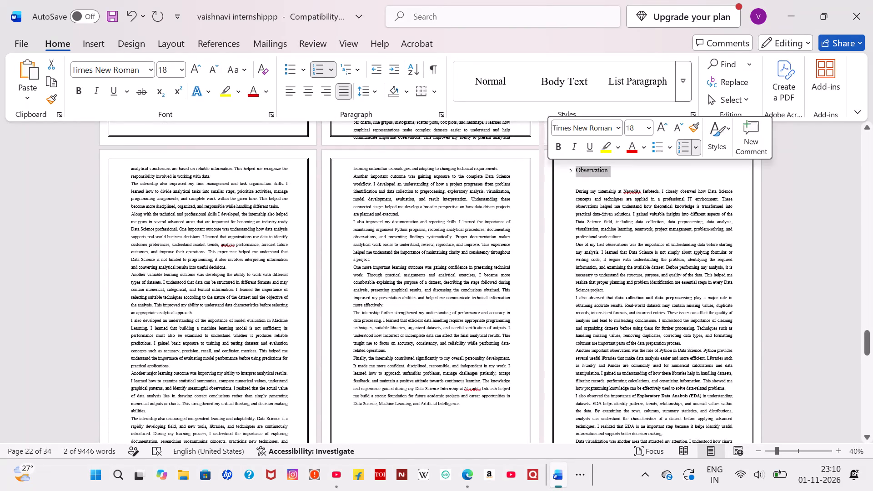
left_click(185, 70)
left_click(171, 170)
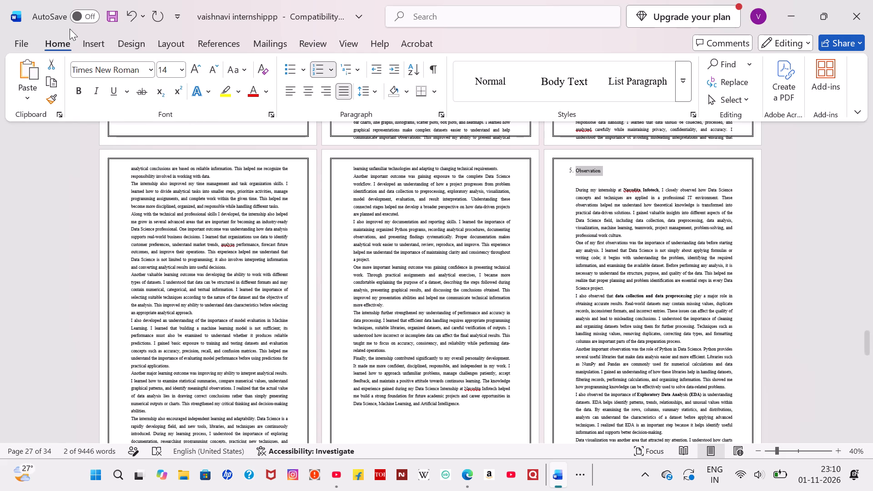
left_click(73, 90)
left_click(313, 92)
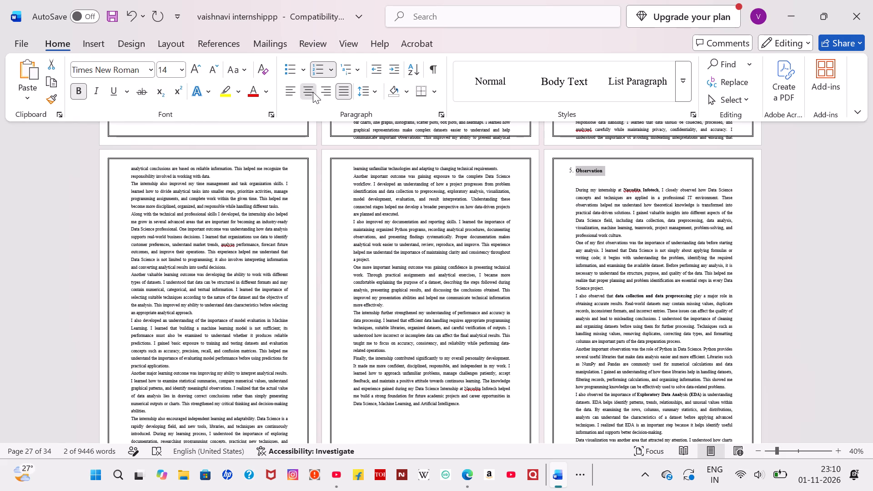
Set the "Learning outcome" section heading's font size to 14.
scroll(447, 229, "up", 6)
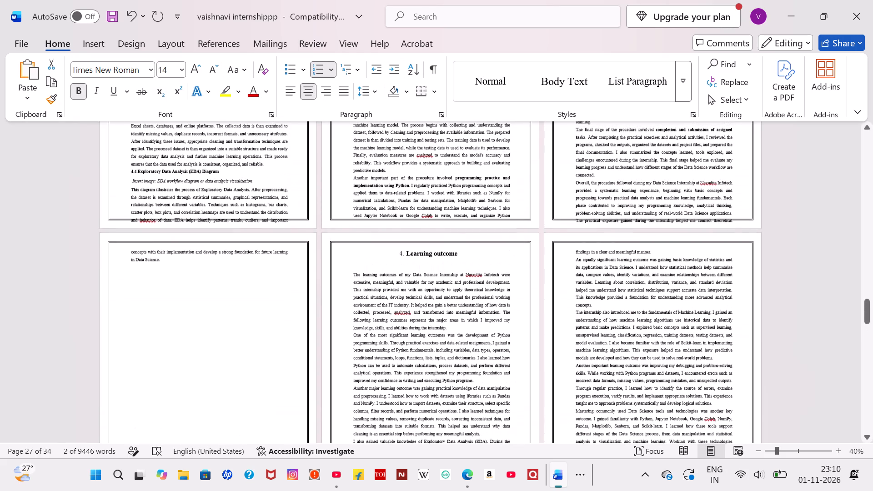
left_click_drag(472, 250, 393, 249)
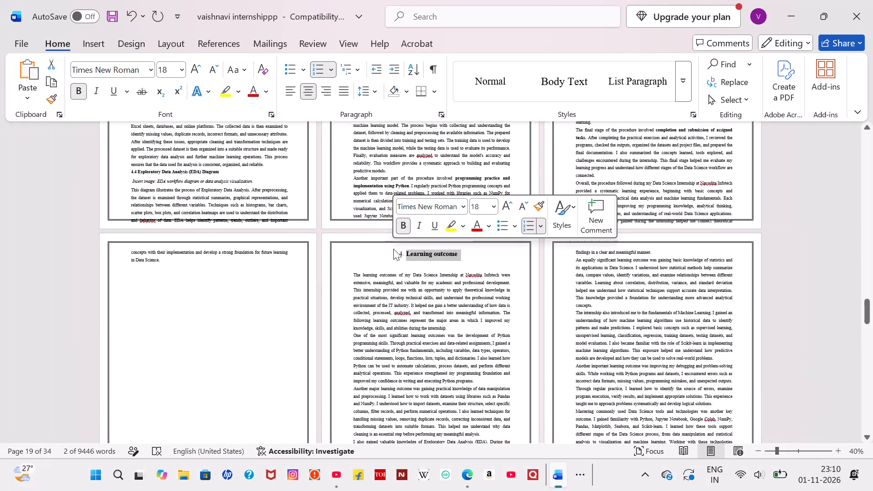
left_click(494, 208)
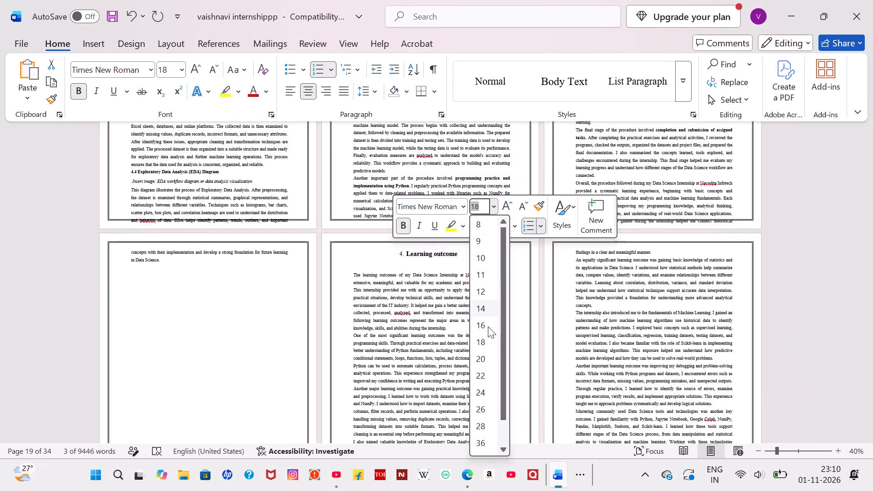
left_click(478, 308)
scroll(420, 256, "up", 1)
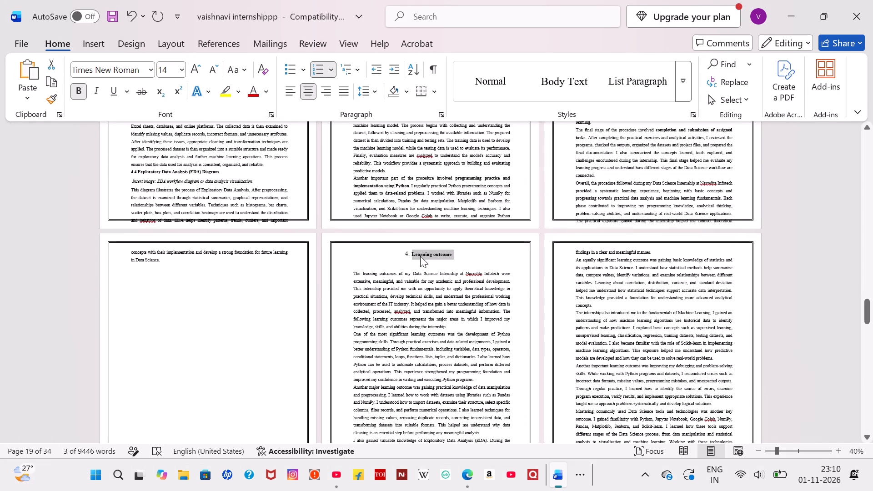
Set the "Objective" section heading's font size to 14.
scroll(420, 256, "up", 5)
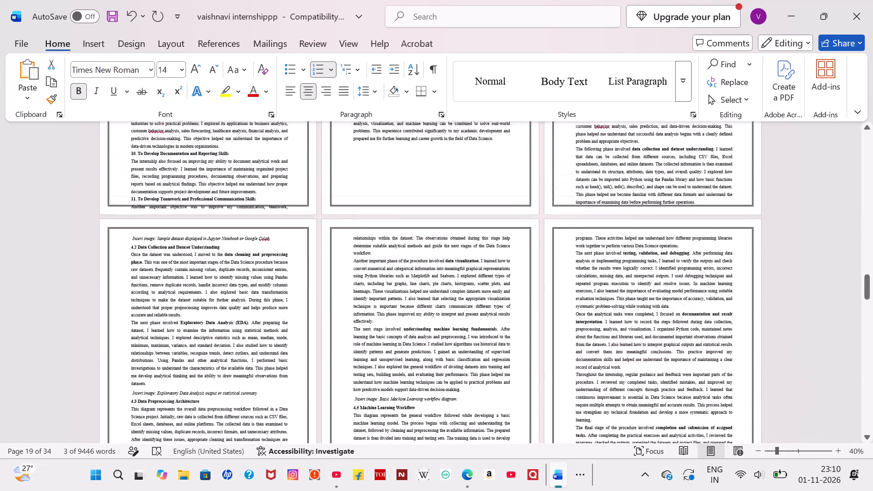
scroll(420, 256, "up", 5)
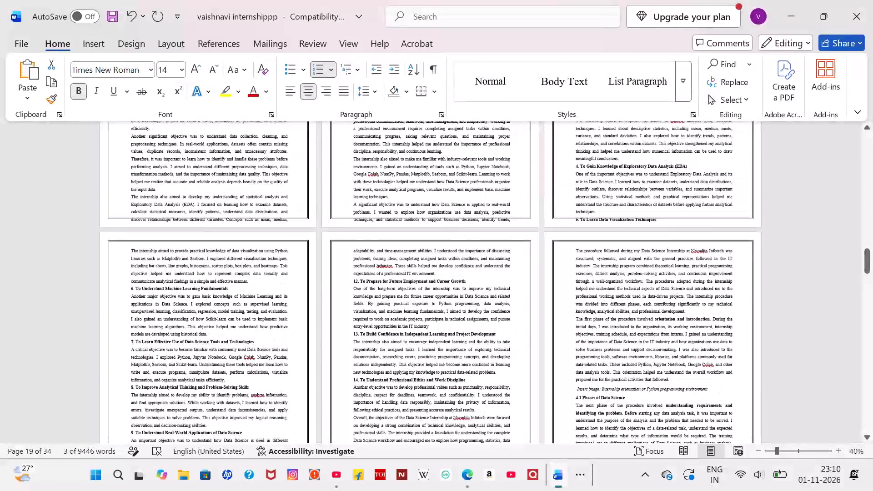
scroll(420, 256, "up", 4)
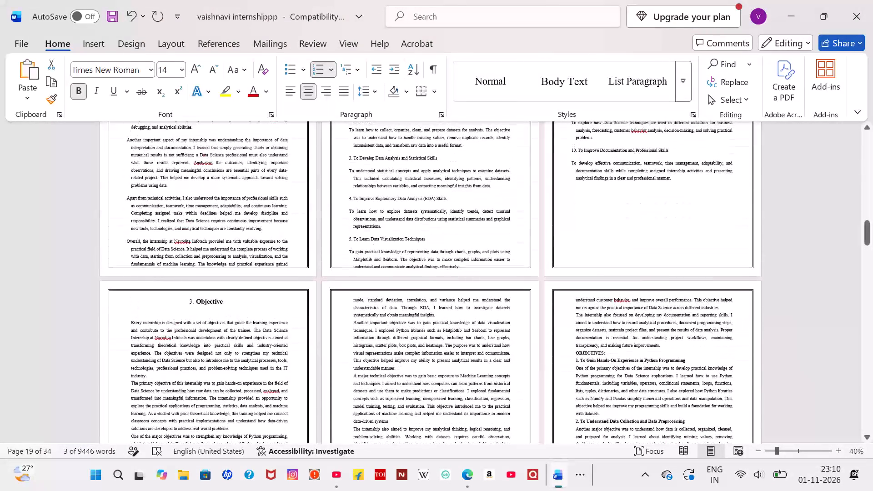
scroll(361, 336, "up", 4)
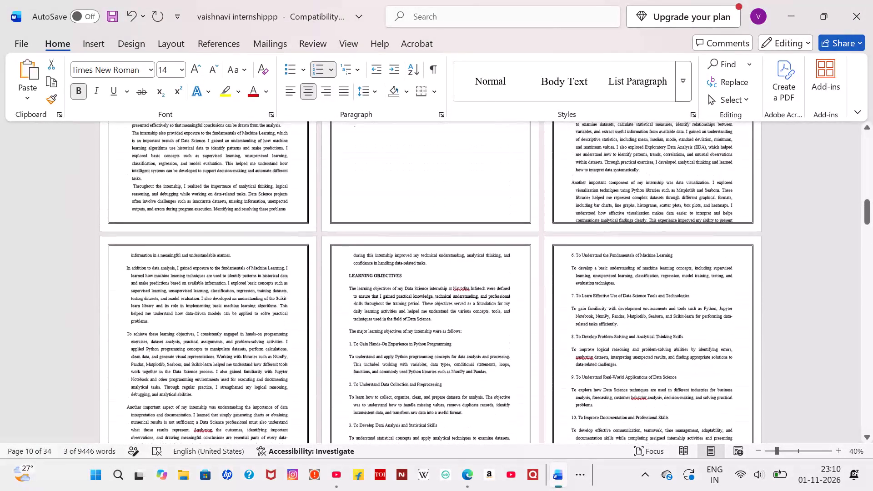
scroll(361, 336, "down", 4)
left_click_drag(227, 338, 204, 340)
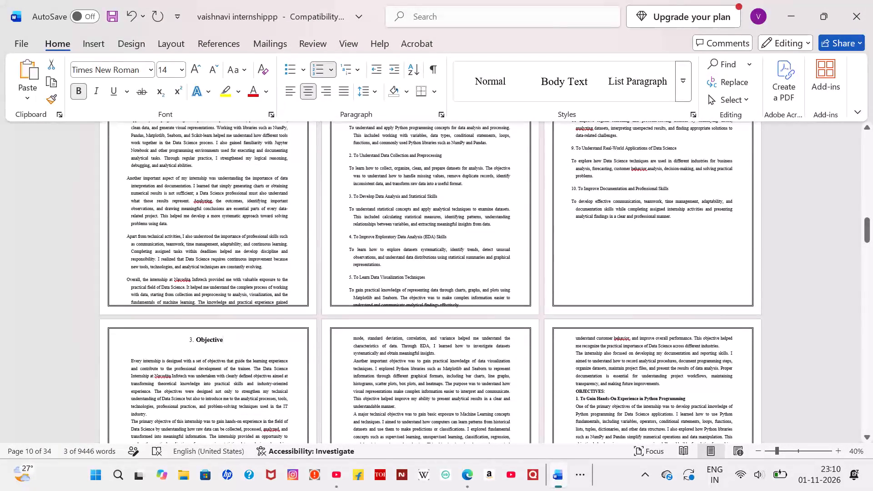
left_click_drag(204, 340, 172, 341)
left_click(273, 299)
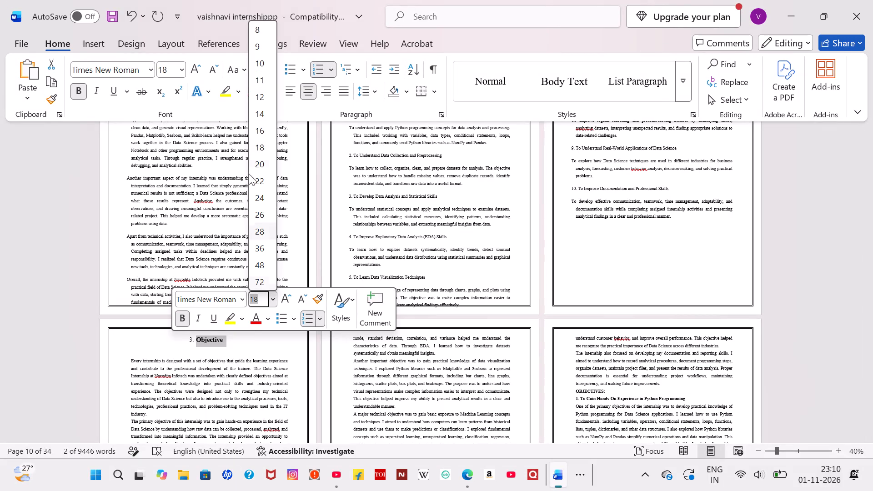
left_click(257, 114)
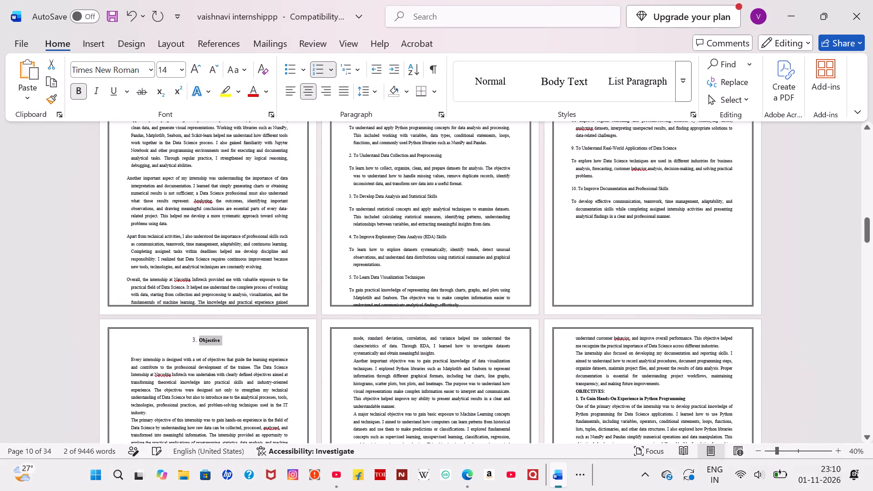
Set the "Area Of Work" section heading's font size to 14.
scroll(309, 316, "up", 8)
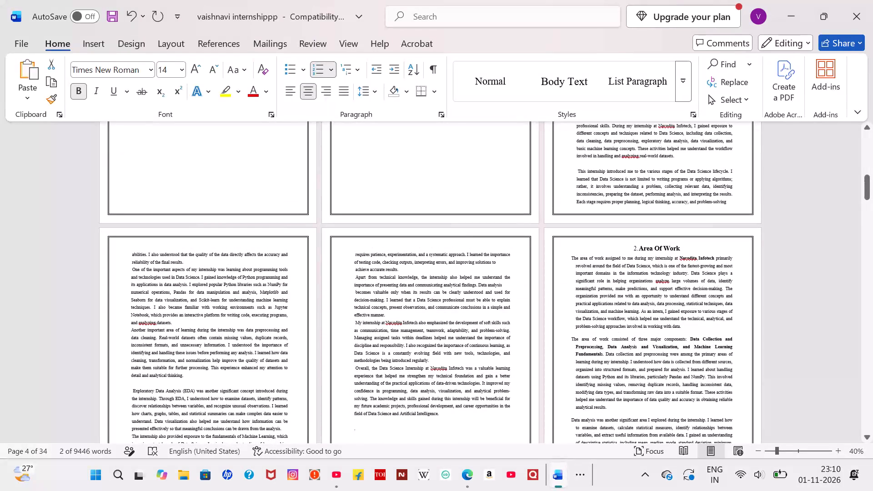
left_click_drag(679, 244, 622, 249)
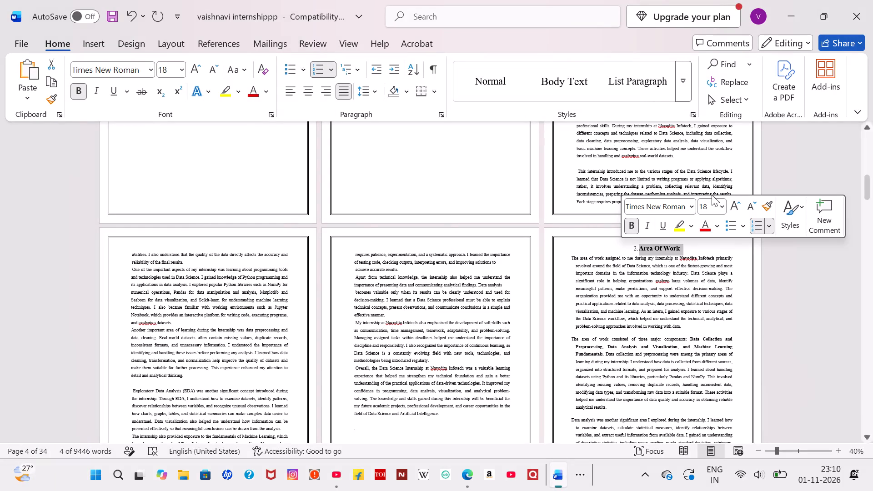
left_click(721, 207)
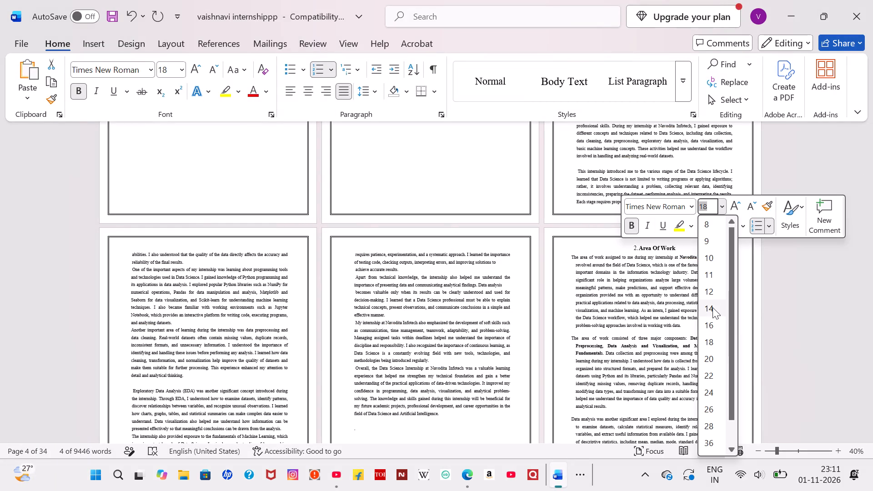
left_click(712, 307)
Format the "Introduction" section heading as size 14 and bold.
scroll(550, 252, "up", 3)
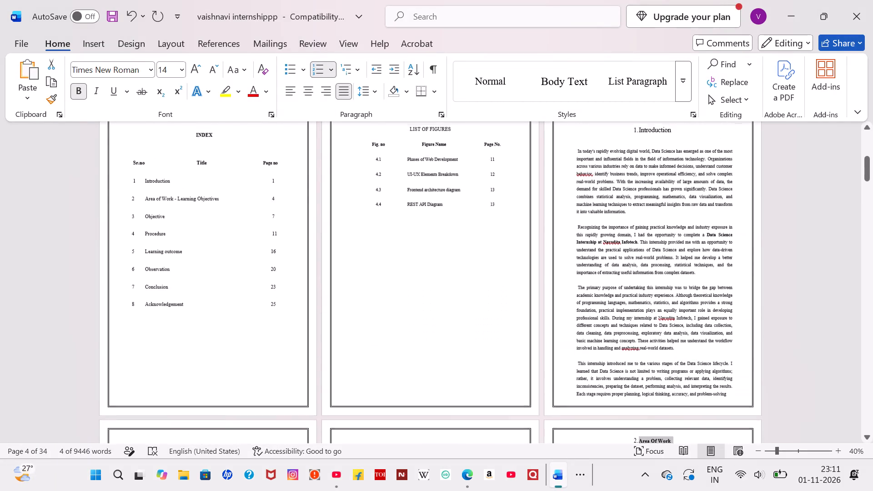
scroll(550, 252, "up", 2)
left_click_drag(701, 217, 596, 217)
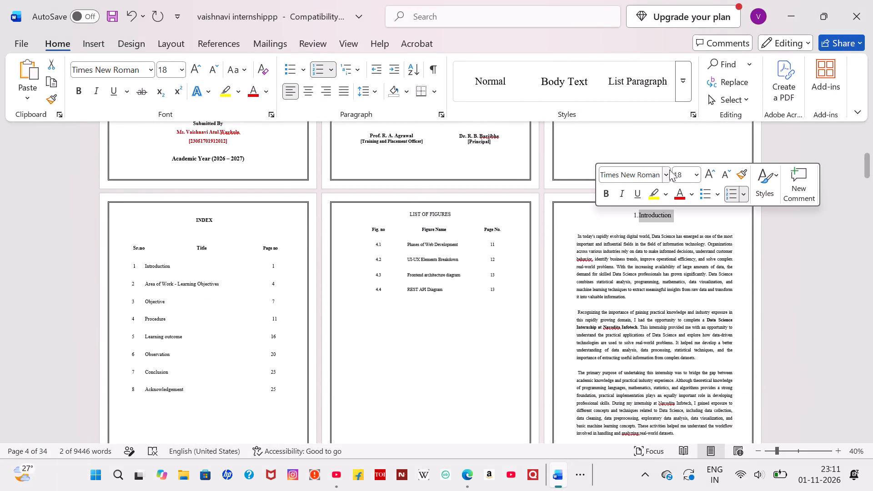
left_click(700, 175)
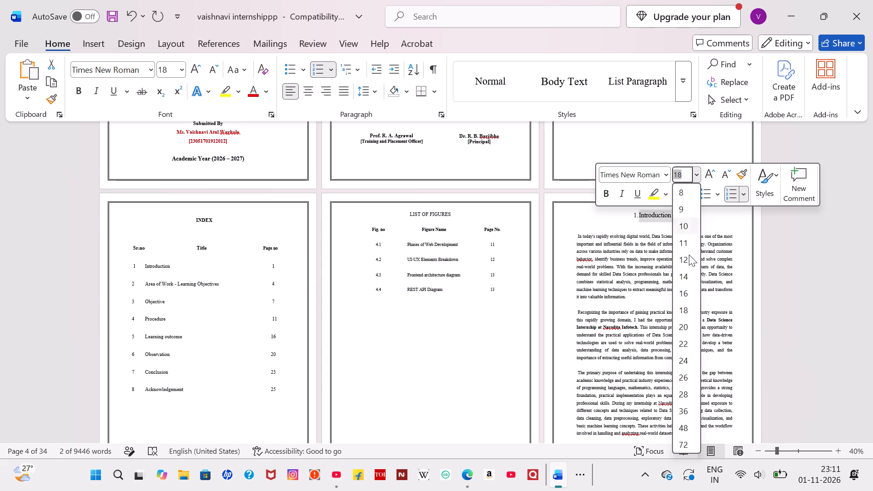
left_click(684, 271)
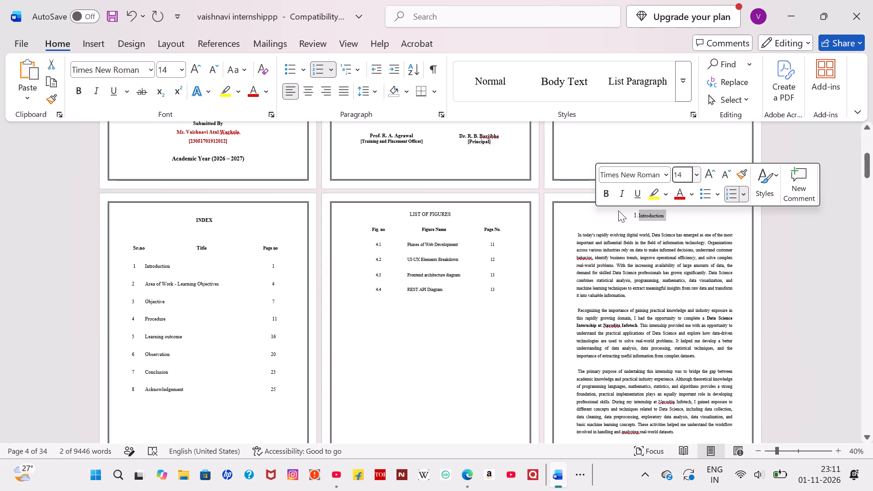
left_click(606, 190)
left_click(613, 238)
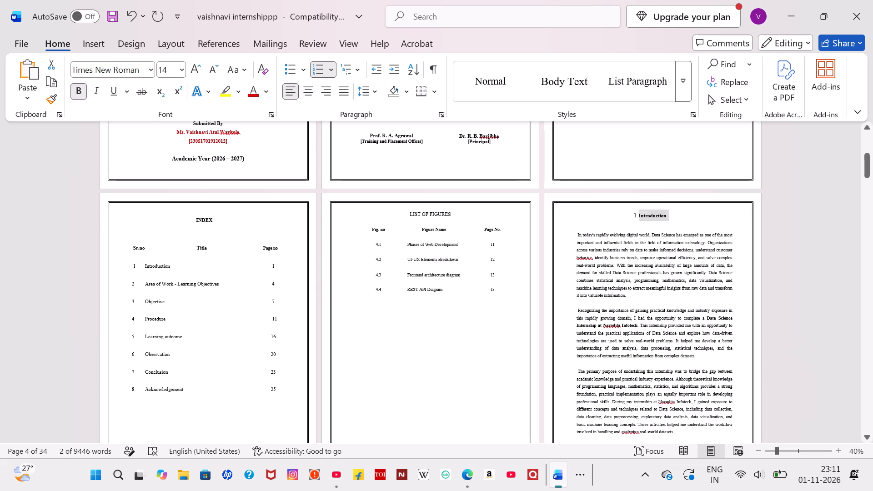
Indent the first line of the opening "Area Of Work" paragraph with three spaces so it aligns with the lines below.
scroll(613, 238, "down", 3)
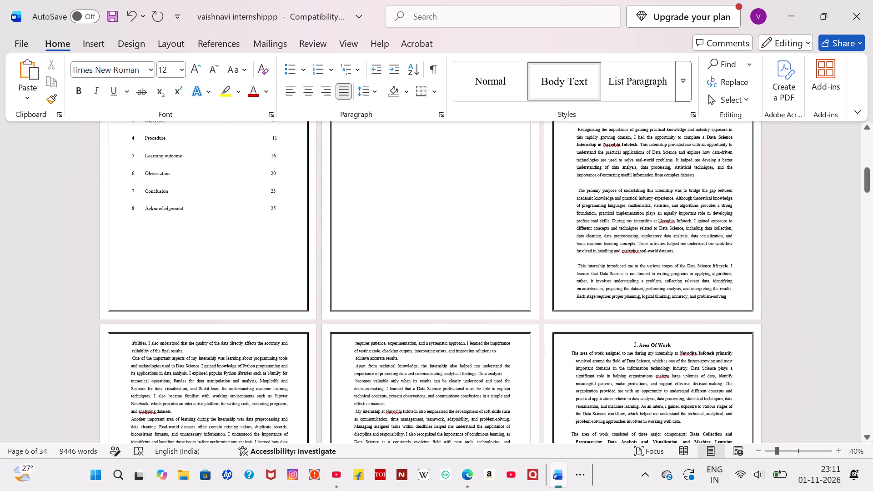
scroll(613, 238, "down", 5)
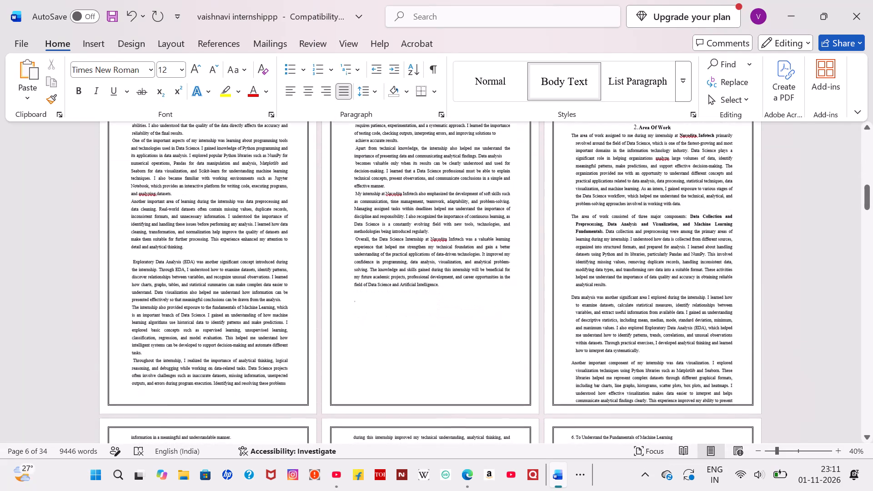
scroll(613, 238, "up", 1)
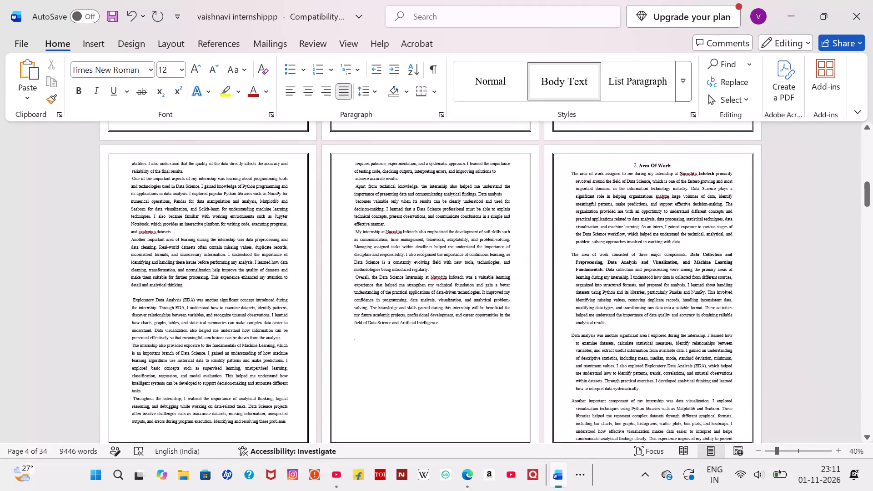
left_click(568, 173)
key("space")
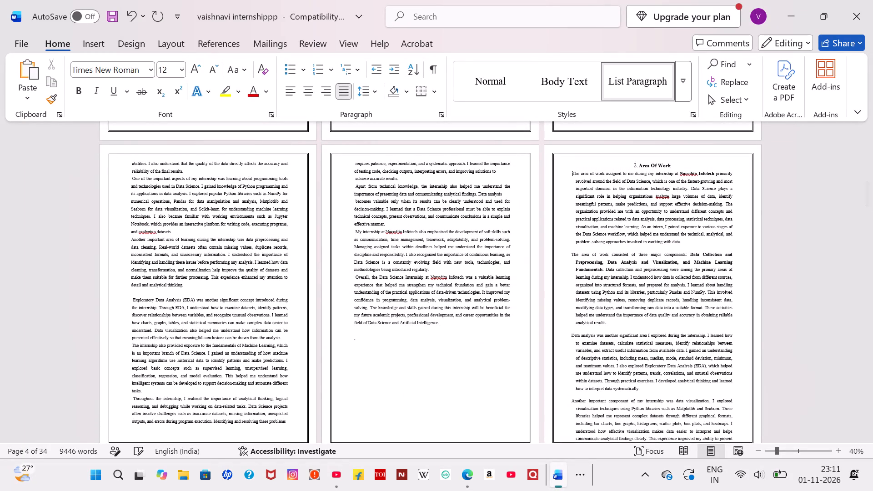
key("space")
key("space")
key("space")
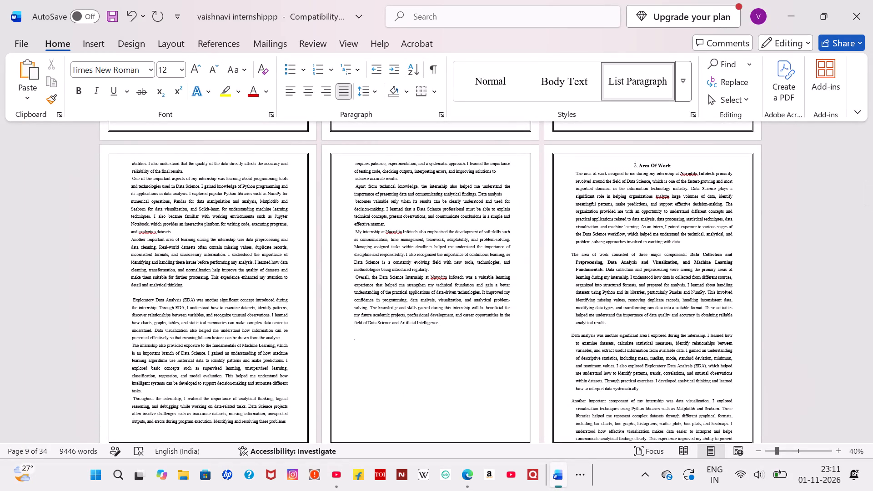
key("BackSpace")
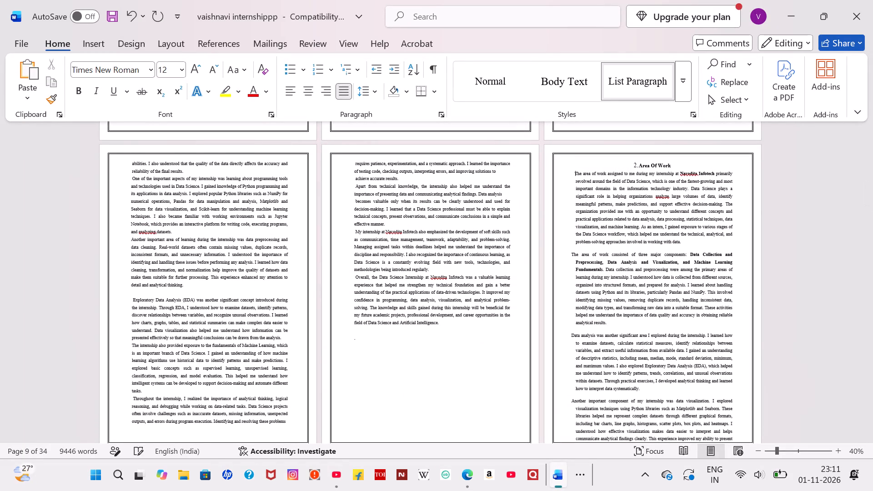
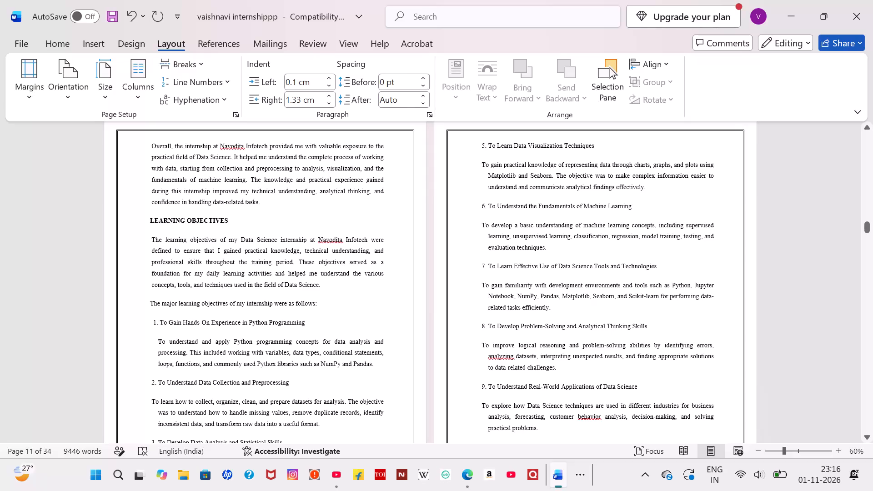
Remove the indent and paragraph break before objective 1's description, delete the heading's final "g", and start the description as a new paragraph.
scroll(497, 253, "down", 1)
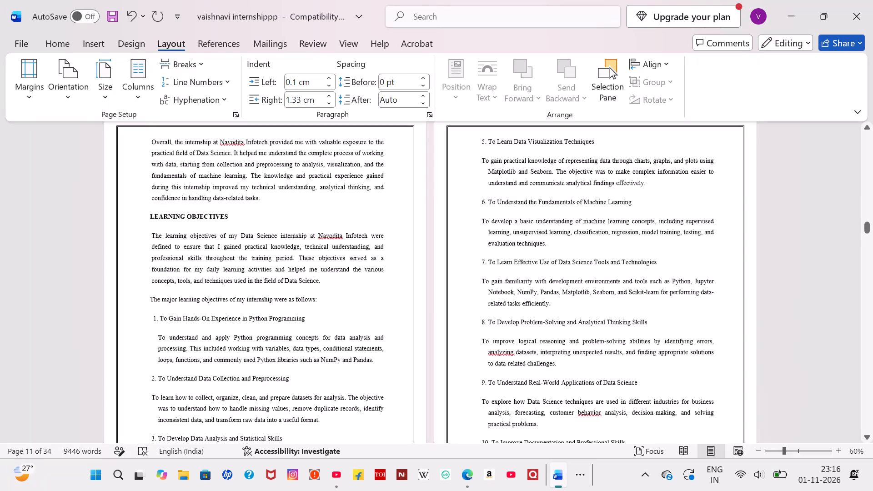
scroll(497, 253, "down", 2)
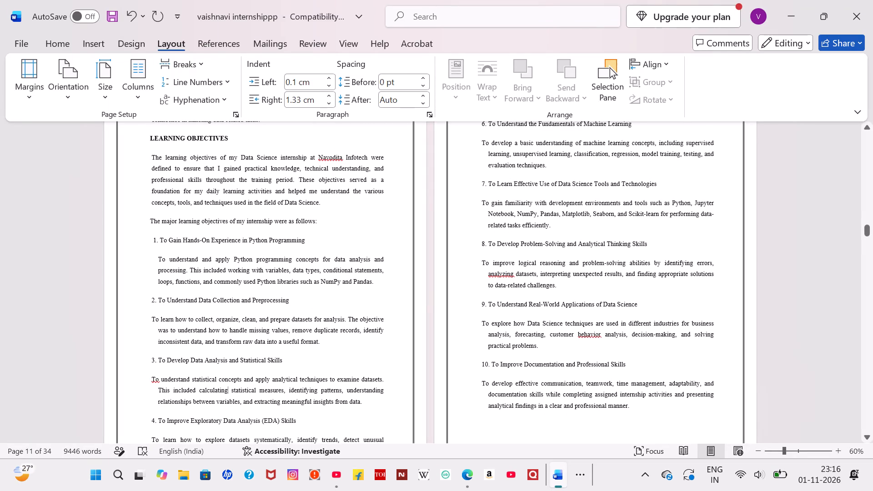
scroll(191, 344, "down", 1)
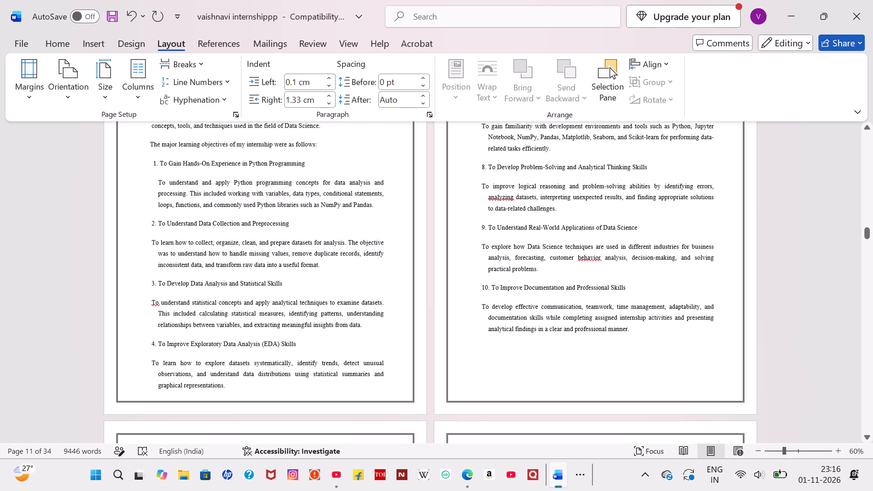
scroll(191, 344, "up", 3)
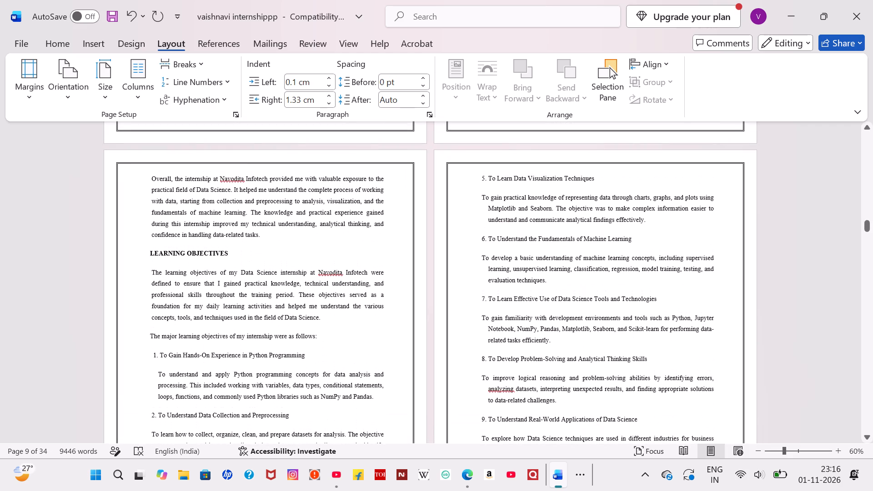
left_click(155, 366)
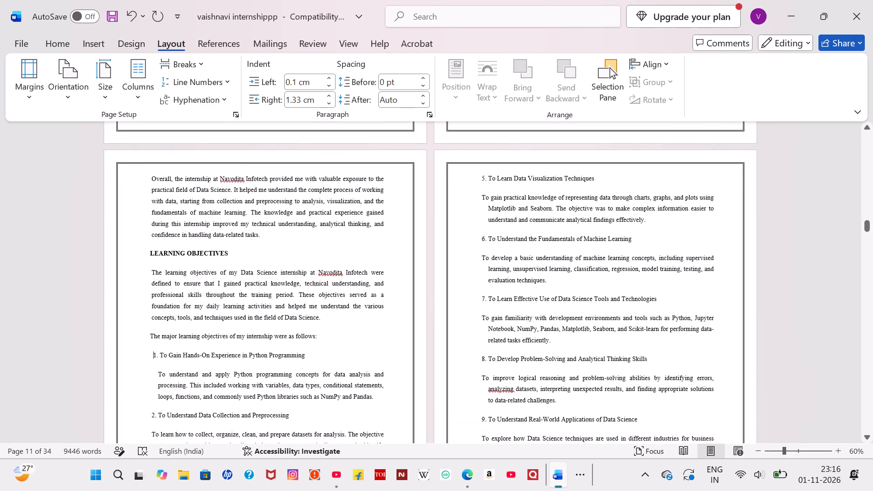
key("Down")
key("Up")
key("Right")
key("Right")
key("Right")
key("Right")
key("Right")
key("Right")
key("Right")
key("Right")
key("Right")
key("Right")
key("Right")
key("Right")
key("Right")
key("Right")
key("Right")
key("Right")
key("Right")
key("Right")
key("Right")
key("Right")
key("Down")
key("Left")
key("Left")
key("Left")
key("Left")
key("Left")
key("Left")
key("Left")
key("Left")
key("Left")
key("Left")
key("Left")
key("Left")
key("Left")
key("Left")
key("Left")
key("Left")
key("Left")
key("Left")
key("Left")
key("Left")
key("Left")
key("Left")
key("Left")
key("Left")
key("BackSpace")
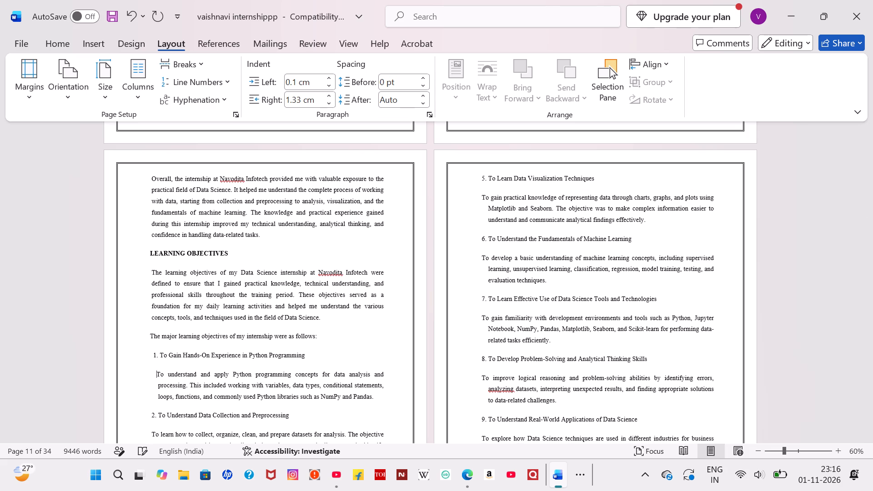
key("BackSpace")
key("BackSpace")
key("BackSpace")
key("BackSpace")
key("BackSpace")
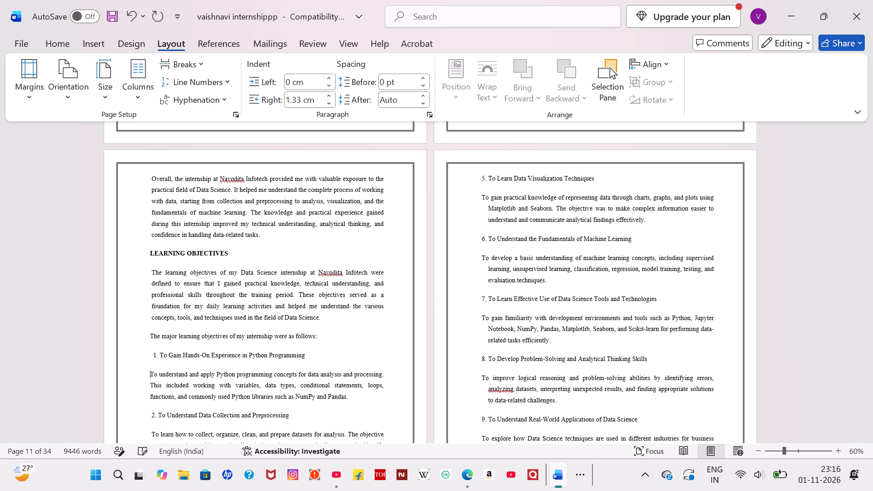
key("BackSpace")
key("BackSpace")
key("Return")
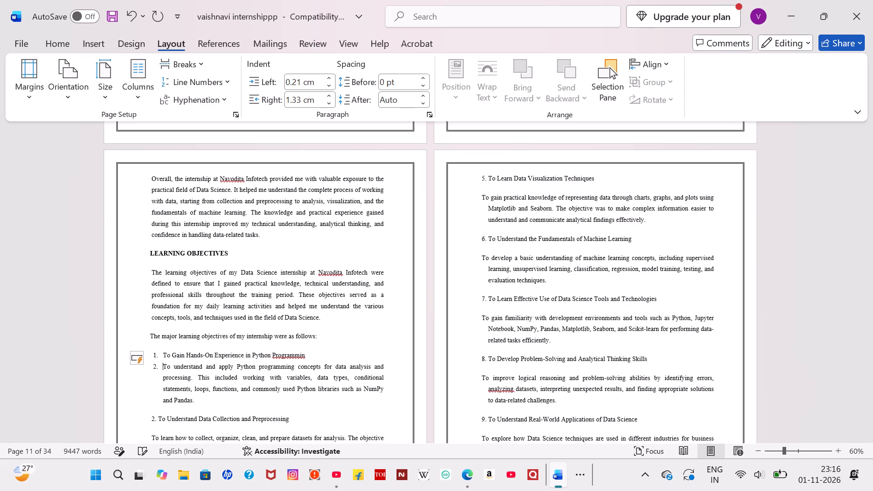
Undo the automatic numbering, rejoin and re-split objective 1's description from its heading, and remove the description's list number.
left_click(133, 19)
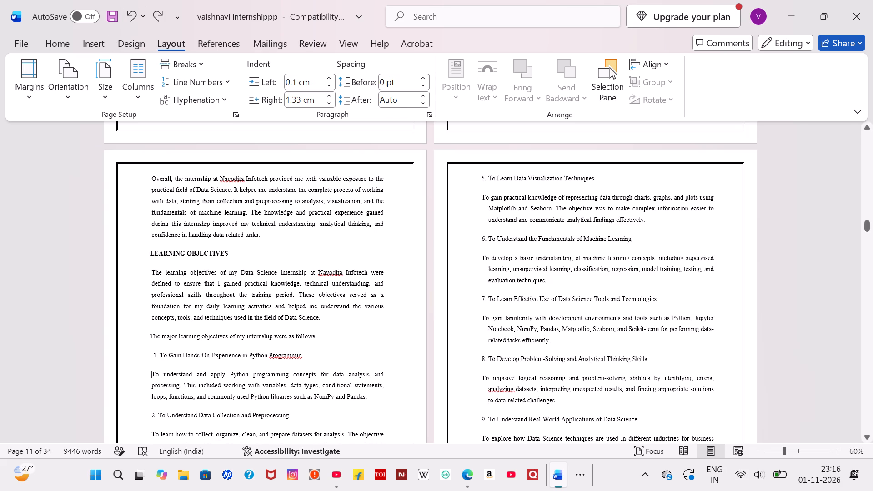
key("BackSpace")
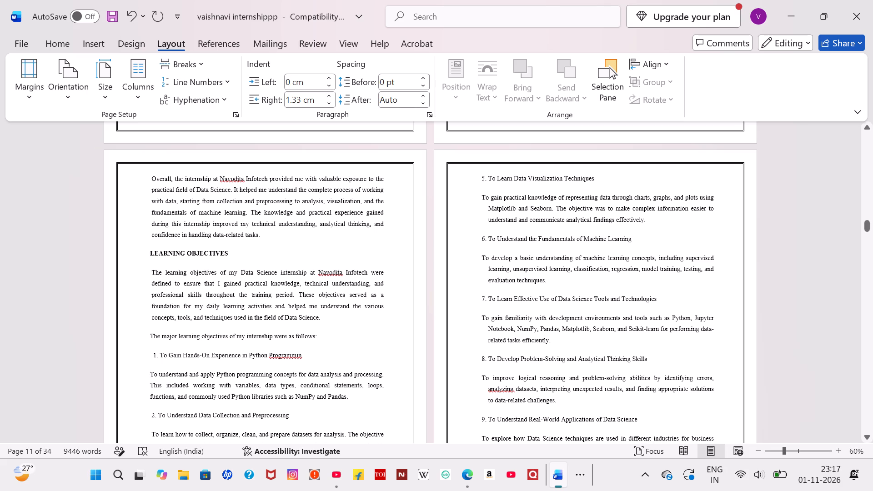
key("BackSpace")
key("Return")
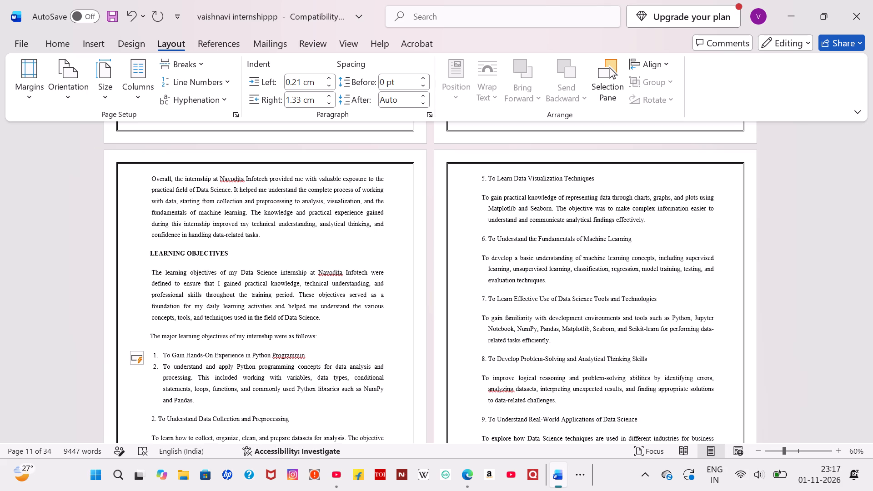
key("BackSpace")
Apply 1.5 line spacing to the description paragraph under objective 1, Python programming.
scroll(161, 375, "down", 1)
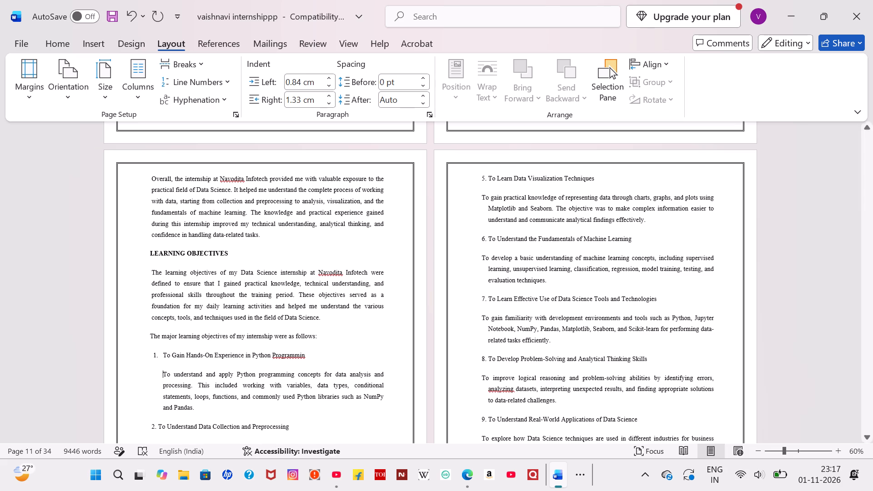
scroll(161, 375, "down", 1)
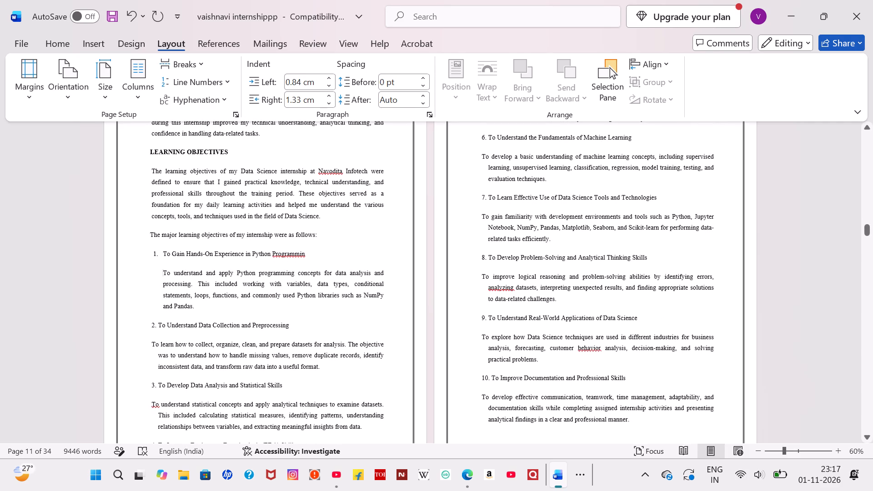
left_click_drag(195, 311, 157, 275)
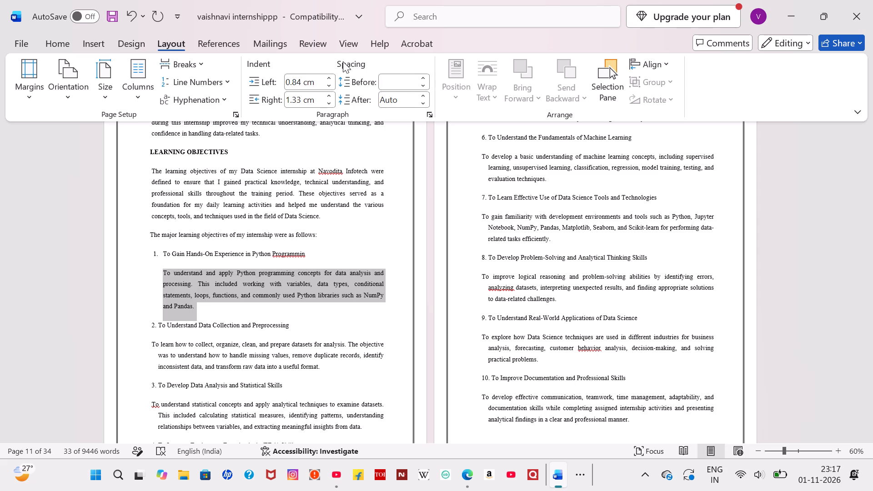
left_click(121, 46)
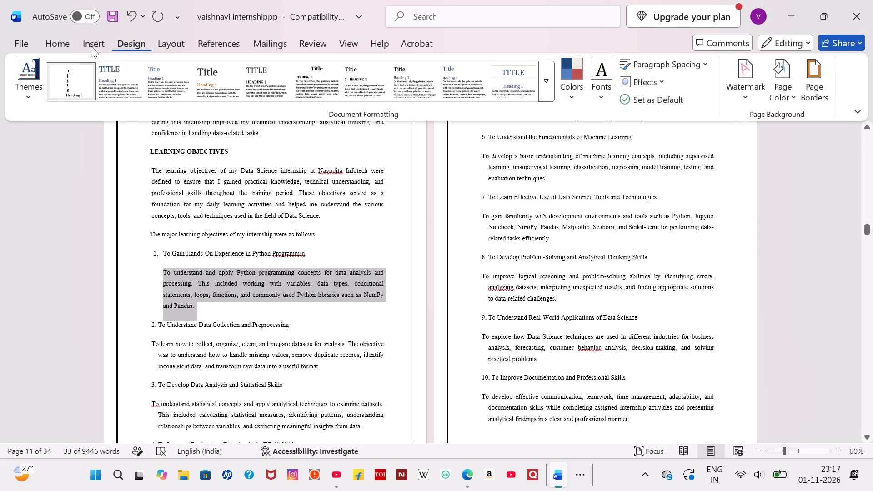
left_click(82, 46)
left_click(61, 48)
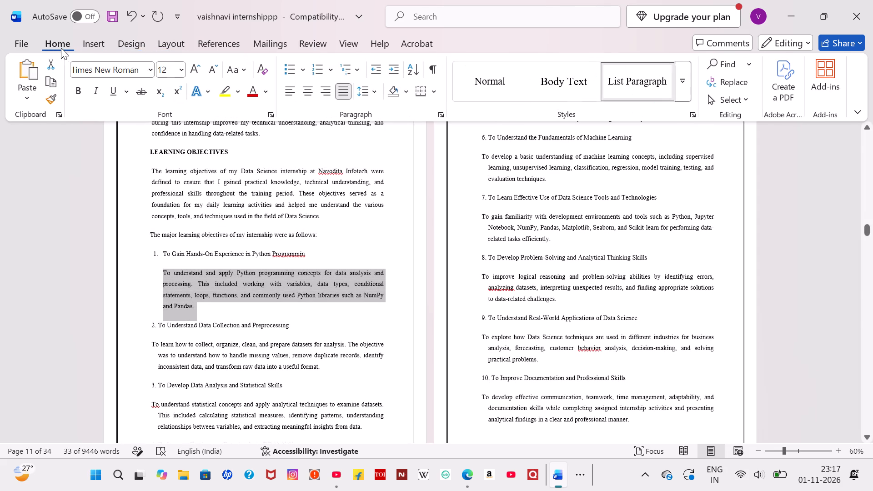
left_click(371, 86)
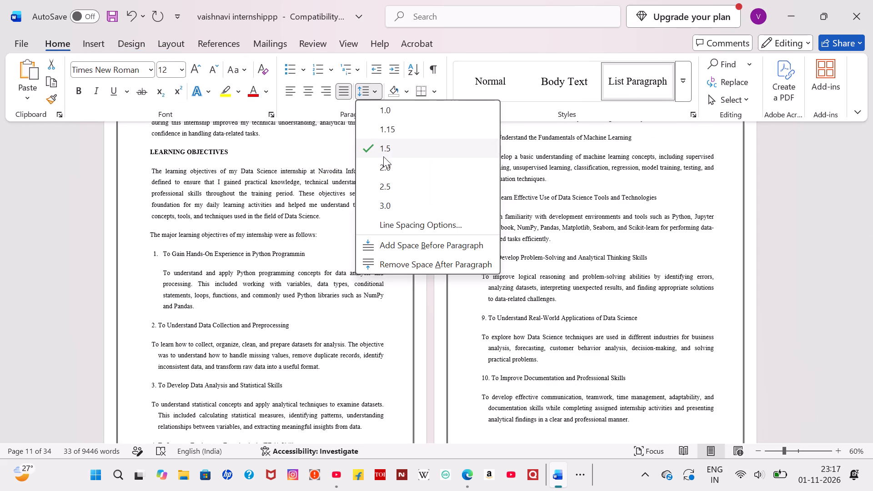
left_click(382, 152)
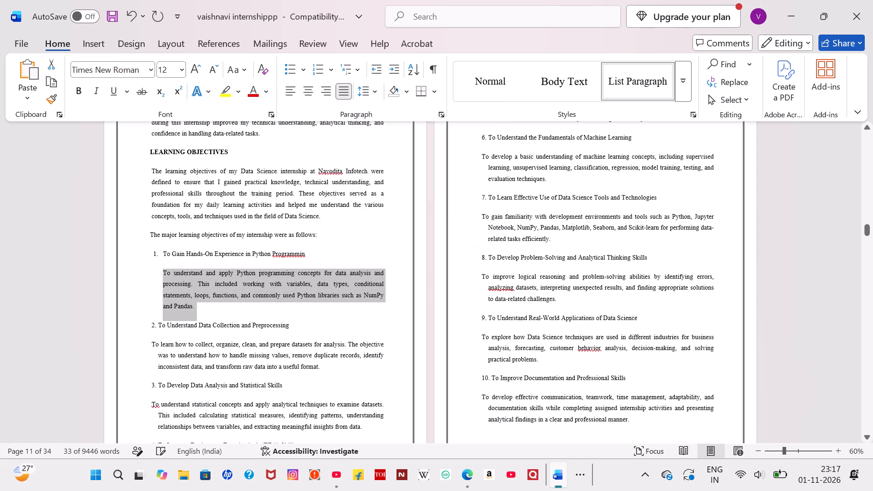
left_click(223, 316)
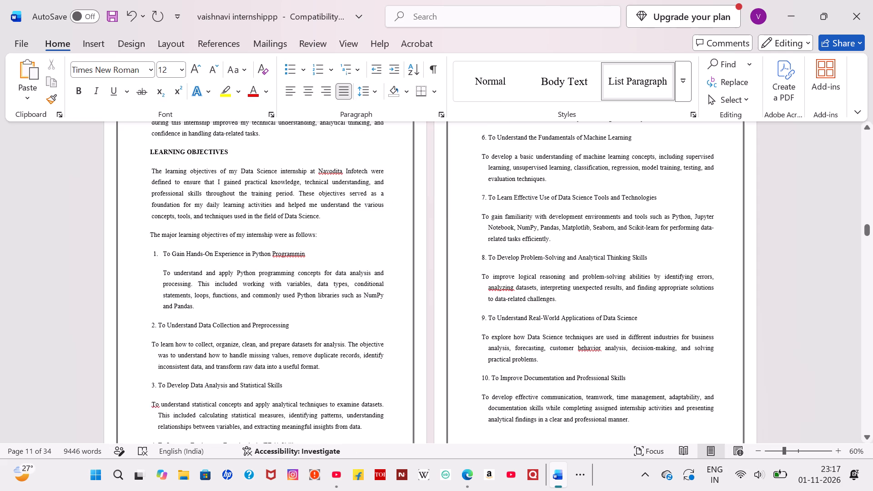
Apply 1.5 line spacing from the last line of objective 1's description through the end of objective 2's description.
left_click_drag(166, 307, 315, 375)
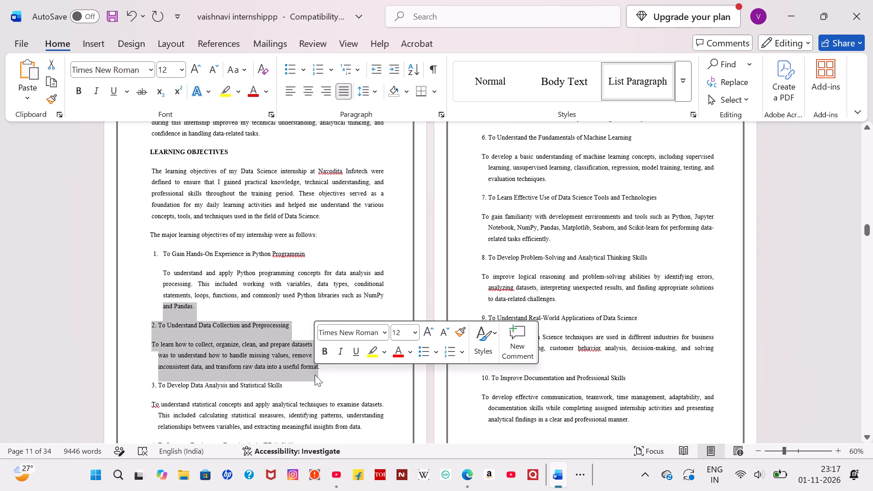
left_click(371, 93)
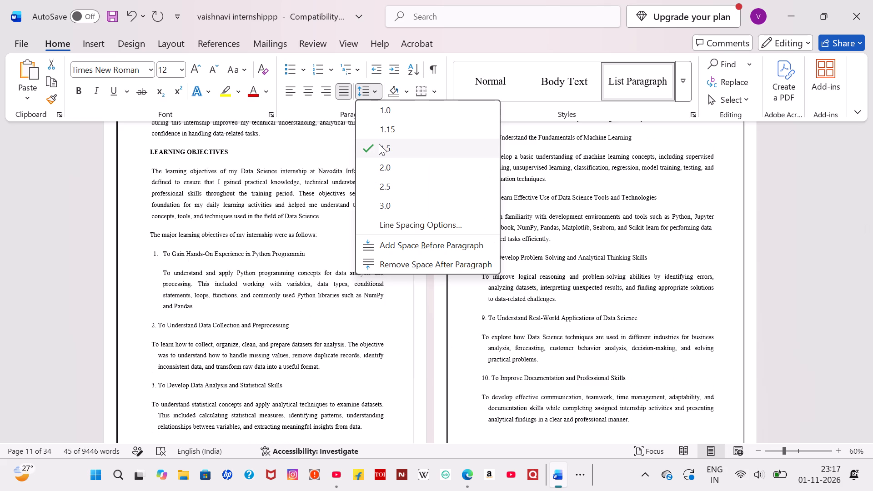
left_click(379, 144)
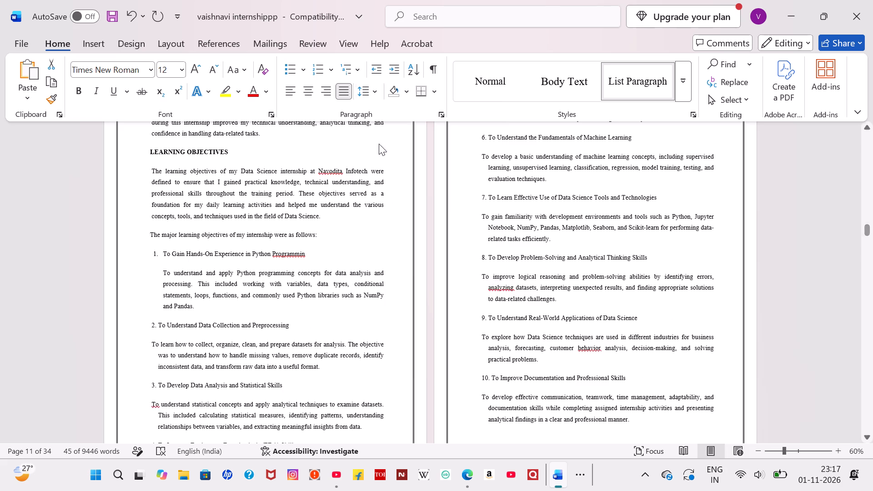
left_click(306, 333)
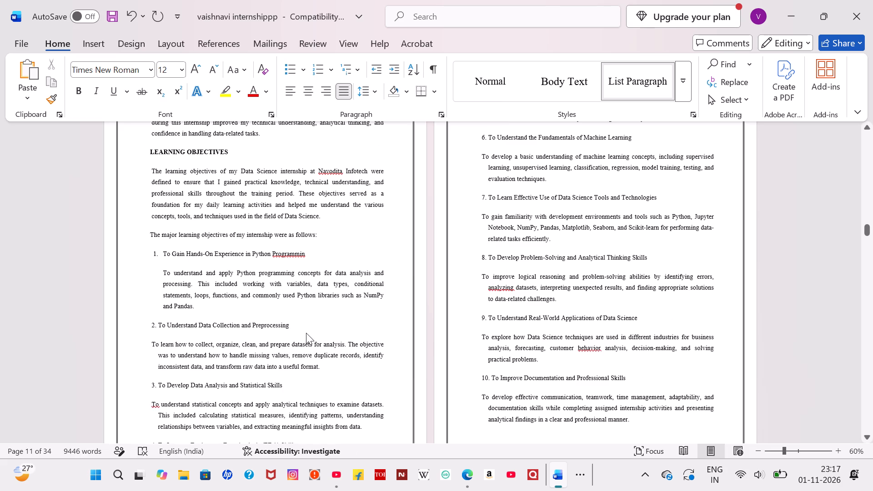
Insert two paragraph breaks after "detect unusual" in the description of objective 4, Exploratory Data Analysis.
scroll(306, 333, "down", 2)
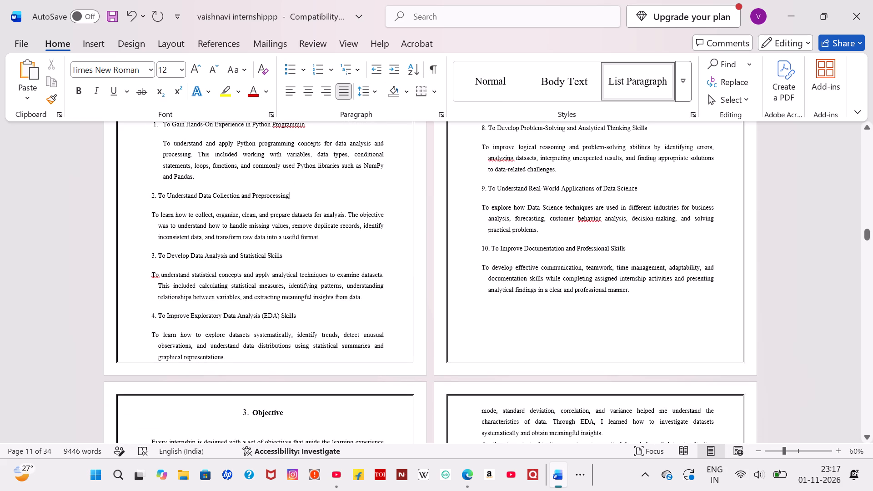
left_click(389, 337)
key("Return")
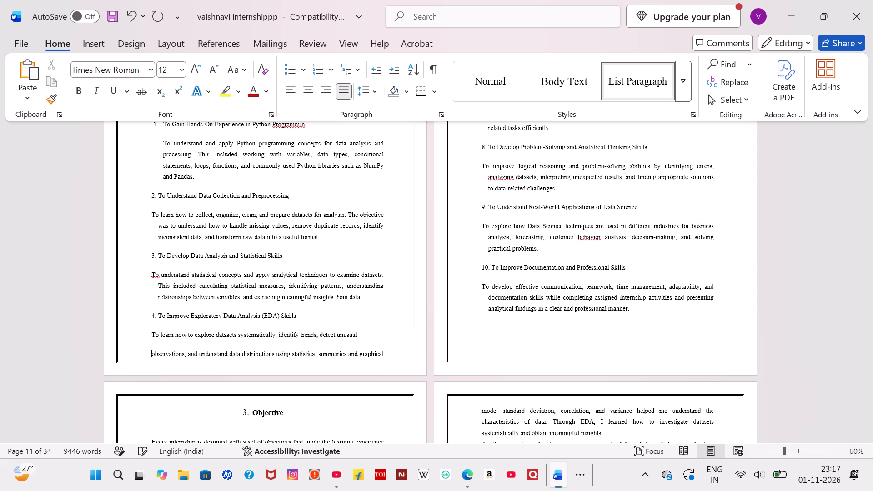
key("Return")
Apply 1.5 line spacing to the last two lines of the description under objective 10, Documentation and Professional Skills.
scroll(389, 337, "down", 2)
scroll(389, 337, "up", 3)
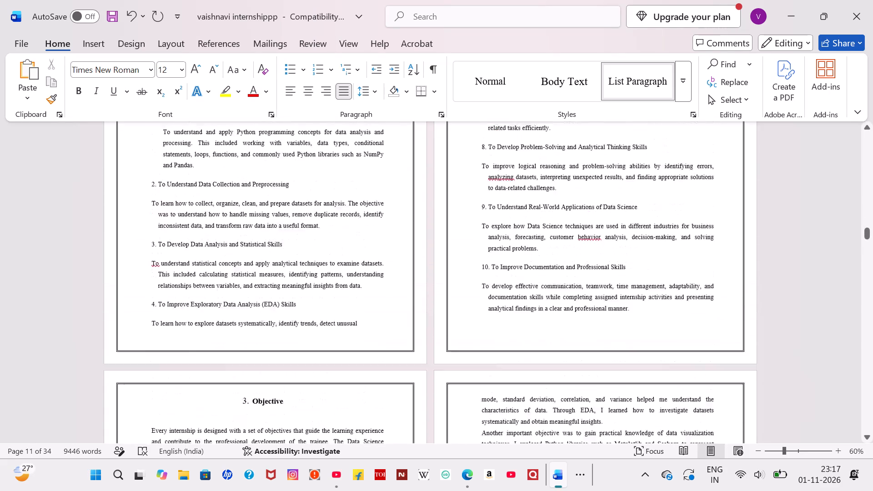
scroll(389, 337, "up", 1)
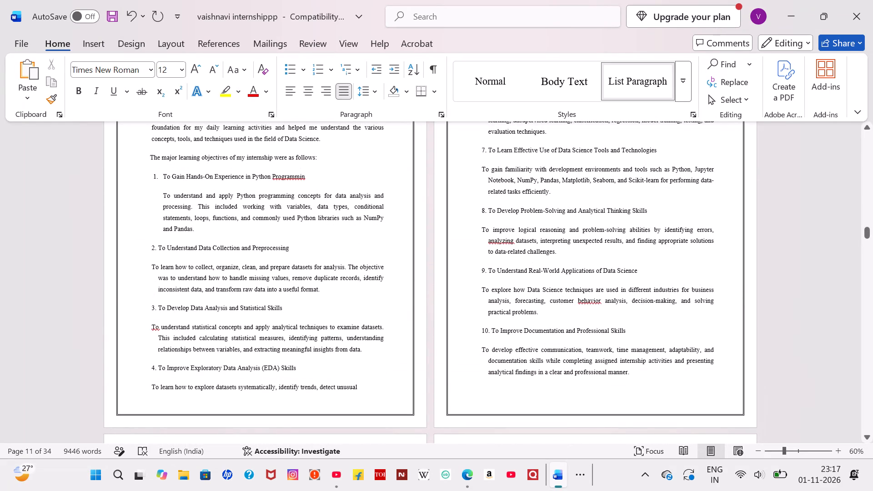
left_click_drag(495, 361, 658, 376)
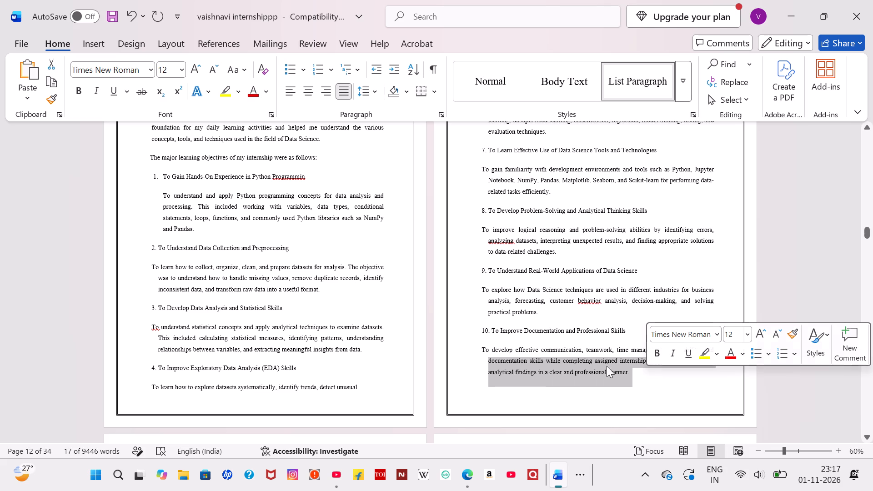
left_click(374, 105)
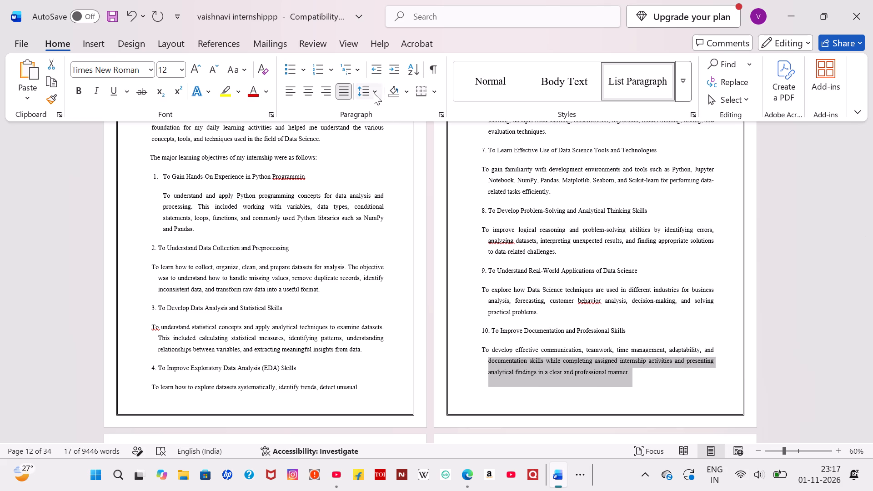
left_click(374, 93)
left_click(379, 145)
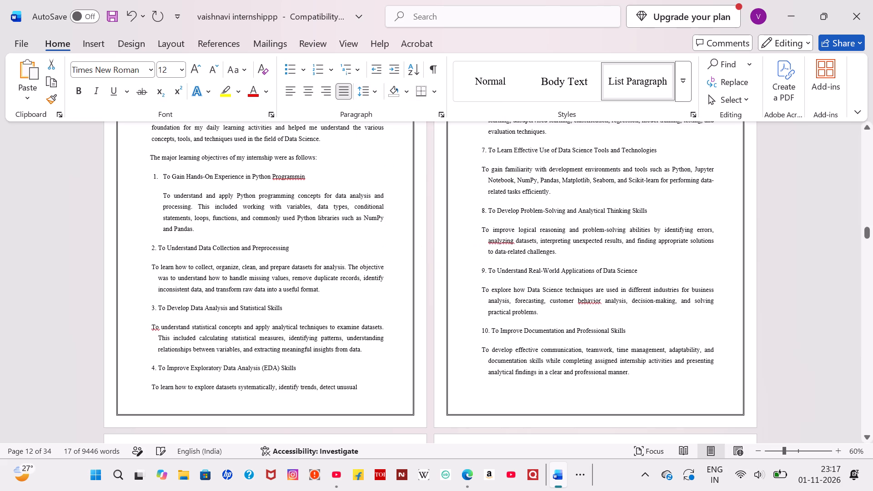
left_click(602, 343)
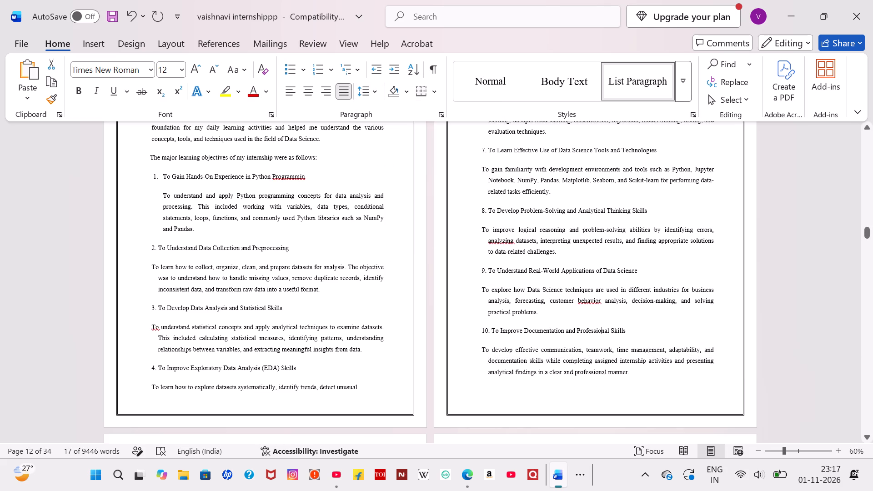
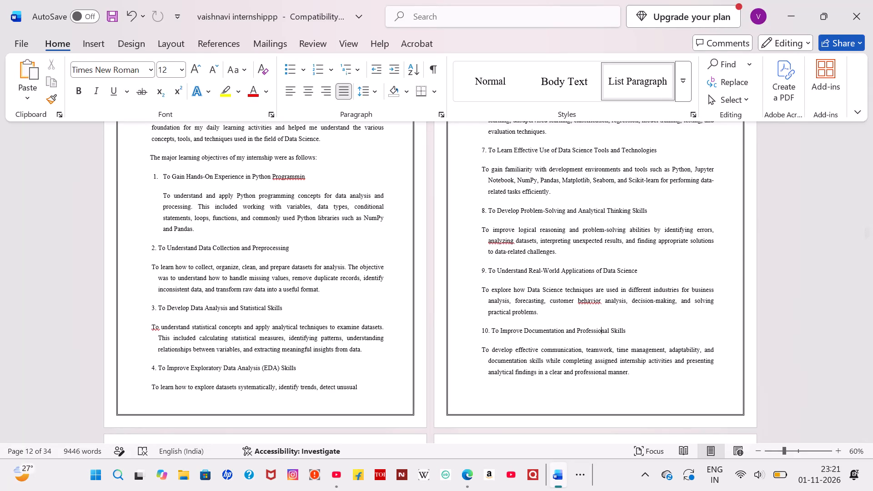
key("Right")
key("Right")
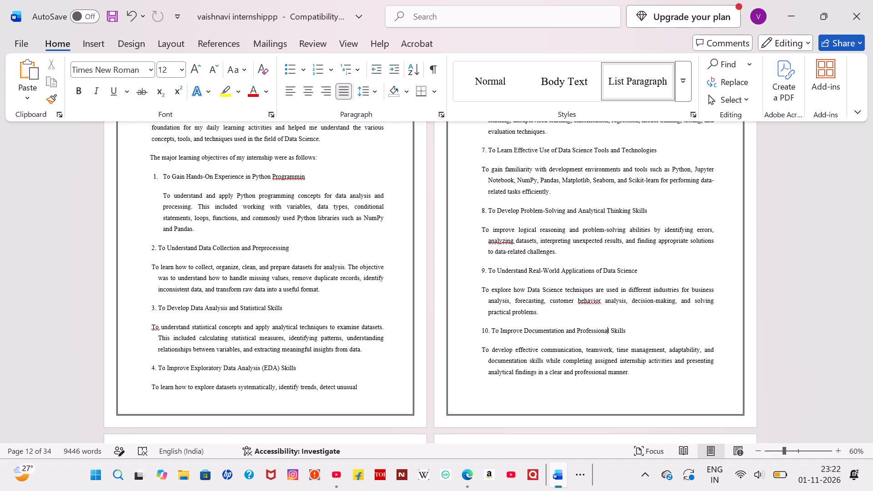
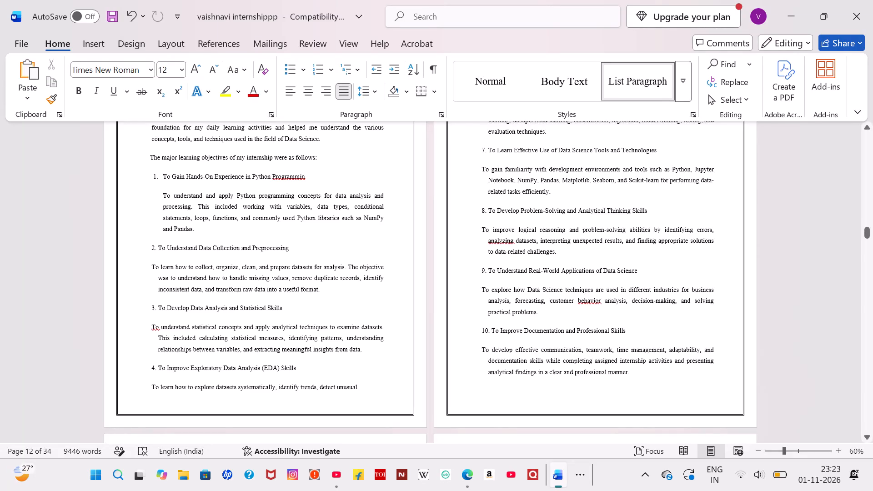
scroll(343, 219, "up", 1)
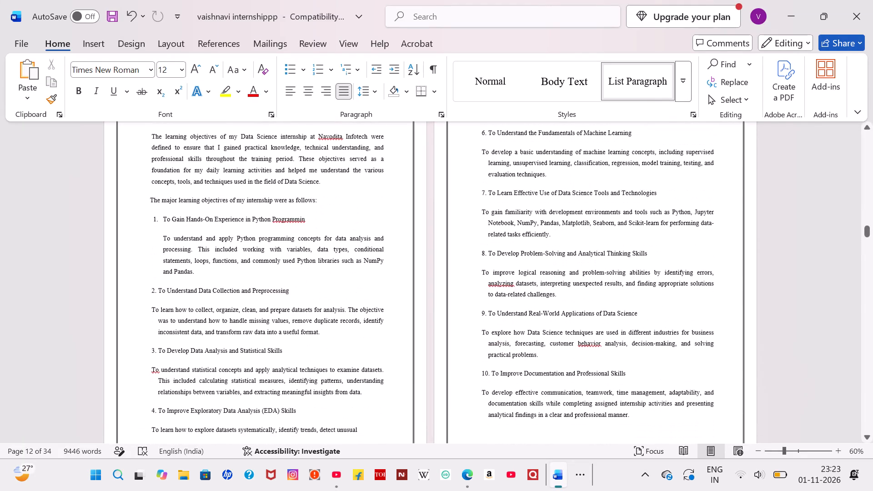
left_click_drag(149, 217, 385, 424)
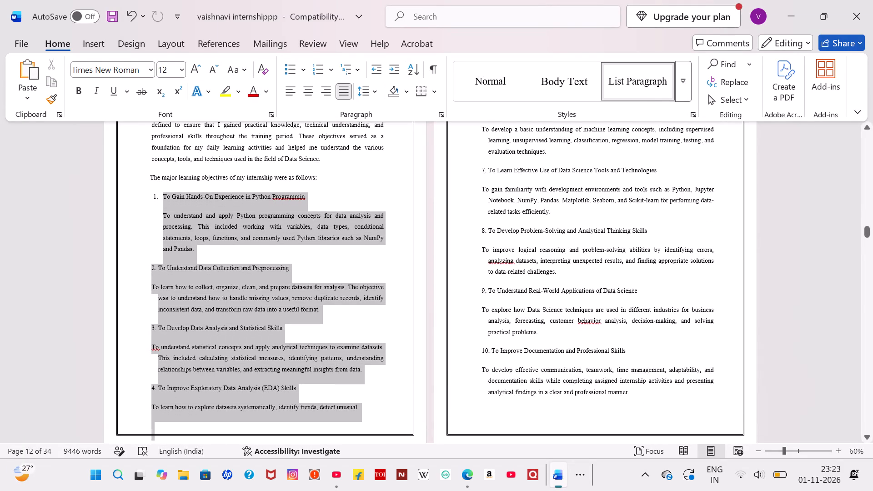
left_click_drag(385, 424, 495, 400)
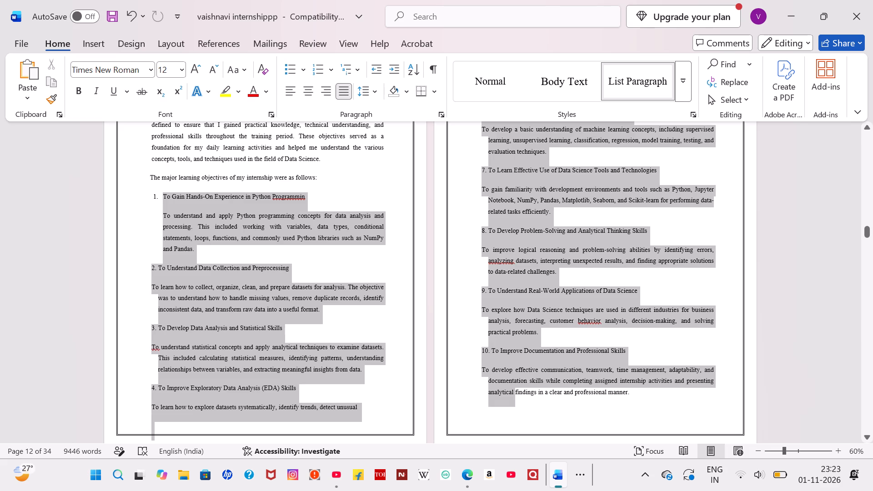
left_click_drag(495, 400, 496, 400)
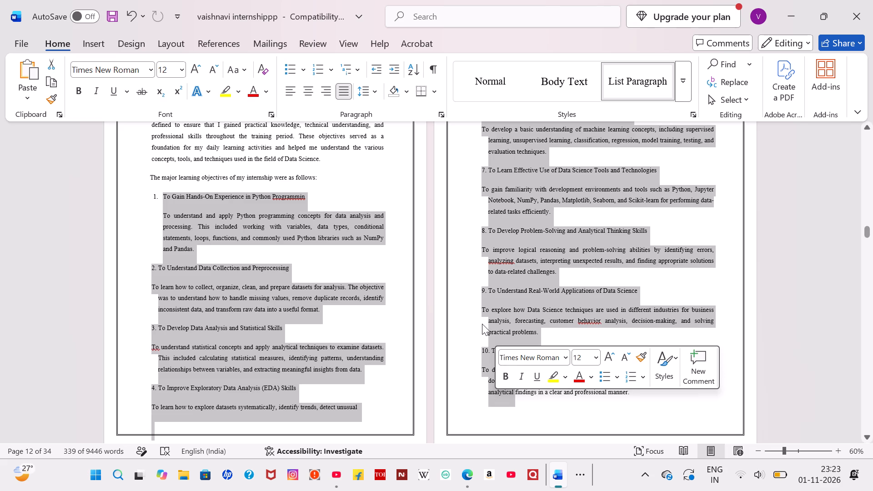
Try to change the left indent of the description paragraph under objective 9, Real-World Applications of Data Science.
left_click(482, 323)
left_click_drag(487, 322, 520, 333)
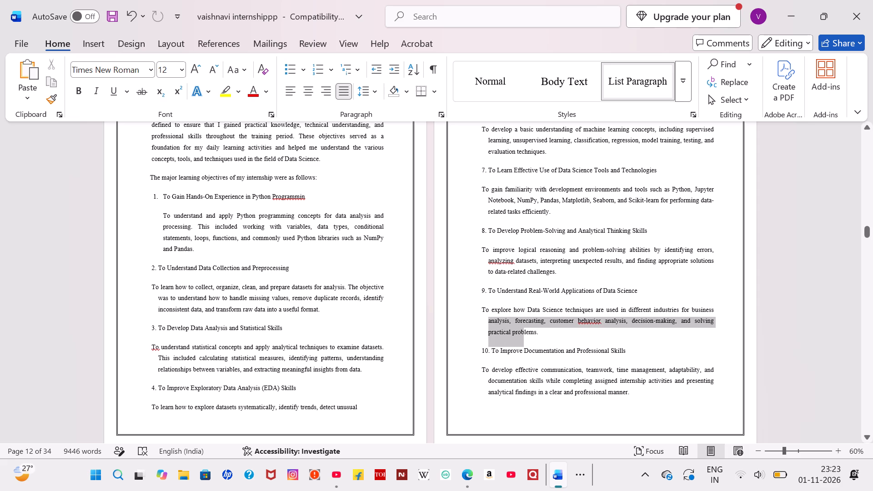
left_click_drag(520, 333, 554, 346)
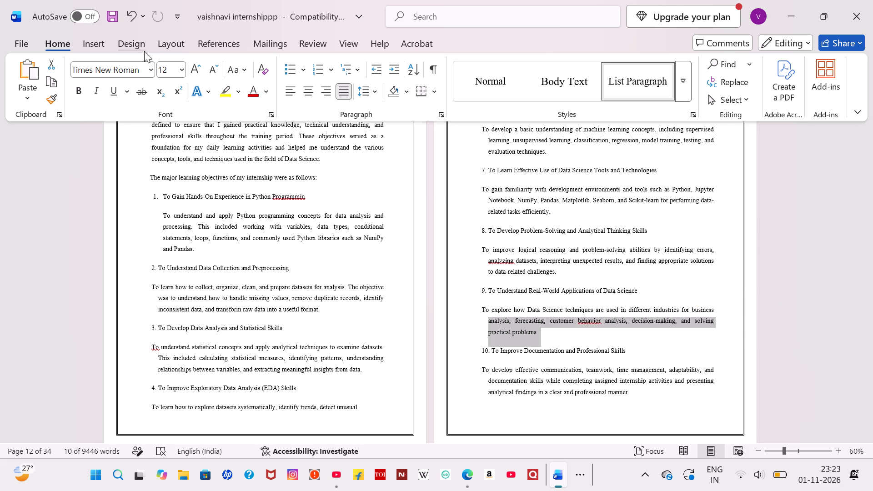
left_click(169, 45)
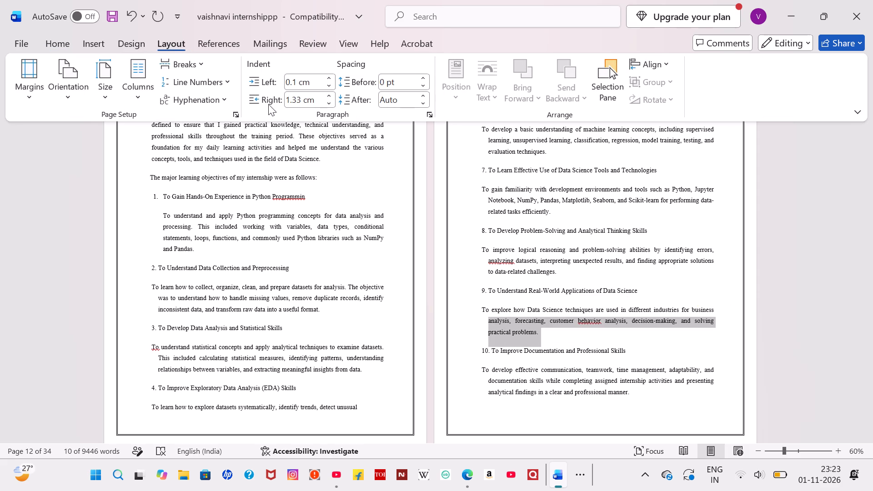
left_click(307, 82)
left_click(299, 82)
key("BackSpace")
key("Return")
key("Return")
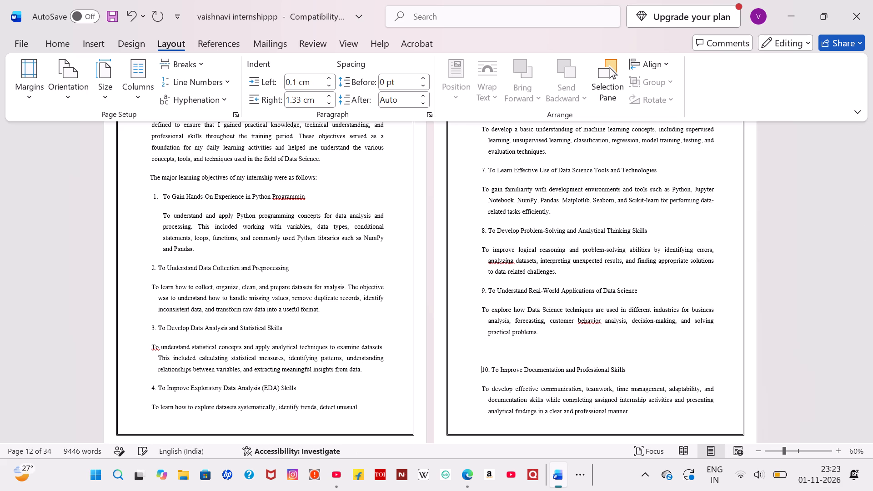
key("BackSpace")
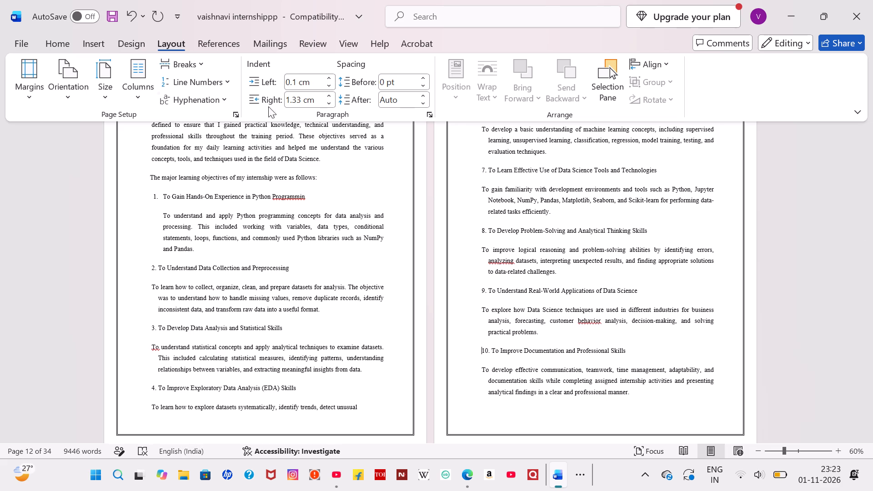
left_click_drag(151, 197, 584, 217)
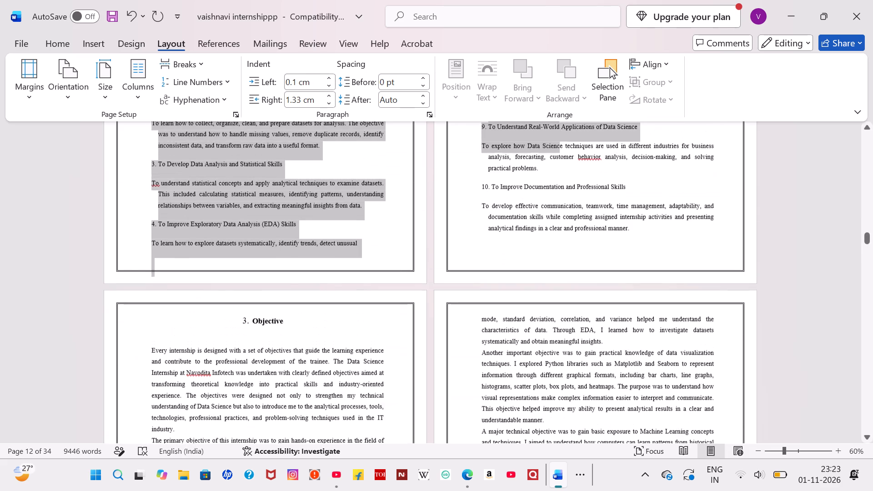
left_click_drag(584, 217, 706, 256)
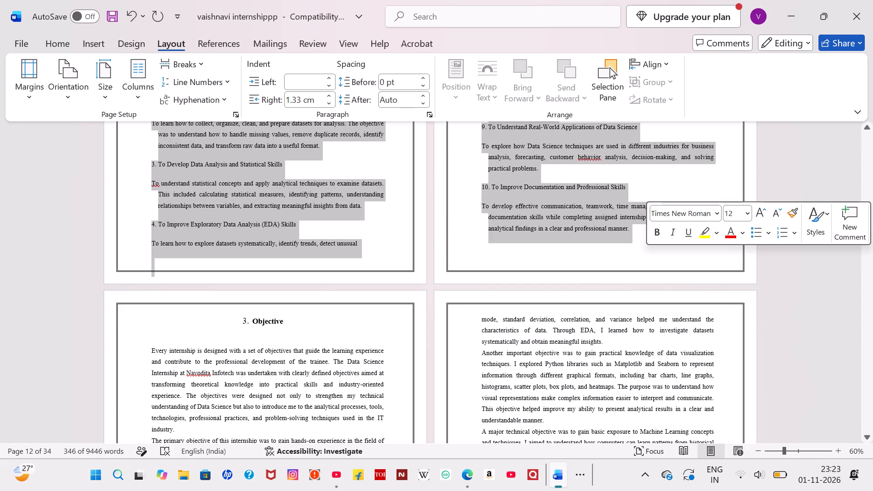
key("ctrl+c")
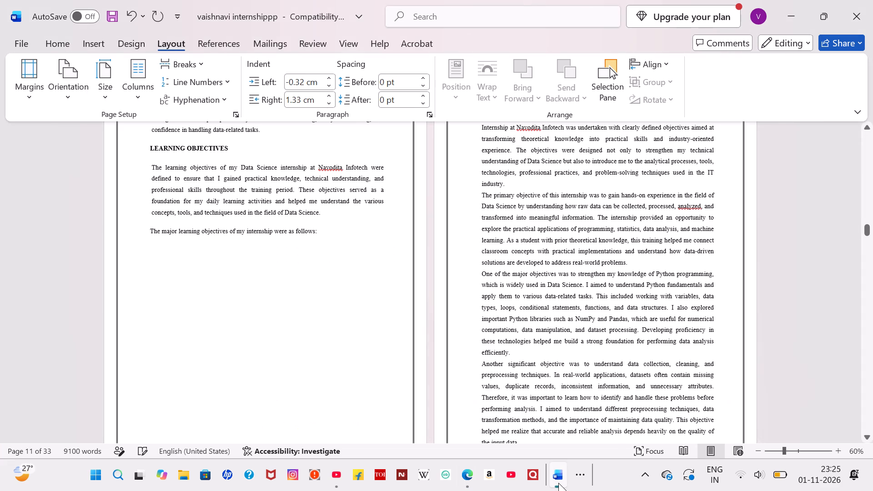
key("ctrl+v")
scroll(558, 483, "down", 1)
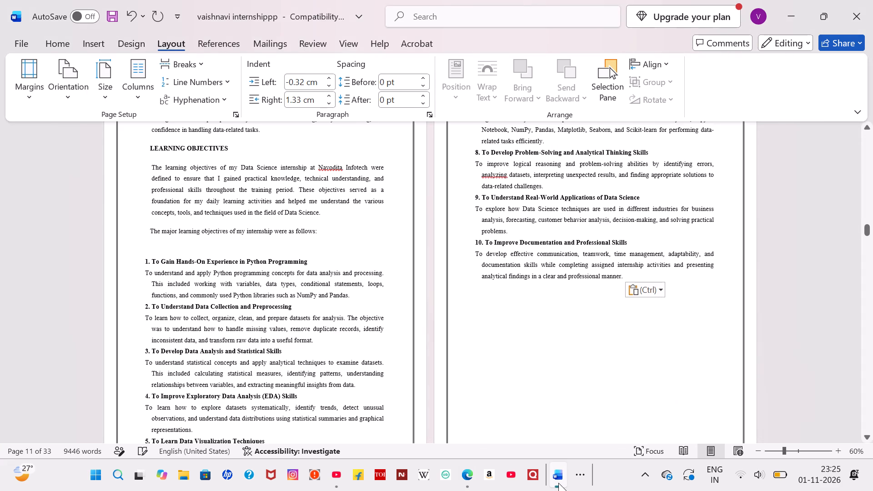
scroll(558, 483, "down", 1)
Delete the extra blank line between the introductory line and objective 1.
left_click(149, 246)
key("BackSpace")
key("BackSpace")
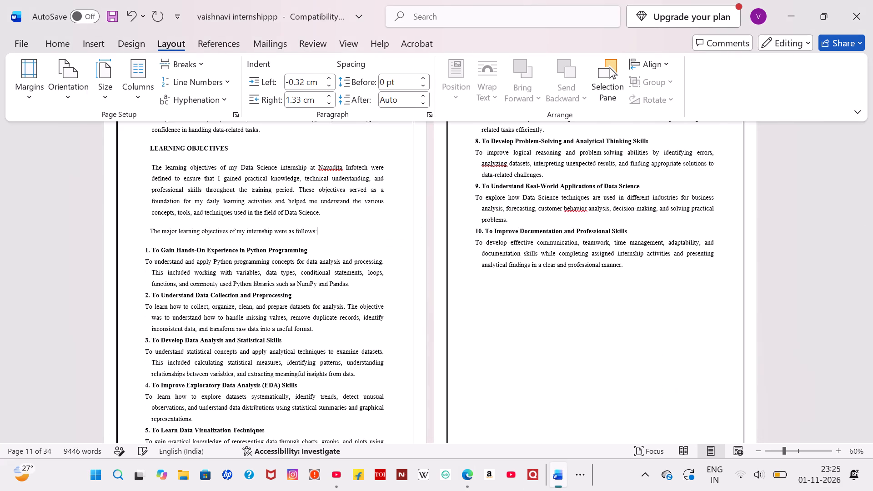
left_click_drag(201, 250, 156, 244)
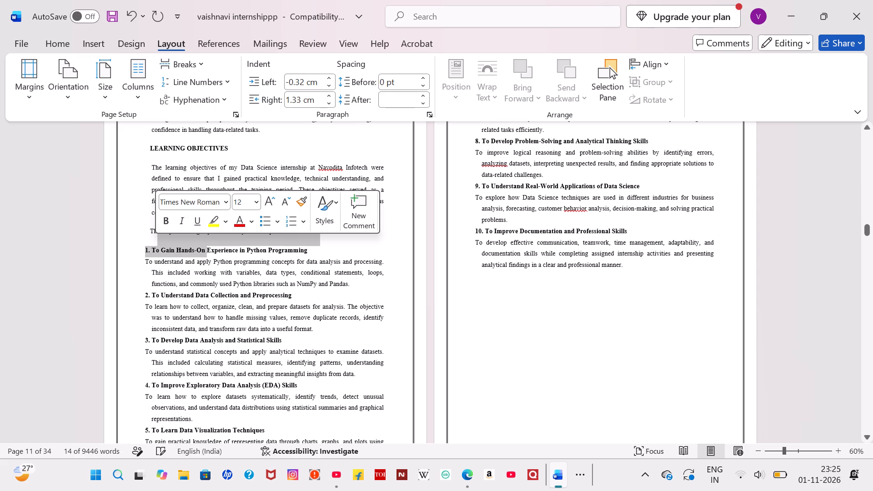
left_click(286, 295)
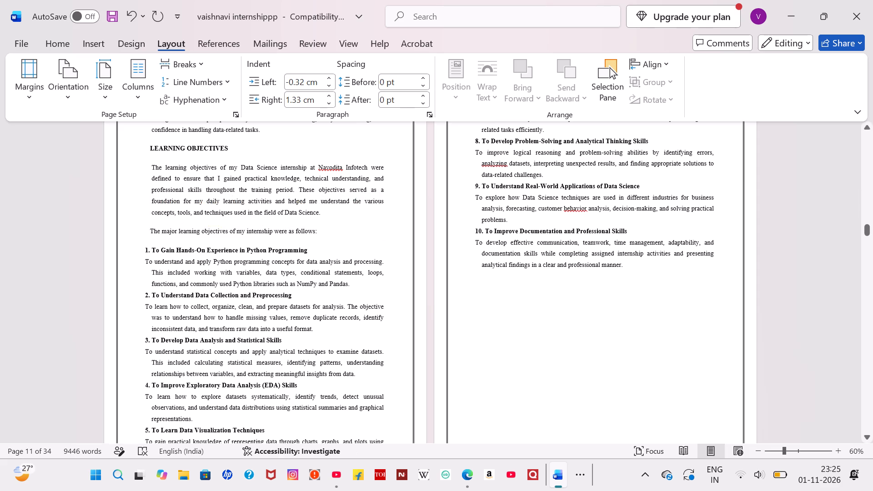
Insert two line breaks after the description of objective 5 to move objective 6 to the following page.
scroll(361, 341, "down", 3)
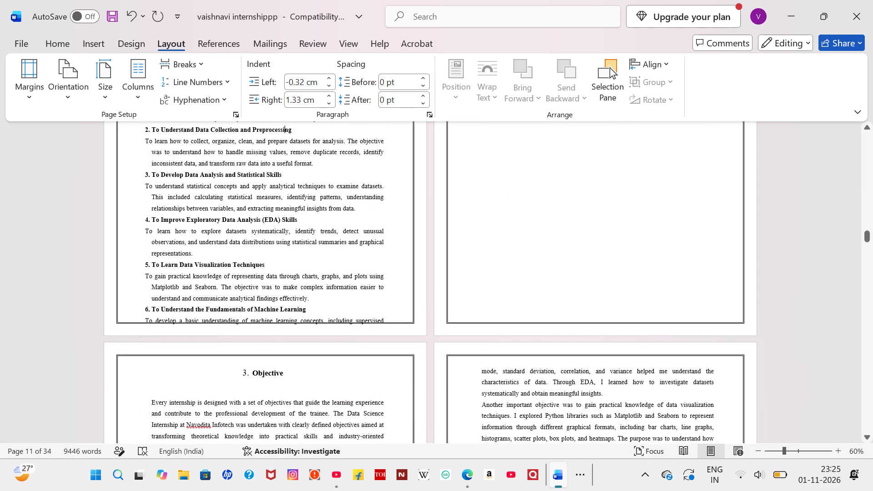
left_click(315, 298)
key("Return")
key("Return")
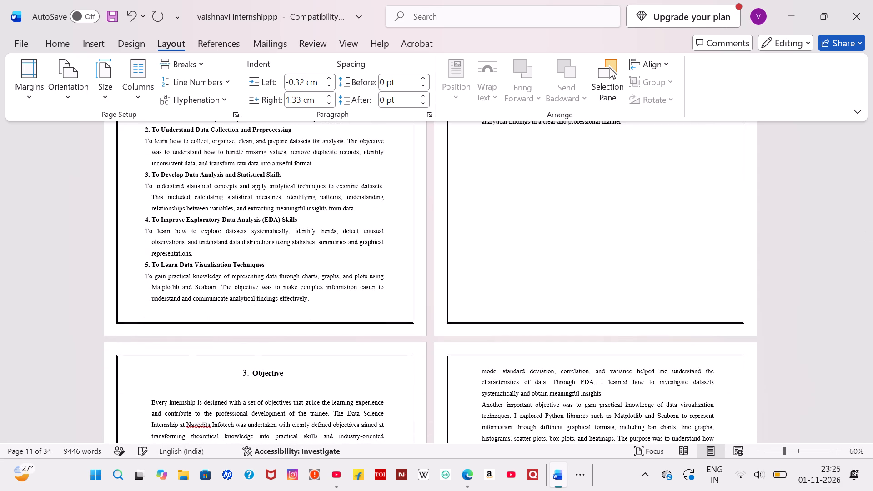
Remove the bold formatting from the headings of objectives 1 and 2, on Python programming and data collection.
scroll(315, 298, "up", 4)
scroll(315, 298, "down", 1)
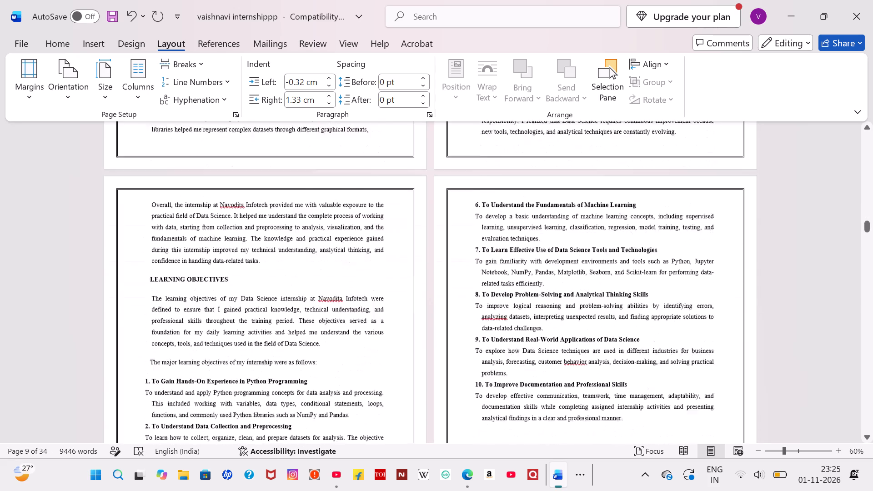
scroll(315, 298, "down", 2)
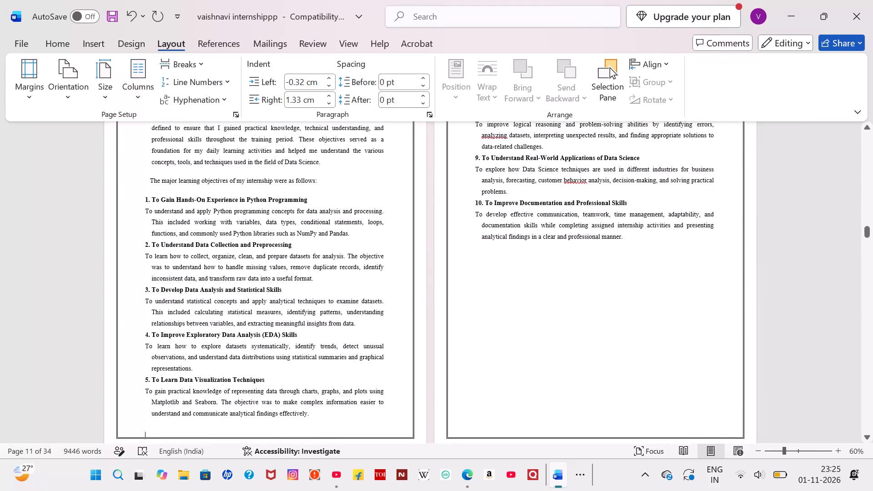
left_click_drag(142, 198, 313, 201)
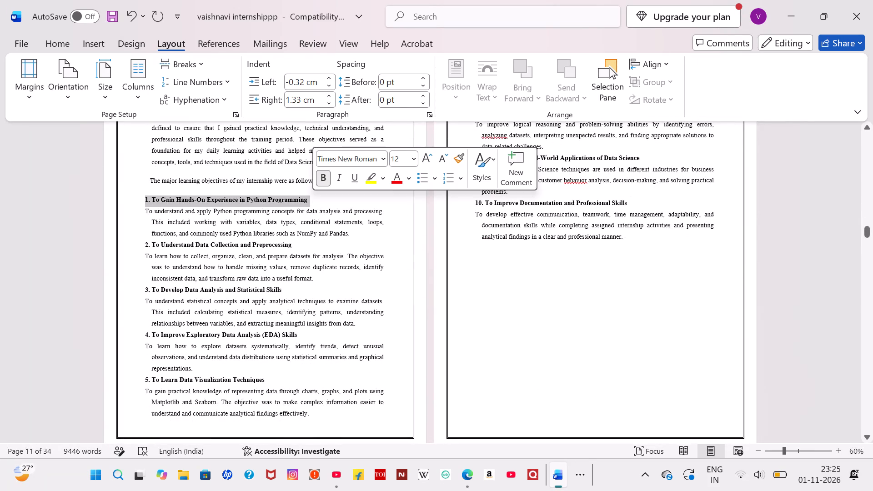
left_click(319, 191)
left_click_drag(307, 198, 146, 206)
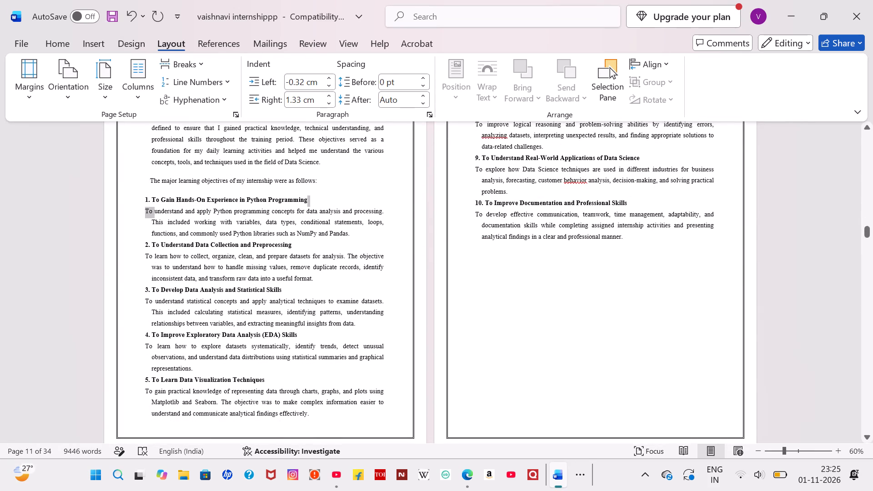
left_click_drag(146, 206, 136, 202)
left_click(141, 184)
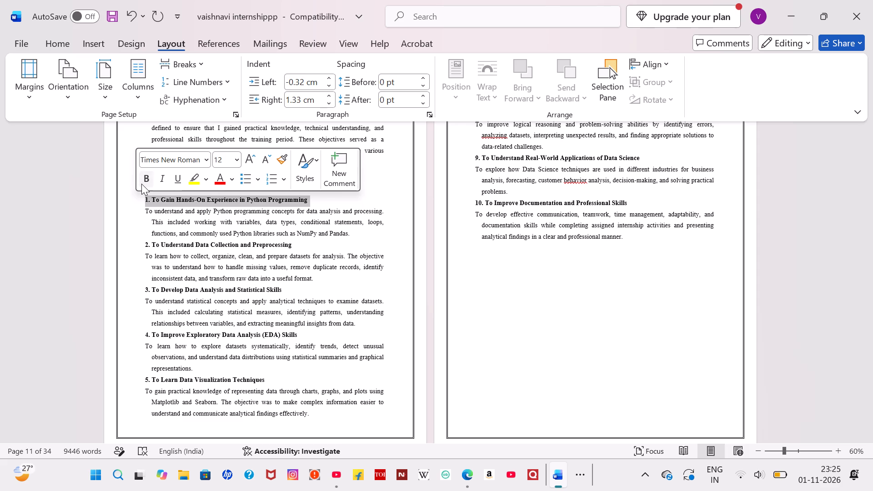
left_click_drag(297, 247, 137, 246)
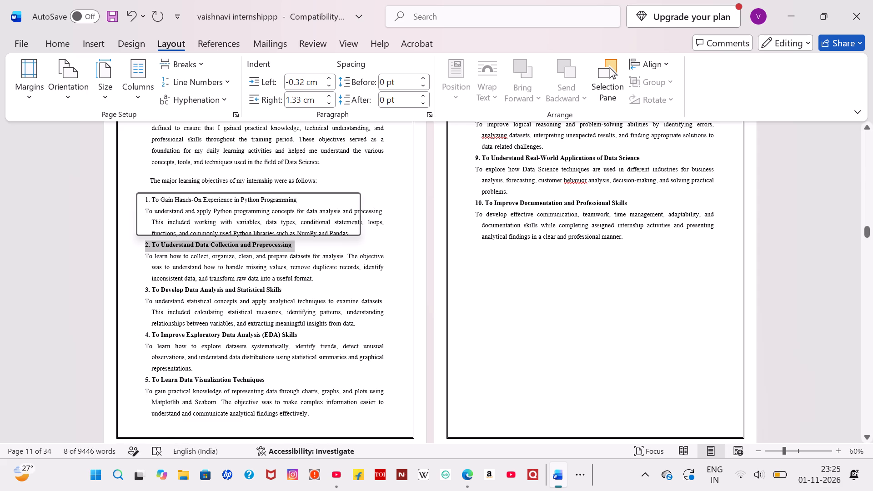
left_click(145, 222)
Remove the bold formatting from the headings of objectives 3, 4 and 5, from statistical skills to data visualization.
left_click_drag(298, 294, 132, 289)
left_click(145, 264)
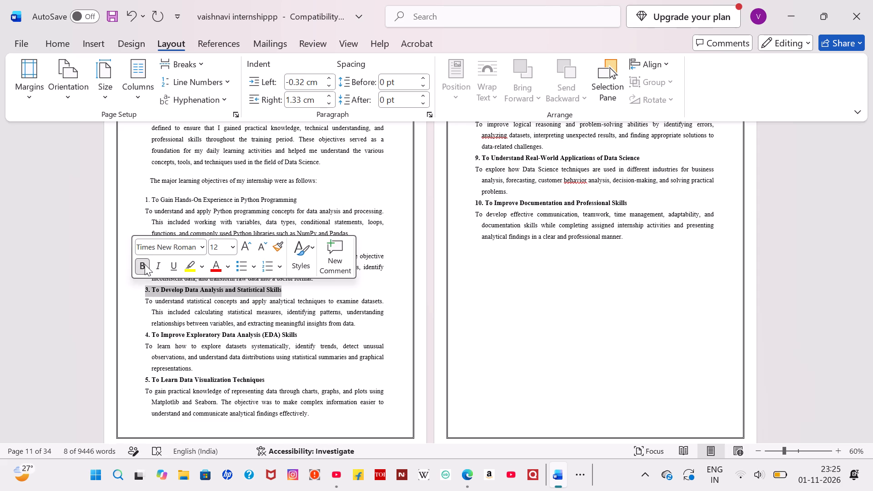
left_click_drag(305, 334, 134, 338)
left_click(140, 319)
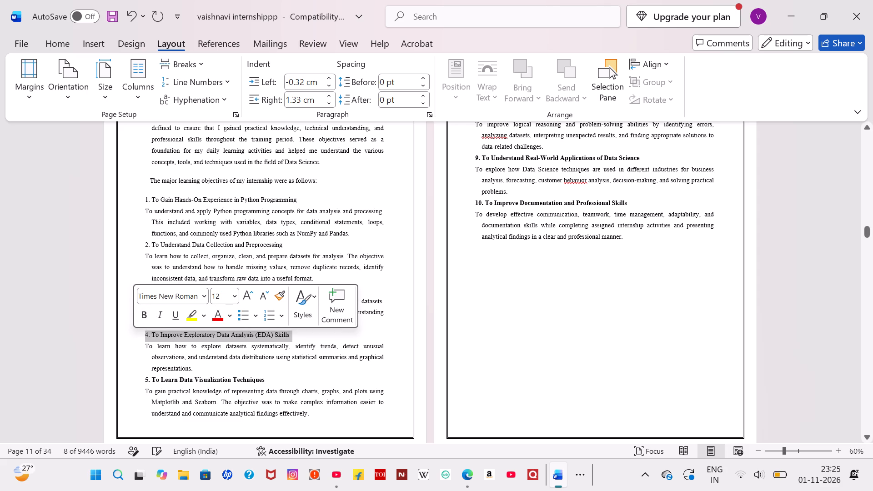
left_click_drag(269, 373, 119, 379)
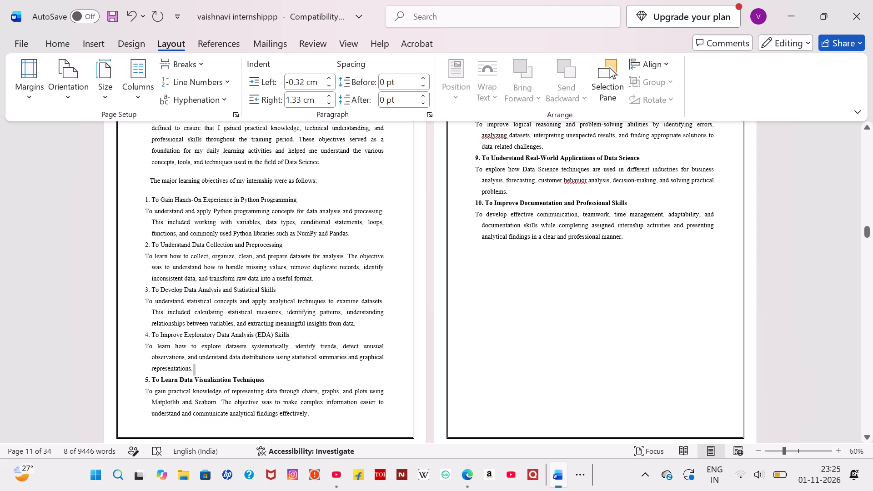
left_click_drag(119, 379, 268, 379)
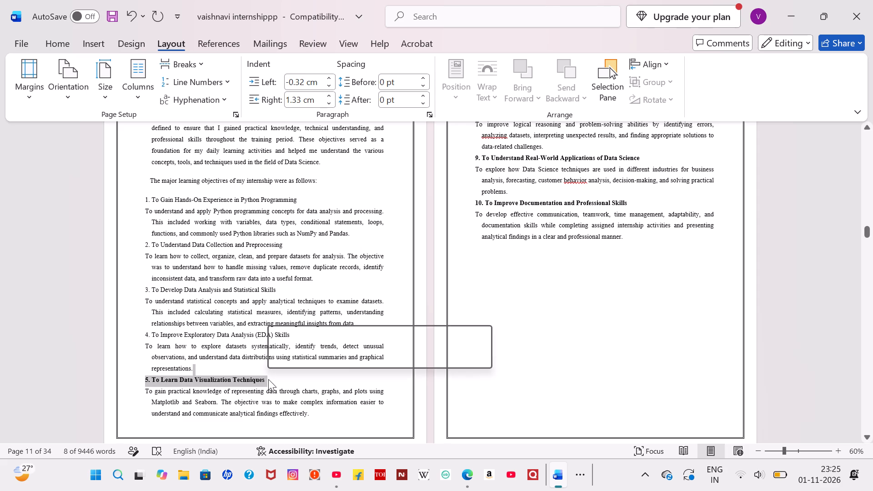
left_click(274, 353)
Remove the bold formatting from the headings of objectives 6, 7, 8 and 9 on the following page.
scroll(367, 298, "up", 1)
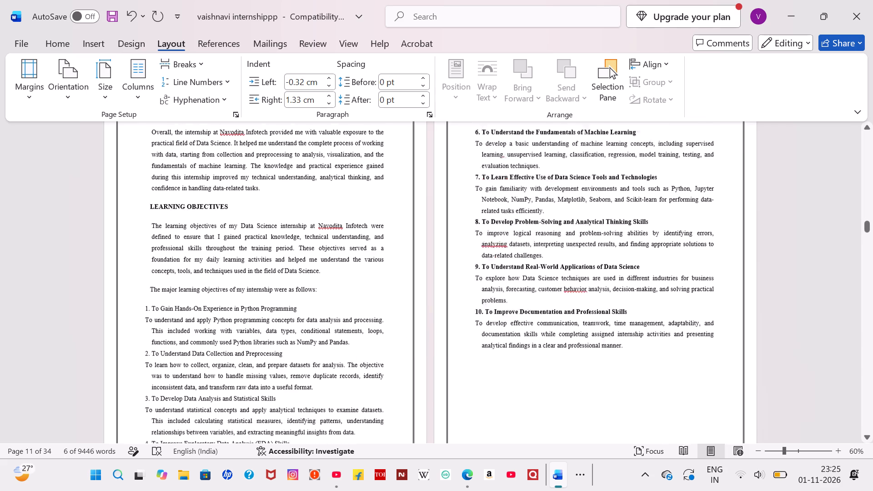
scroll(367, 298, "up", 1)
left_click_drag(639, 171, 459, 170)
left_click(469, 152)
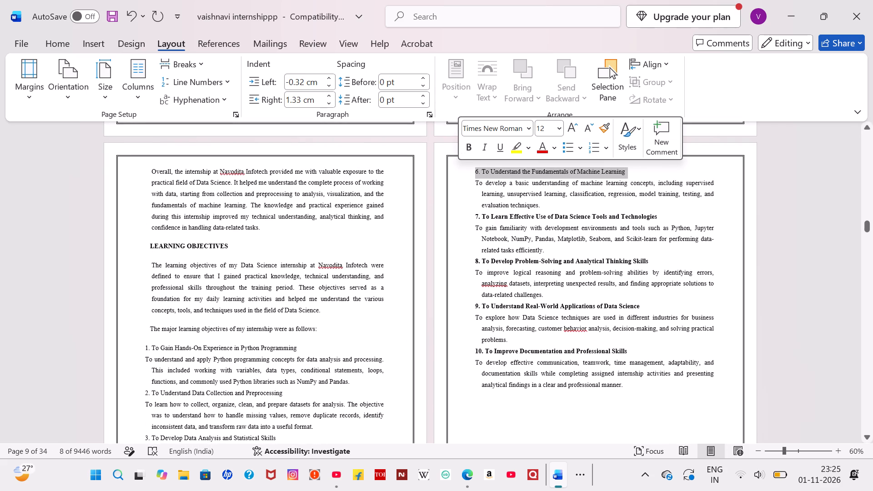
left_click_drag(660, 216, 474, 222)
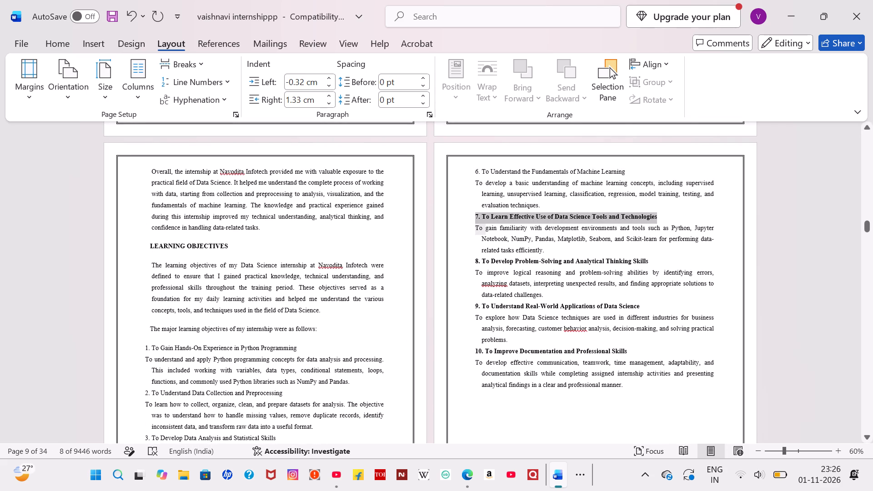
left_click_drag(474, 222, 473, 220)
left_click(481, 200)
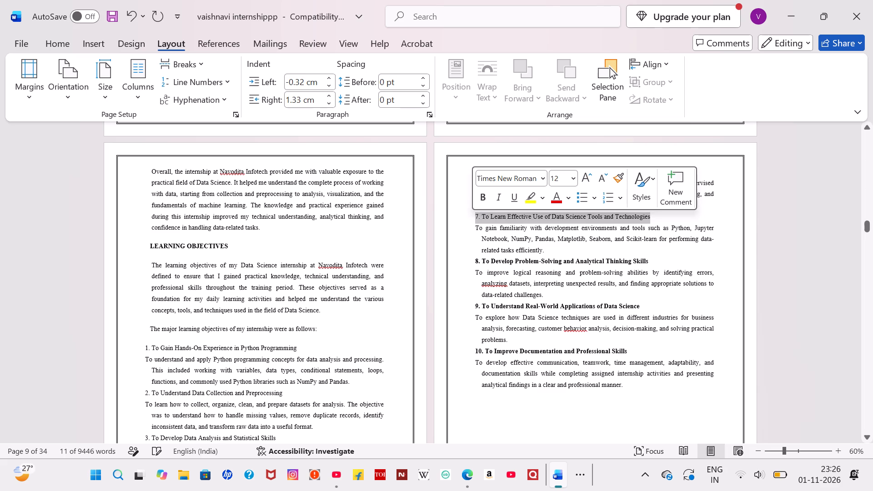
left_click_drag(652, 260, 469, 264)
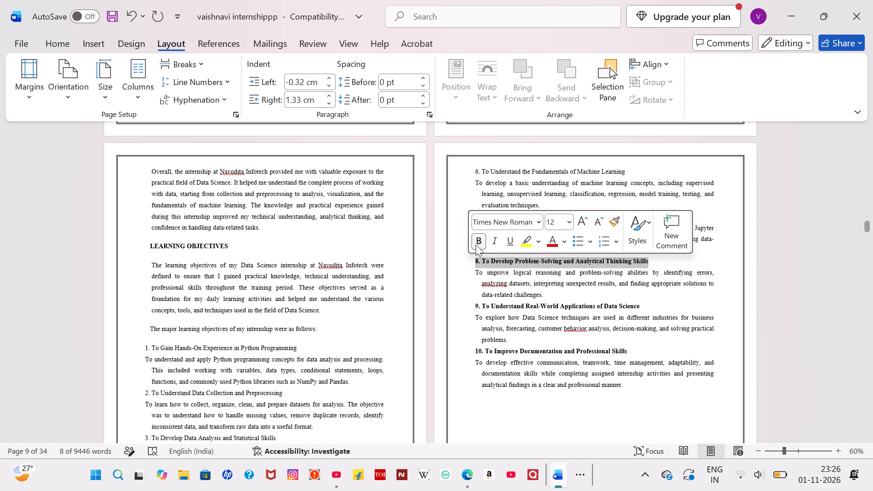
left_click(477, 242)
left_click_drag(648, 300, 442, 293)
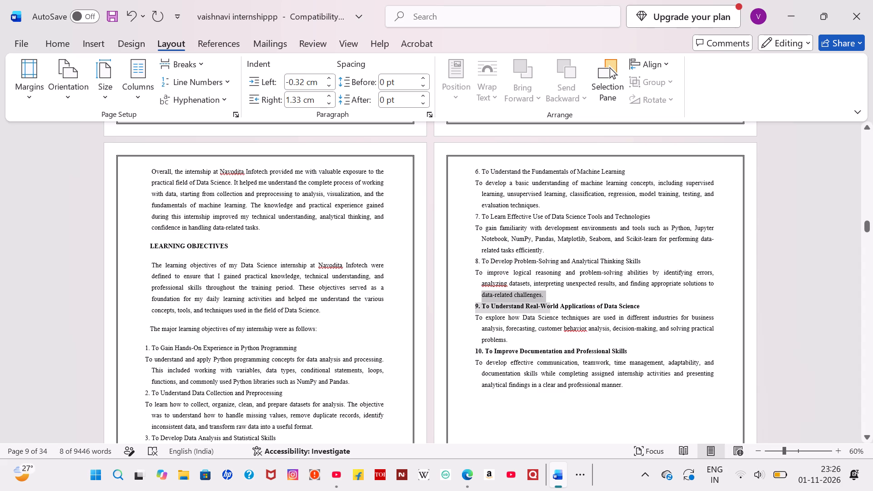
left_click_drag(442, 293, 481, 312)
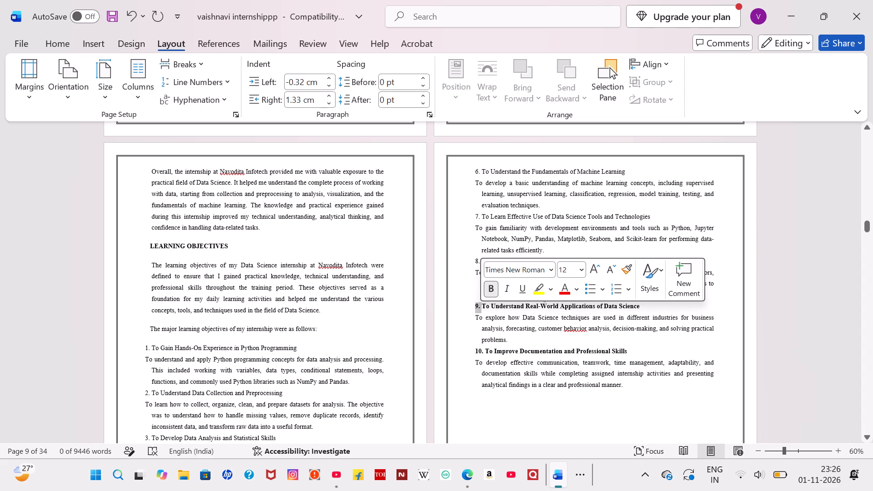
left_click_drag(647, 307, 481, 315)
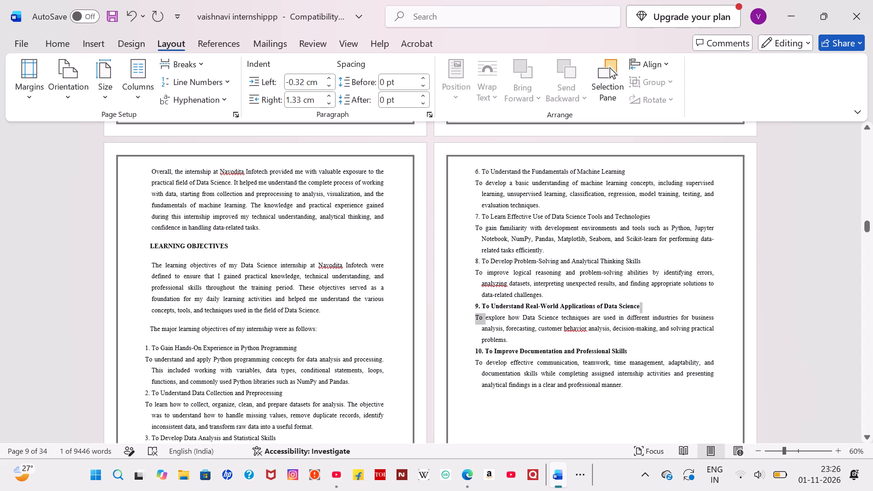
left_click_drag(481, 315, 470, 306)
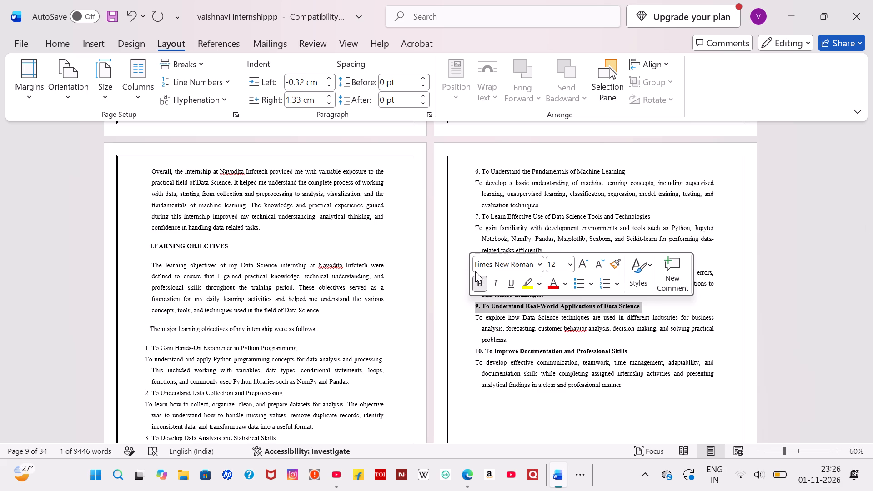
left_click(481, 281)
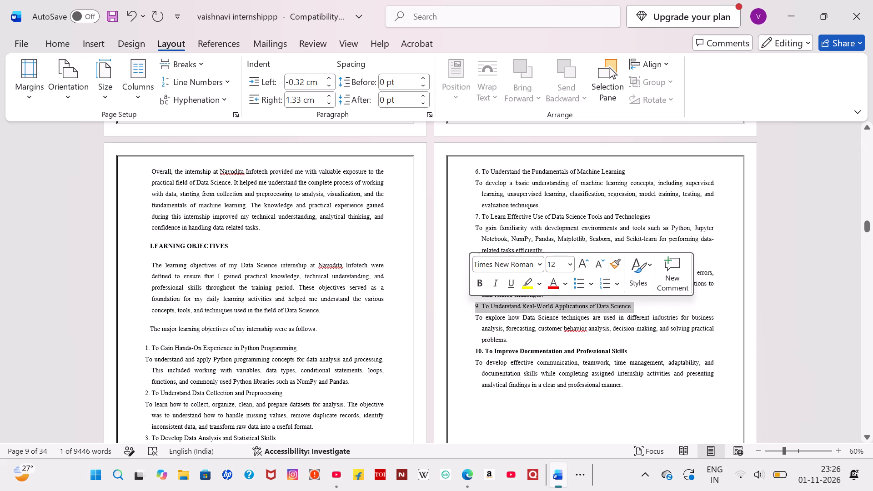
Remove the bold formatting from the heading of objective 10 on documentation and professional skills.
left_click_drag(629, 351, 473, 354)
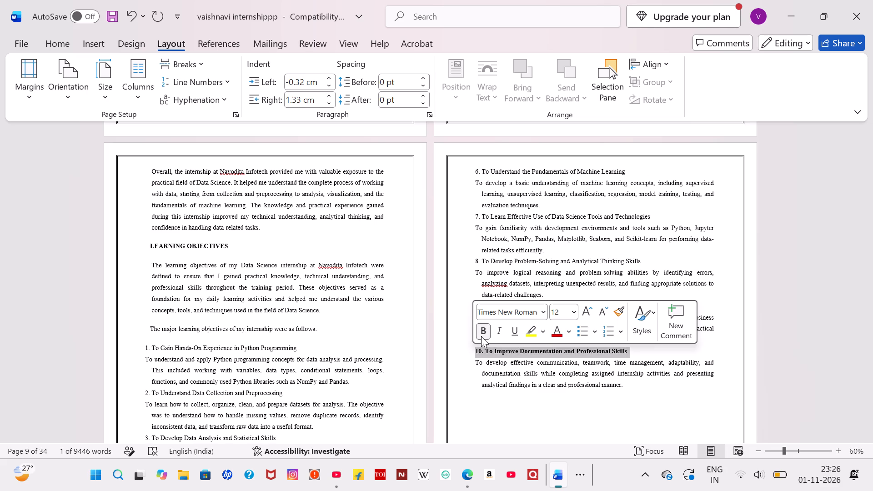
left_click(481, 336)
In the Objective section's statistical analysis paragraph, insert three line breaks after "learning how to examine datasets," to push the overflowing text to the following page.
scroll(473, 403, "down", 3)
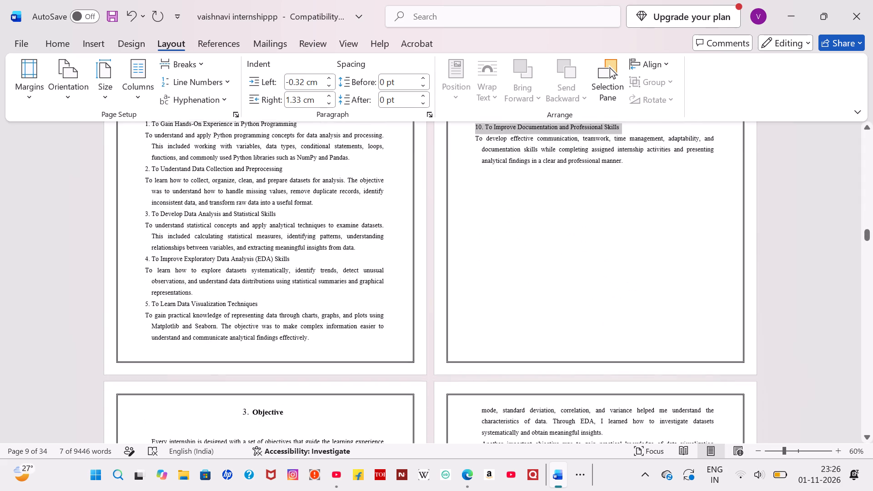
scroll(473, 403, "down", 4)
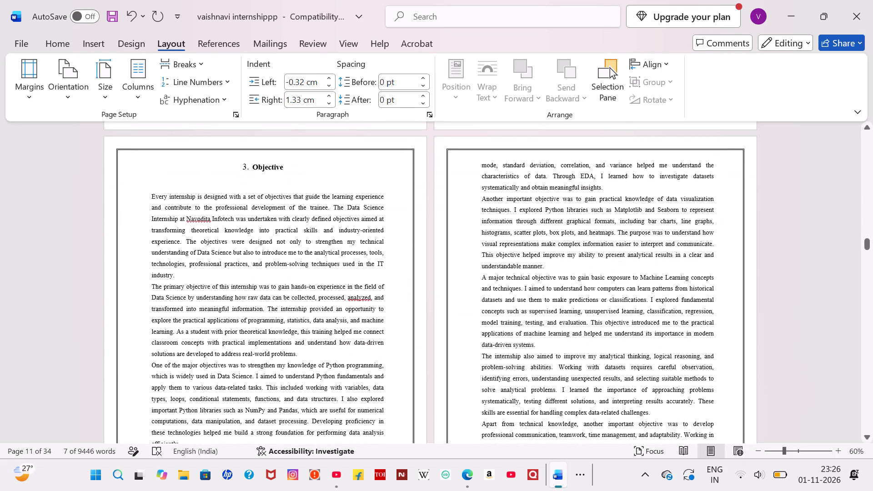
scroll(473, 403, "down", 1)
scroll(235, 259, "down", 3)
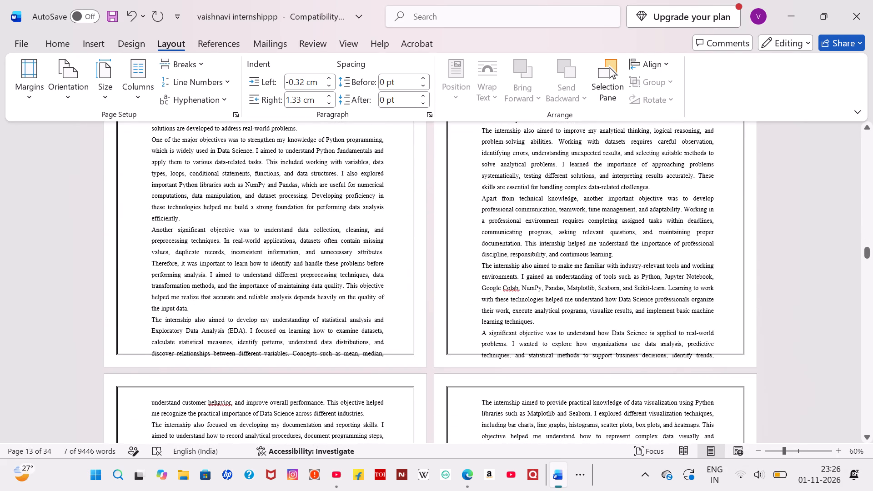
left_click(387, 331)
key("Return")
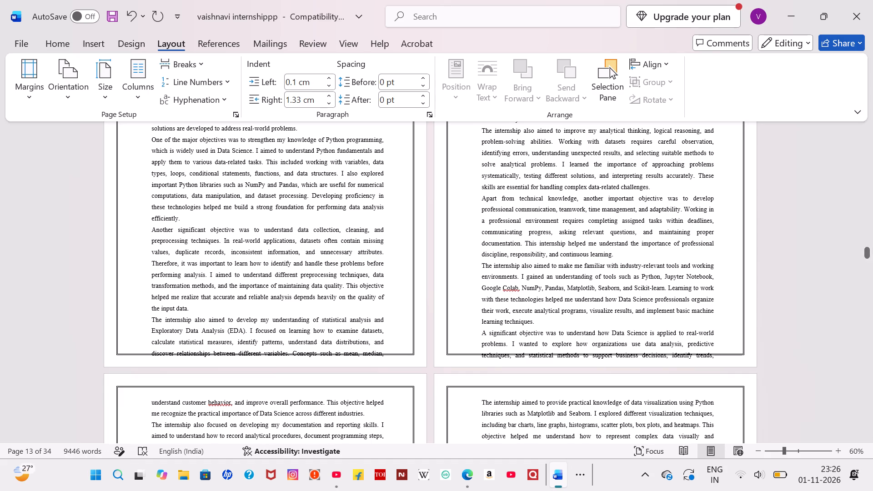
key("Return")
key("Return")
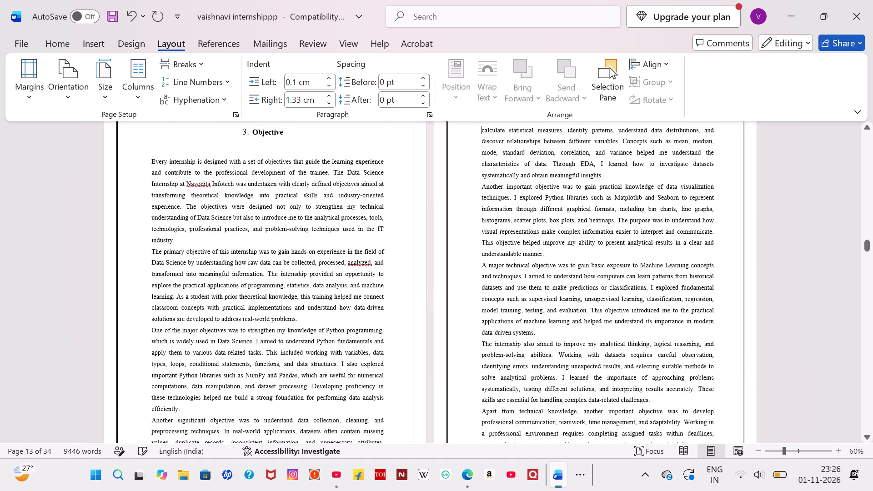
In the tools paragraph of the Objective section, insert three line breaks after "implement basic machine" to push the remaining text to the following page.
scroll(387, 331, "down", 2)
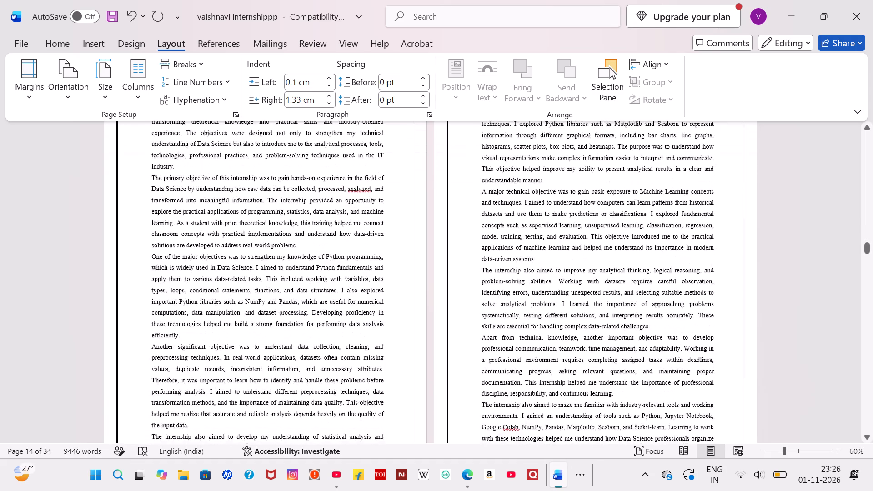
scroll(387, 331, "down", 1)
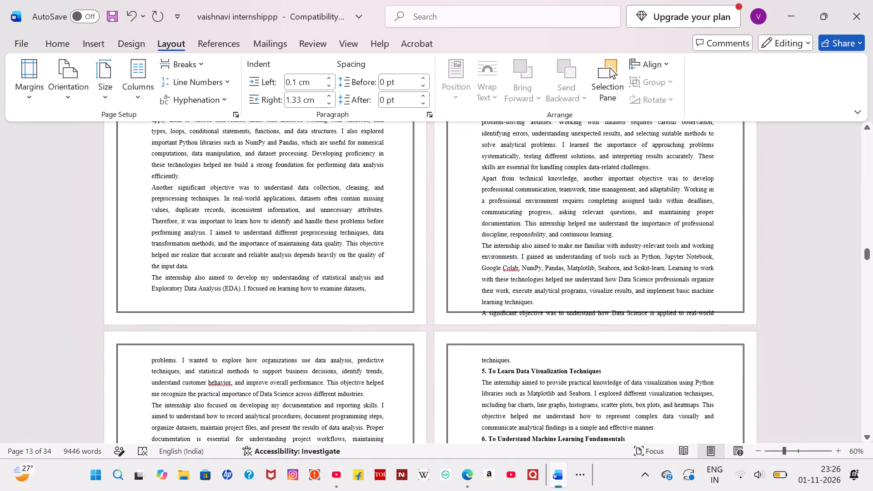
left_click(720, 289)
key("Return")
key("Return")
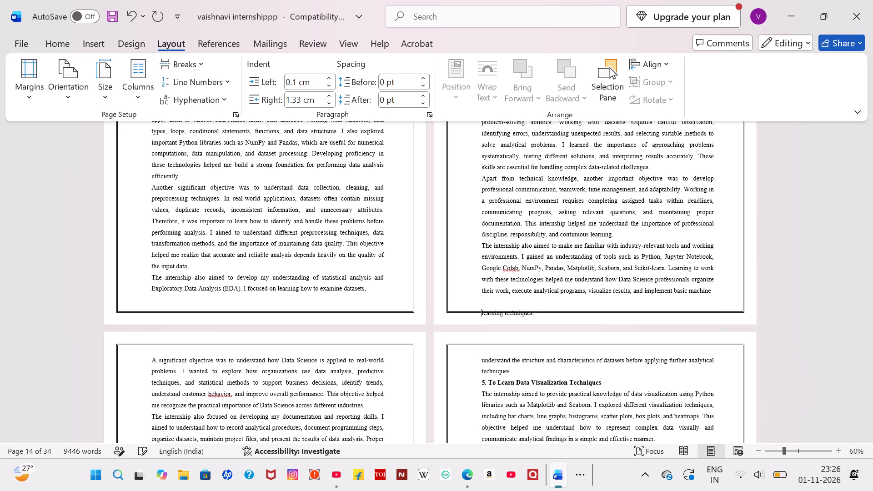
key("Return")
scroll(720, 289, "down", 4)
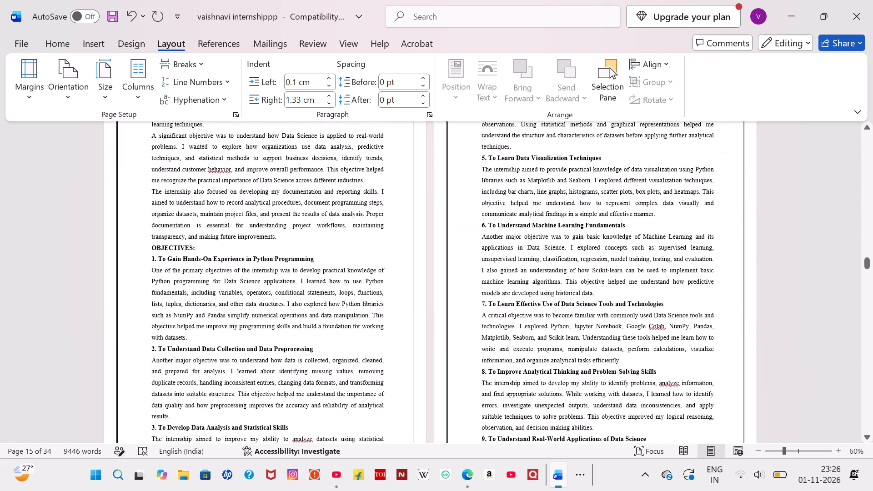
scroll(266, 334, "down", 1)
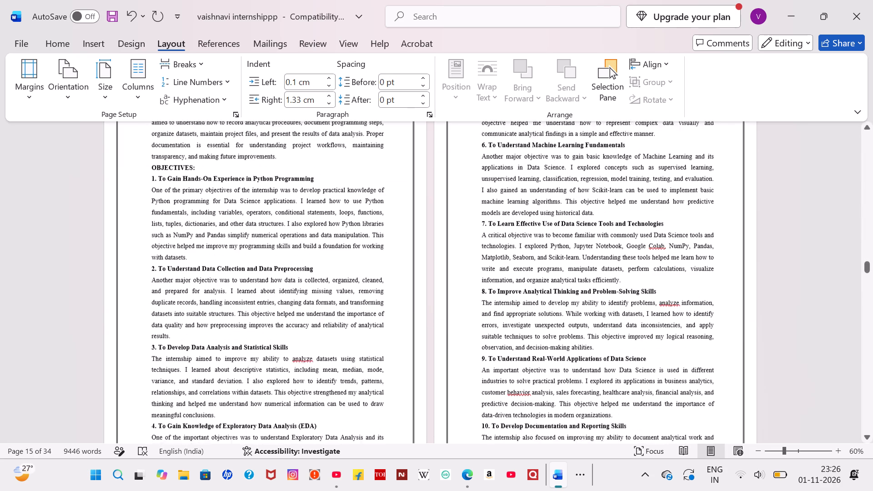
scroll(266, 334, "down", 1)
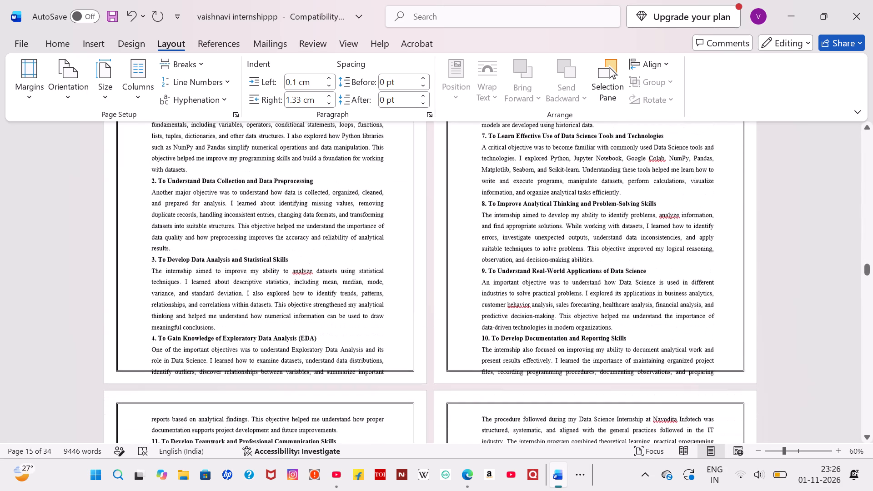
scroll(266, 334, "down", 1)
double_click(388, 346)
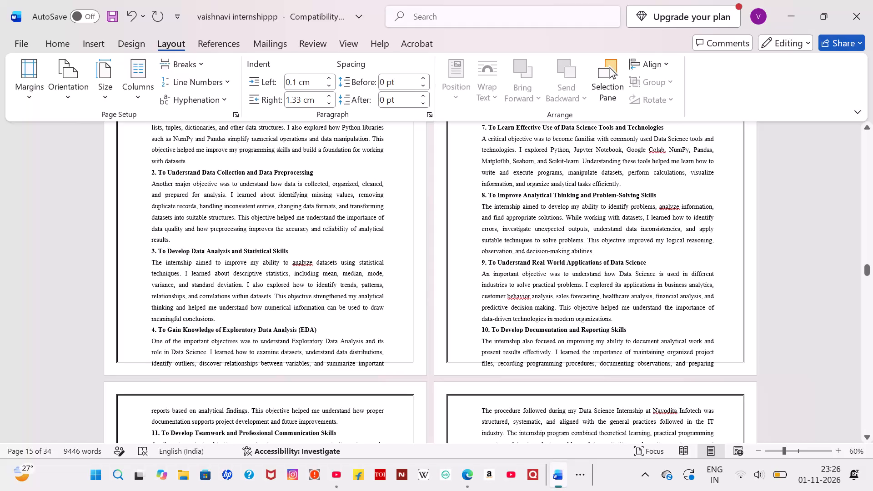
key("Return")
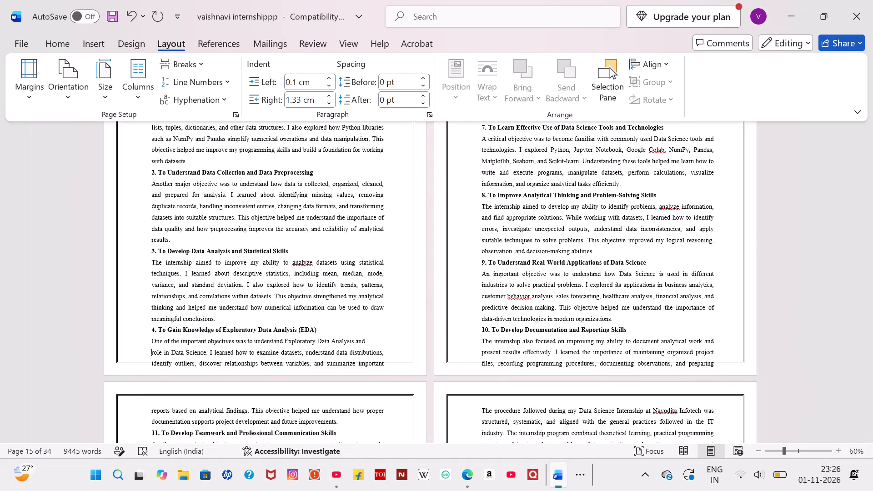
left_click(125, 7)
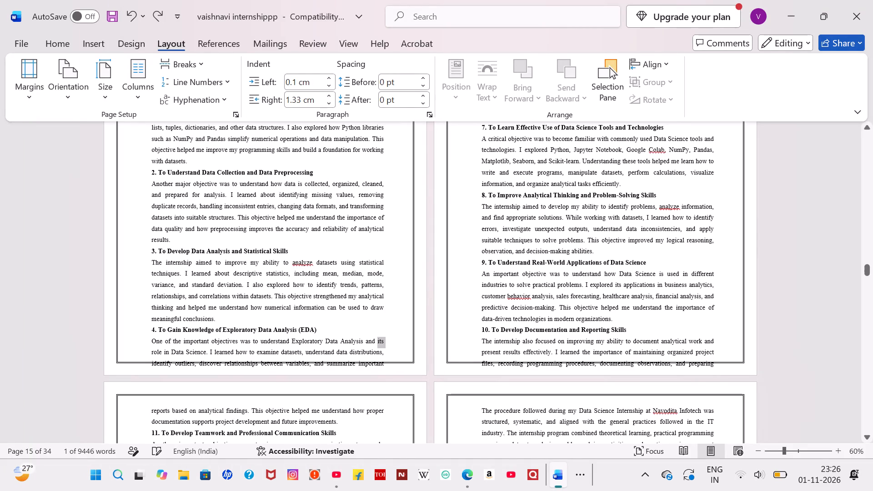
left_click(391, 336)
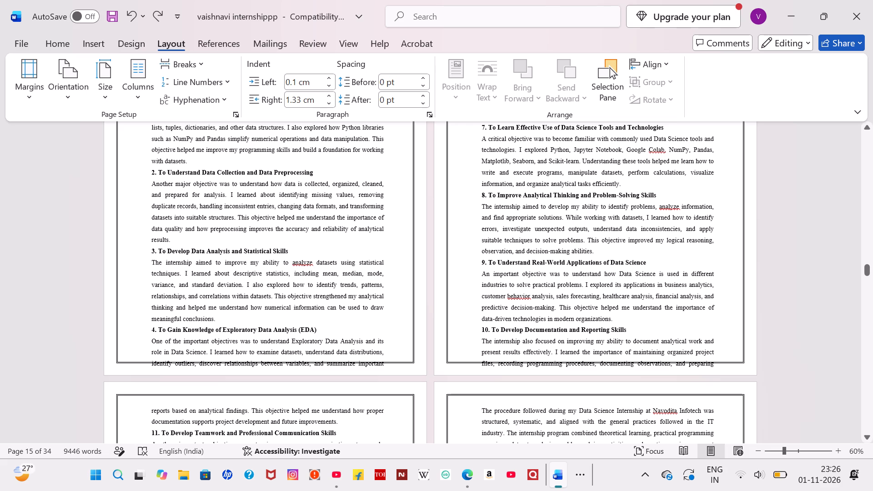
Under objective 4 on Exploratory Data Analysis, insert three line breaks after "Exploratory Data Analysis and its" to push the remaining text to the following page.
left_click(387, 346)
key("Return")
key("Return")
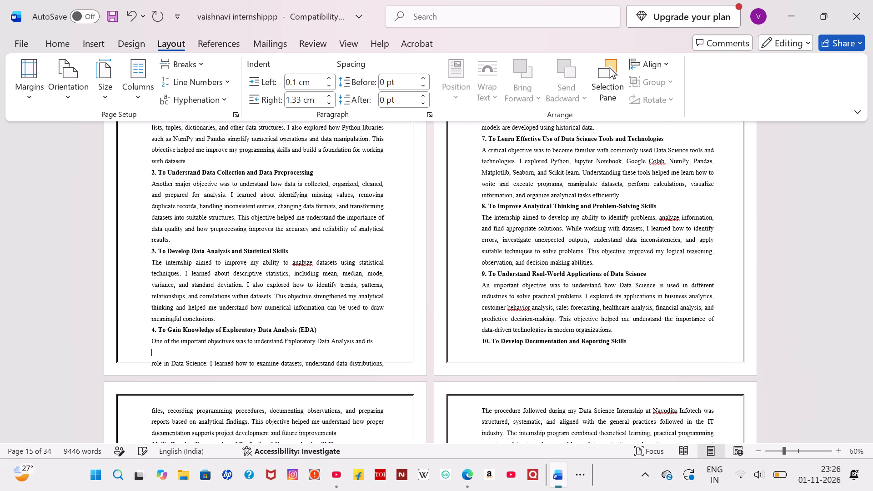
key("Return")
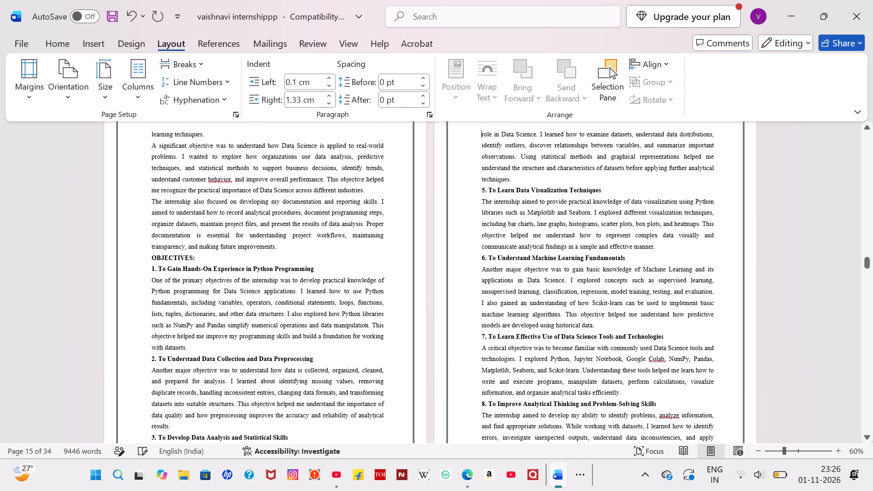
Insert two line breaks after the description of objective 9 to move the objective 10 heading to the following page.
scroll(387, 346, "down", 3)
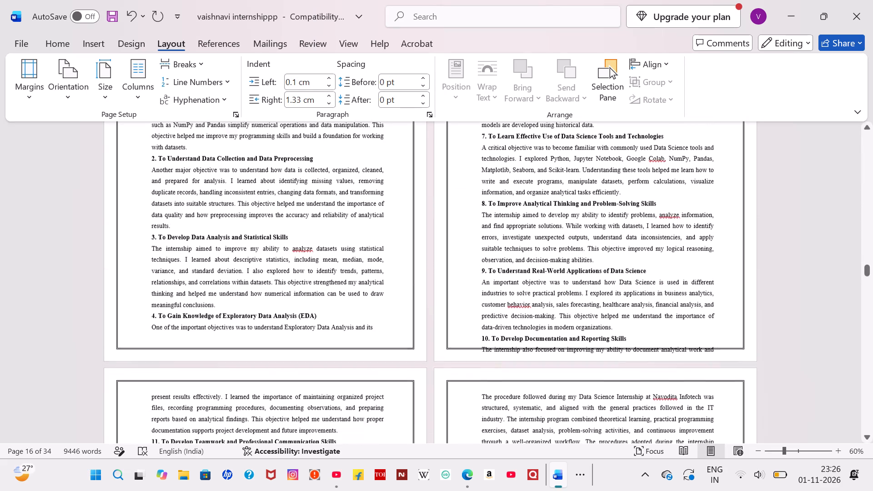
scroll(387, 346, "down", 1)
left_click(614, 315)
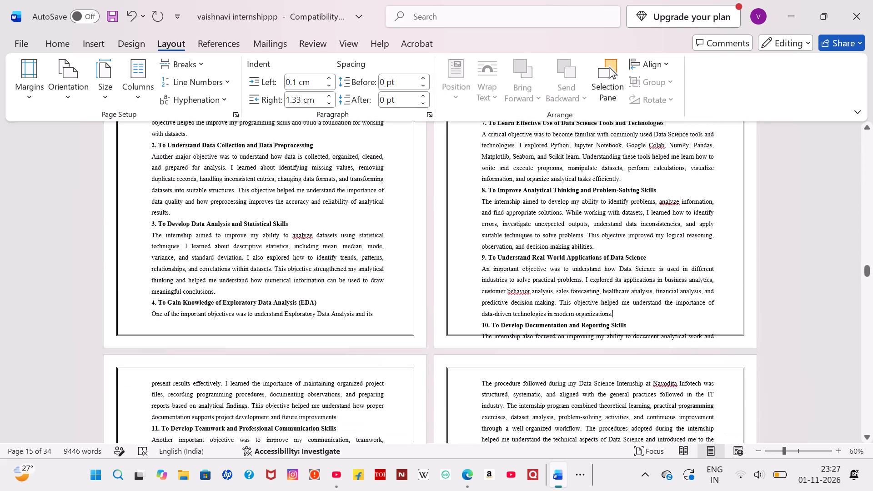
key("Return")
key("Return")
In the closing paragraph after objective 14, insert four line breaks after "combined to solve real-world" to push the remaining text to the following page.
scroll(614, 315, "down", 3)
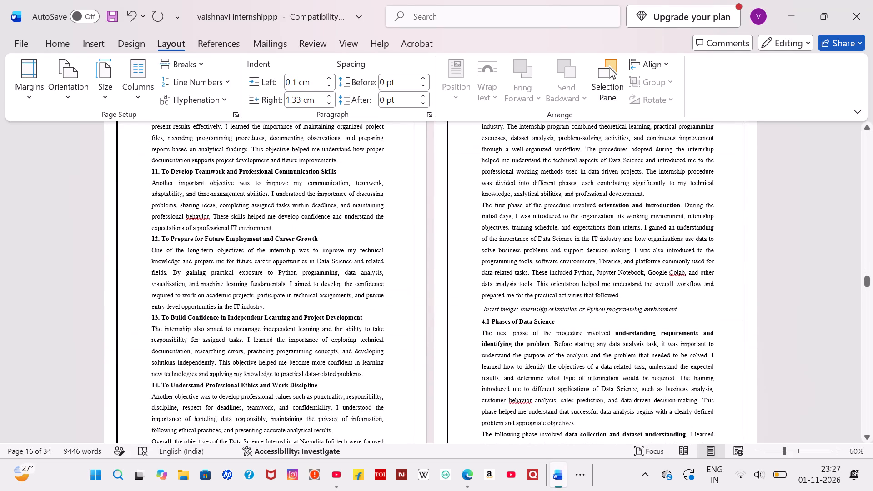
scroll(614, 315, "down", 2)
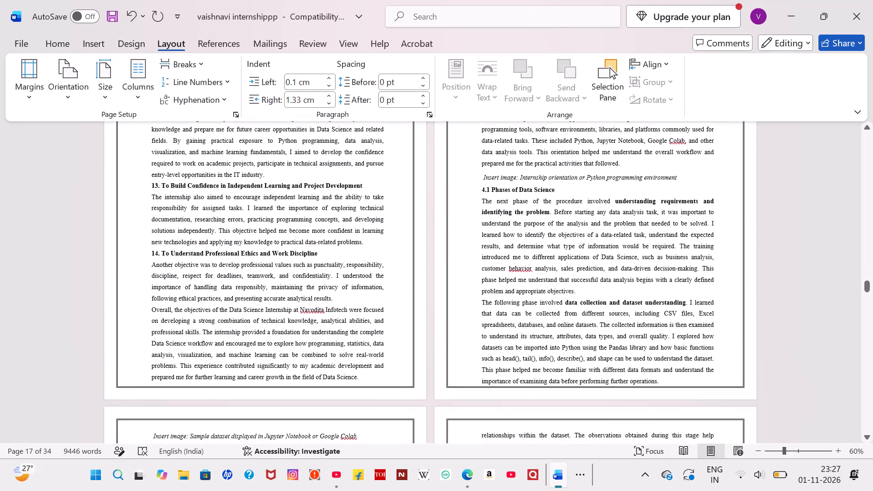
left_click(389, 356)
key("Return")
key("Return")
key("Return")
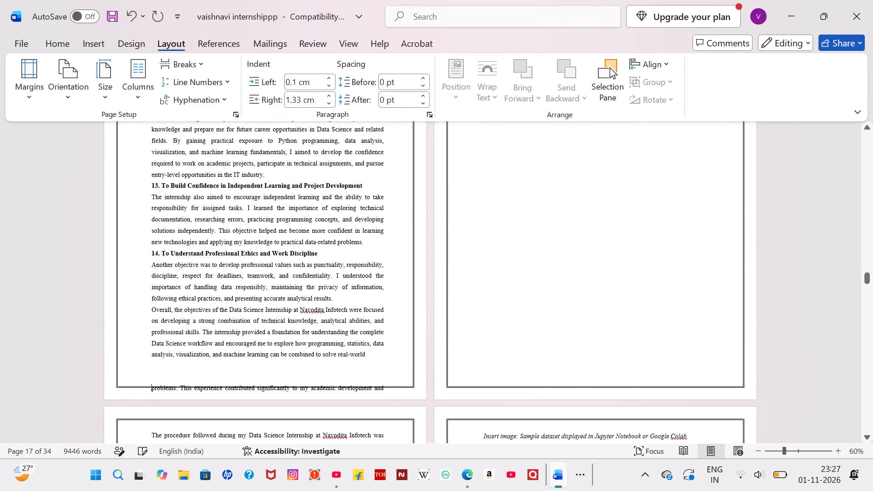
key("Return")
Examine the page layout from the end of the objectives through the procedure section up to the Learning outcome heading.
scroll(389, 356, "down", 1)
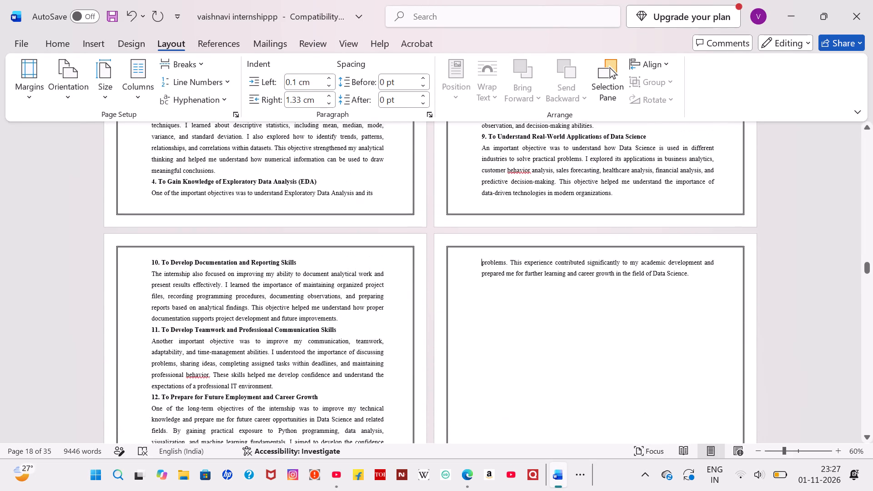
scroll(389, 356, "down", 3)
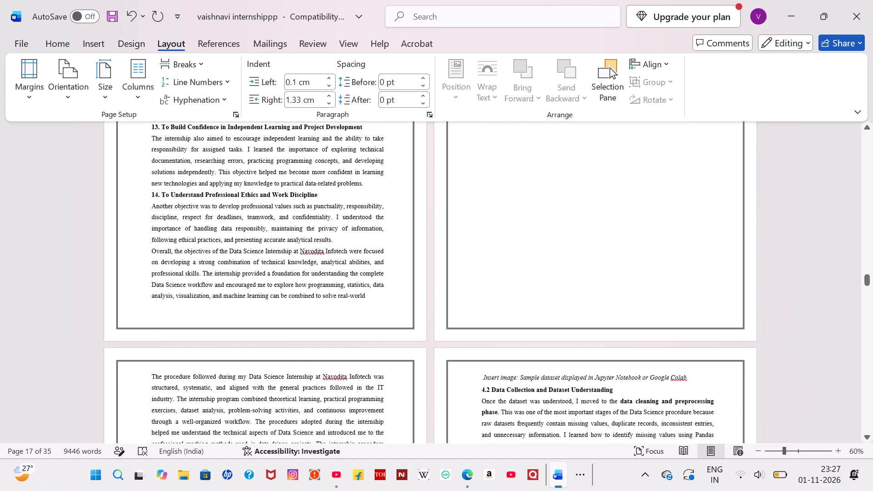
scroll(389, 356, "down", 3)
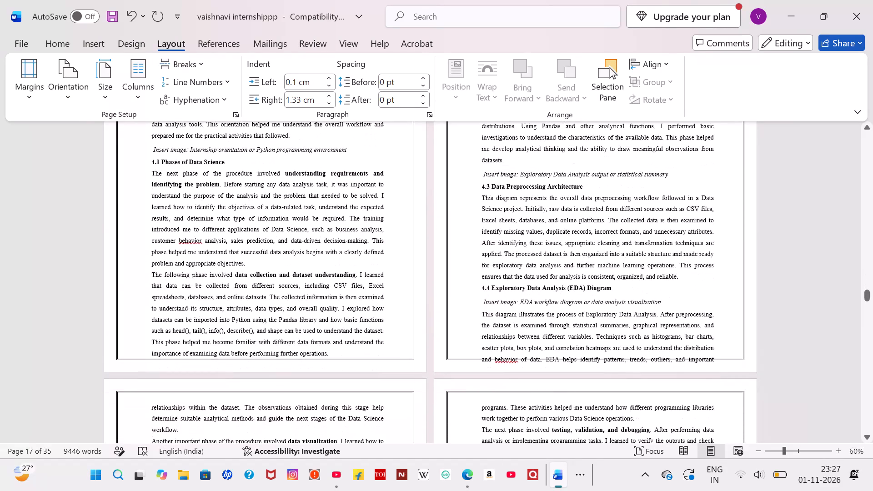
scroll(389, 356, "down", 6)
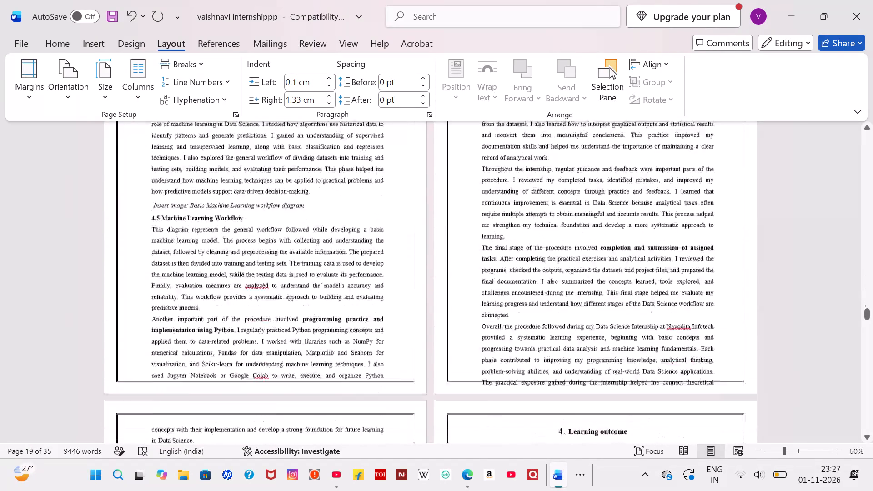
scroll(389, 356, "down", 1)
scroll(389, 356, "up", 7)
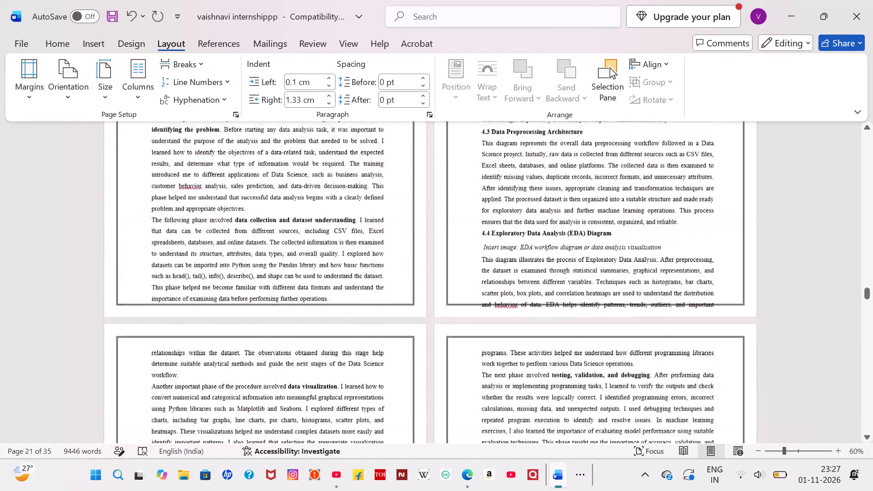
scroll(389, 356, "up", 2)
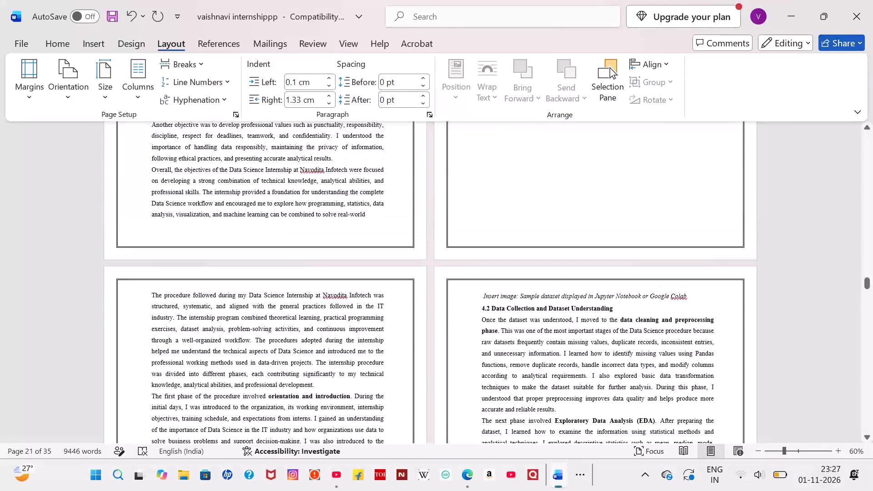
scroll(481, 313, "up", 3)
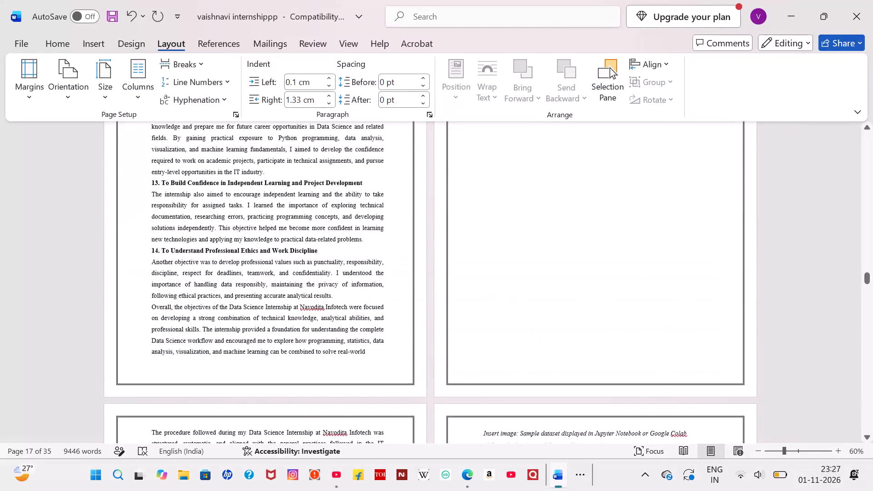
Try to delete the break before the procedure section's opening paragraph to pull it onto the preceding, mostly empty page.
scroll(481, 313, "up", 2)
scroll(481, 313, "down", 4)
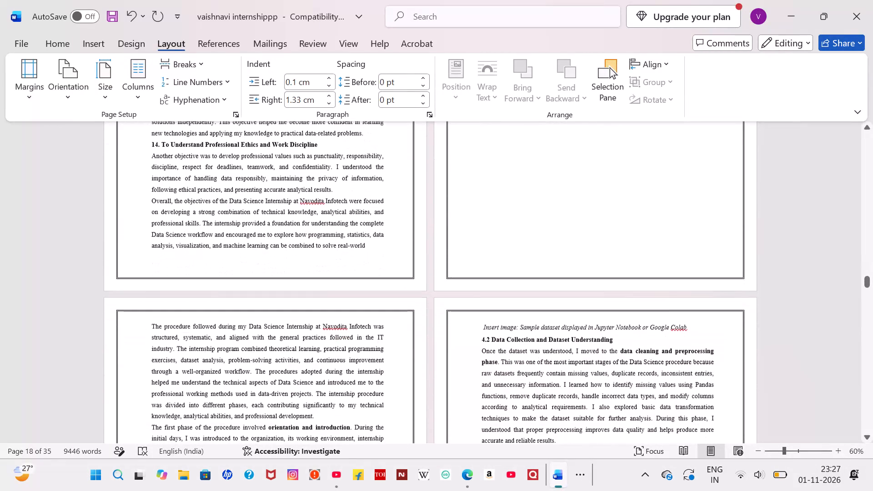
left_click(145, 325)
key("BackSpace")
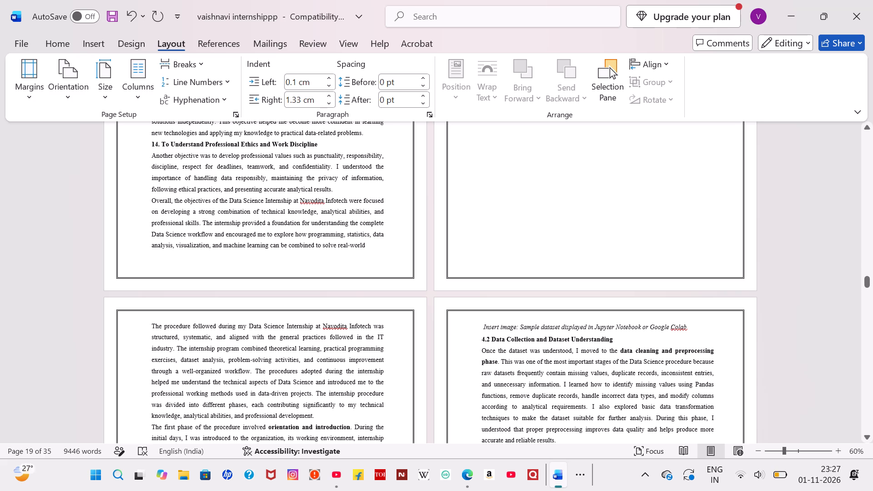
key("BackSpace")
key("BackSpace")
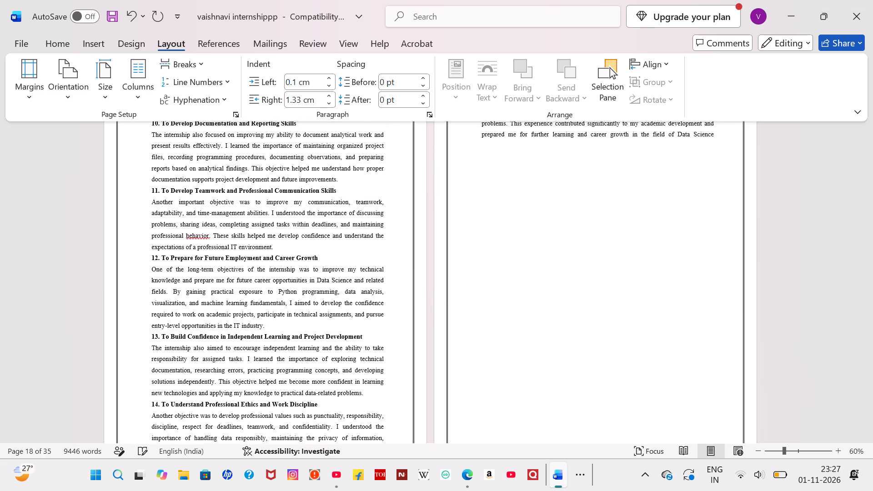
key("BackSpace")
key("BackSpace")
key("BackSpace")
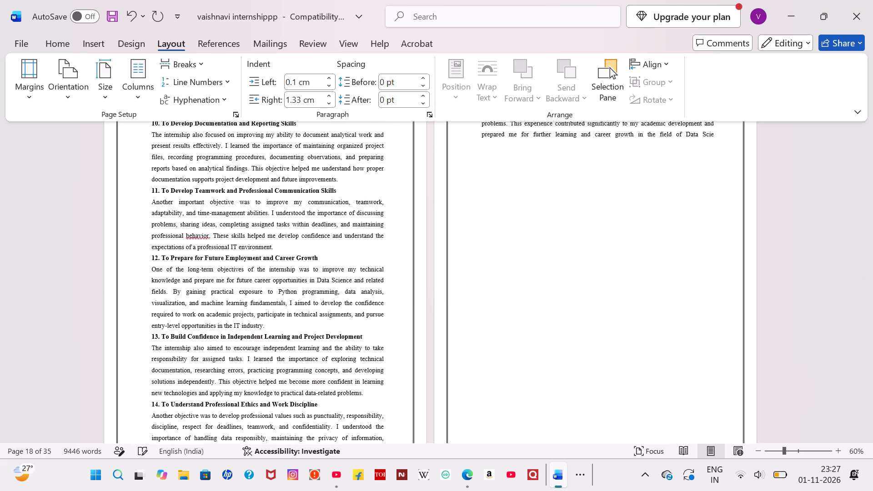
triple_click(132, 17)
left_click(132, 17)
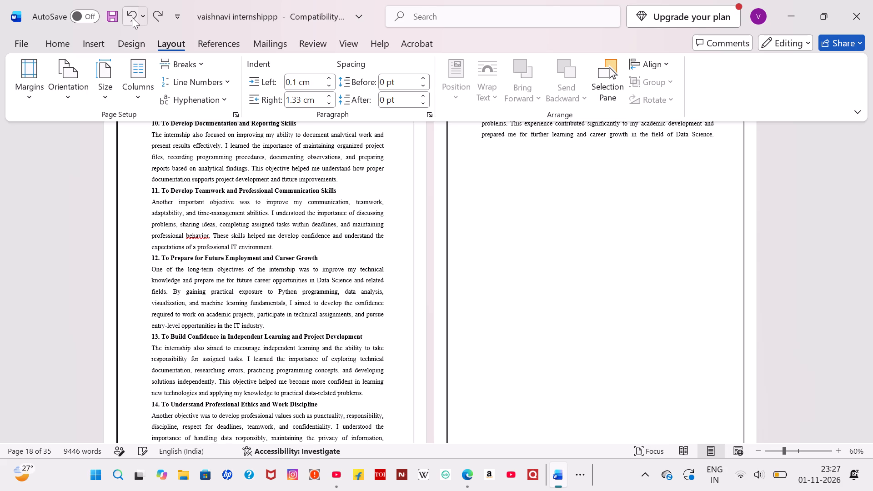
Remove the left indent of the procedure section's opening paragraph while trying again to close the gap before it.
scroll(156, 392, "down", 4)
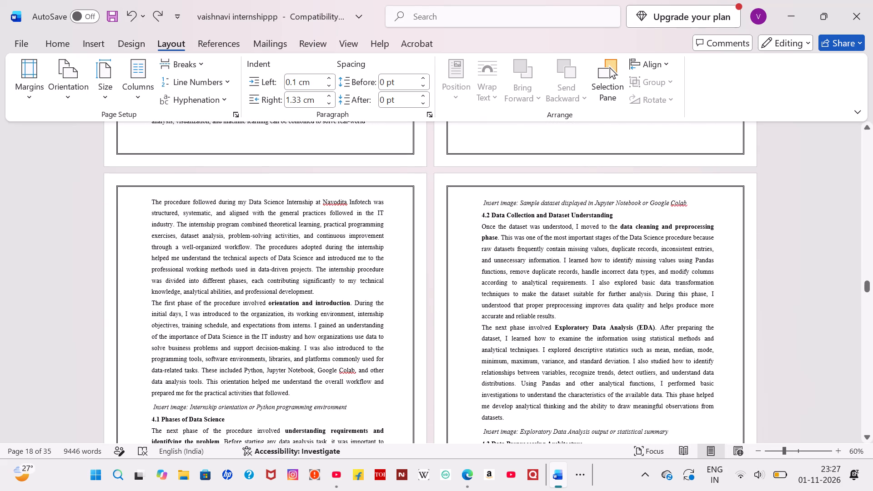
left_click(149, 197)
key("BackSpace")
key("BackSpace")
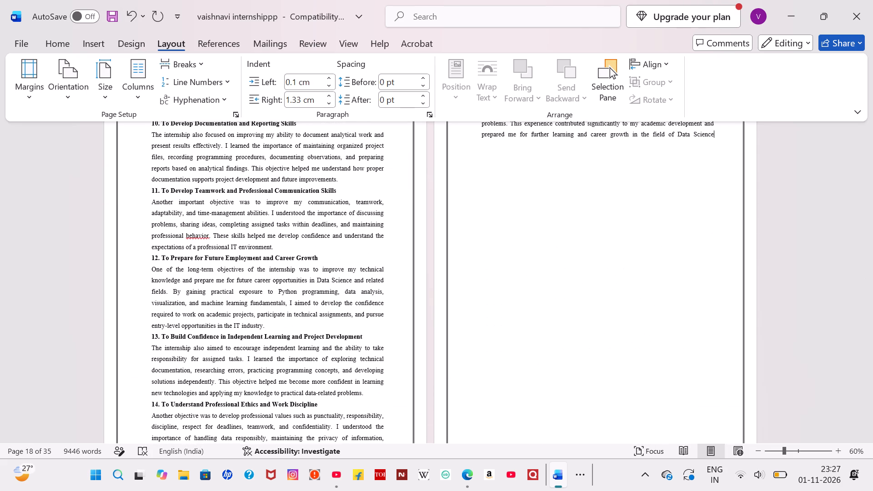
Examine the page layout around the objectives and procedure sections, including a multi-page overview at 30% zoom.
scroll(149, 197, "down", 1)
scroll(149, 197, "up", 1)
scroll(149, 197, "down", 1)
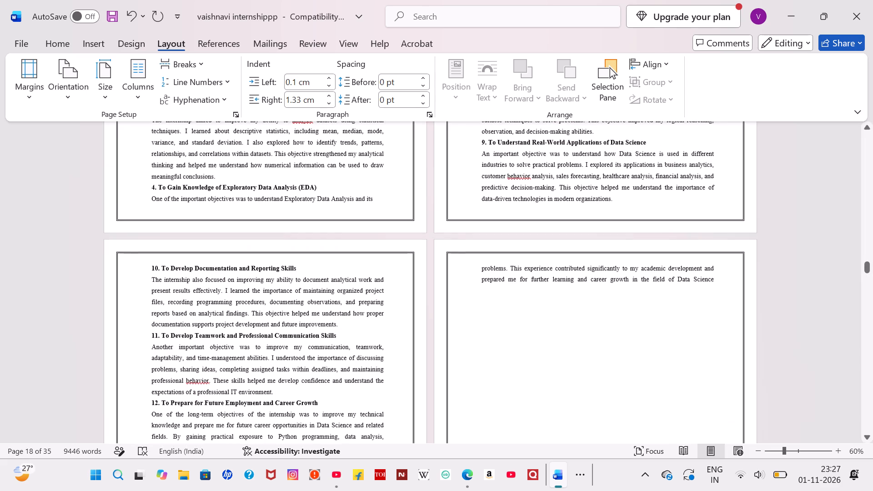
scroll(149, 197, "down", 2)
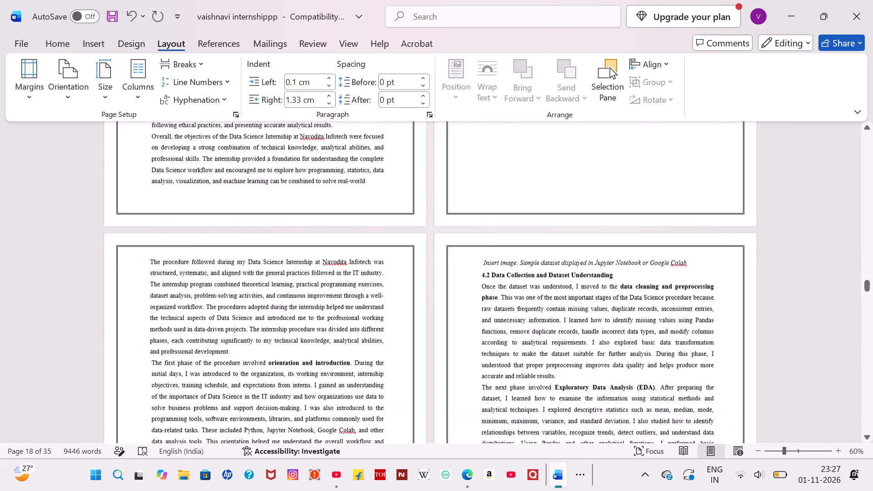
scroll(149, 197, "down", 1)
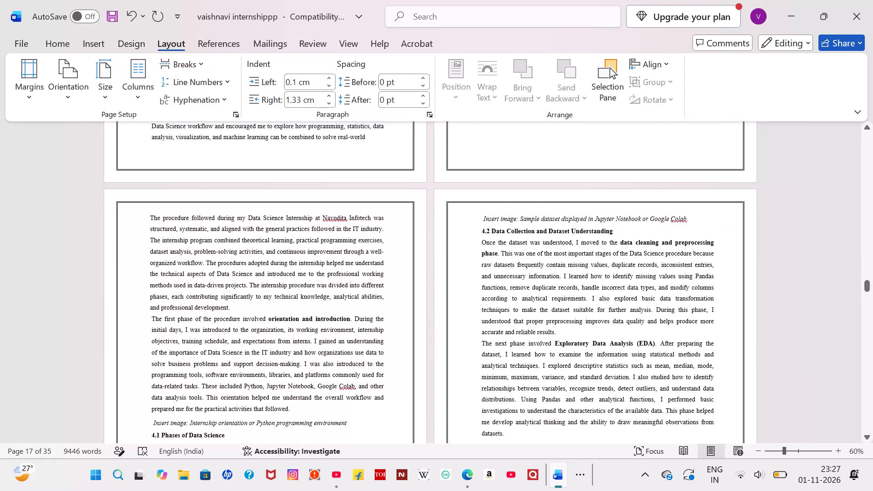
scroll(165, 286, "down", 3, "ctrl")
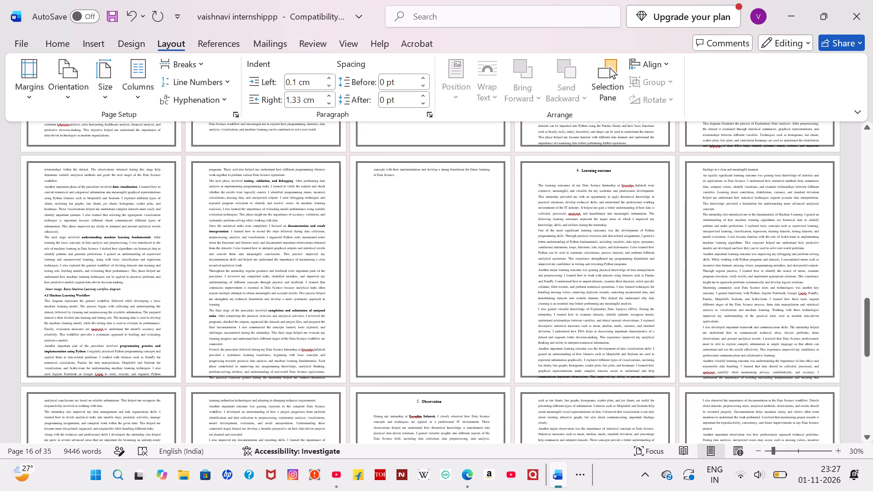
scroll(200, 325, "up", 2)
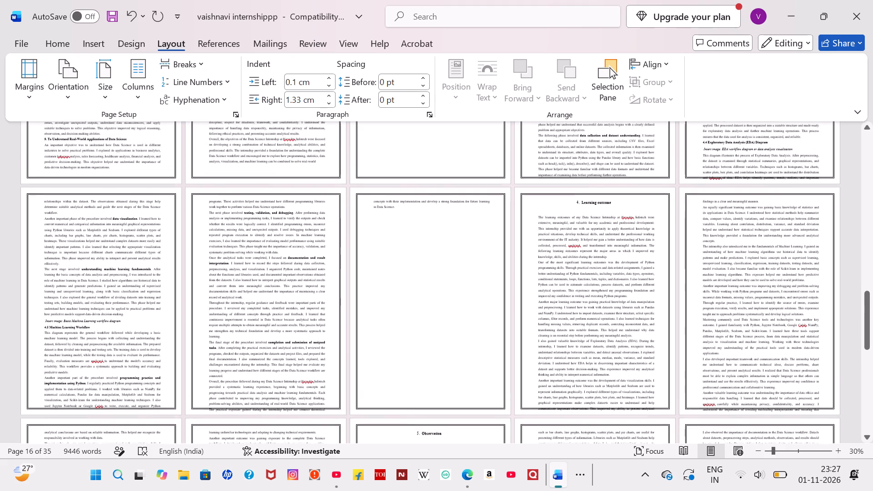
scroll(200, 325, "up", 4)
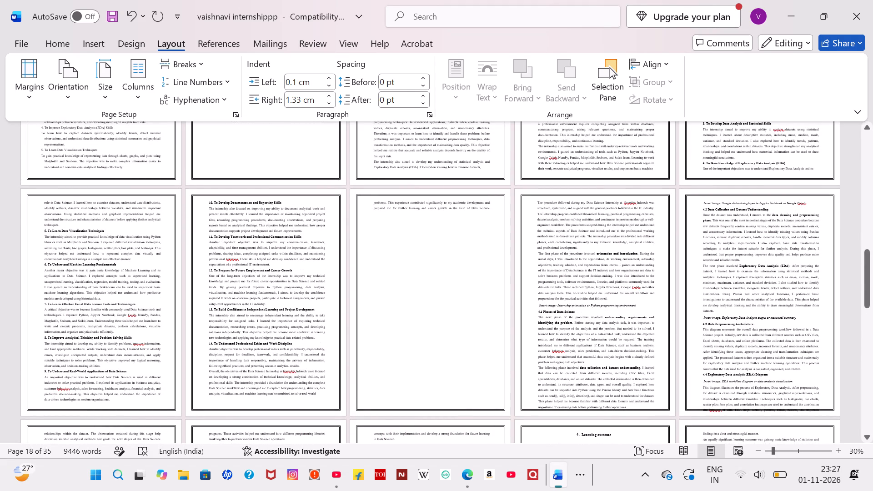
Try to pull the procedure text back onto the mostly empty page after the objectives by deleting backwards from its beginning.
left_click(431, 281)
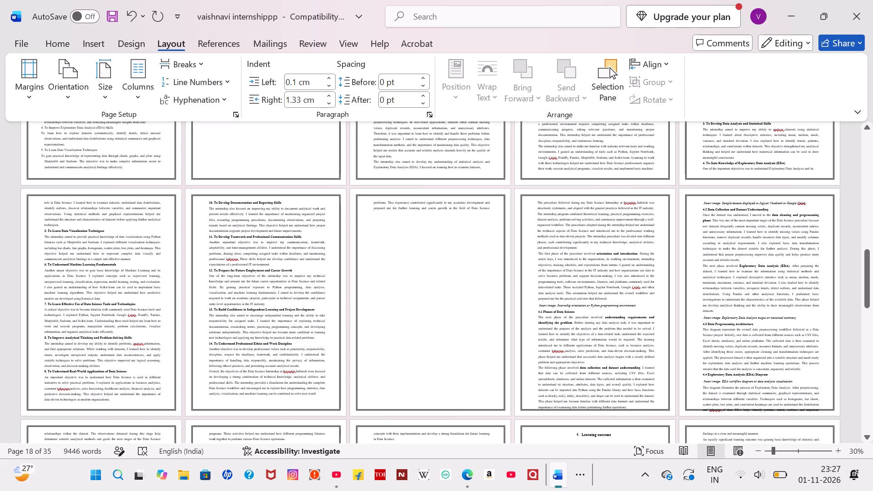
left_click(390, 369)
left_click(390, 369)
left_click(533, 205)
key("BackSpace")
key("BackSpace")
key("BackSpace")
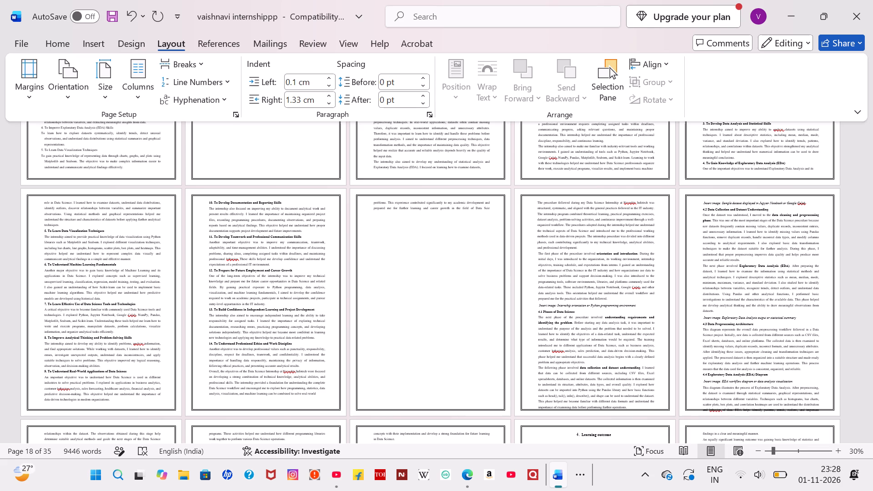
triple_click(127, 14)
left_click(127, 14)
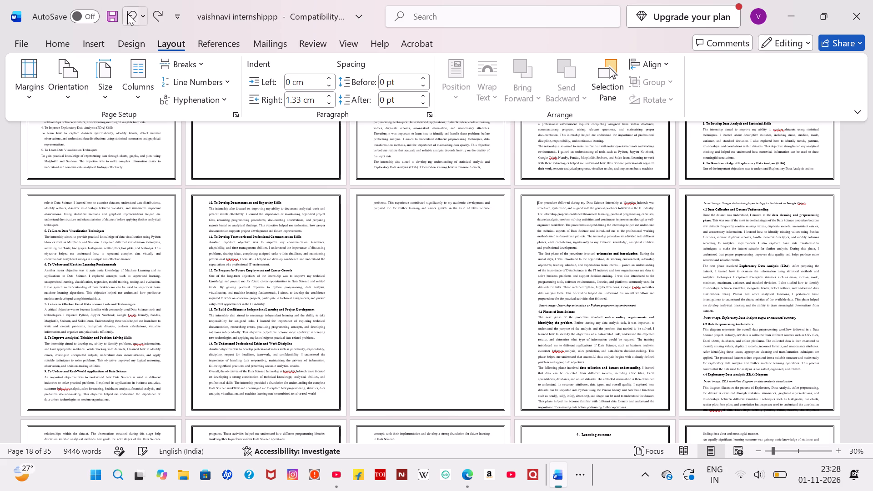
Copy the full first page of procedure text and paste it below the objectives' closing paragraph, after two new line breaks.
left_click_drag(533, 200, 536, 208)
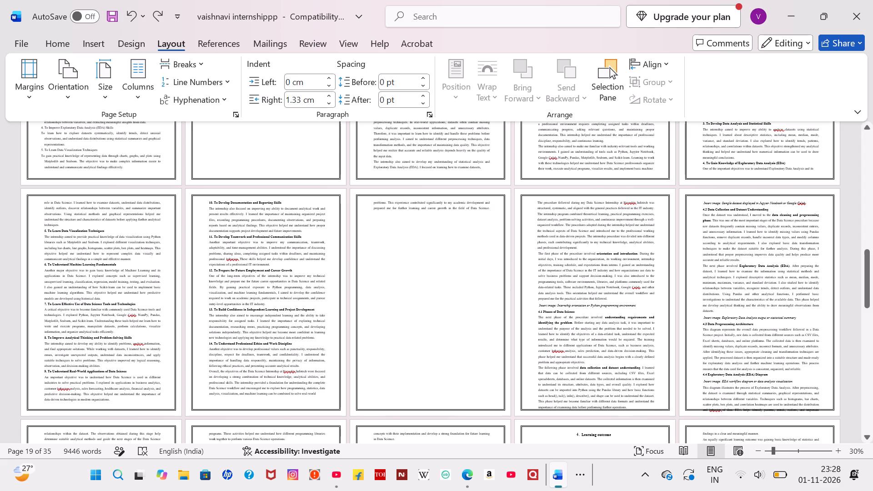
left_click_drag(536, 208, 632, 406)
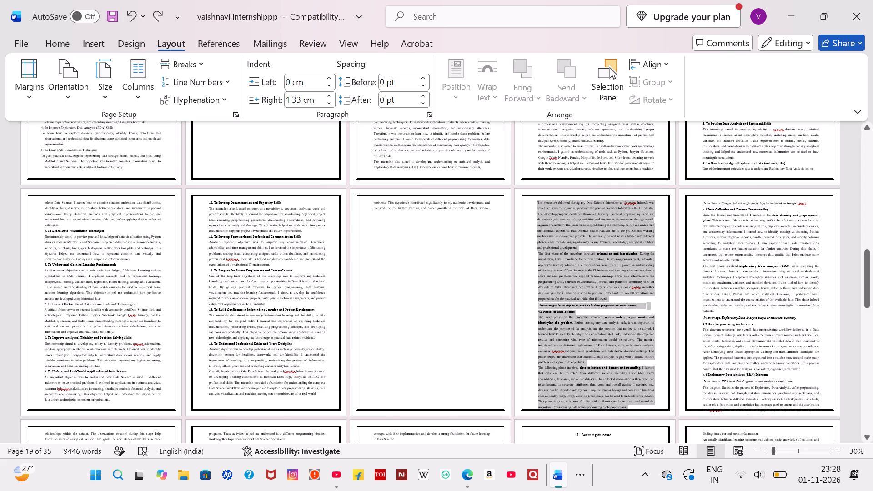
left_click_drag(632, 406, 632, 406)
key("ctrl+c")
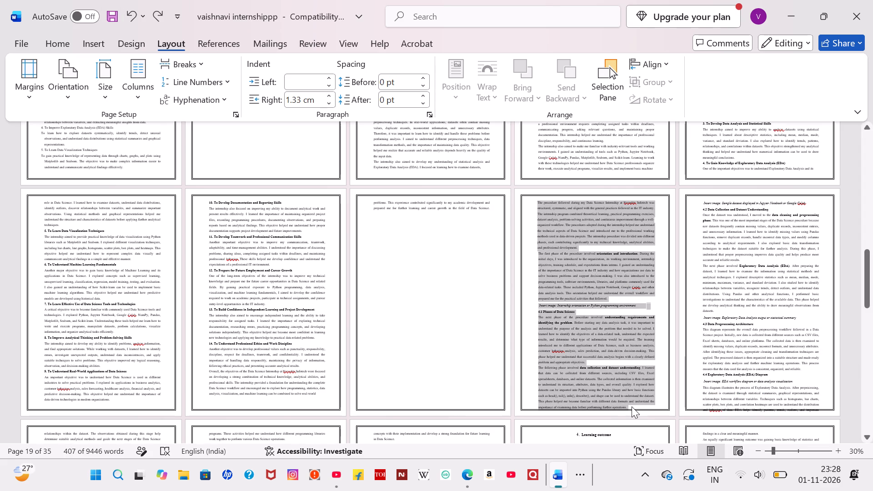
left_click(491, 209)
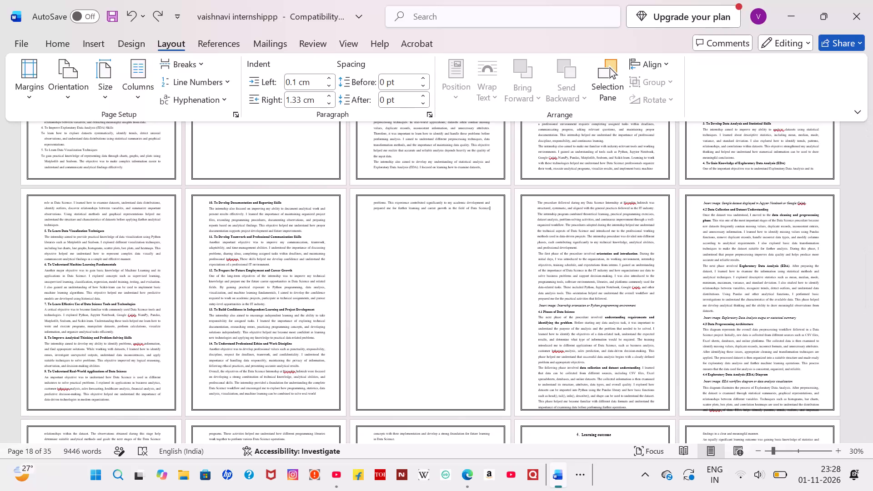
key("Return")
key("Return")
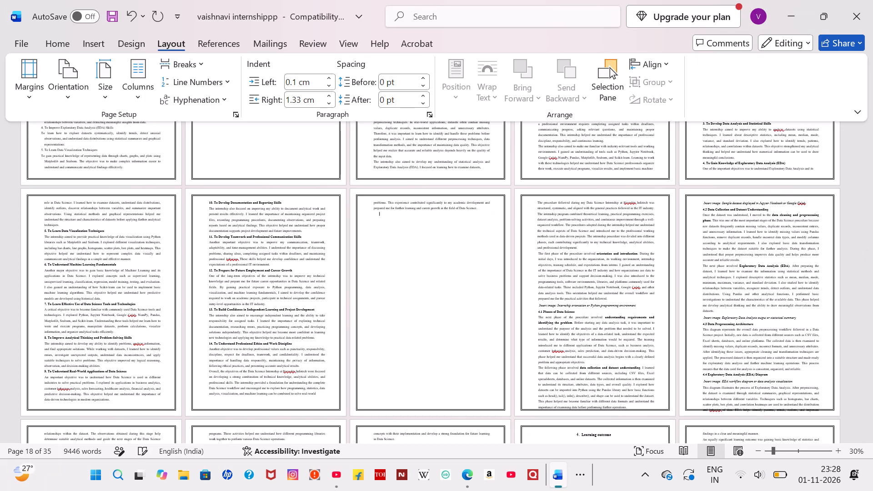
key("ctrl+v")
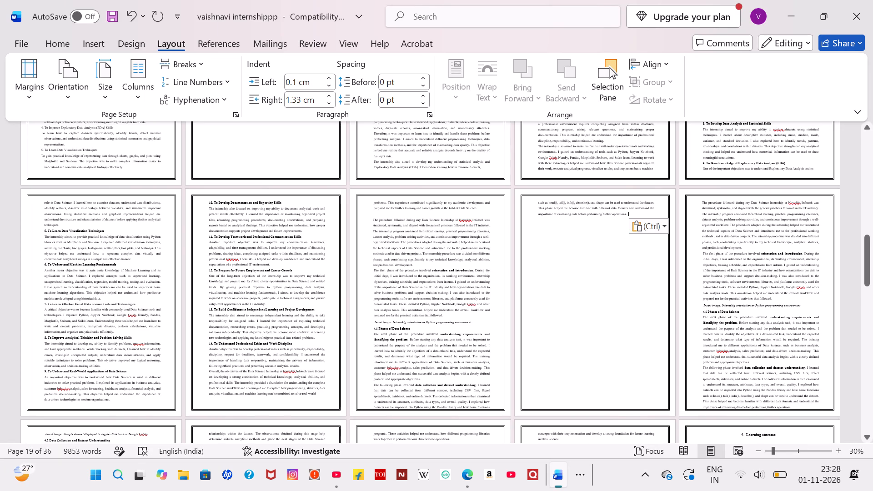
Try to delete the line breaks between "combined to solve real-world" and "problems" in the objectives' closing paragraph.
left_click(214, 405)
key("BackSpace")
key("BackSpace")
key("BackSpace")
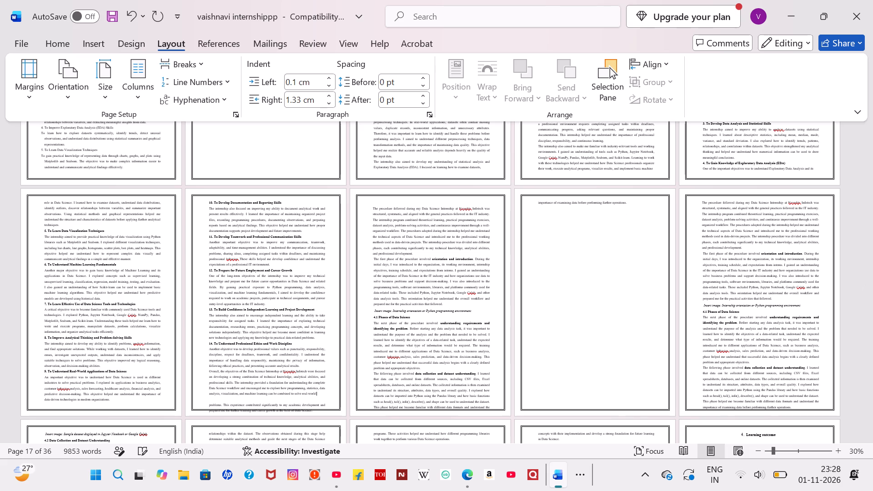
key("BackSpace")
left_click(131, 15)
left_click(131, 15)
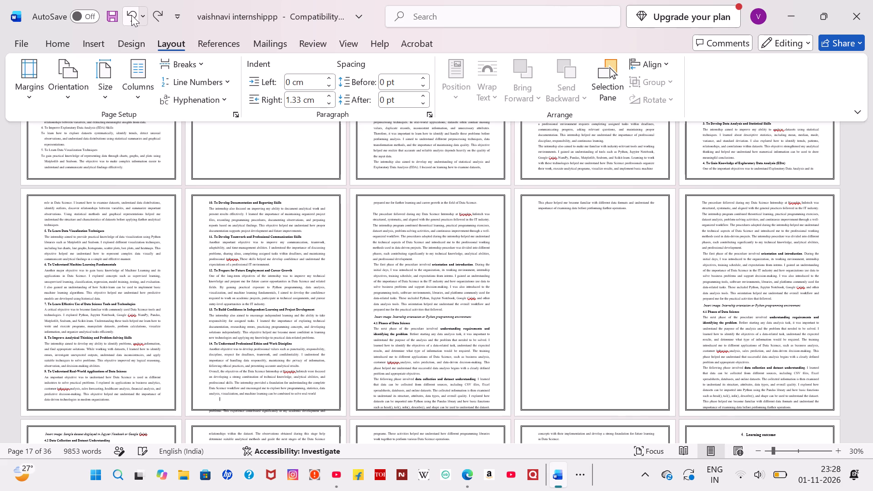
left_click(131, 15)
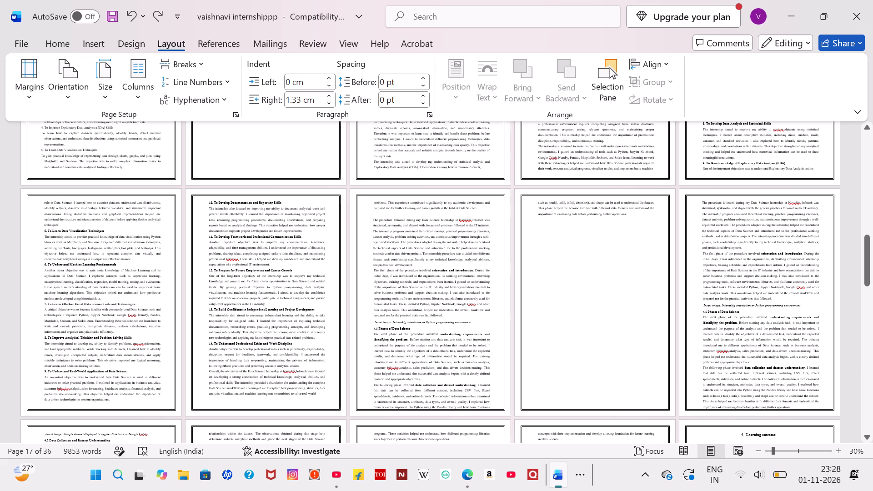
Delete the blank lines after "combined to solve real-world" so the rest of the closing paragraph returns to the objective 14 page.
left_click(323, 392)
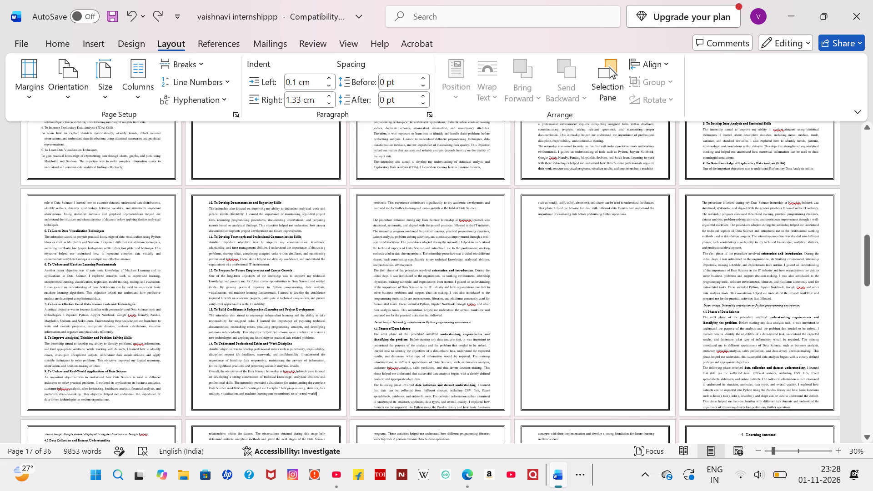
left_click(208, 400)
key("BackSpace")
key("BackSpace")
key("BackSpace")
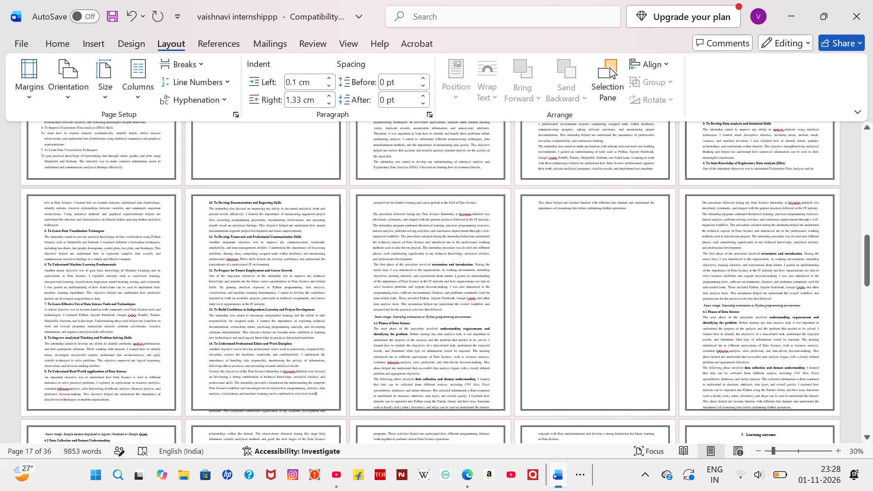
left_click(131, 20)
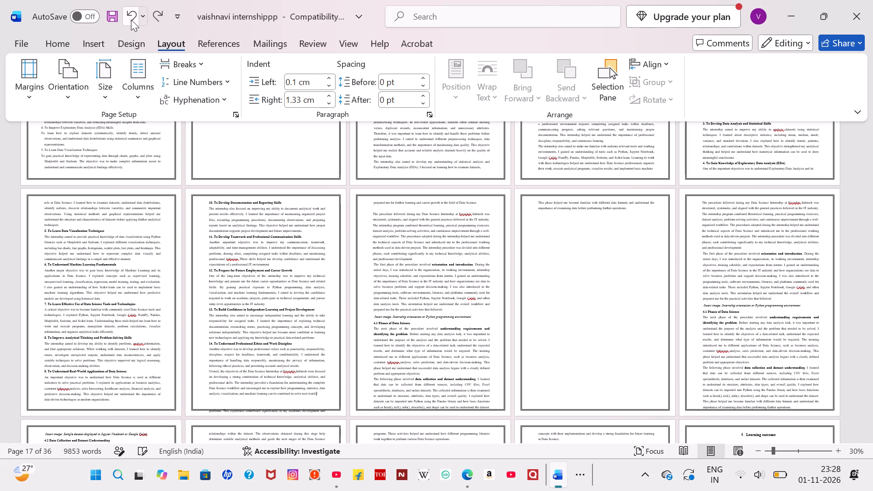
left_click(209, 409)
key("BackSpace")
key("BackSpace")
key("BackSpace")
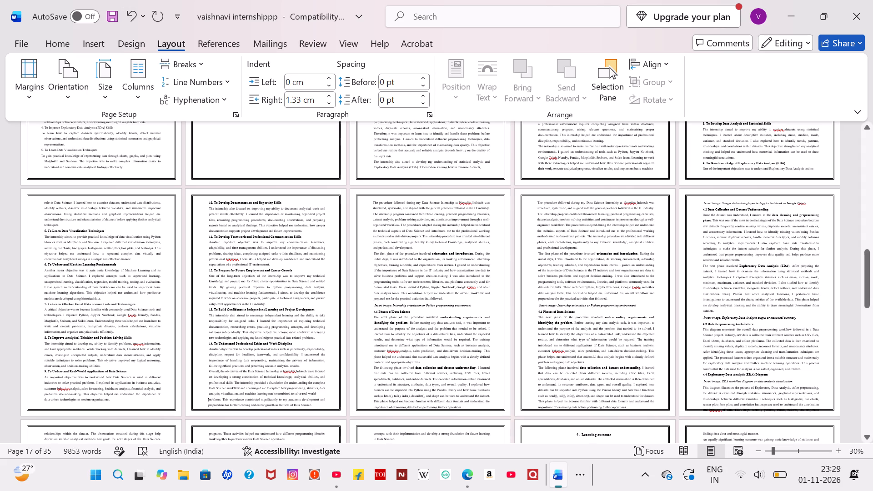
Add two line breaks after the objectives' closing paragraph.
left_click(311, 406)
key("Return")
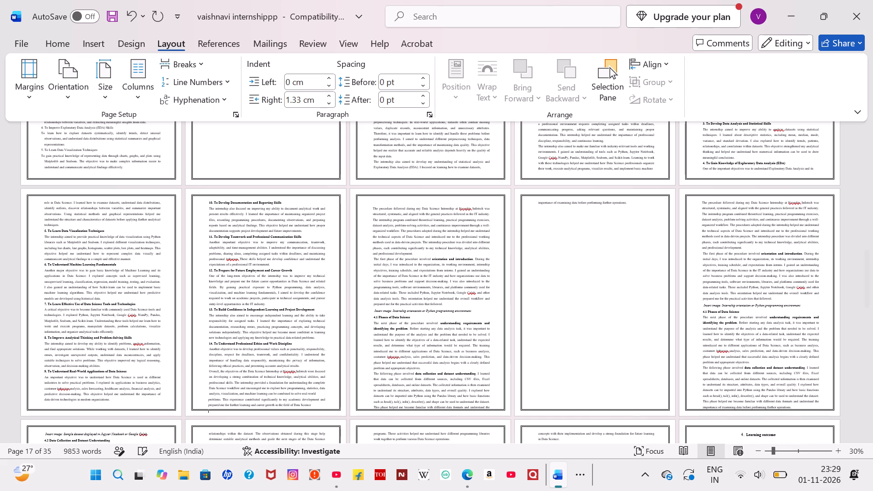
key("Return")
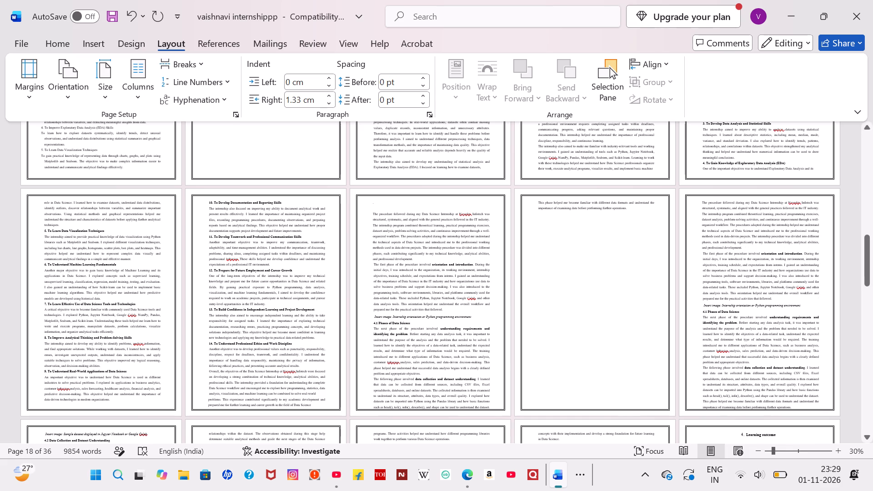
Push the closing paragraph's last line onto the next page by inserting line breaks after "academic development and".
left_click(323, 399)
left_click(326, 399)
key("Return")
key("Return")
key("Return")
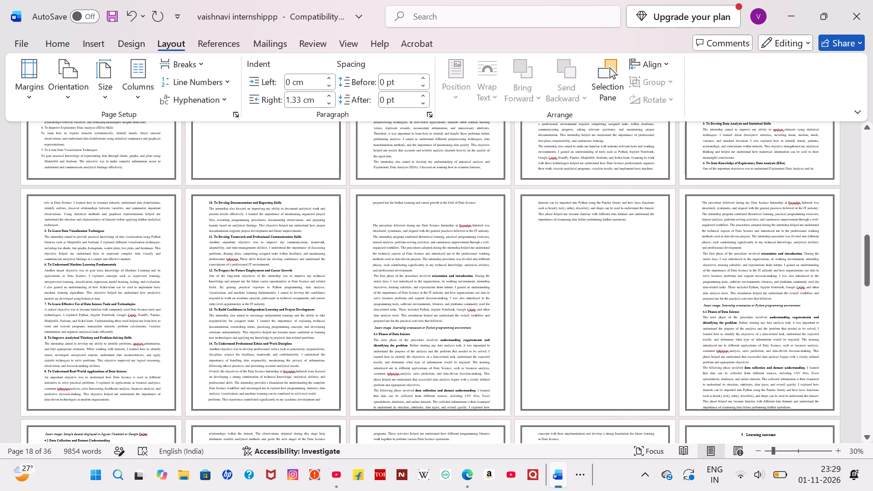
Delete the blank lines between the closing paragraph's last line and "The procedure followed during my Data Science Internship".
left_click(373, 223)
key("BackSpace")
key("BackSpace")
key("BackSpace")
key("Down")
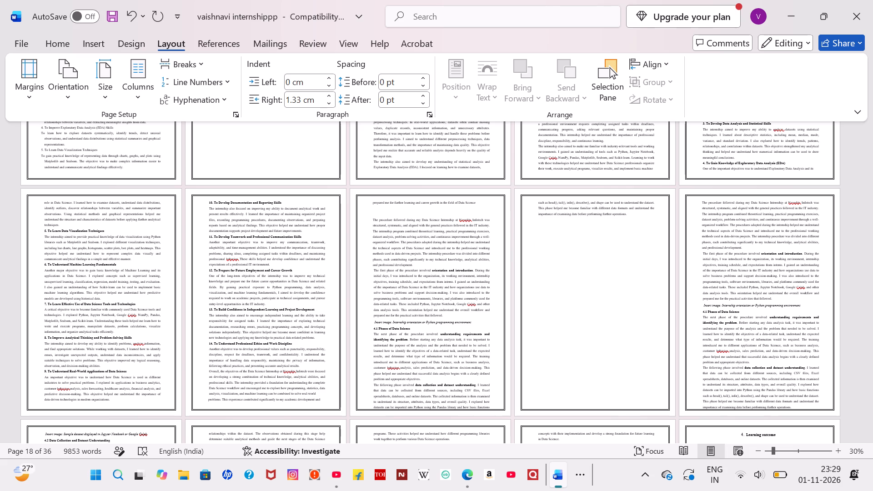
key("BackSpace")
key("BackSpace")
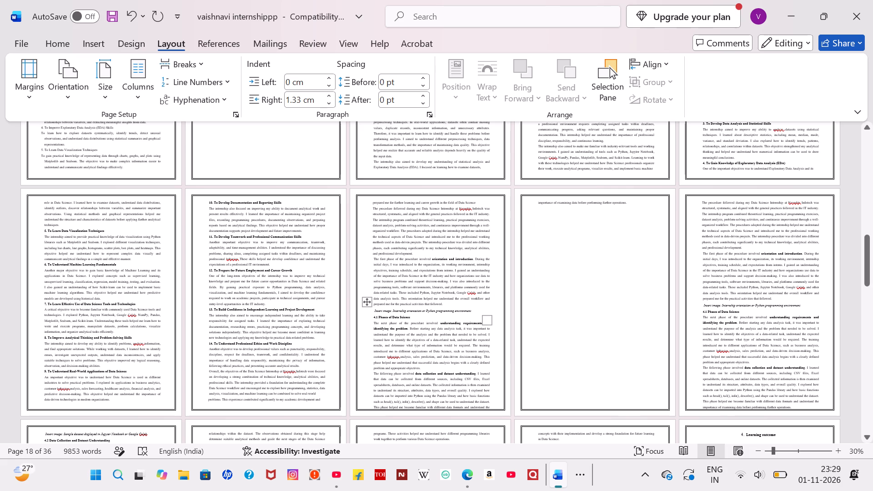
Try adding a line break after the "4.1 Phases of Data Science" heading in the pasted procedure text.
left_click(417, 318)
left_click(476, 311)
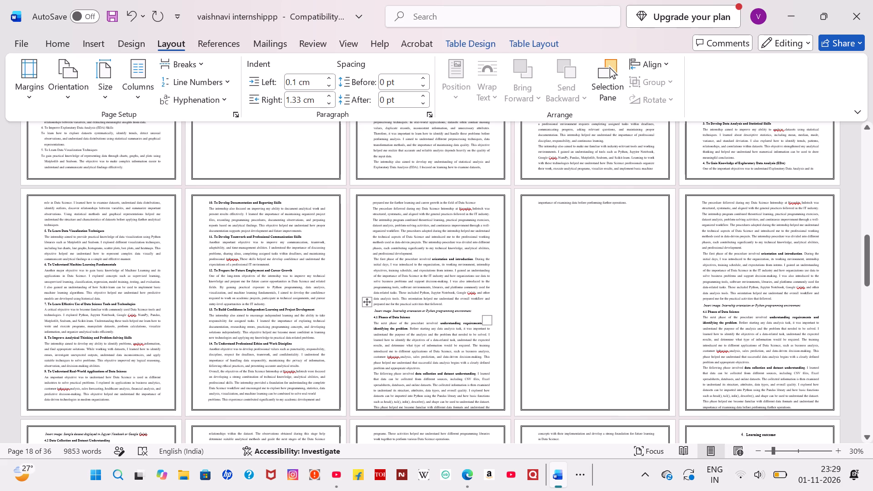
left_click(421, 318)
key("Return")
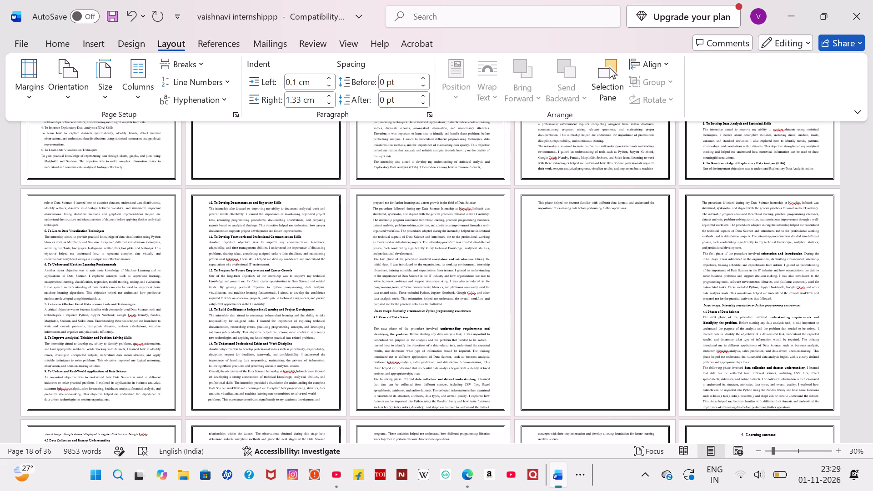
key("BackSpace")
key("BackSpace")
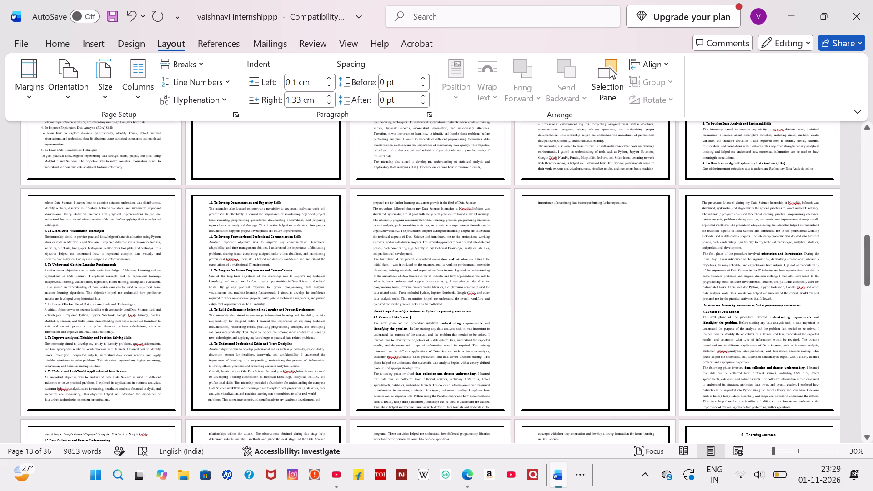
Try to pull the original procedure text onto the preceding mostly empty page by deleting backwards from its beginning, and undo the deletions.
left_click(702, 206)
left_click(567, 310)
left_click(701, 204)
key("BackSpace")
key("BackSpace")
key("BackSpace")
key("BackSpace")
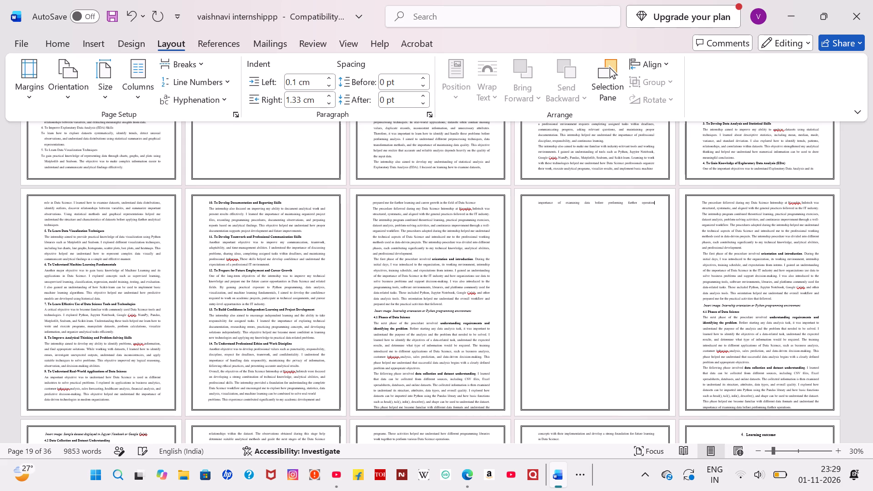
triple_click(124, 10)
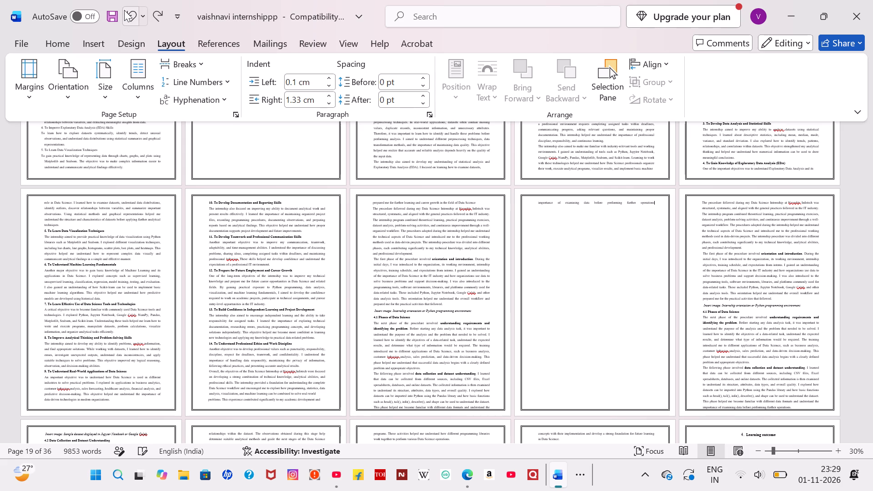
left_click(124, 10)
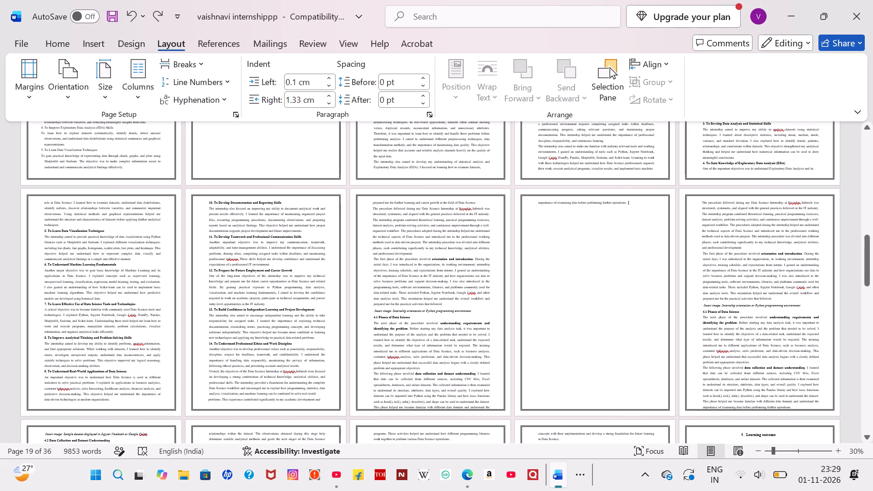
Copy the original first page of procedure text and paste it on a new line below "importance of examining data before performing further operations".
scroll(700, 202, "down", 3)
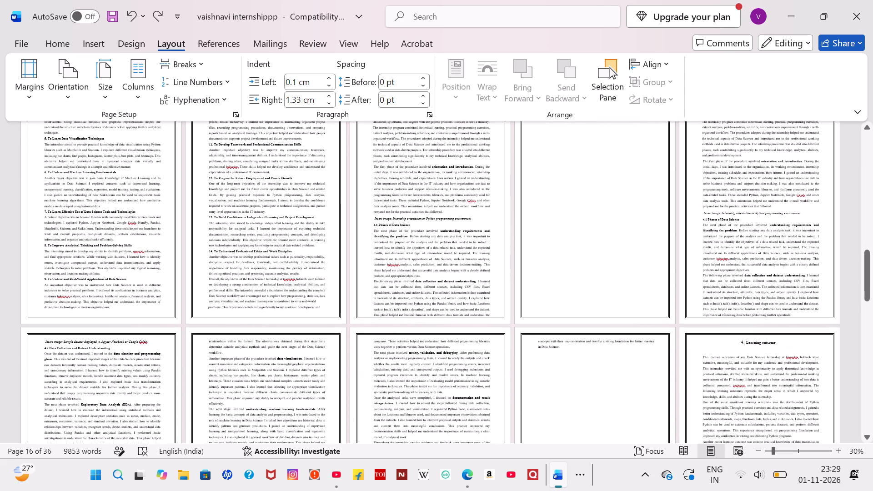
scroll(643, 254, "up", 2)
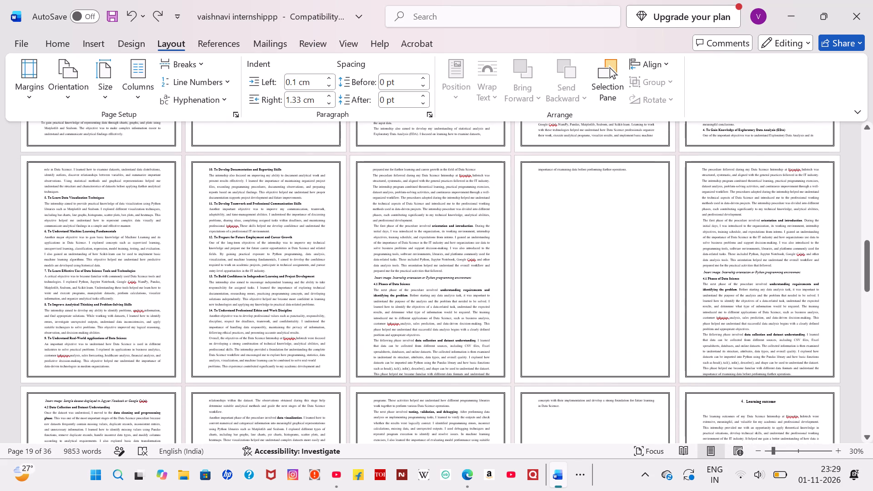
left_click_drag(696, 169, 813, 380)
key("ctrl+c")
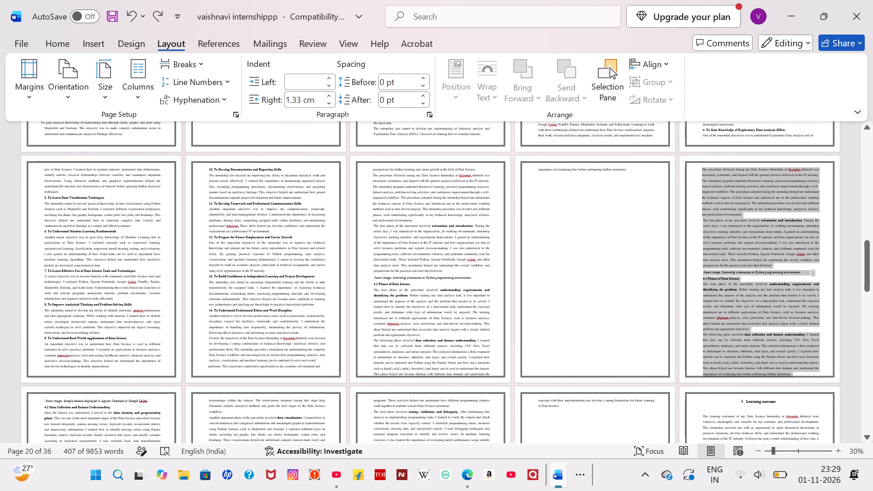
left_click(639, 173)
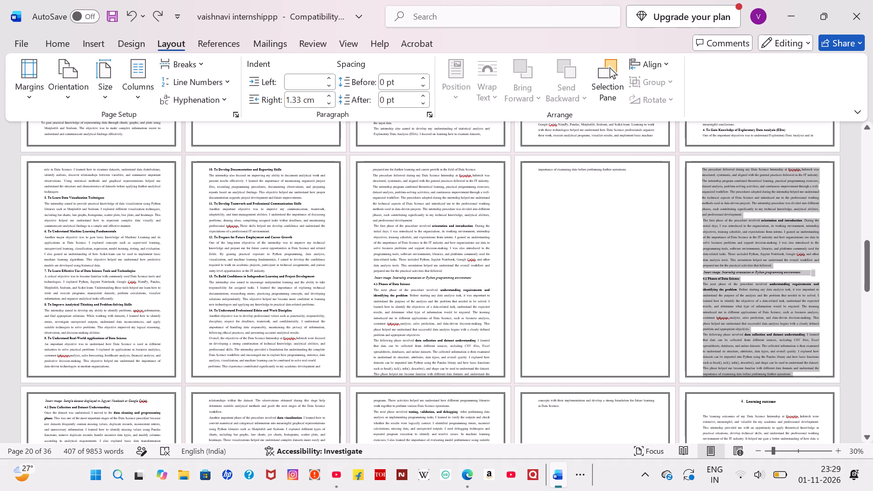
key("Return")
key("ctrl+v")
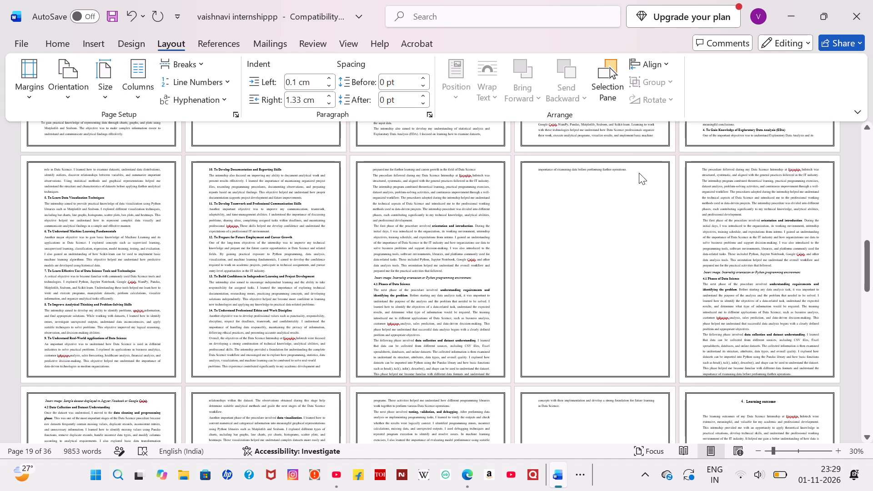
Copy the entire original procedure section, ending "future learning in Data Science", and paste it on a new line after the pasted text's last sentence.
scroll(639, 173, "down", 3)
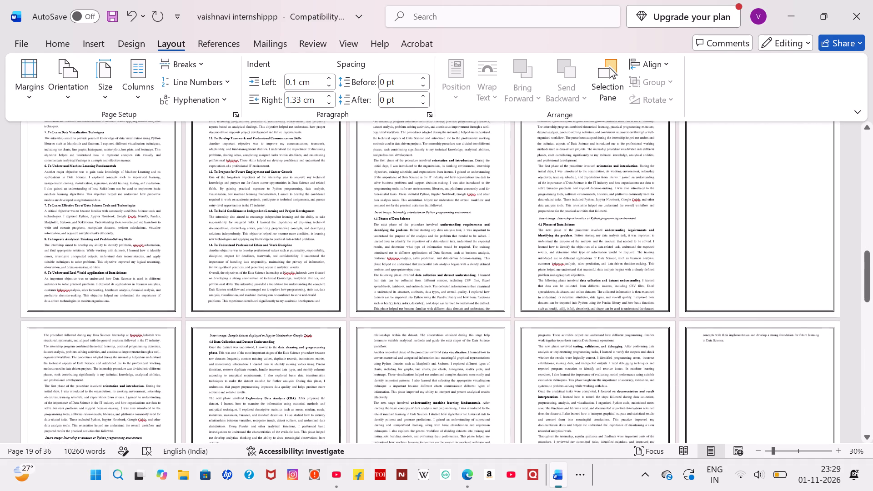
scroll(639, 173, "down", 2)
left_click_drag(43, 266, 195, 366)
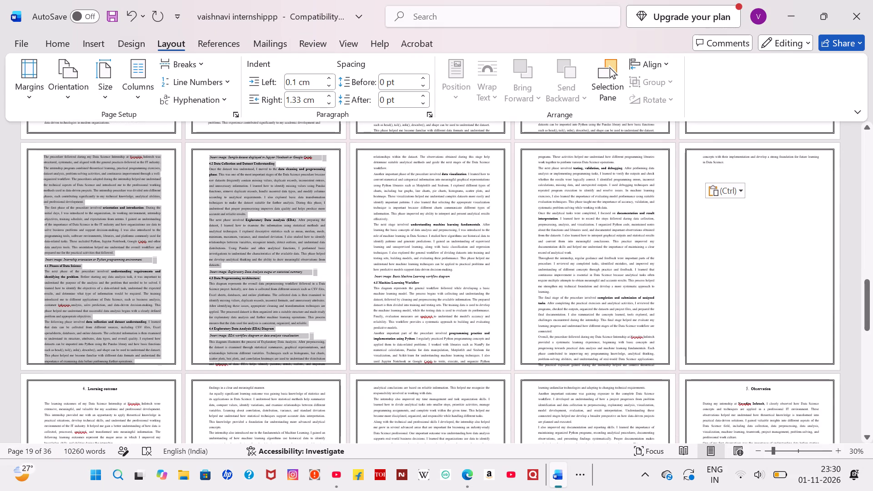
left_click_drag(195, 366, 400, 353)
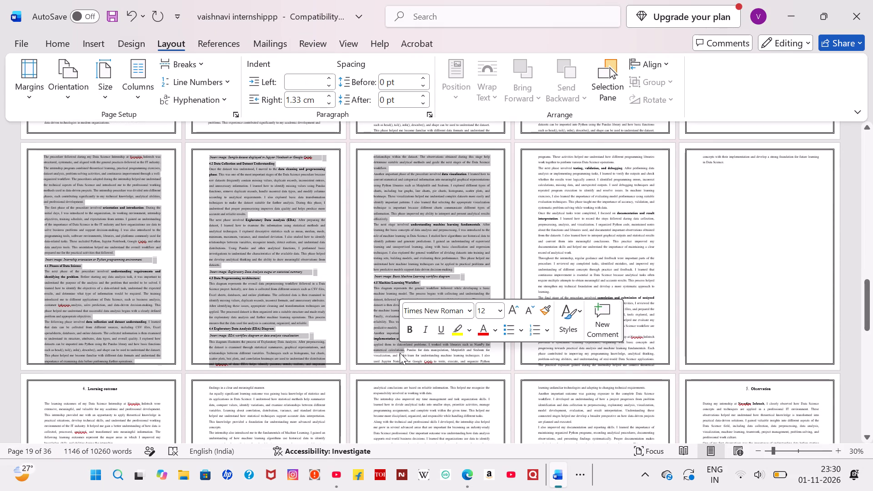
left_click_drag(779, 266, 185, 294)
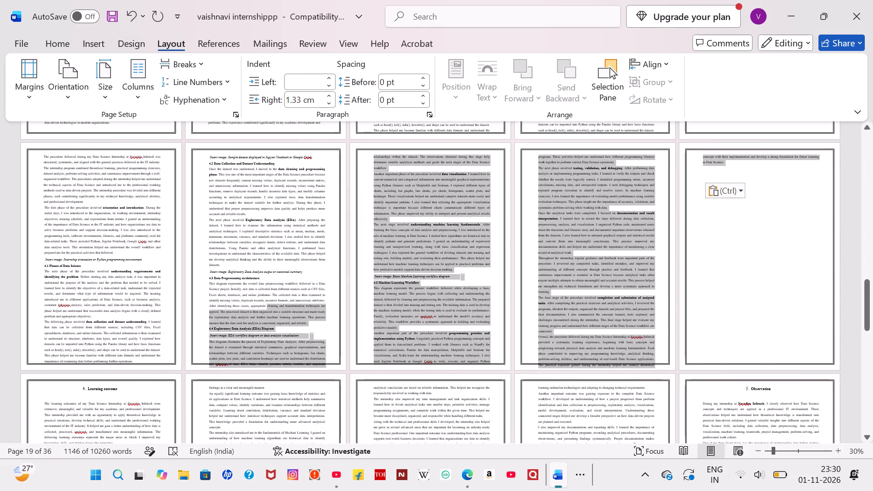
left_click_drag(185, 294, 0, 240)
left_click_drag(724, 226, 478, 375)
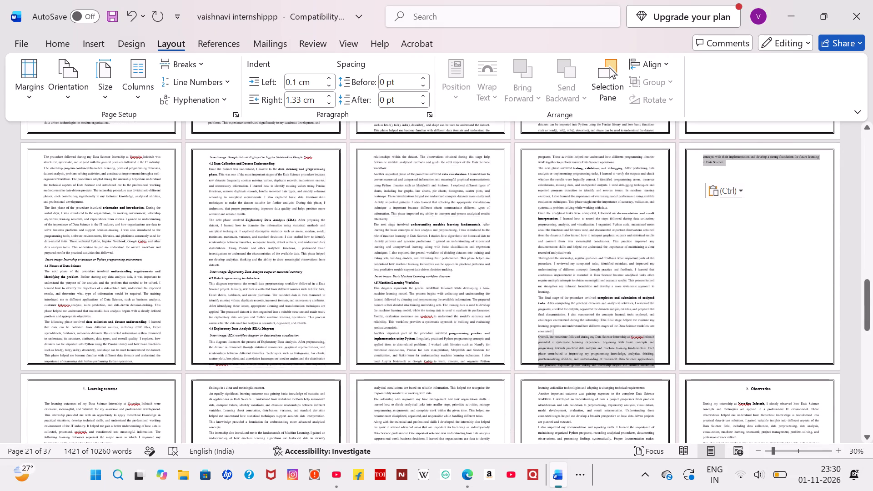
left_click_drag(478, 375, 41, 159)
key("ctrl+c")
scroll(41, 159, "up", 2)
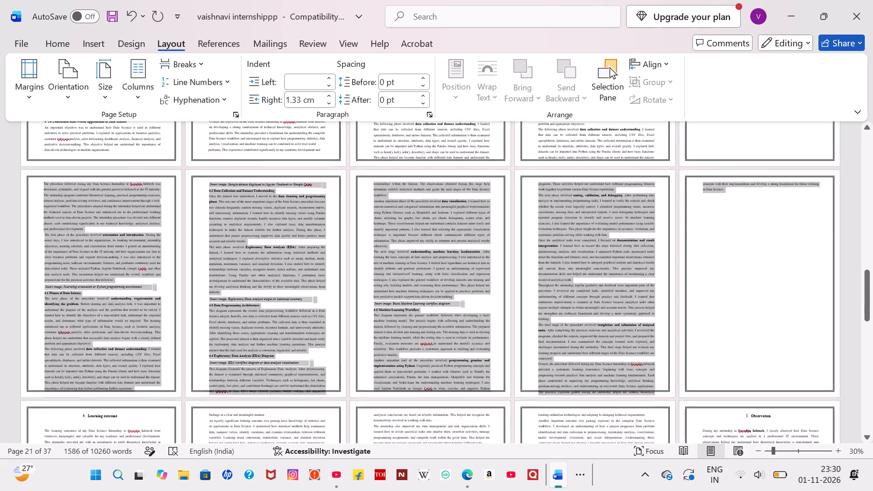
scroll(41, 159, "up", 2)
scroll(627, 188, "up", 4)
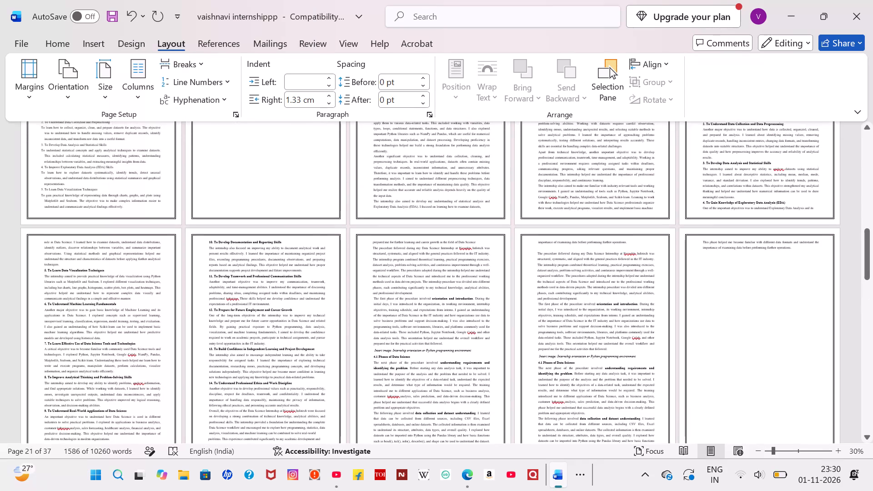
left_click(807, 256)
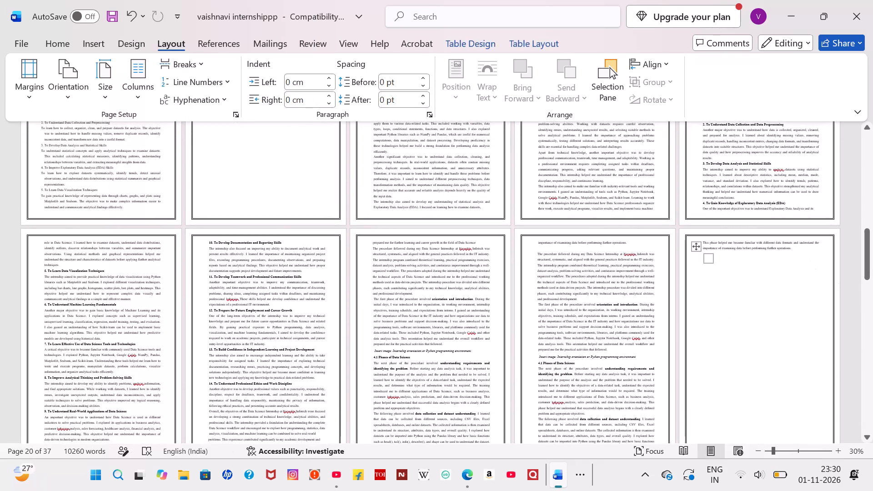
left_click(801, 254)
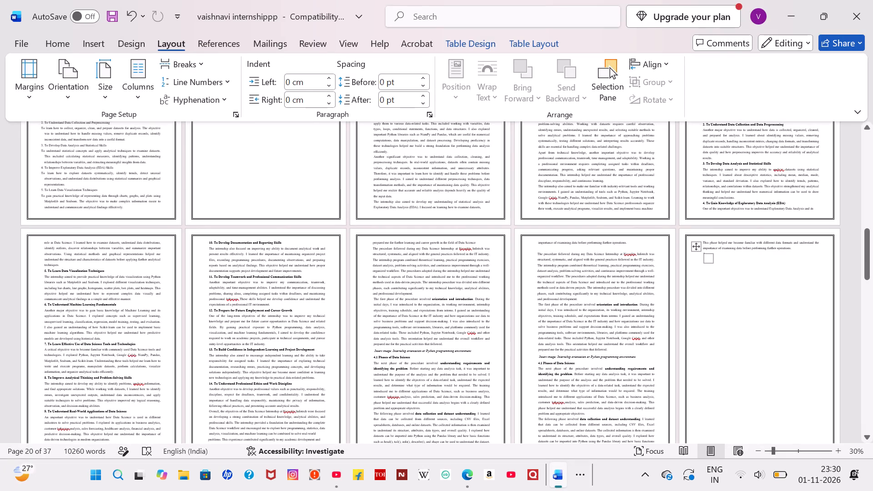
left_click(731, 246)
left_click(804, 250)
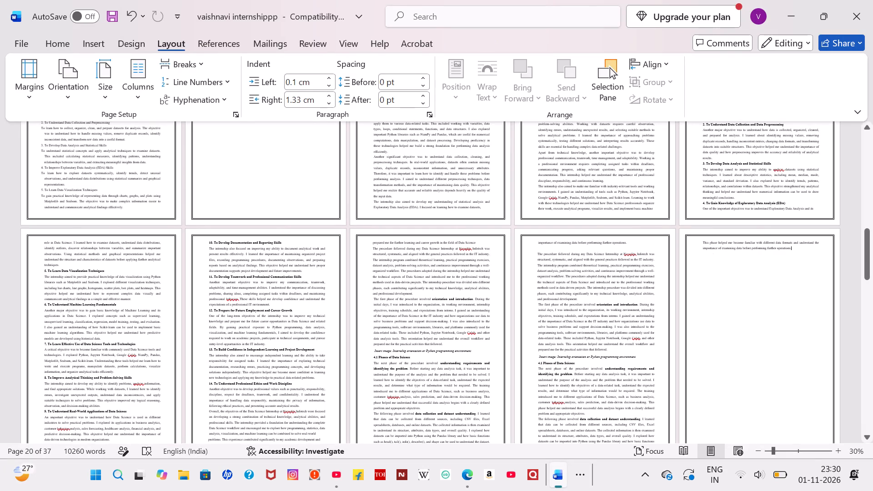
key("Return")
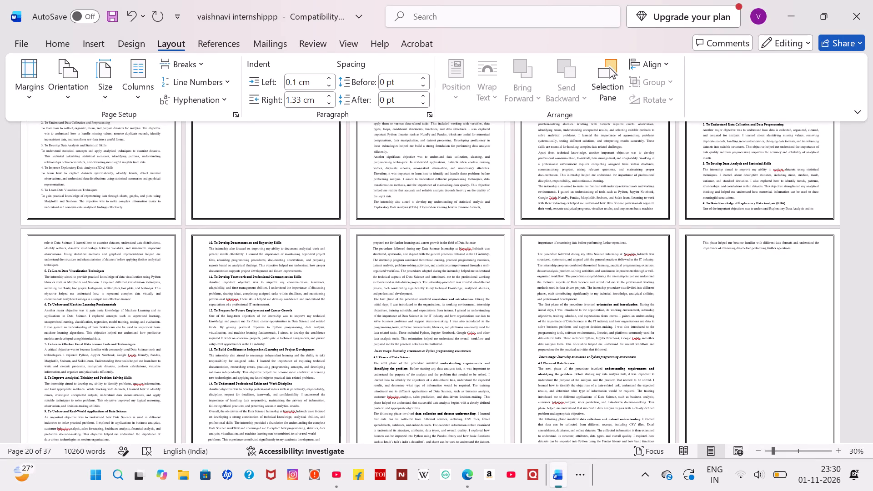
key("ctrl+v")
scroll(804, 250, "down", 3)
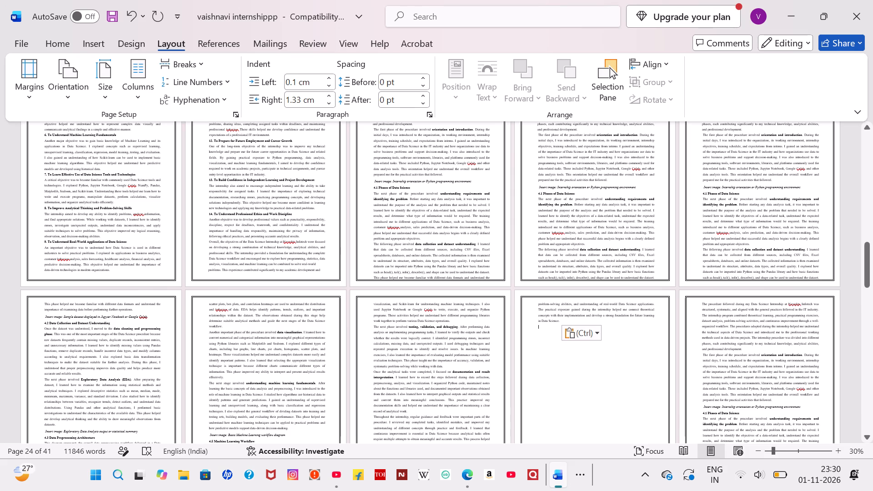
Delete the duplicate original procedure section that follows the pasted copy, up to its last line before "Learning outcome".
scroll(524, 381, "down", 3)
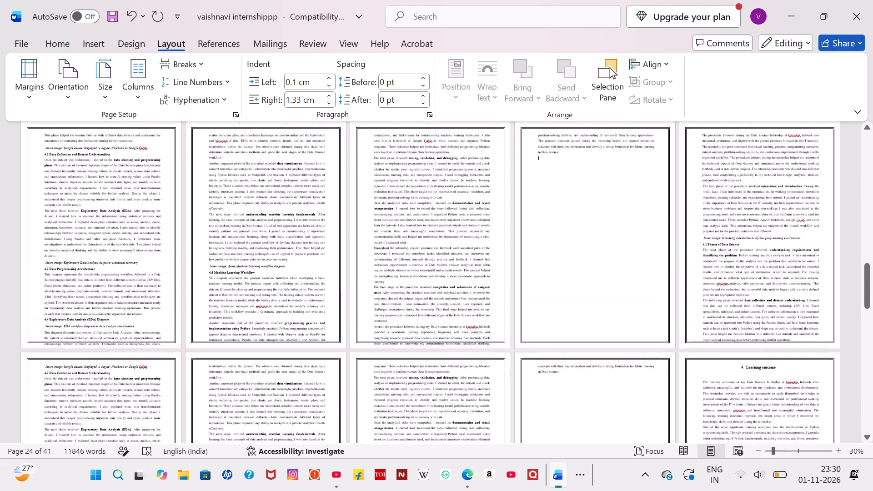
left_click_drag(698, 163, 612, 367)
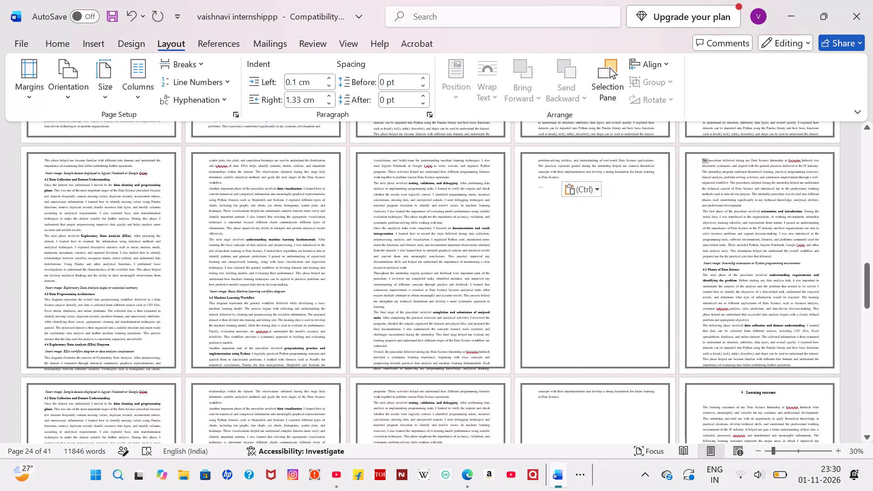
left_click_drag(612, 367, 587, 424)
key("BackSpace")
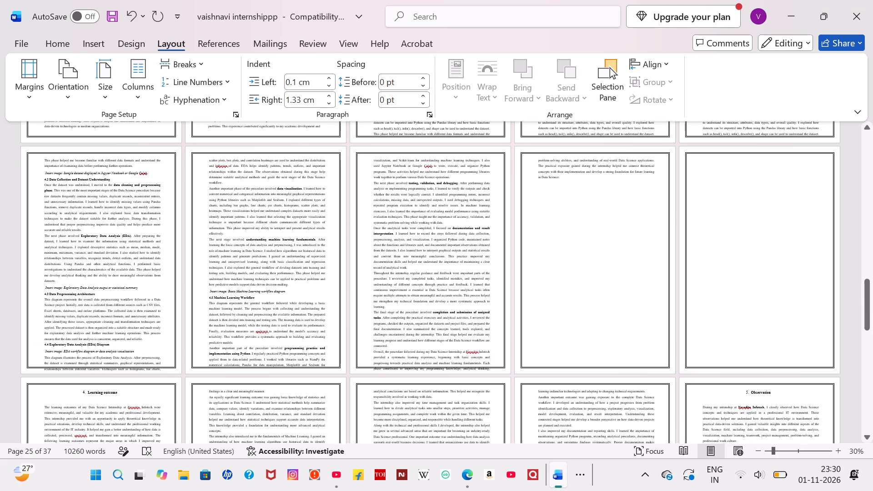
Remove the blank page left between the end of the procedure text and the "Learning outcome" section.
left_click_drag(703, 227, 772, 301)
key("Delete")
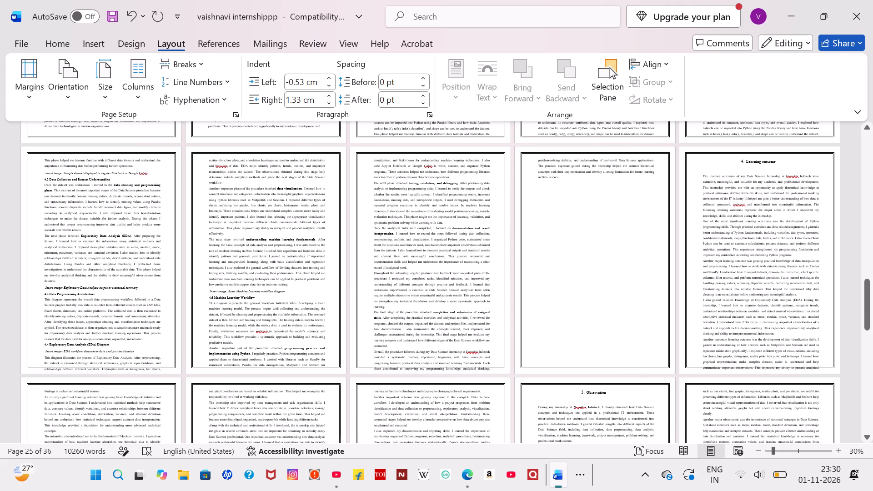
Review the page flow from the objectives and procedure pages through the learning outcome, observation and conclusion sections.
scroll(745, 213, "down", 1)
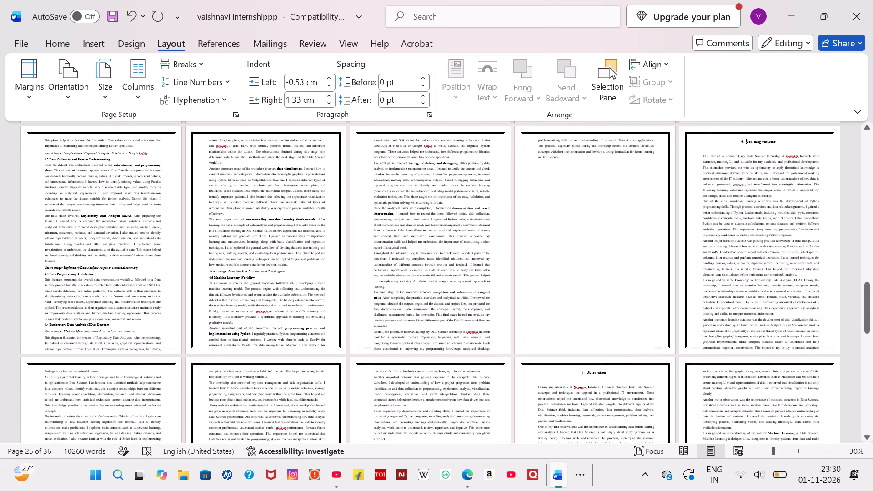
scroll(514, 224, "up", 6)
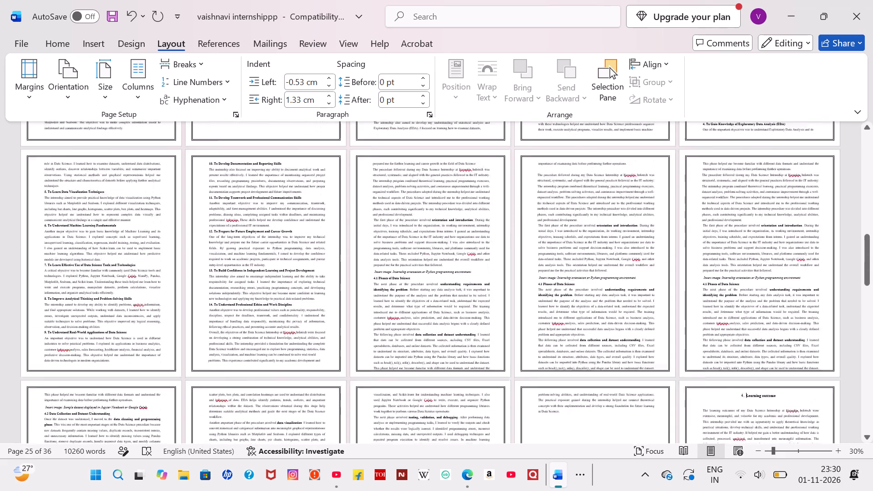
scroll(514, 224, "down", 4)
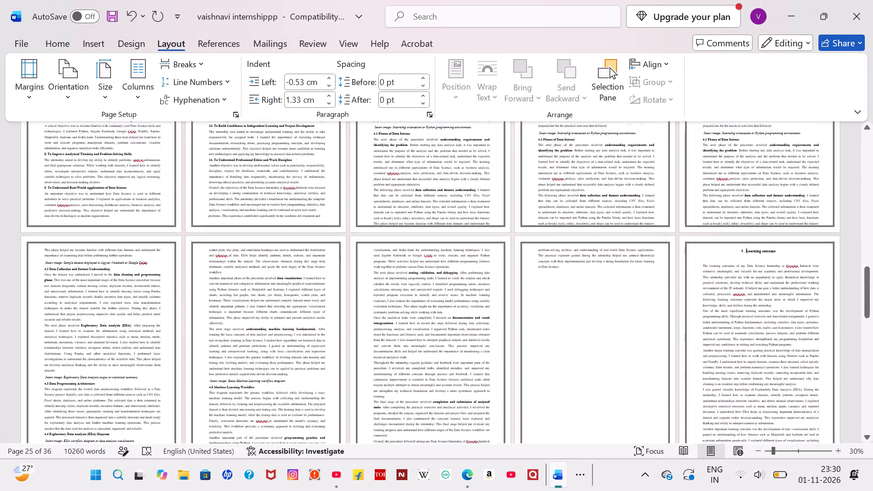
scroll(712, 270, "down", 6)
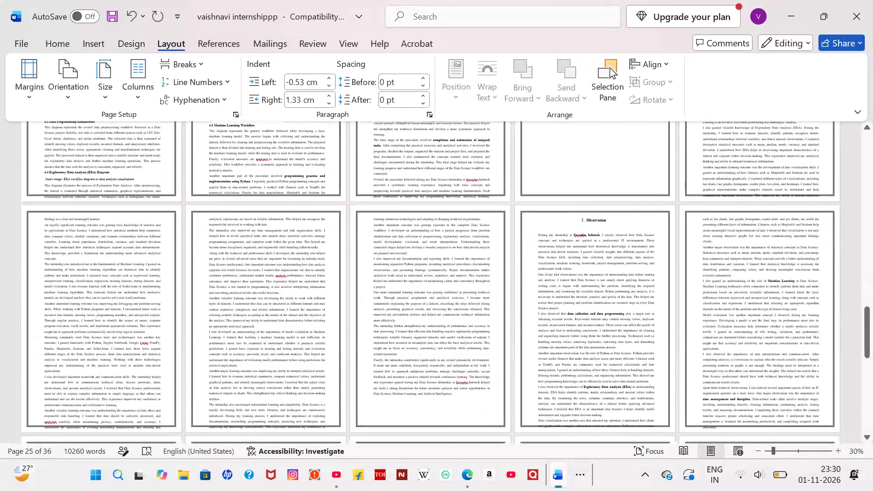
scroll(712, 270, "down", 3)
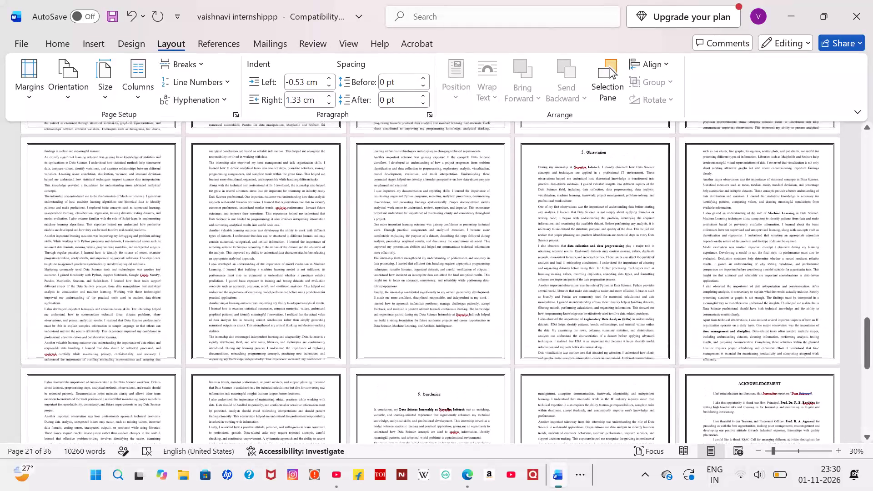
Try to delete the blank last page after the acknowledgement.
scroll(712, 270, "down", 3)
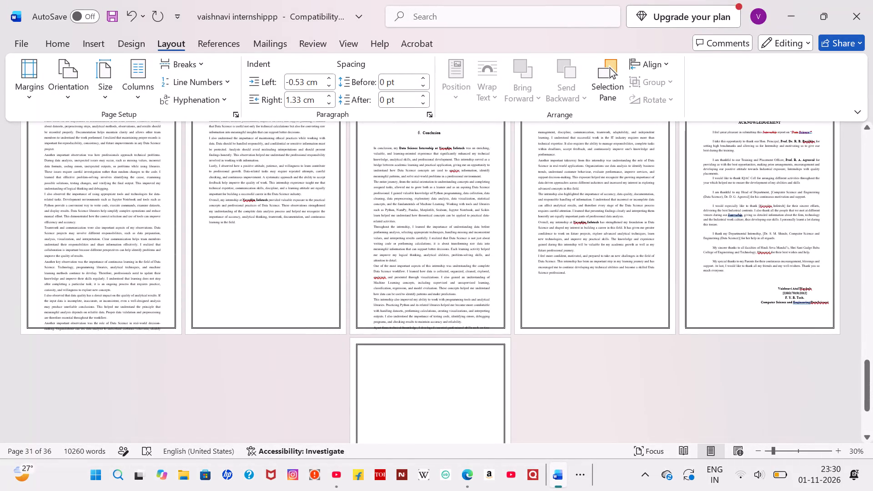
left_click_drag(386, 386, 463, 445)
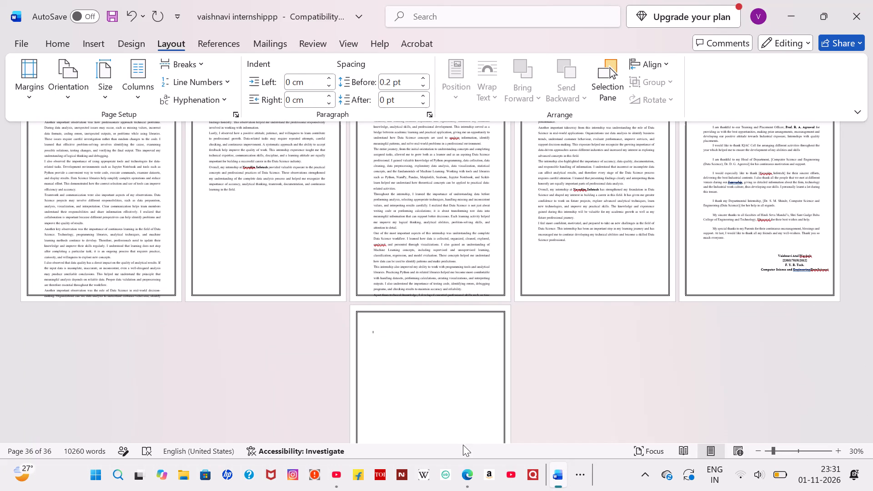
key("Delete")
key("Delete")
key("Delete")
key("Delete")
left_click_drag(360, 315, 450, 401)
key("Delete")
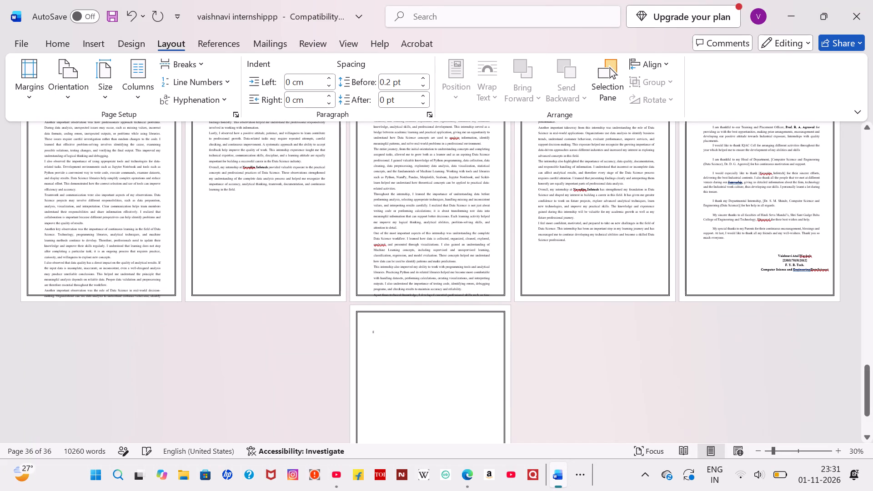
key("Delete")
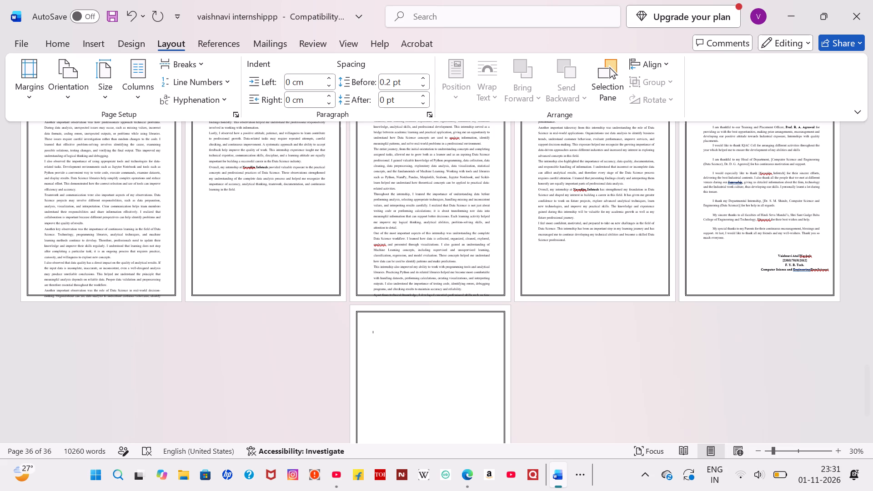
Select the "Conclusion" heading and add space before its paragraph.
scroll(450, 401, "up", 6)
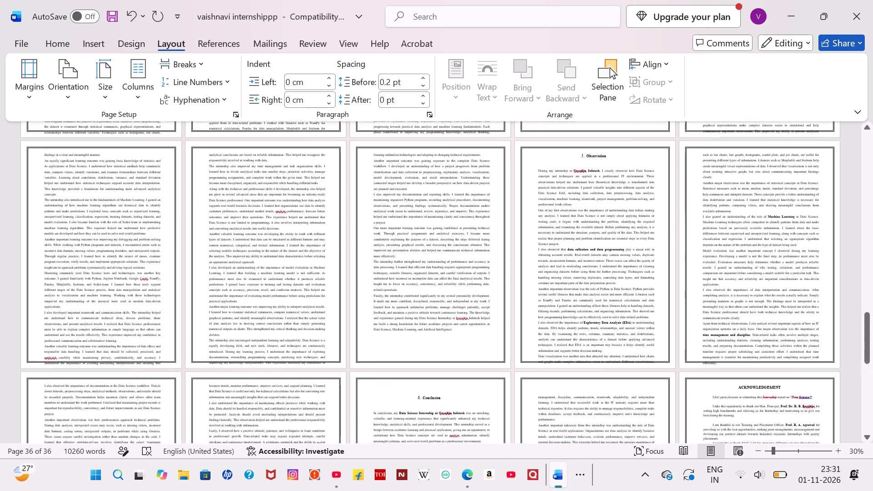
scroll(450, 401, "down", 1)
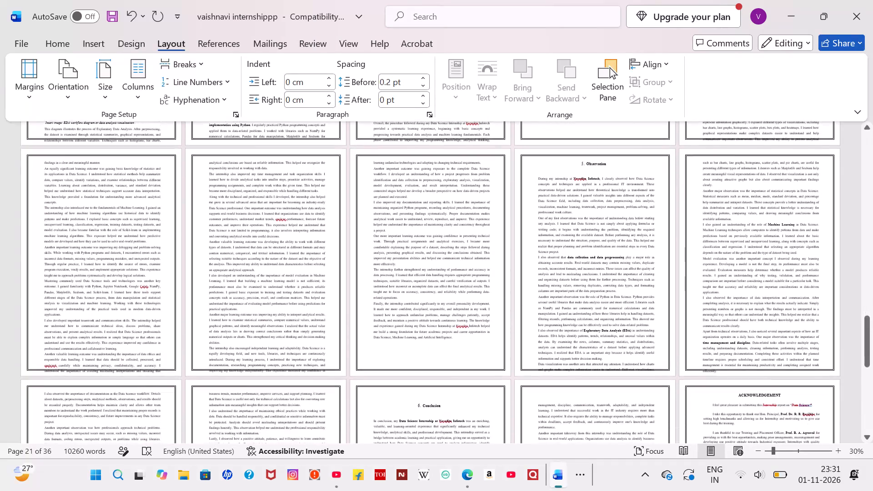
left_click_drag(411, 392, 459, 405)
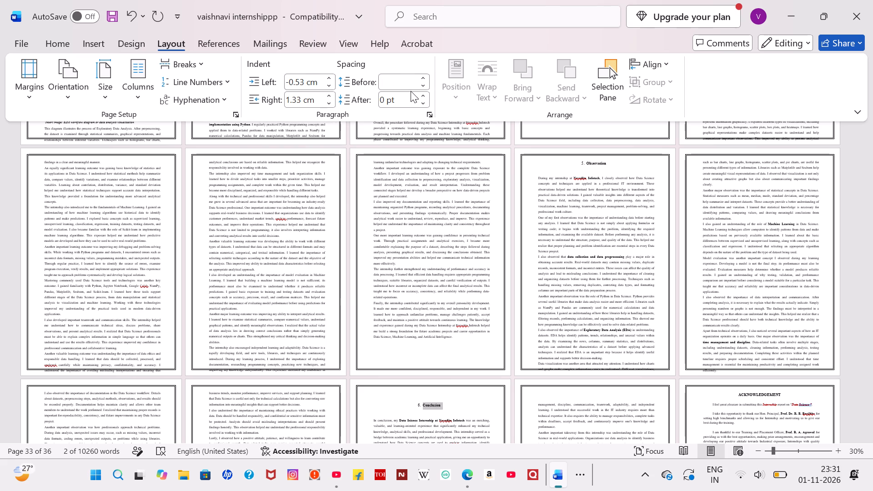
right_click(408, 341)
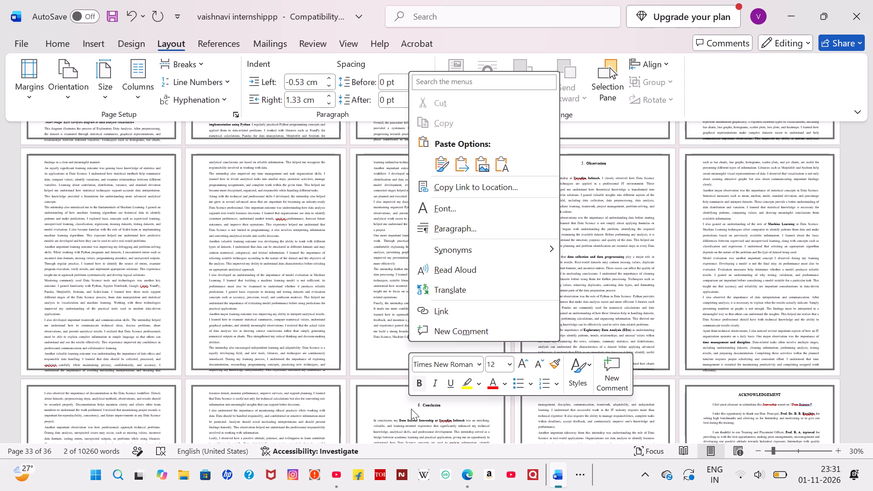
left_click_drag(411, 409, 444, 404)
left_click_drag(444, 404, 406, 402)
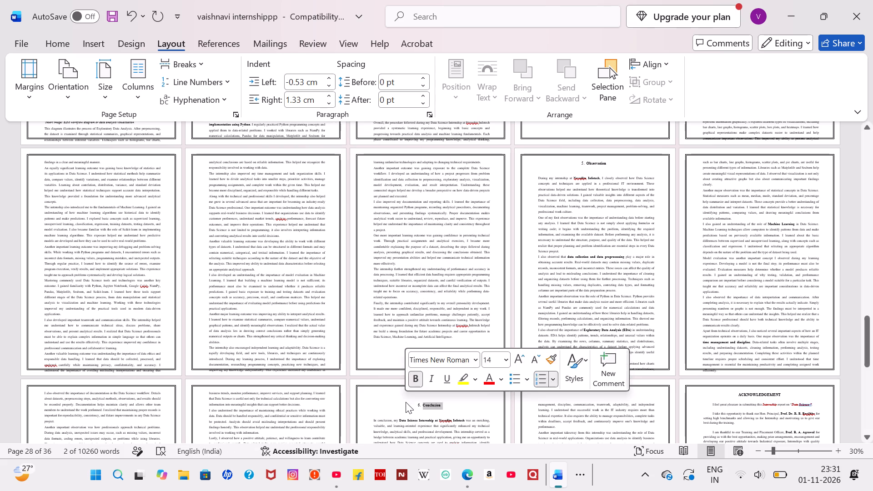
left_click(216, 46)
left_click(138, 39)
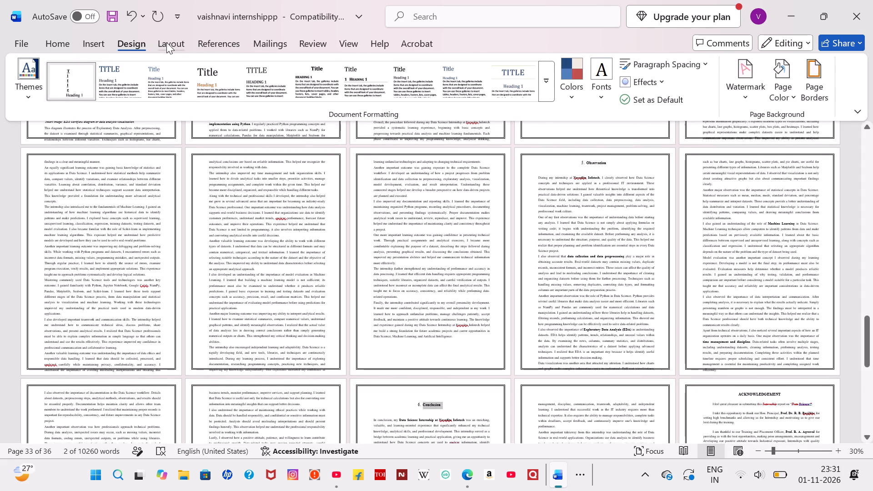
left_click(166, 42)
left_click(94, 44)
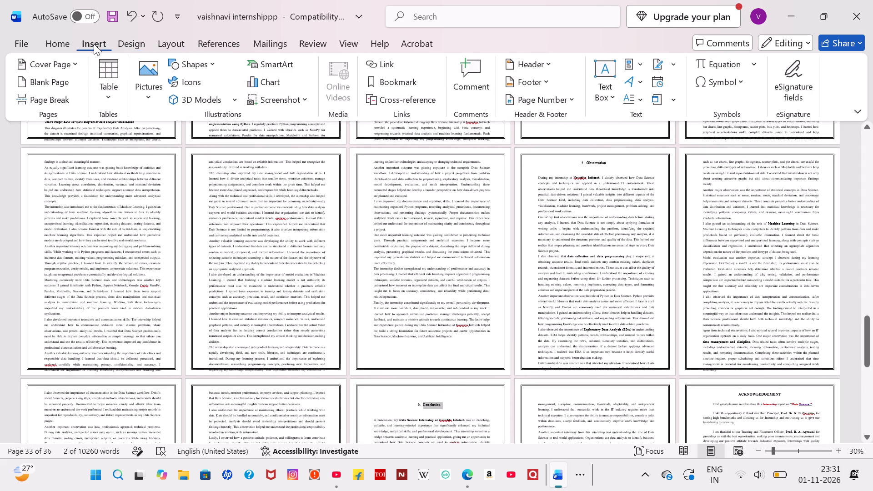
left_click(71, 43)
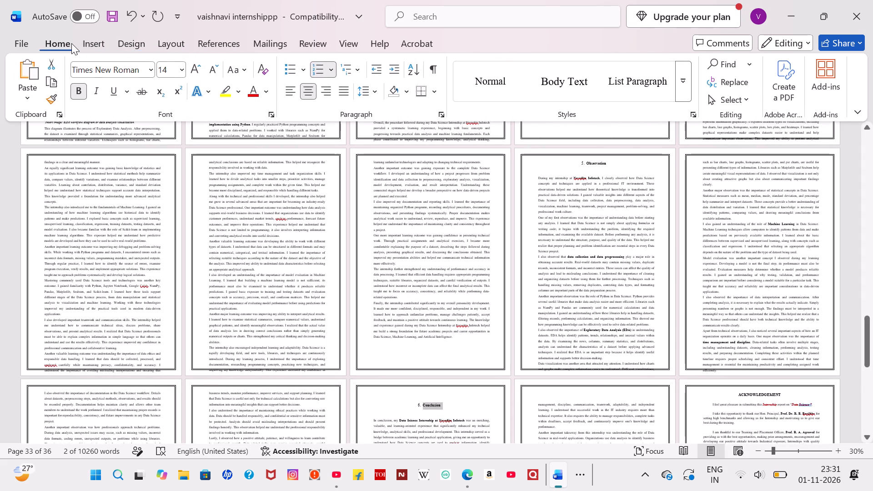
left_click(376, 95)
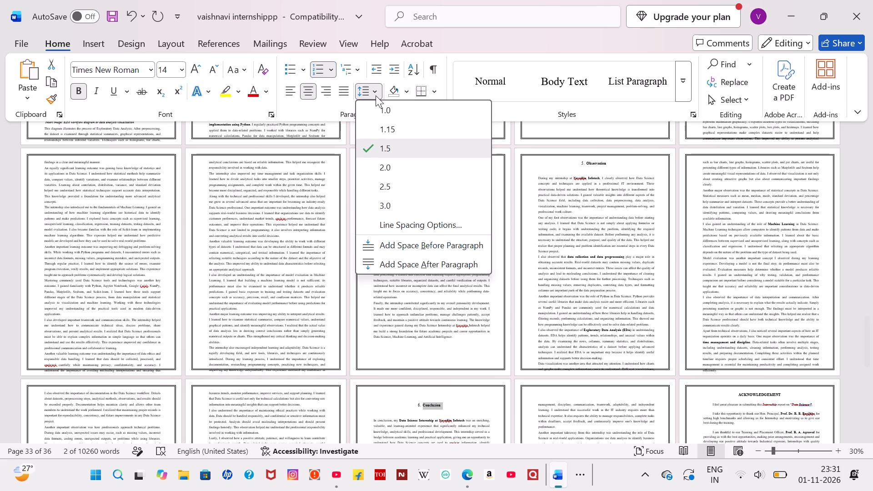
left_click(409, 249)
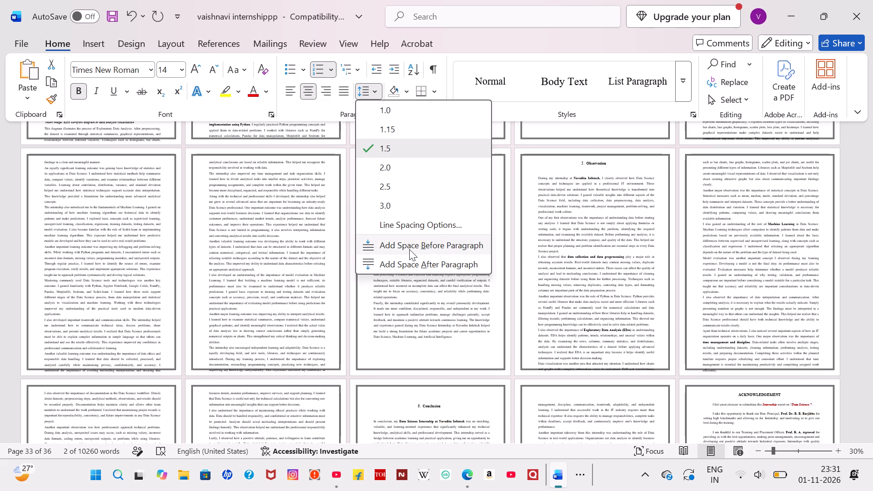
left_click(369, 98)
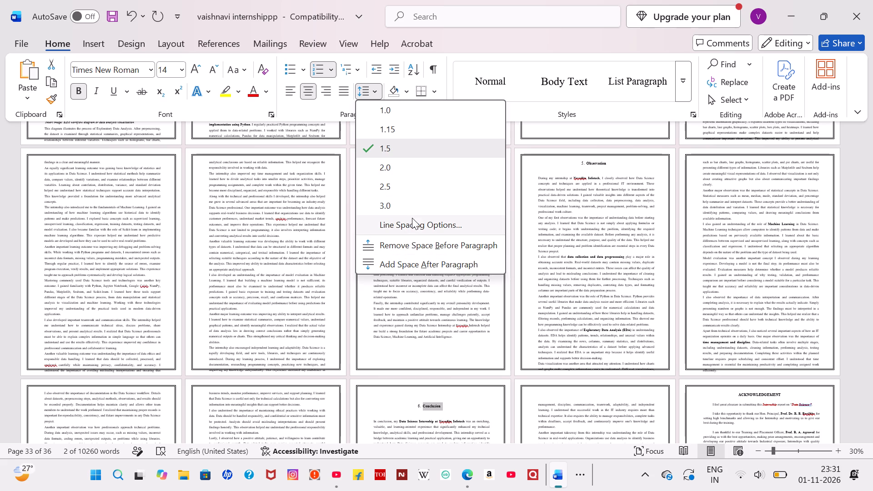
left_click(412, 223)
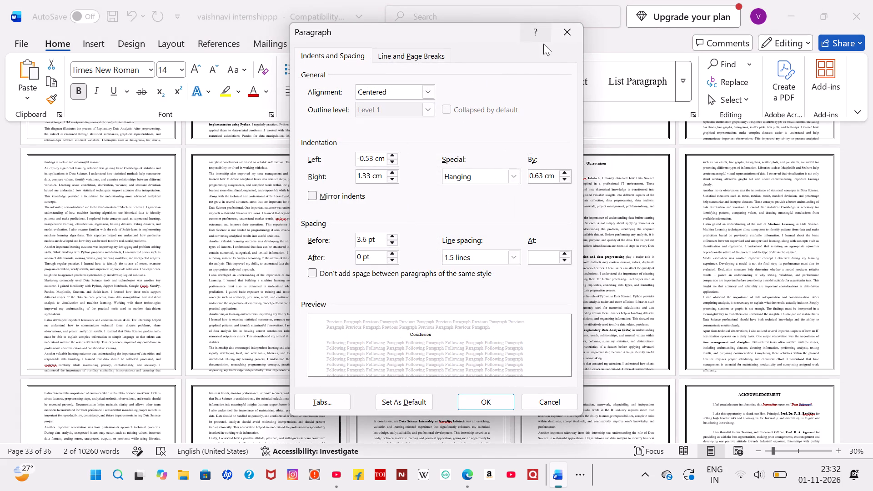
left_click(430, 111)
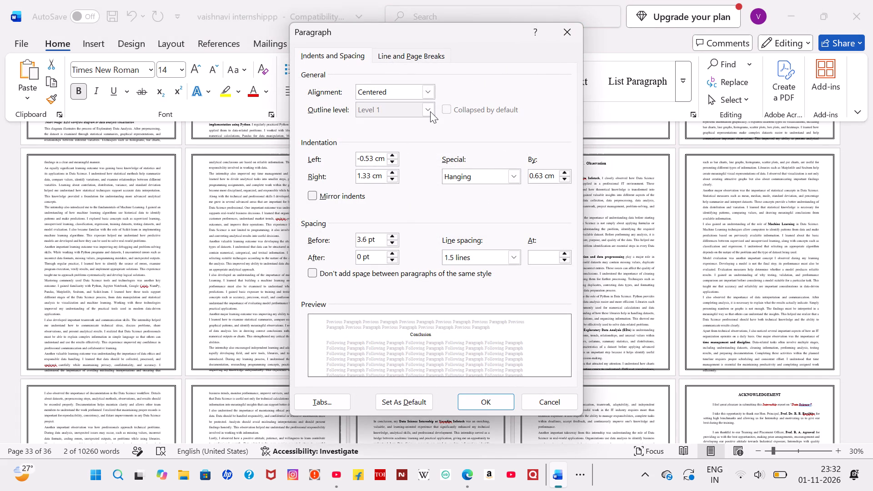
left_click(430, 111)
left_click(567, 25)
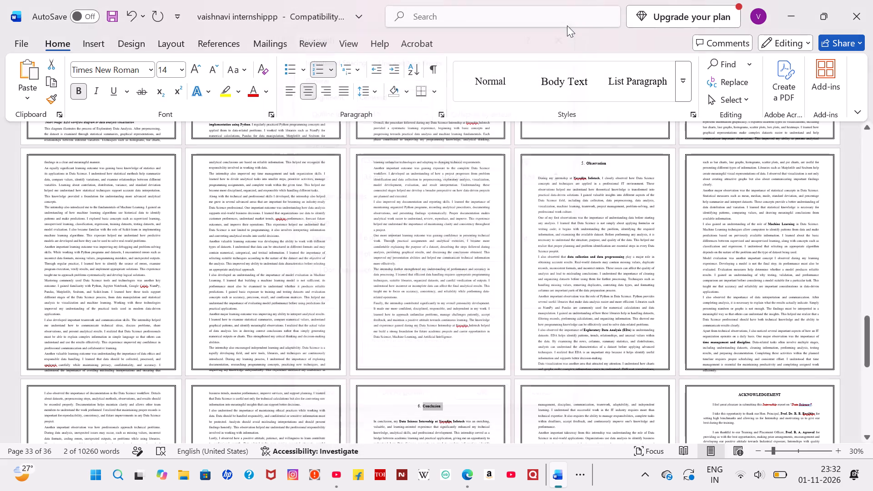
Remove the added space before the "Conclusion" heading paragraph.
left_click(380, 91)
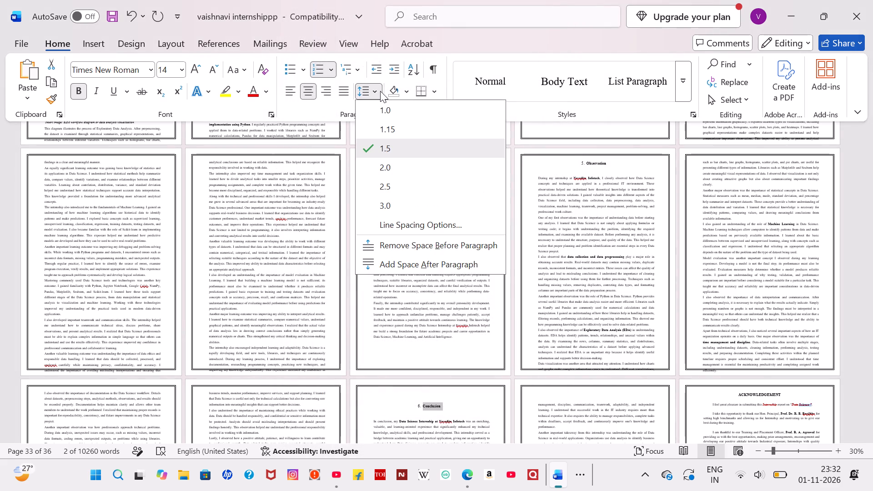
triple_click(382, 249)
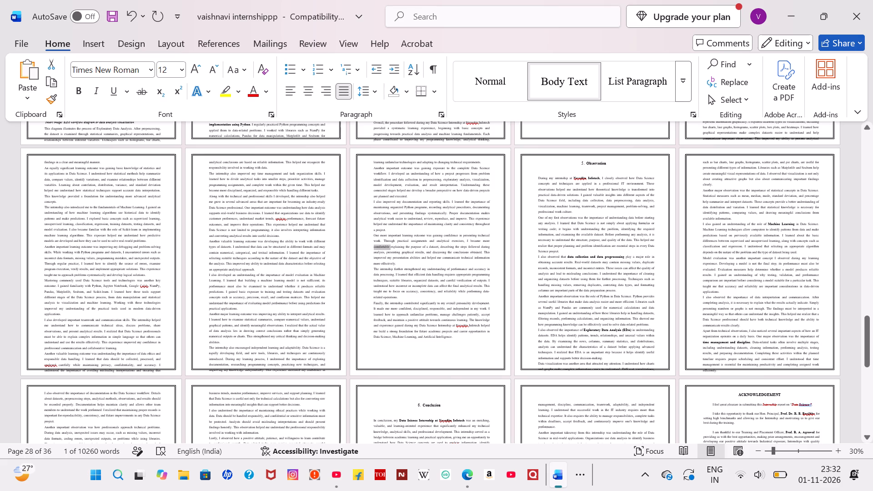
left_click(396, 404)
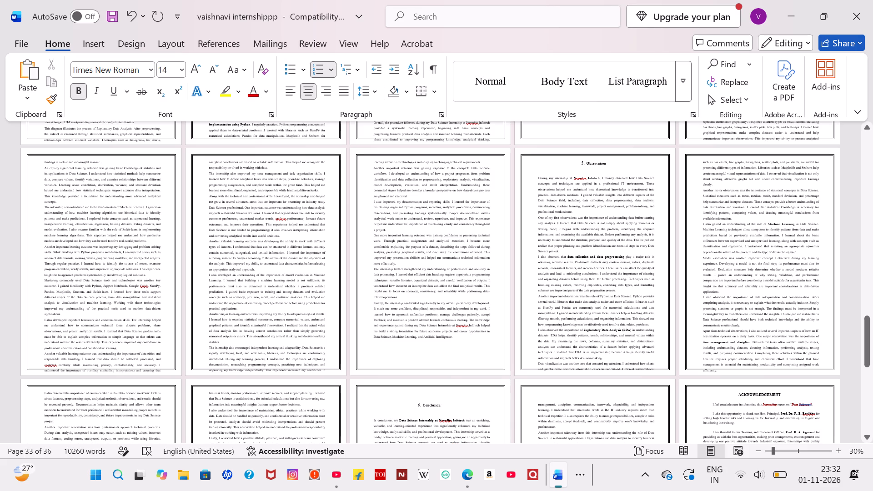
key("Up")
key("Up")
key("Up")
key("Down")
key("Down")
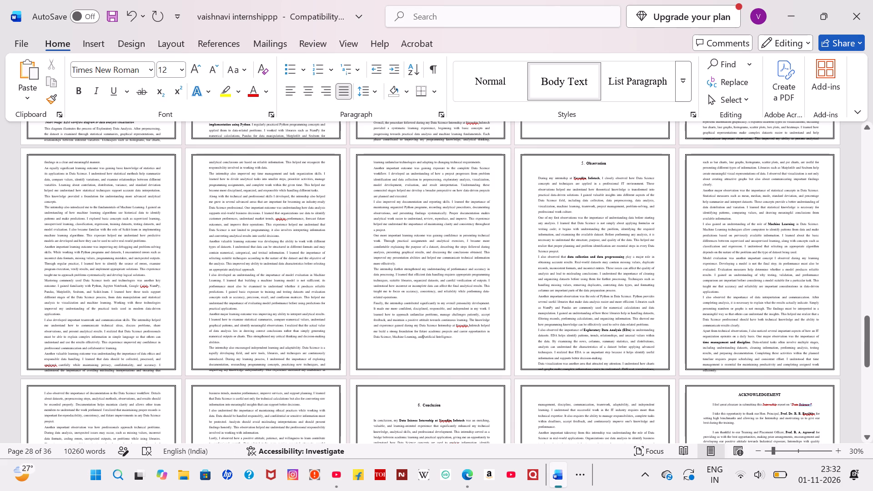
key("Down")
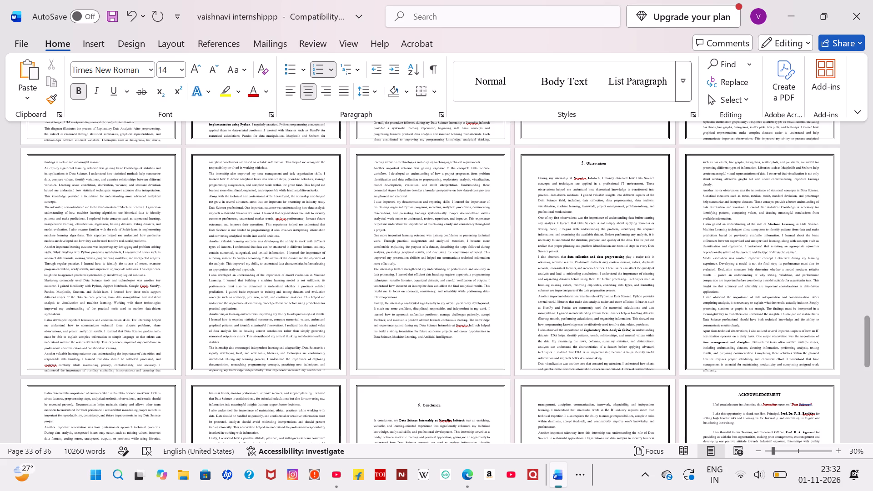
Apply 1.5 line spacing to the "Conclusion" heading and the opening of its first paragraph.
left_click_drag(411, 401, 478, 422)
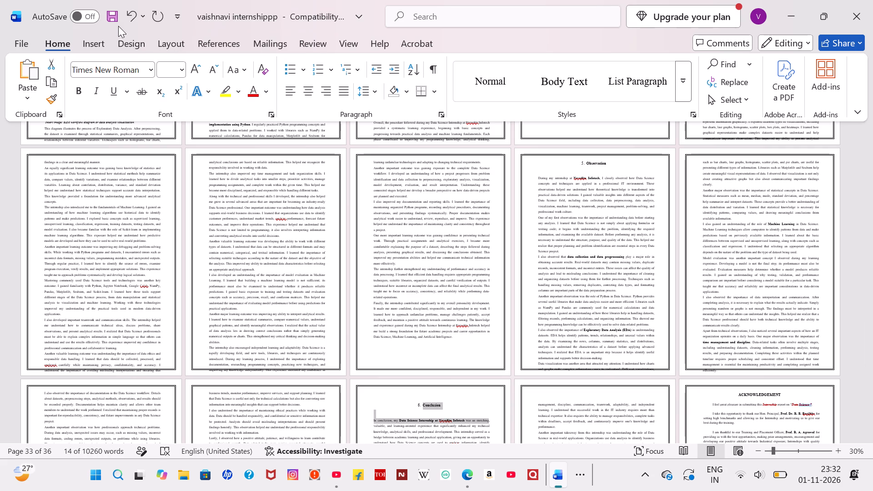
left_click(90, 36)
left_click(145, 45)
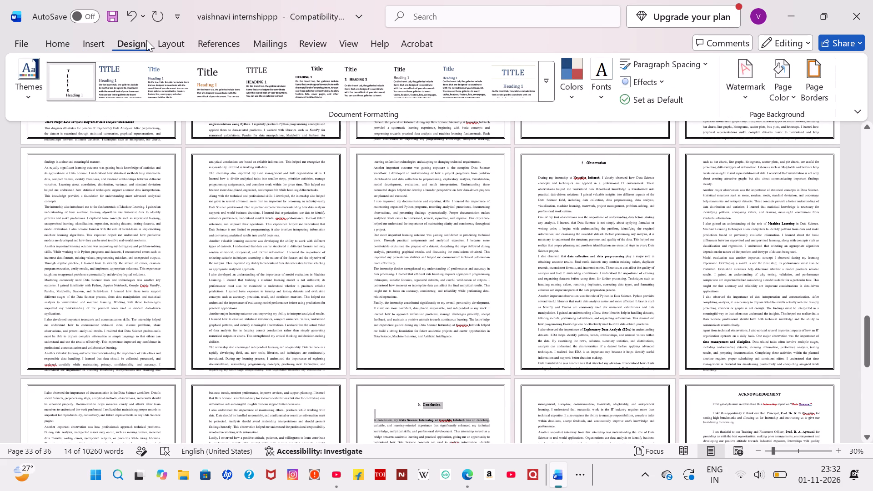
left_click(169, 43)
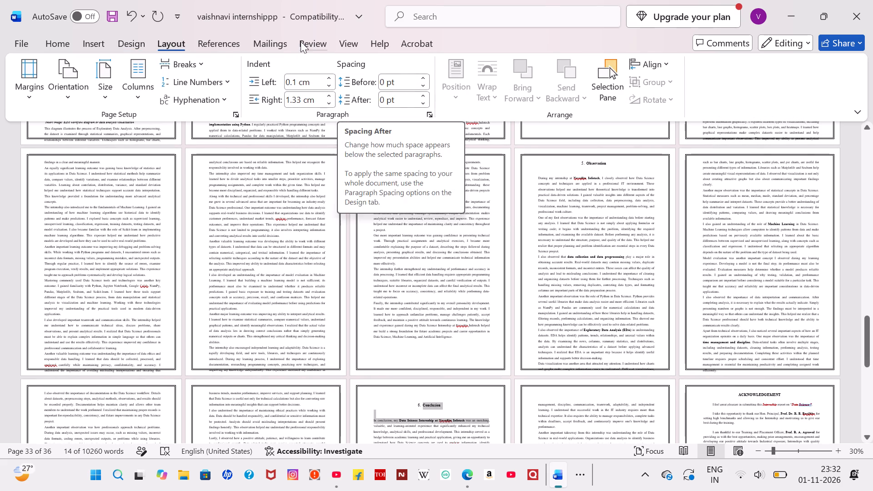
left_click(220, 40)
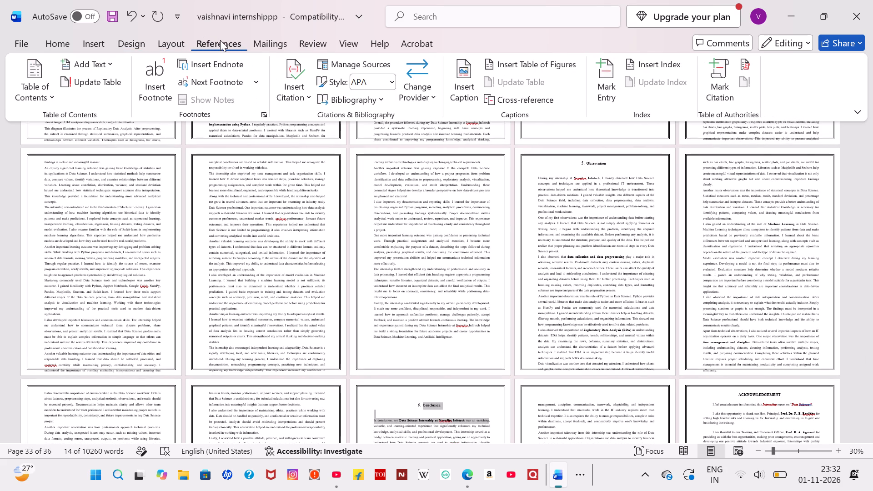
left_click(135, 35)
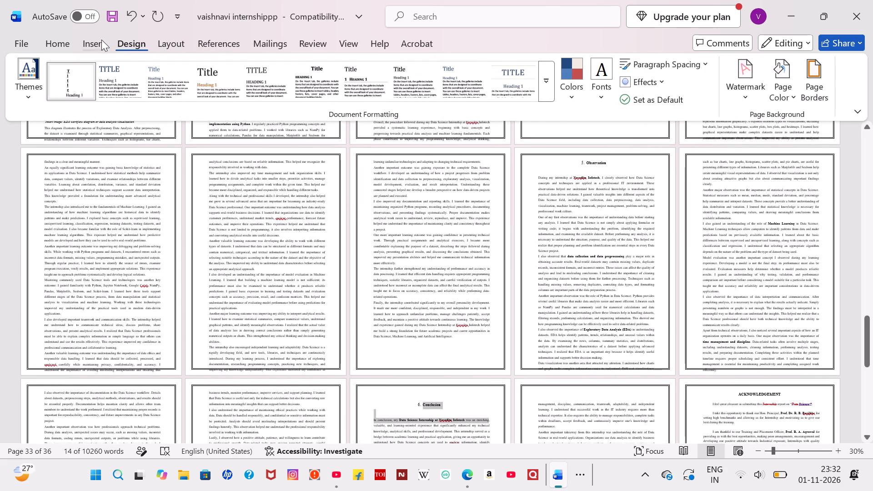
left_click(100, 39)
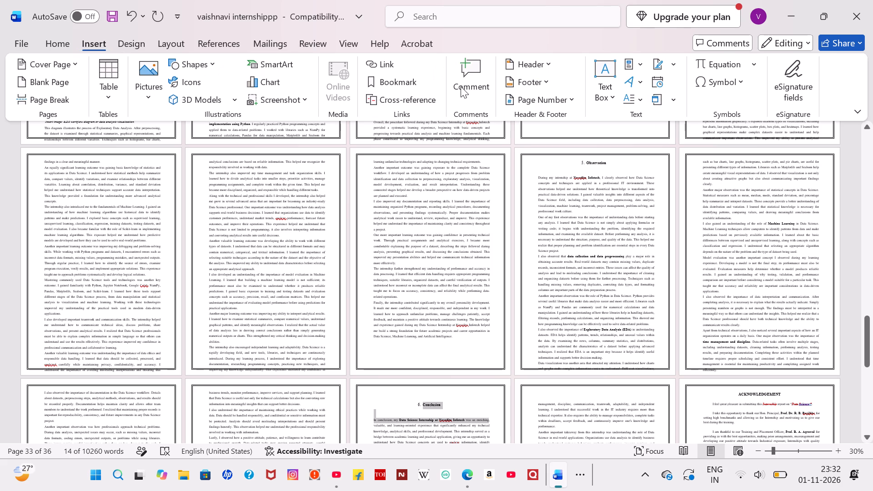
left_click(136, 41)
left_click(64, 43)
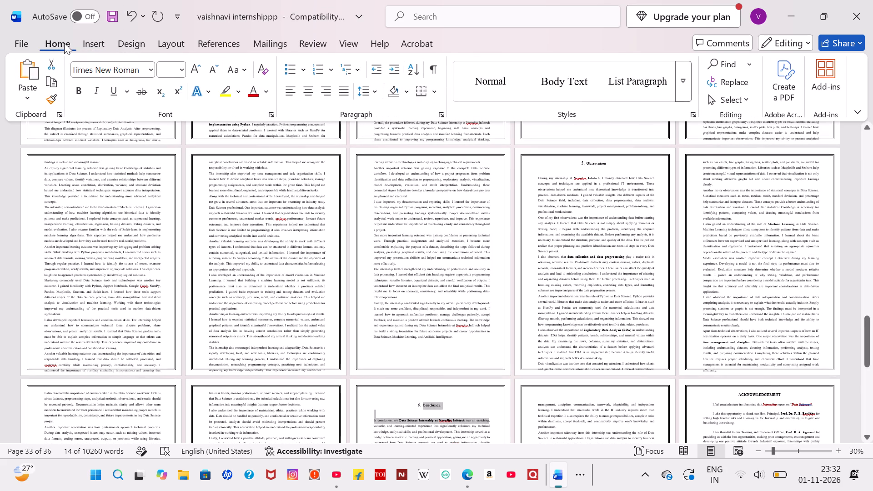
left_click(376, 95)
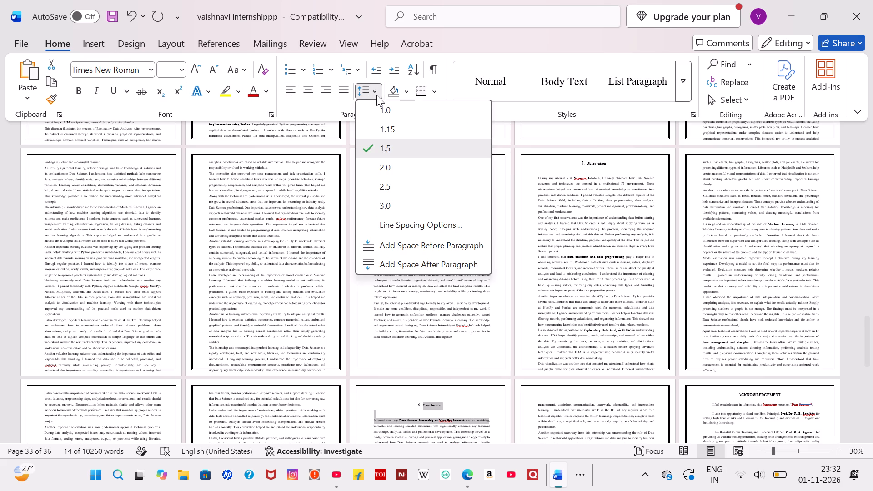
left_click(383, 143)
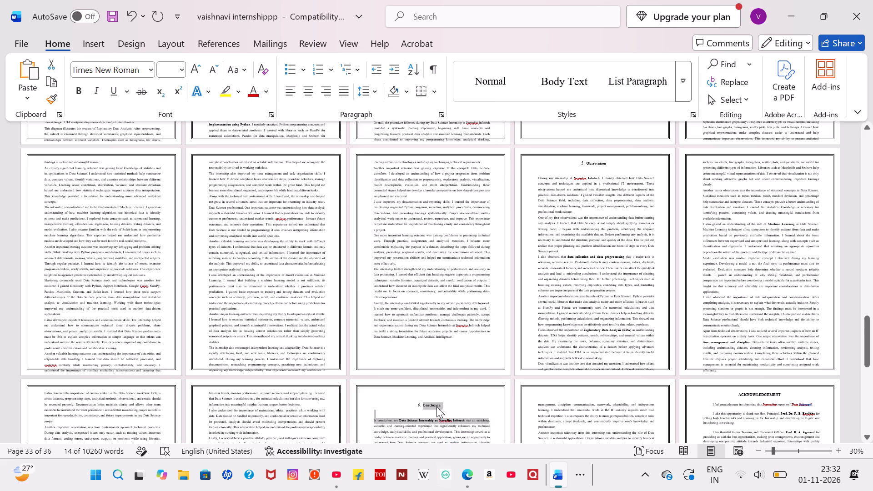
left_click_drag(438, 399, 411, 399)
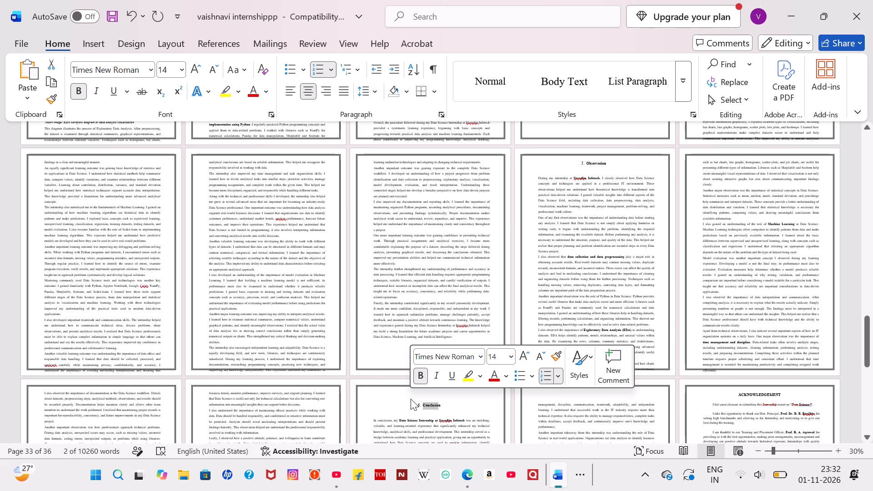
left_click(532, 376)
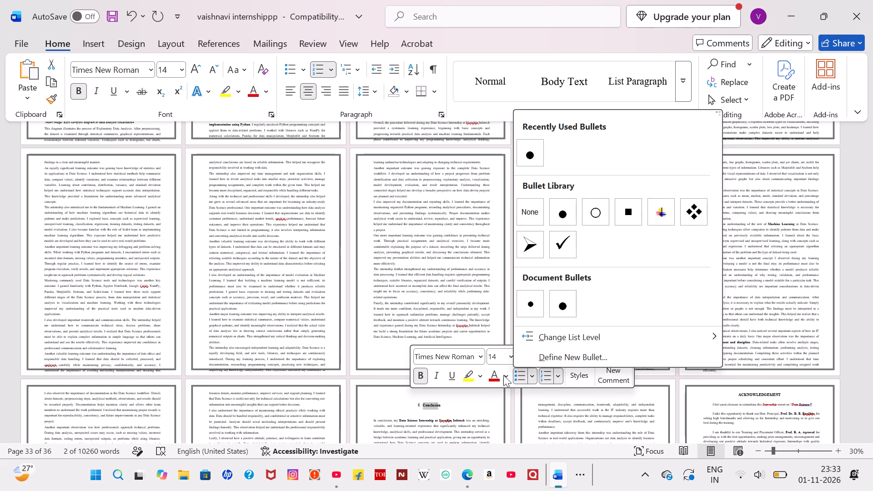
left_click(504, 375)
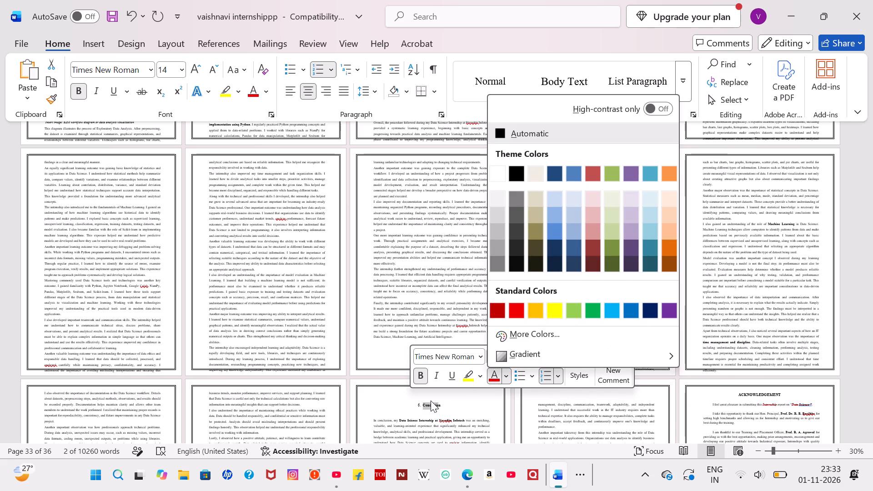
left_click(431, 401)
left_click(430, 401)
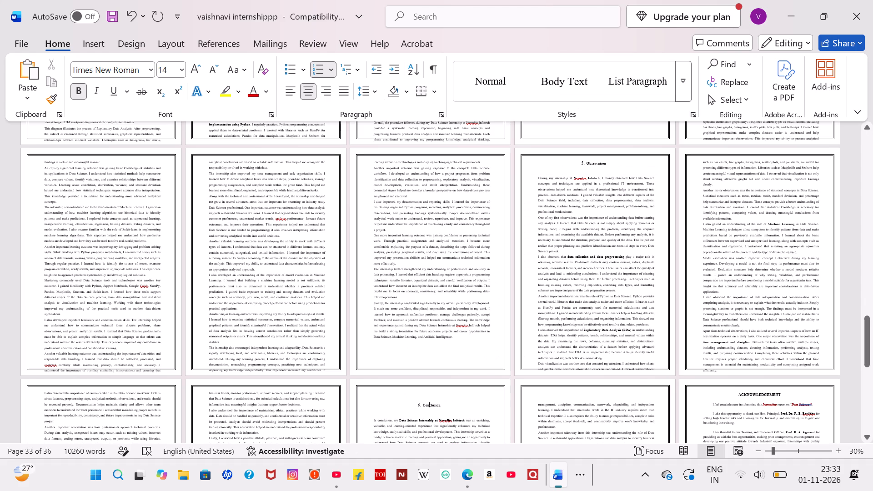
Delete the numbered "Conclusion" heading and its emptied line above the "In conclusion" paragraph.
left_click_drag(447, 401, 409, 404)
key("BackSpace")
key("BackSpace")
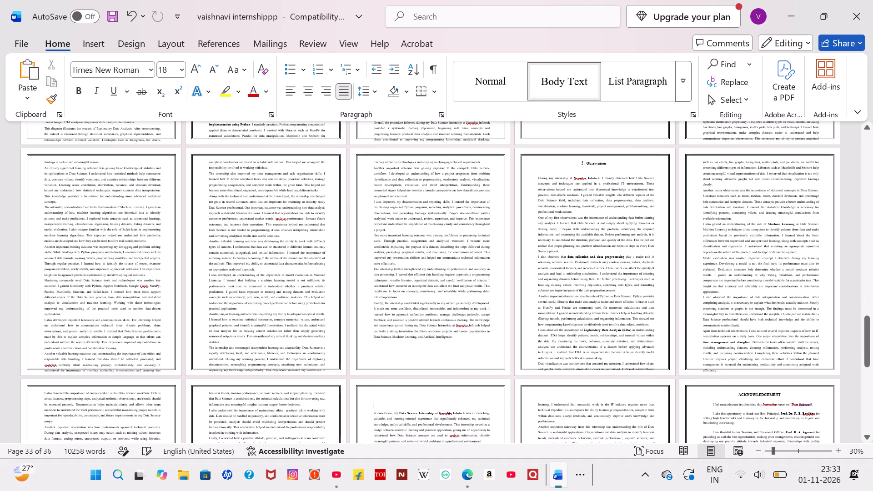
key("BackSpace")
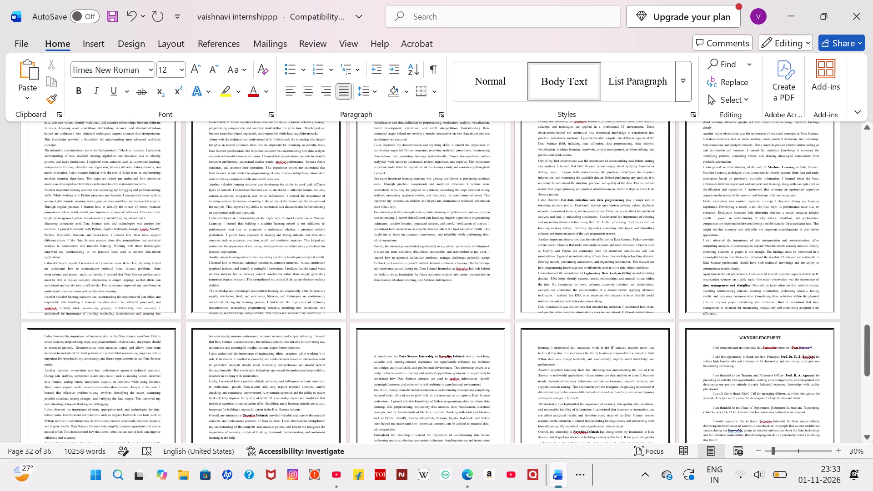
Remove the blank space between the end of the observation section and the "In conclusion" paragraph.
key("Up")
key("Up")
key("Up")
key("Up")
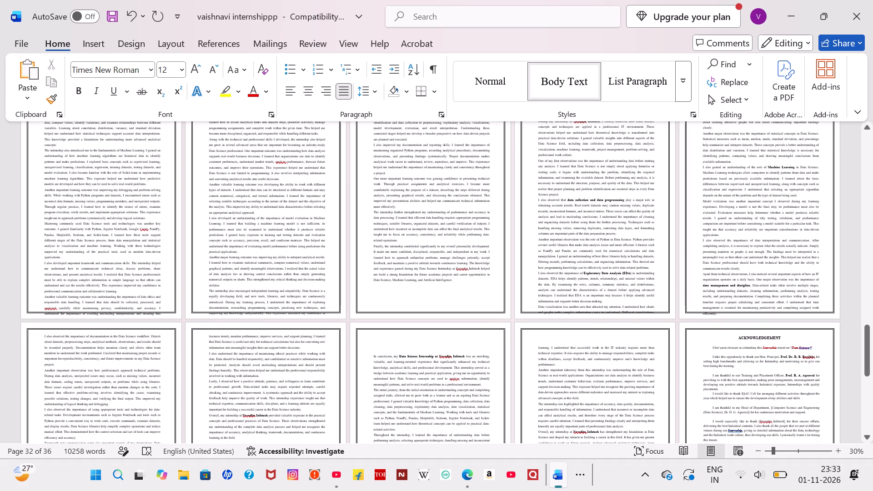
left_click(396, 346)
key("Up")
key("Down")
key("Down")
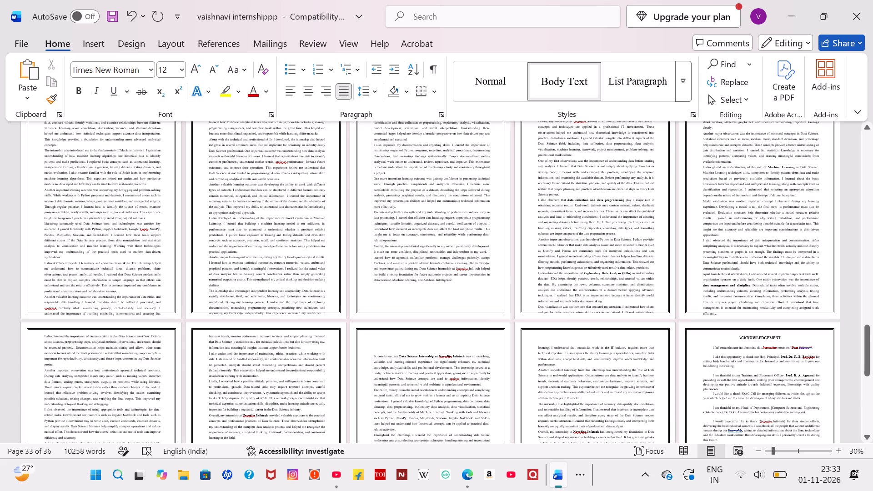
key("Up")
key("Down")
key("BackSpace")
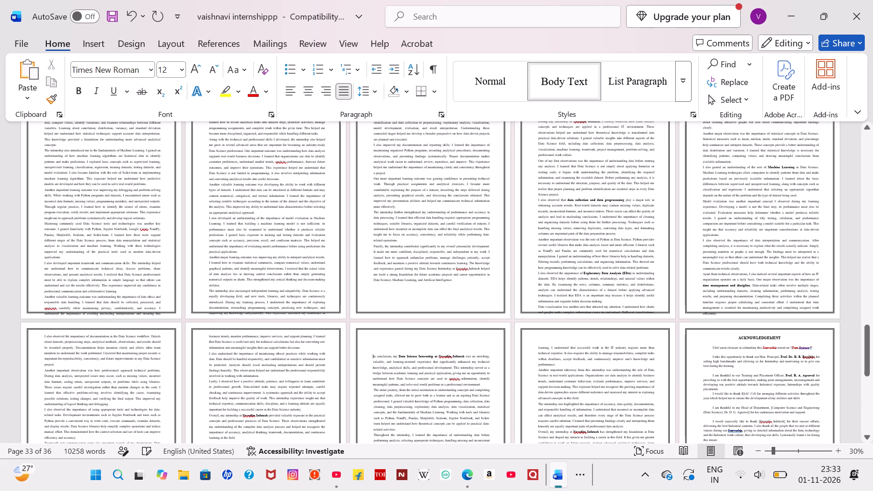
key("BackSpace")
key("BackSpace")
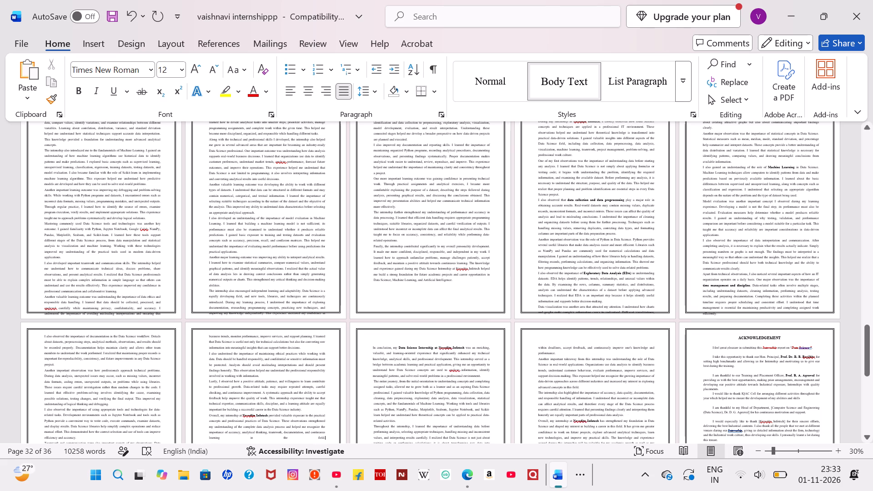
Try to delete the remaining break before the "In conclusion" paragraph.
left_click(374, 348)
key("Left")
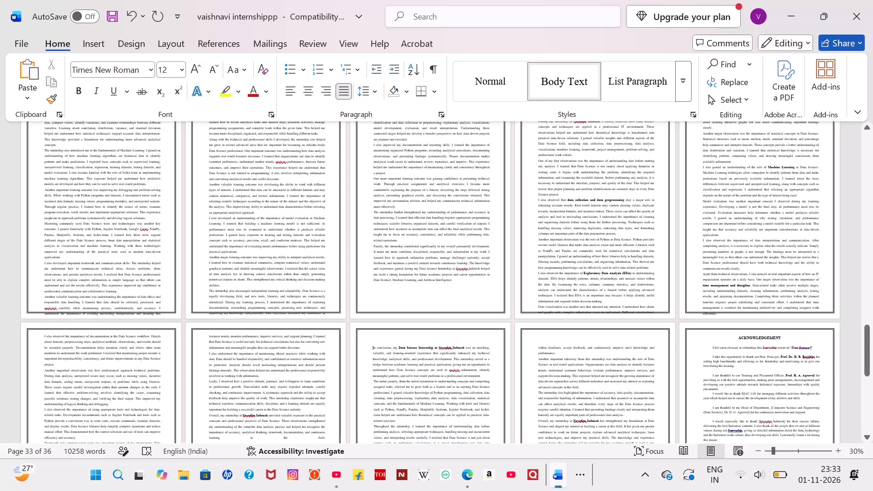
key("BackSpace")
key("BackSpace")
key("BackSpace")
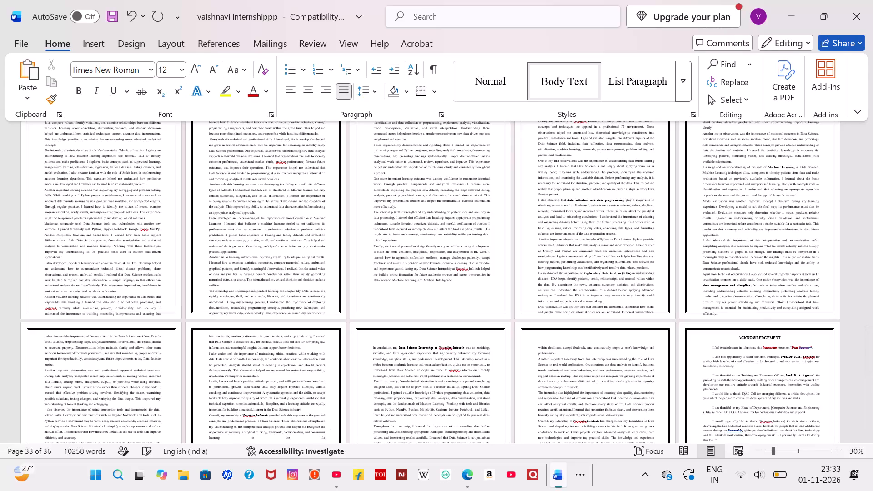
Undo the recent deletions before the "In conclusion" paragraph, and redo two of the undone edits.
scroll(374, 348, "down", 2)
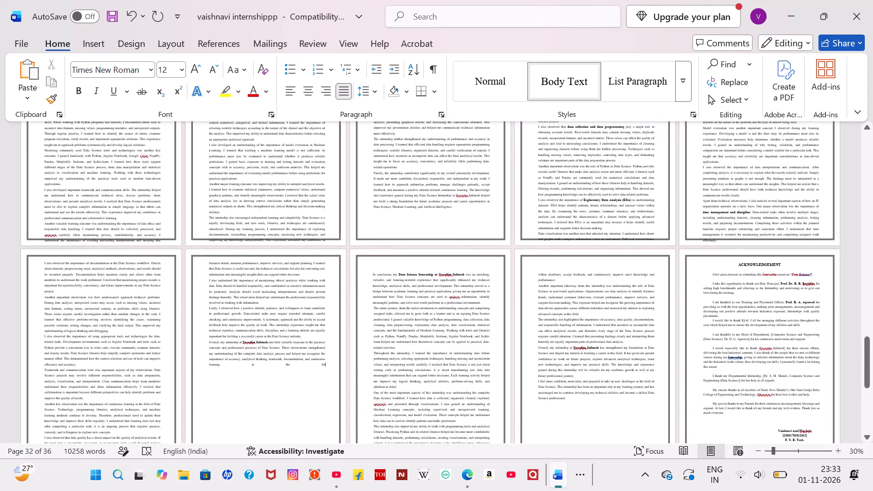
left_click(133, 14)
triple_click(133, 14)
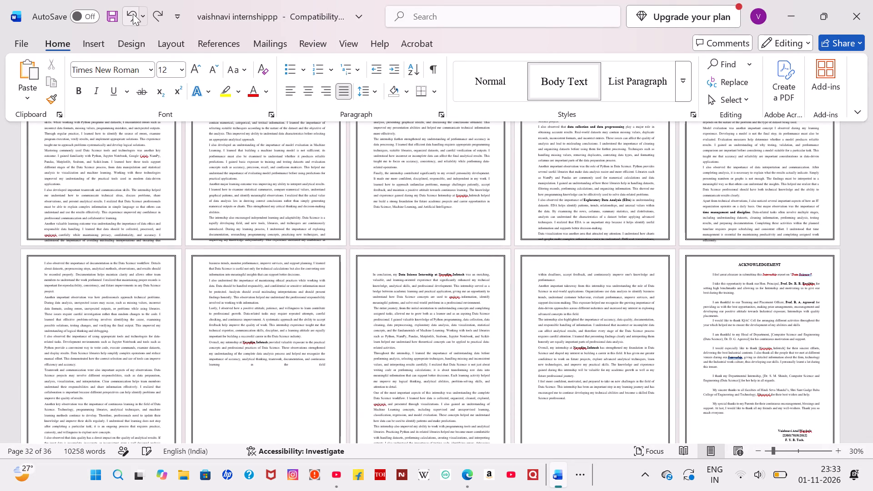
double_click(133, 14)
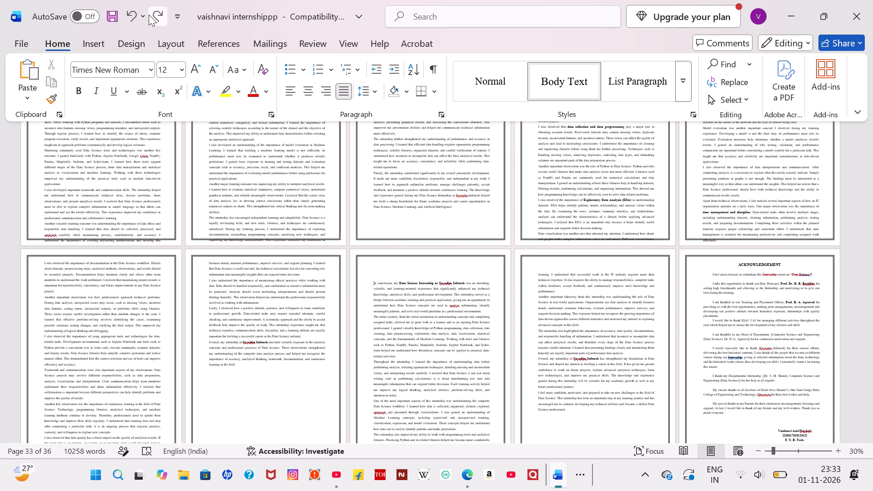
left_click(149, 15)
left_click(149, 15)
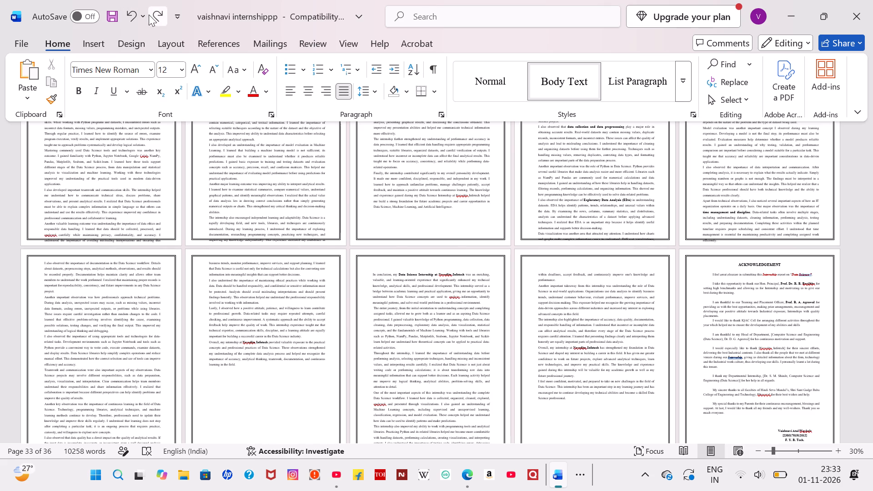
Insert a blank line above the "In conclusion" paragraph and place the cursor on it.
left_click(404, 264)
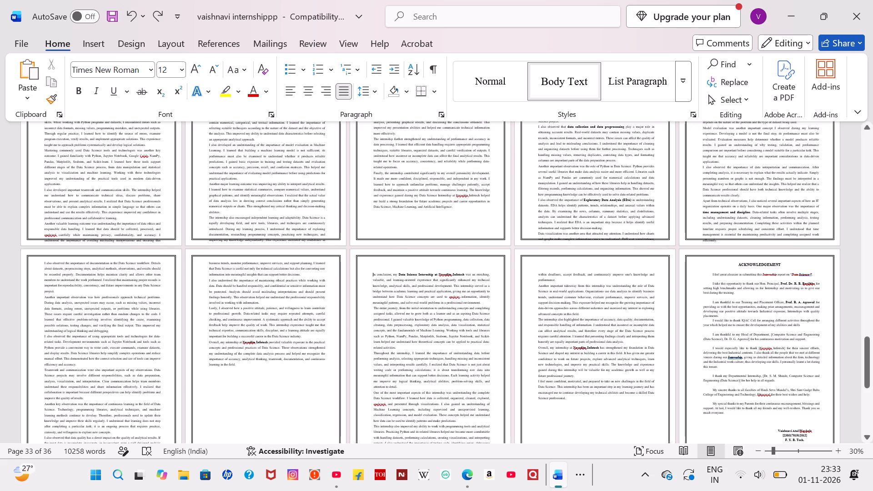
left_click(368, 270)
left_click(387, 262)
left_click(367, 273)
key("Up")
key("Down")
key("Up")
key("Down")
key("Return")
key("Up")
key("Up")
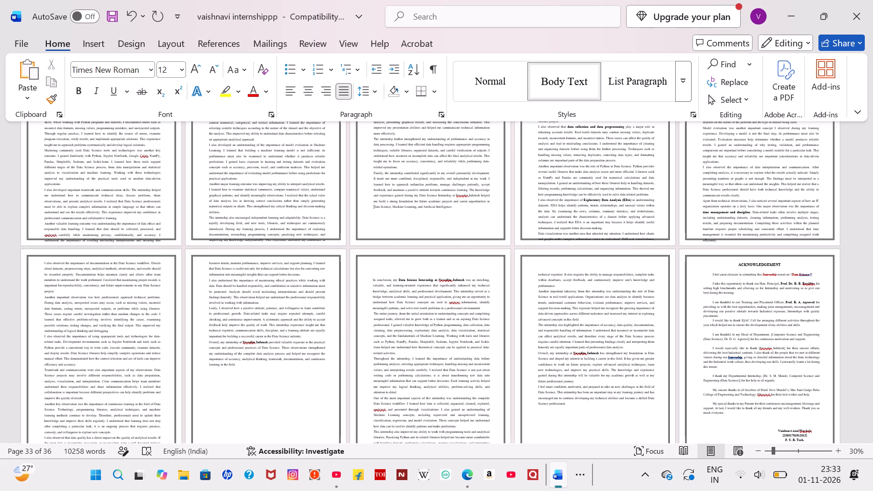
key("Down")
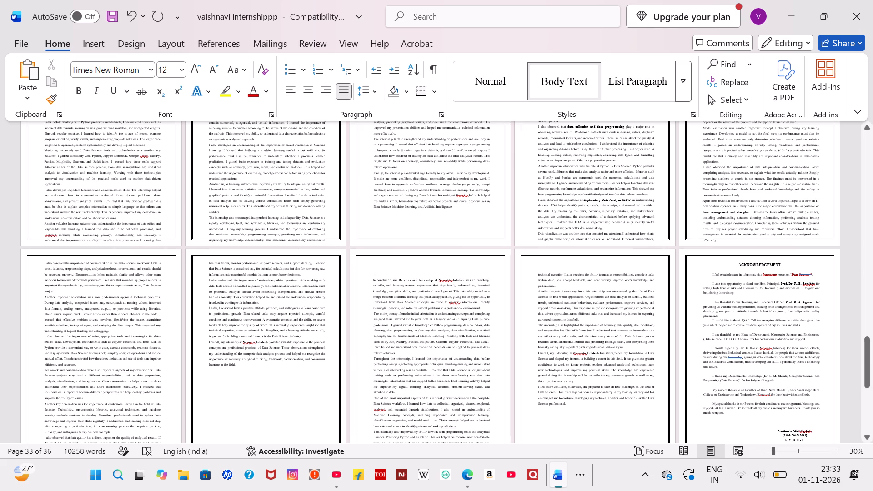
scroll(671, 290, "up", 2)
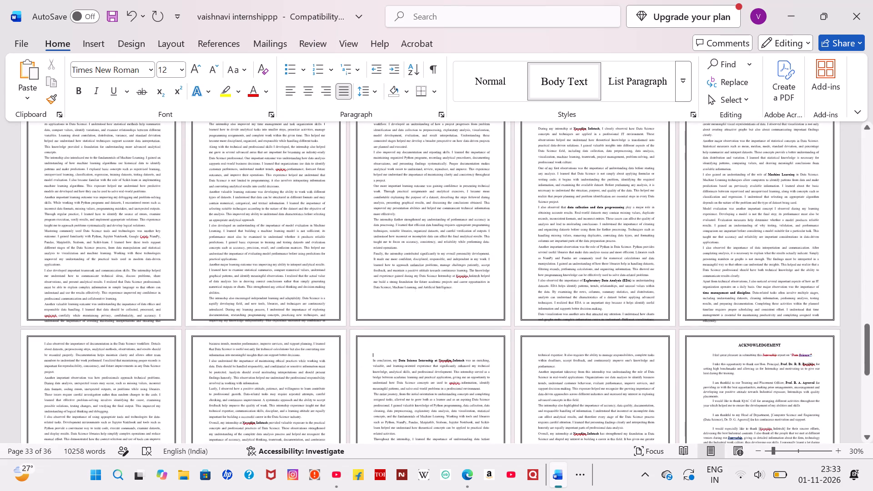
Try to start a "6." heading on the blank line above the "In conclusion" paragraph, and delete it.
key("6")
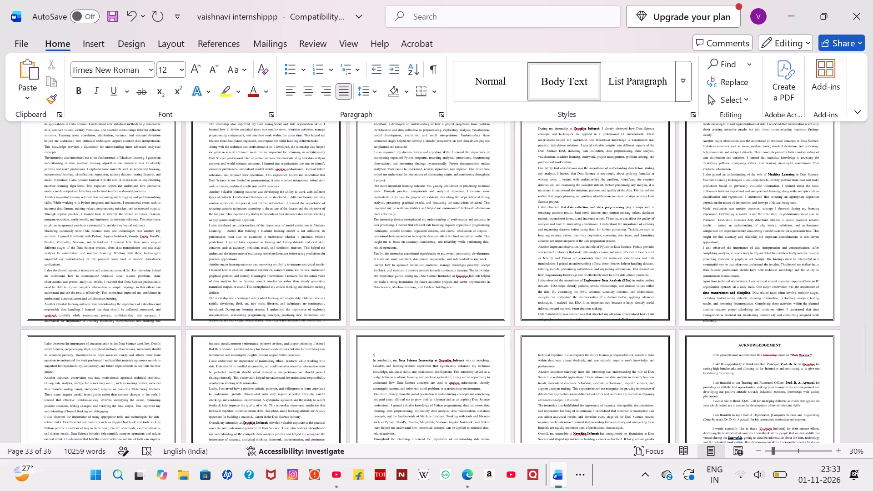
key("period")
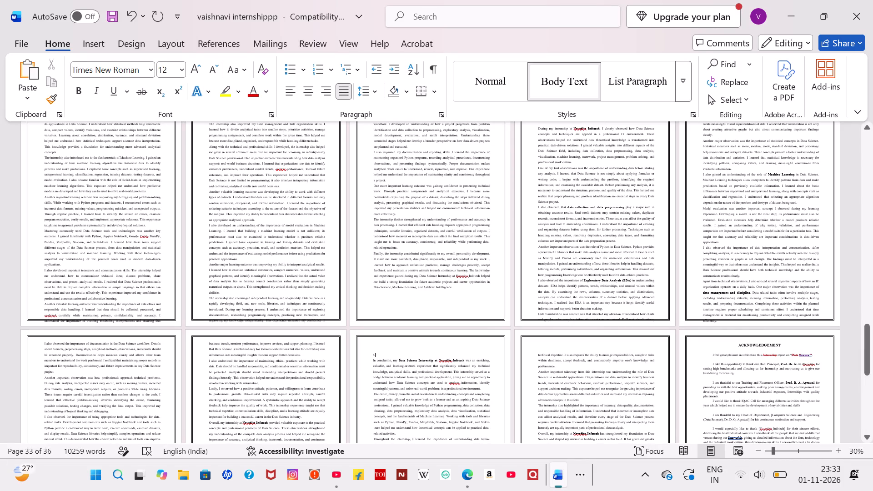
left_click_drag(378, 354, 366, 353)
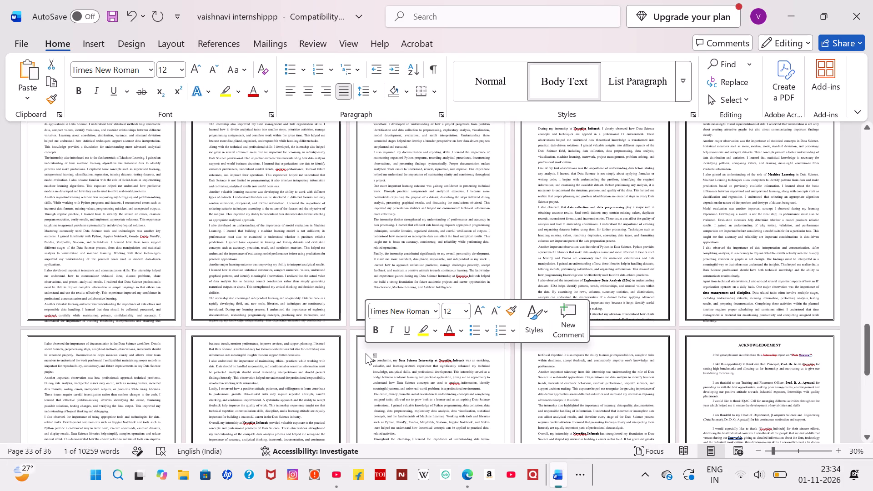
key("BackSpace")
Copy the whole conclusion text, from "In conclusion" up to the Acknowledgement page, and delete it from its current place.
scroll(366, 353, "down", 2)
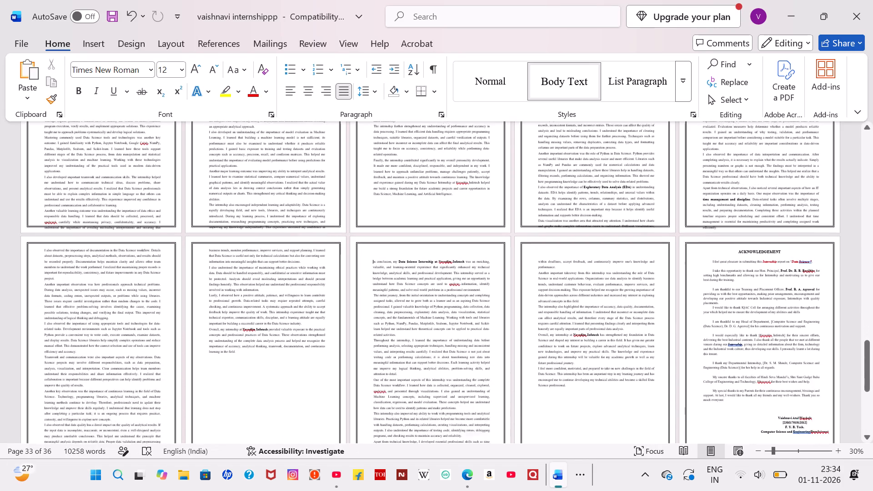
scroll(366, 353, "down", 2)
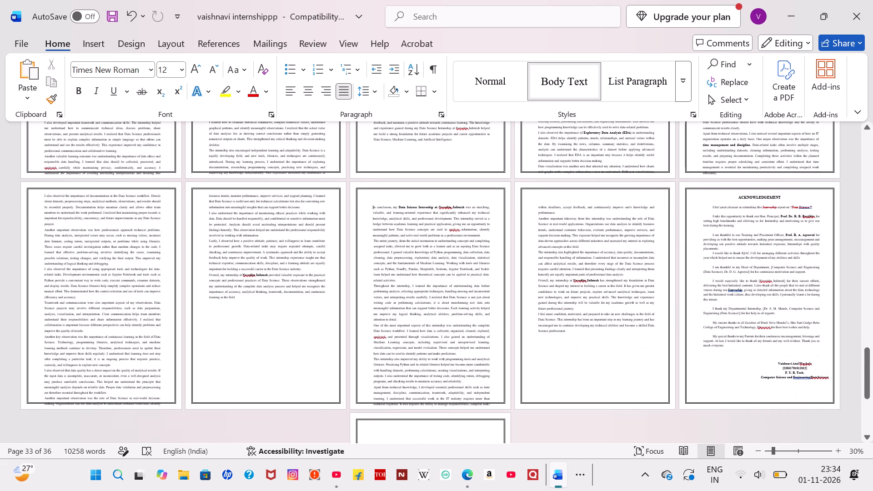
left_click_drag(366, 209, 572, 354)
key("ctrl+c")
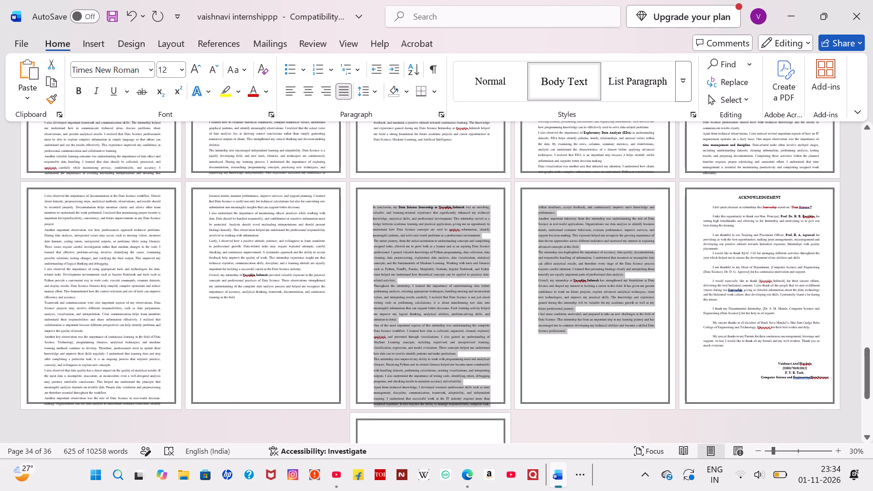
key("BackSpace")
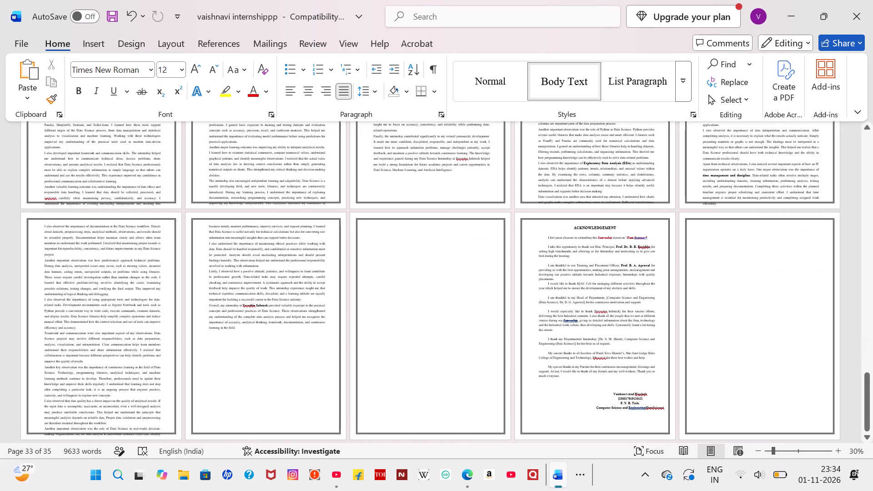
Insert 20 blank lines after the last paragraph of the observation section, moving the cursor onto a new page.
left_click(387, 249)
left_click_drag(387, 249, 369, 236)
left_click(369, 236)
left_click(371, 252)
left_click(266, 338)
key("Down")
key("Down")
key("Down")
key("Down")
key("Down")
key("Down")
key("Down")
key("Down")
key("Down")
key("Down")
key("Down")
key("Down")
key("Down")
key("Down")
key("Down")
key("Down")
key("Down")
key("Down")
key("Down")
key("Down")
key("Down")
key("Down")
key("Down")
key("Down")
key("Return")
key("Return")
key("Return")
key("Return")
key("Return")
key("Return")
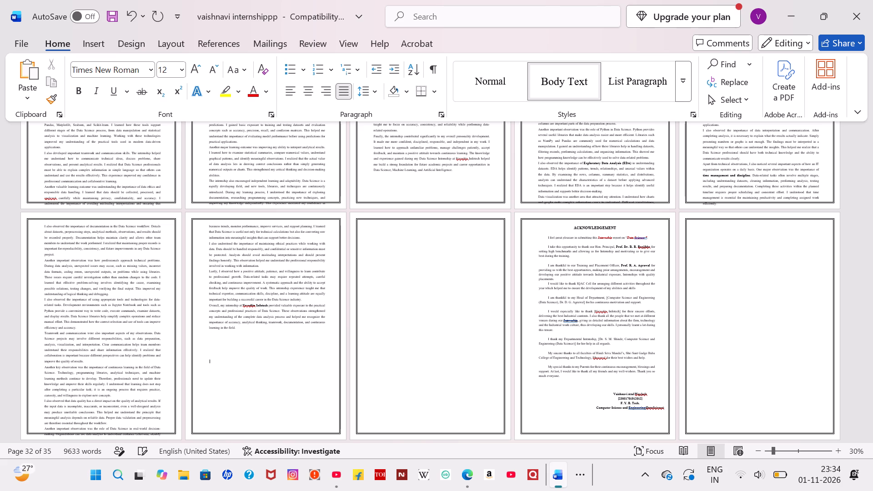
key("Return")
key("Return")
key("Return")
key("Return")
key("Return")
key("Return")
key("Return")
key("Return")
key("Return")
key("Return")
key("Return")
key("Return")
key("Return")
key("Return")
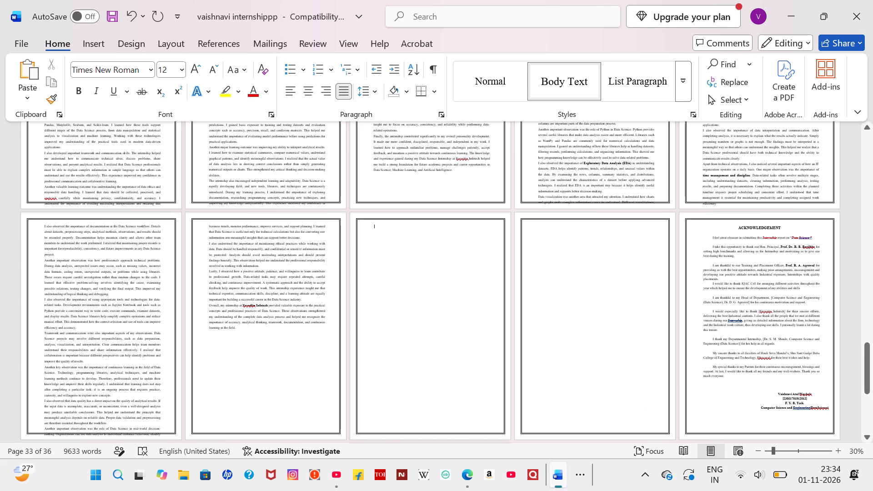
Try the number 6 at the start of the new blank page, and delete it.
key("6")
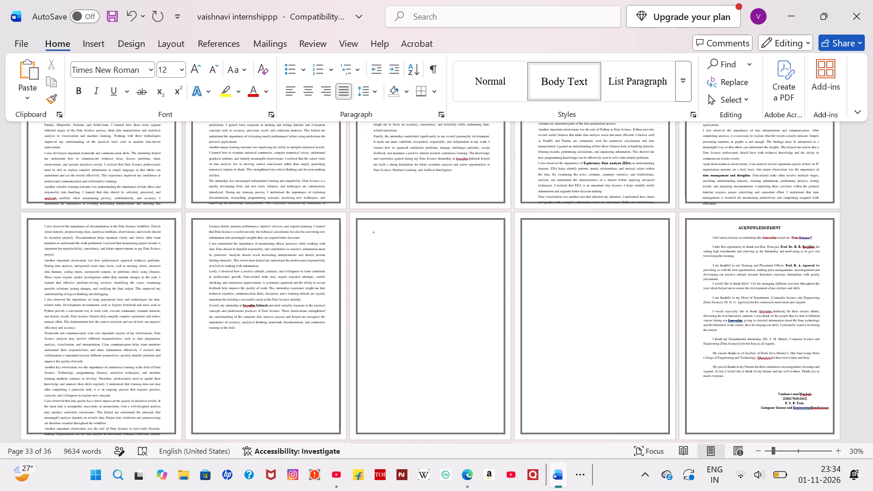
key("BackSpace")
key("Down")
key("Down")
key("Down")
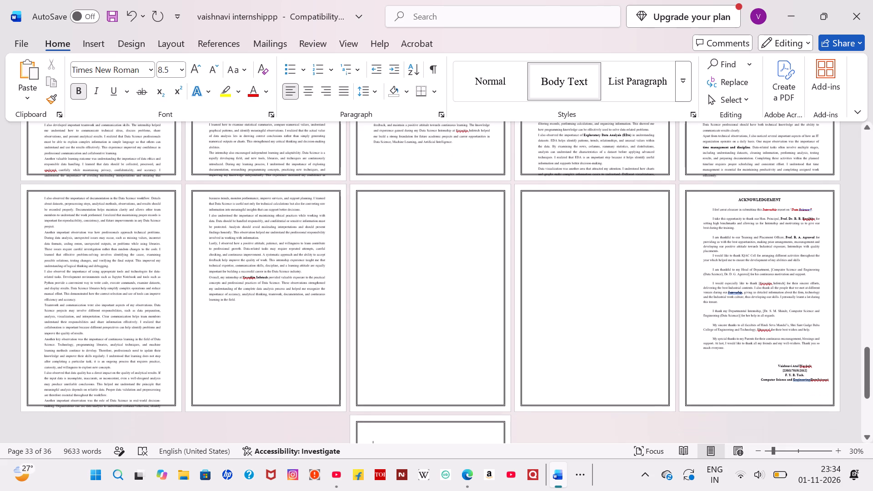
Delete the extra blank page between the observation section and the Acknowledgement page.
left_click(572, 280)
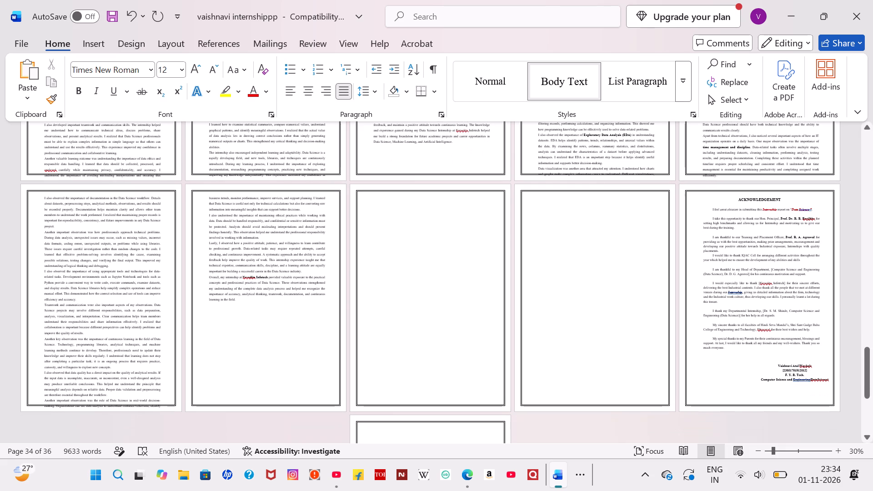
left_click(511, 274)
left_click(371, 211)
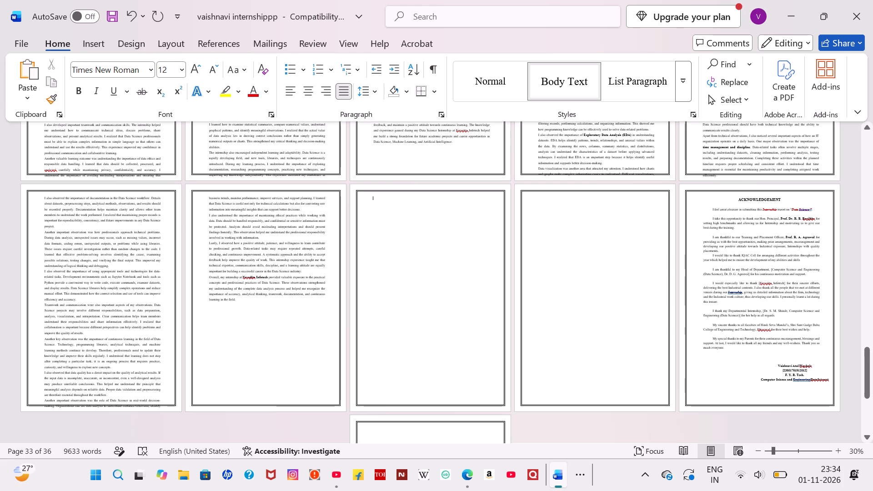
left_click_drag(371, 211, 434, 334)
key("Delete")
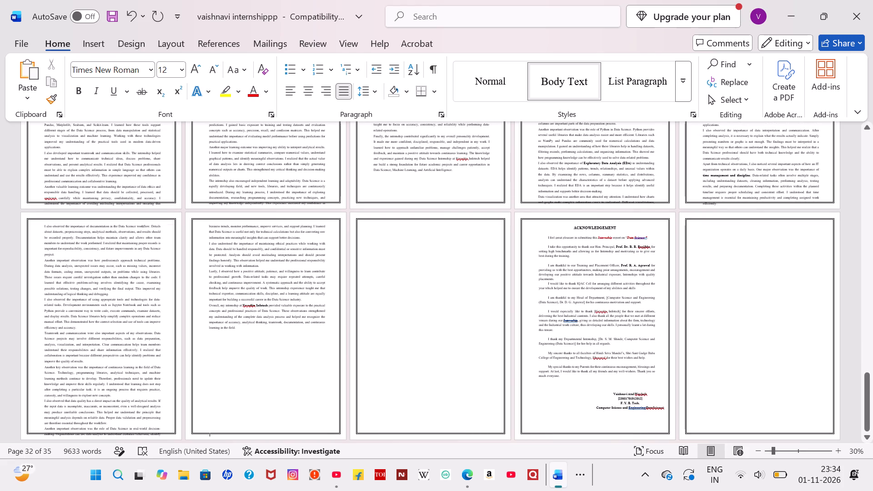
Check how far the blank lines after the observation section's last paragraph extend down the page.
left_click(378, 243)
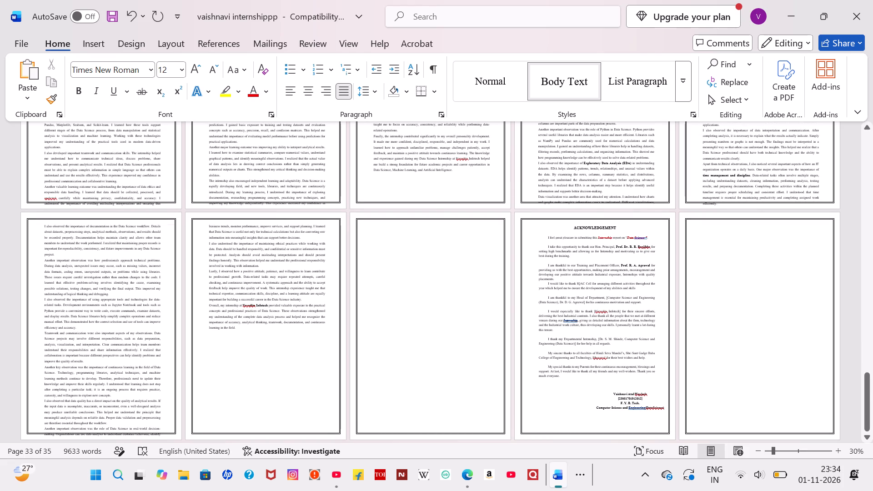
left_click(257, 339)
left_click(257, 339)
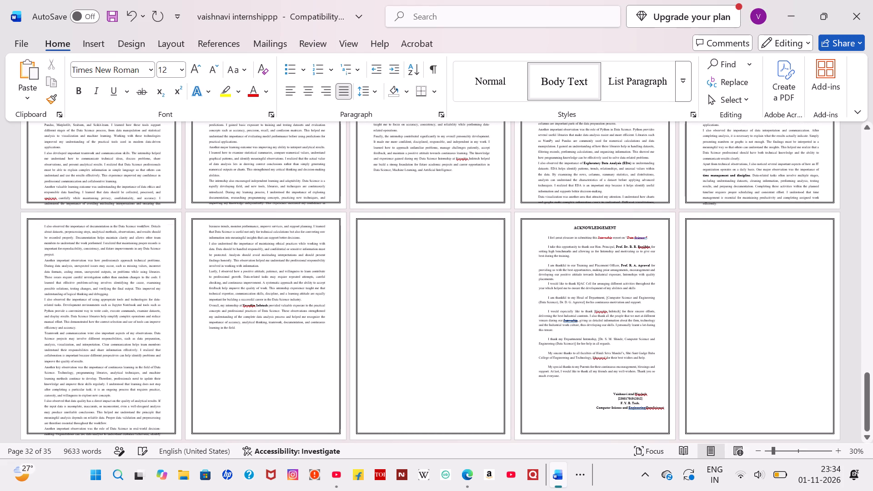
left_click(257, 339)
key("Down")
key("Down")
key("Down")
key("Down")
key("Down")
key("Down")
key("Down")
key("Down")
key("Down")
key("Down")
key("Down")
key("Down")
key("Down")
key("Down")
key("Down")
key("Down")
key("Down")
key("Down")
key("Down")
key("Down")
key("Down")
key("Down")
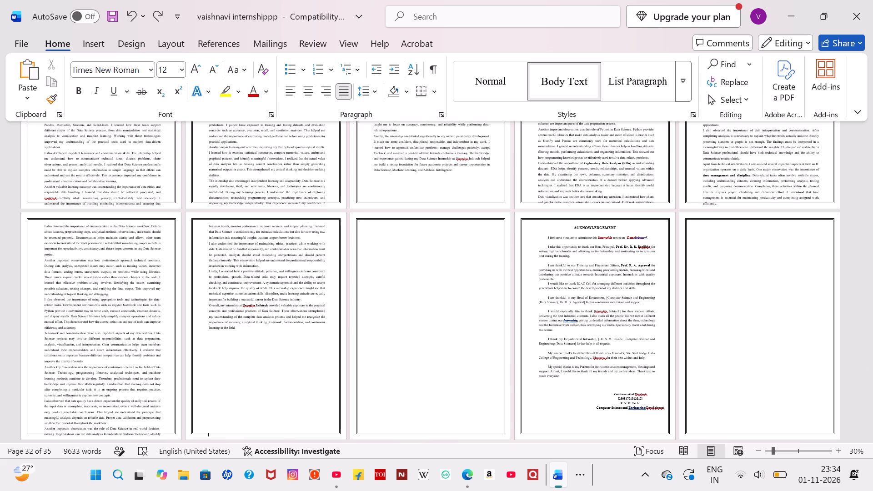
key("Down")
key("Down")
key("Down")
key("Down")
key("Down")
key("Down")
key("Up")
key("Up")
key("Up")
key("Up")
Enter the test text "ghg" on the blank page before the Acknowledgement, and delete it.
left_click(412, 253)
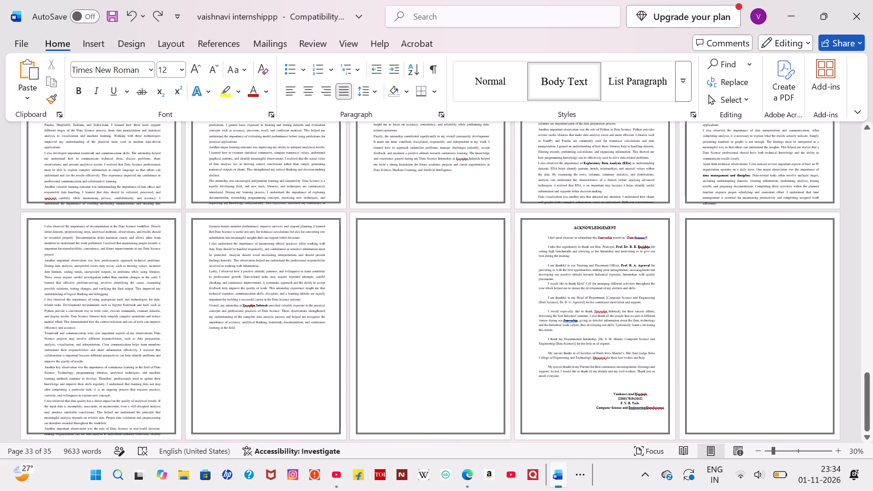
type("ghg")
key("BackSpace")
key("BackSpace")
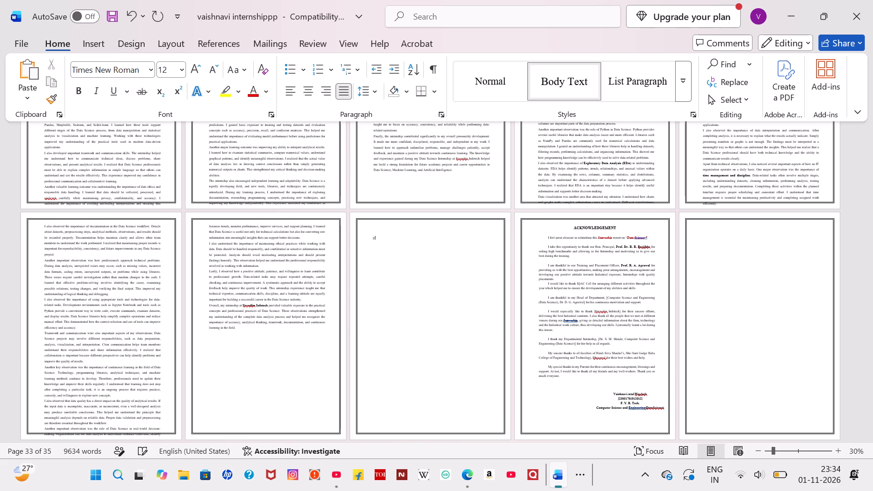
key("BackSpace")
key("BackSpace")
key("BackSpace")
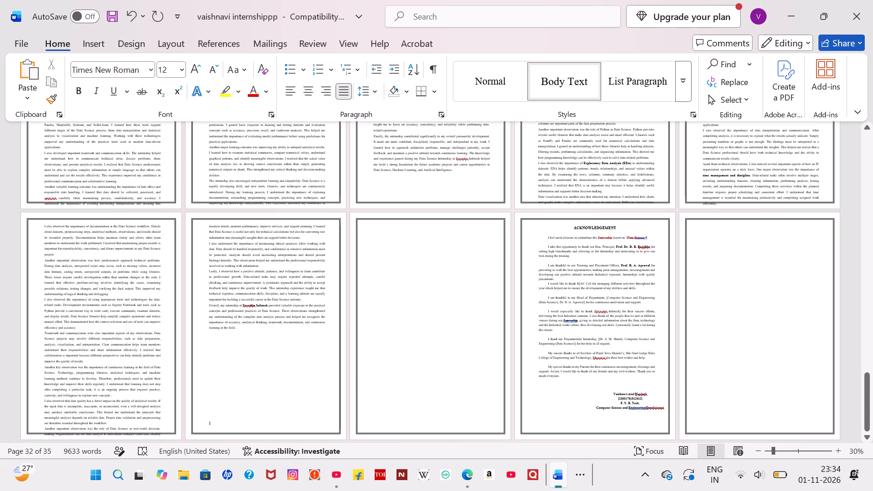
Enter the test text "gffgfhgffgf" on the empty last page and remove its last three characters.
left_click(742, 271)
type("gffgfhgffgf")
key("BackSpace")
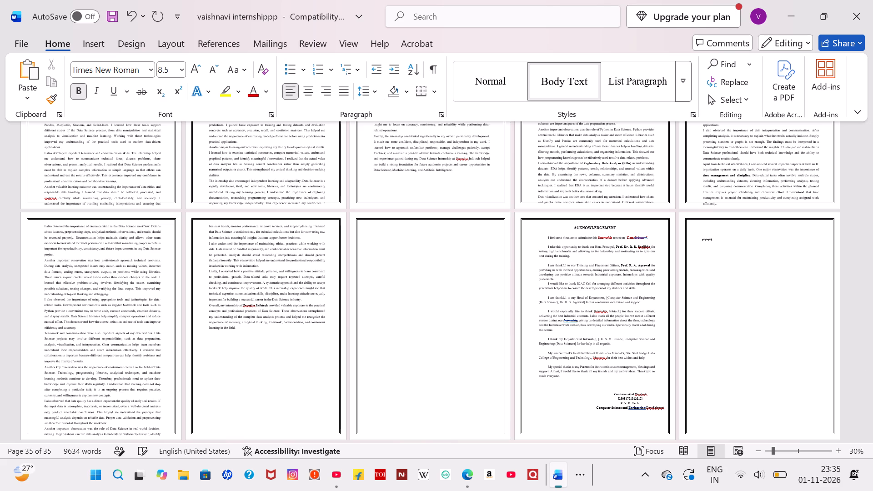
key("BackSpace")
key("BackSpace")
Delete backwards from within the last page's test text through the "(DataScience)" ending of the Acknowledgement's signature block.
key("Up")
key("Up")
key("Up")
key("Down")
key("Down")
key("Down")
key("Up")
key("Down")
key("Left")
key("Left")
key("Left")
key("Left")
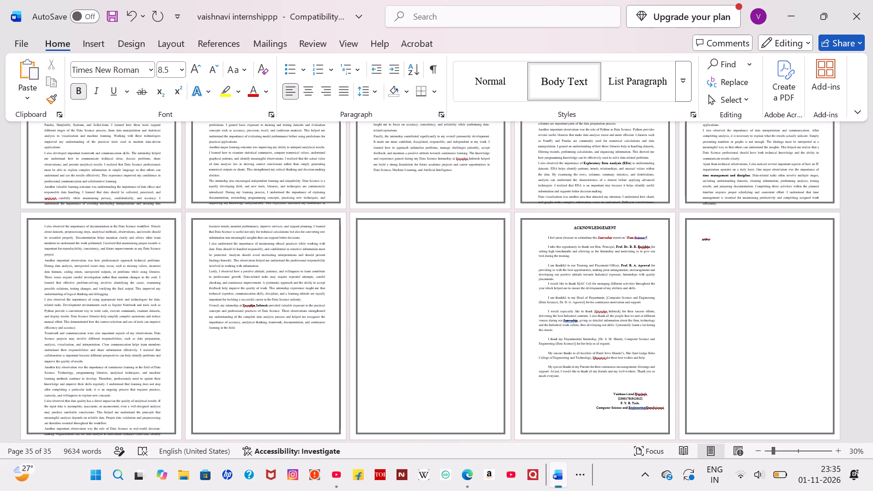
key("Left")
key("Left")
key("BackSpace")
key("BackSpace")
key("BackSpace")
key("BackSpace")
key("BackSpace")
key("BackSpace")
key("BackSpace")
key("BackSpace")
key("BackSpace")
key("BackSpace")
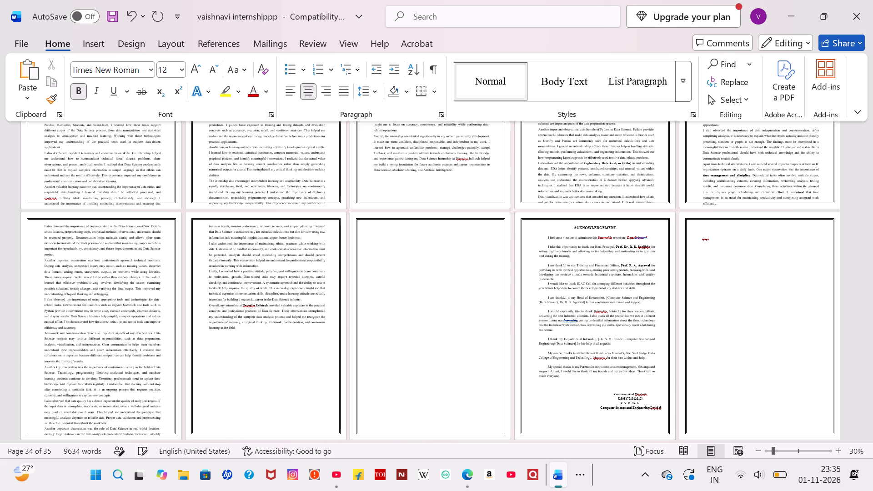
key("BackSpace")
key("BackSpace")
key("BackSpace")
key("BackSpace")
key("BackSpace")
key("BackSpace")
key("BackSpace")
key("BackSpace")
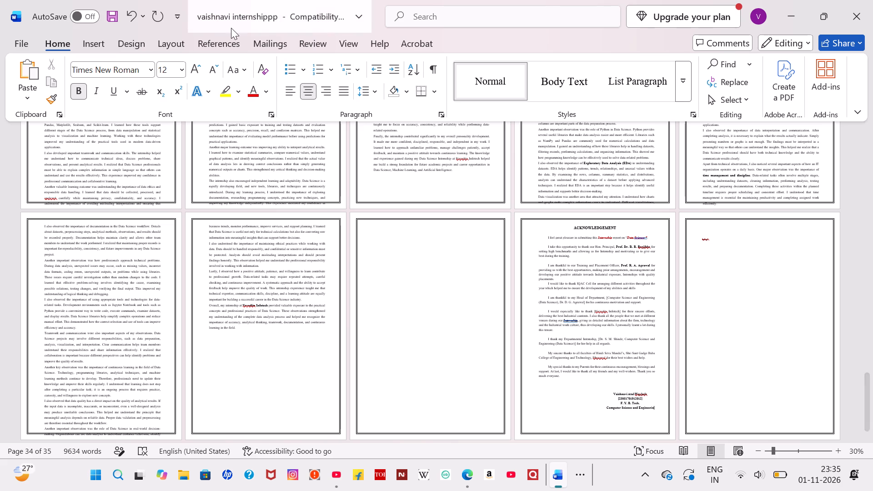
Undo the deletions in the Acknowledgement's signature block and the test text entered on the last page.
triple_click(134, 12)
triple_click(134, 12)
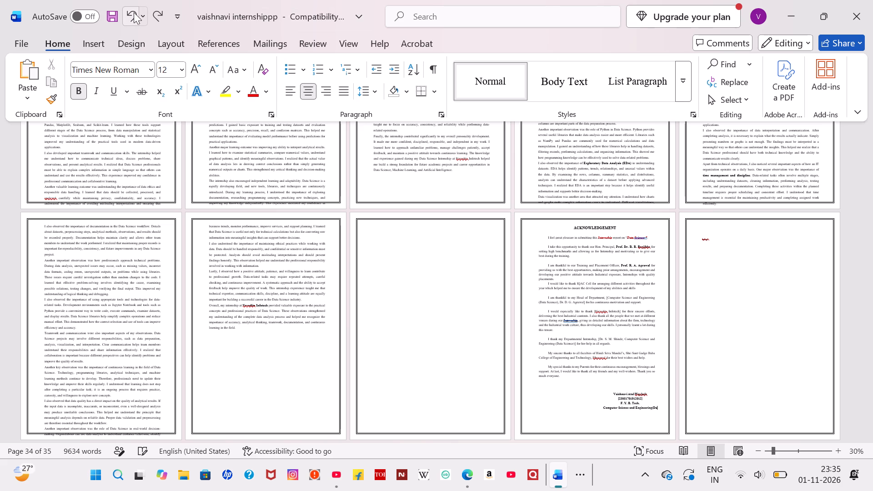
triple_click(134, 12)
triple_click(134, 12)
triple_click(134, 12)
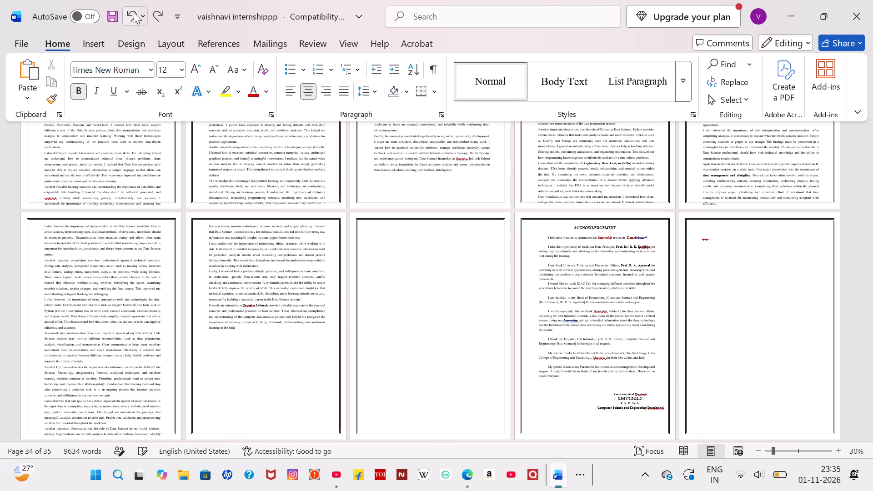
triple_click(134, 12)
left_click(134, 12)
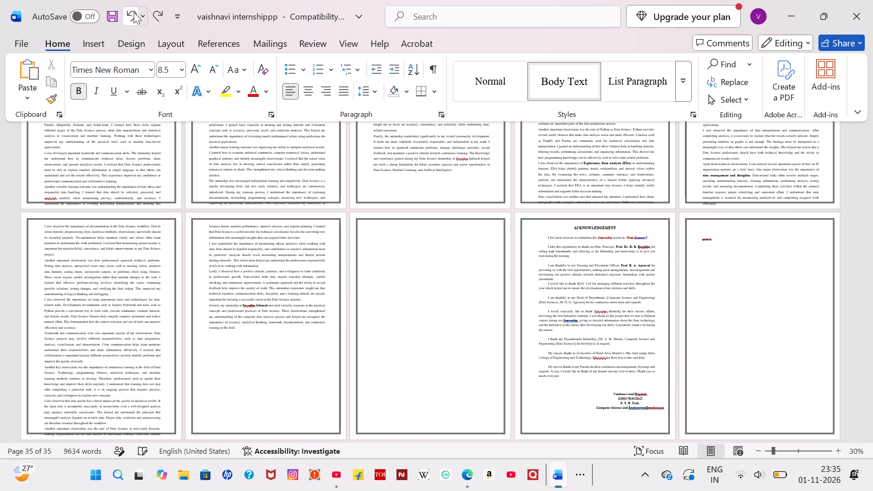
left_click(134, 12)
left_click(134, 12)
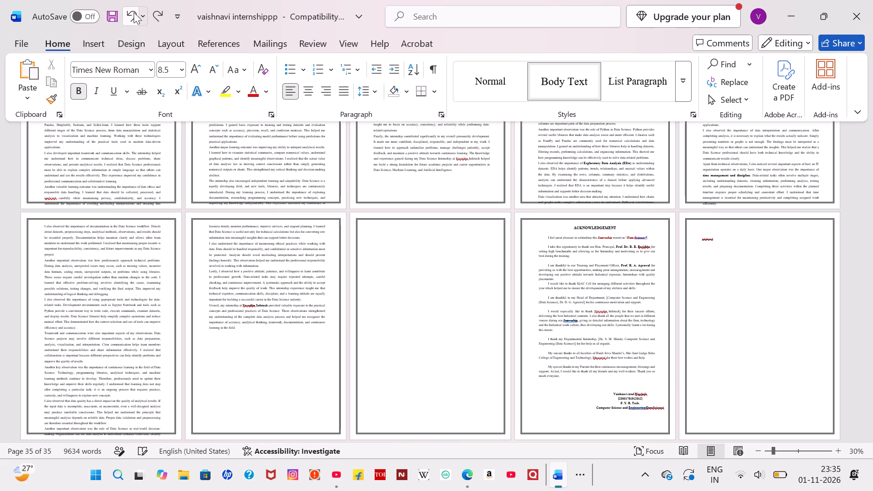
left_click(134, 12)
left_click(134, 12)
left_click(134, 12)
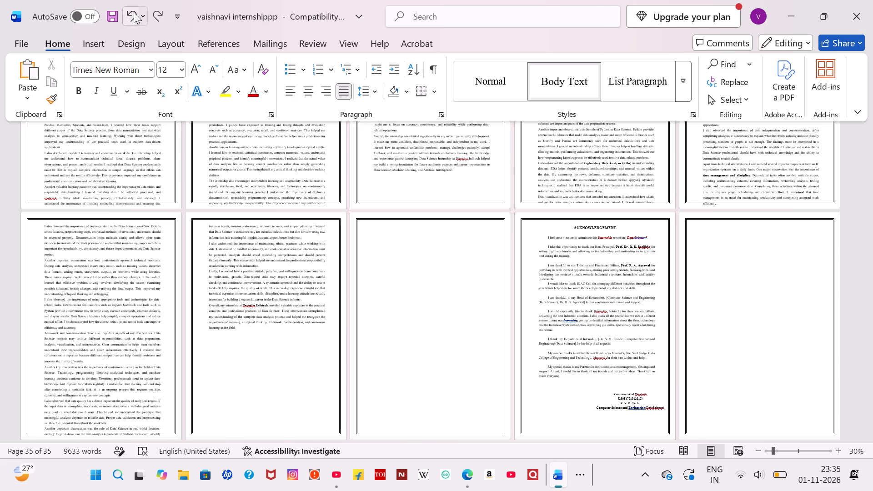
Undo the test text on the blank page before the Acknowledgement and the removal of the conclusion text there.
left_click(134, 12)
left_click(134, 12)
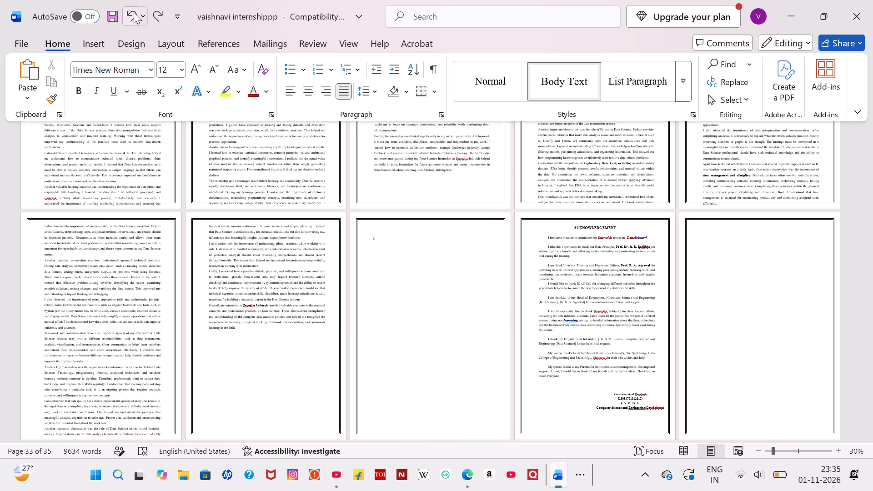
triple_click(134, 12)
left_click(134, 12)
left_click(134, 12)
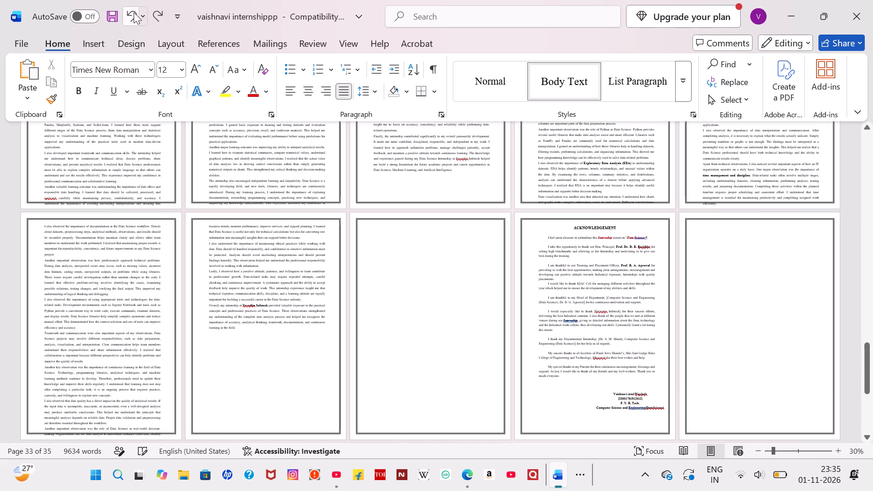
left_click(134, 12)
left_click(134, 12)
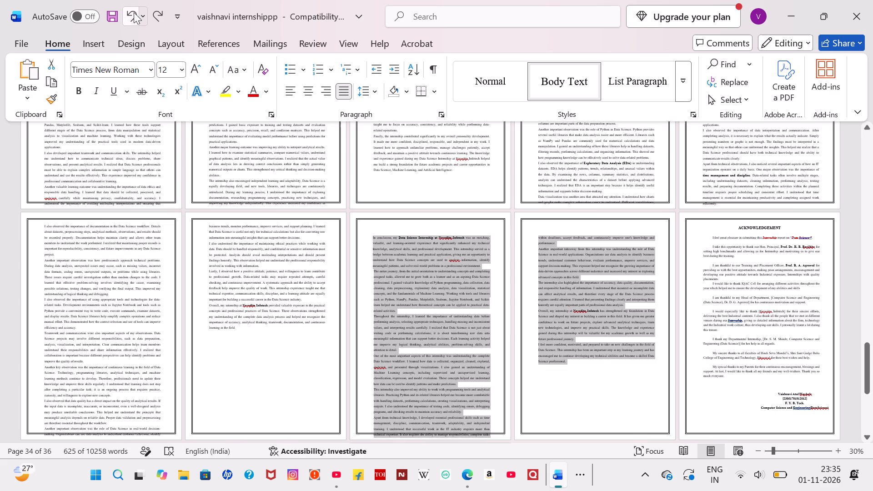
left_click(134, 12)
left_click(134, 12)
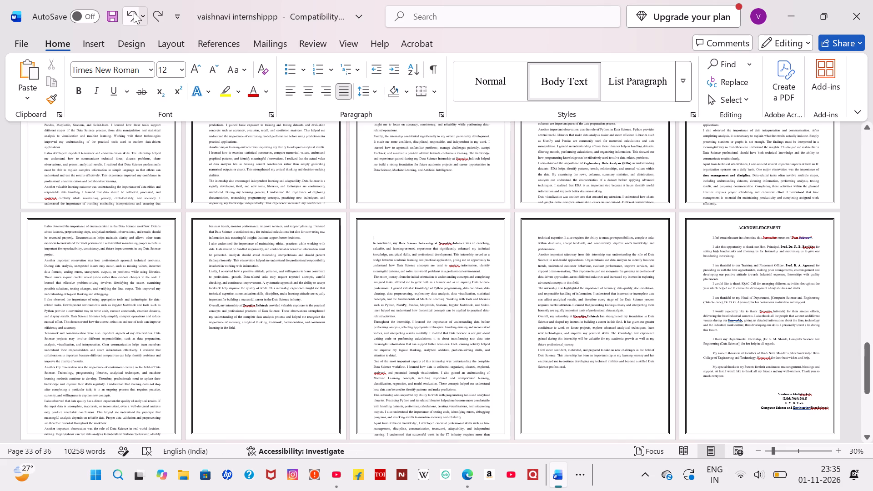
Enter the numbered heading "6. Conclusion" on the empty line above the conclusion text.
key("6")
key("period")
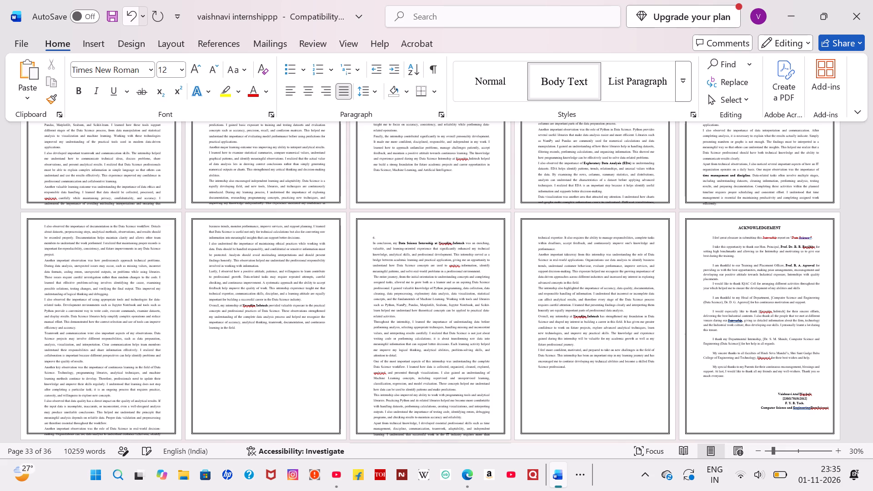
key("space")
type("C")
type("on")
key("c")
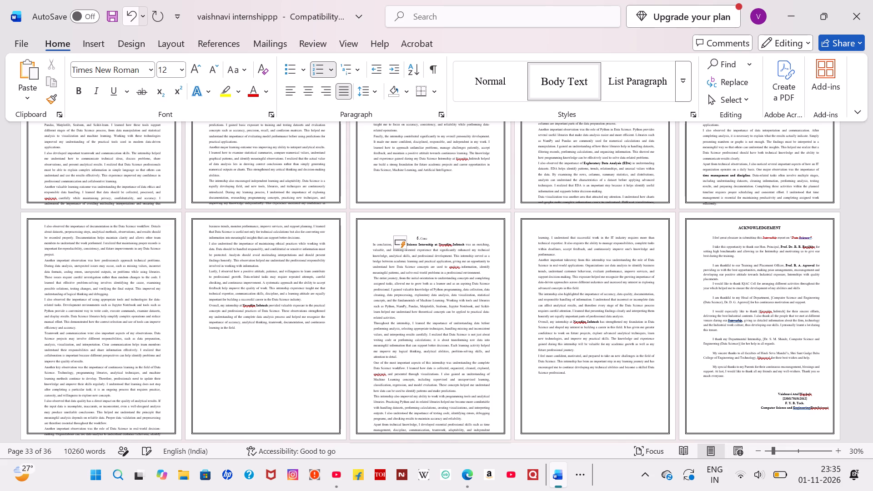
type("lusion")
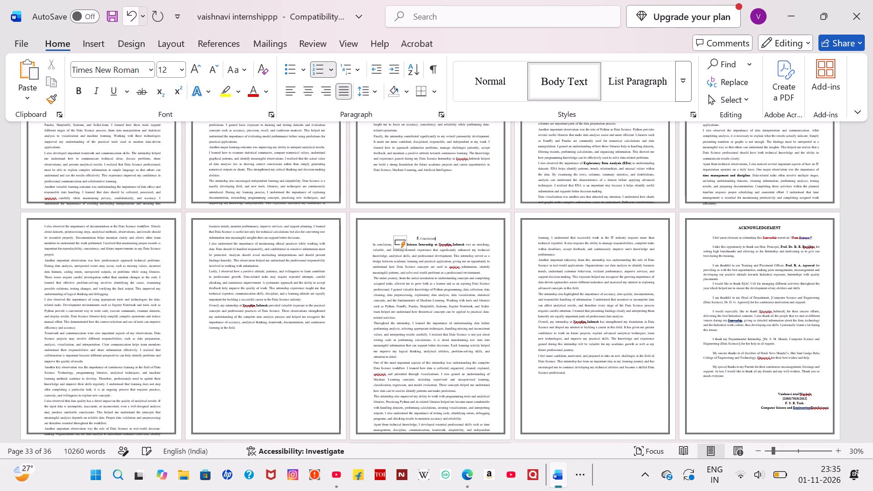
Make the heading word "Conclusion" bold with a font size of 14.
left_click_drag(440, 232, 431, 233)
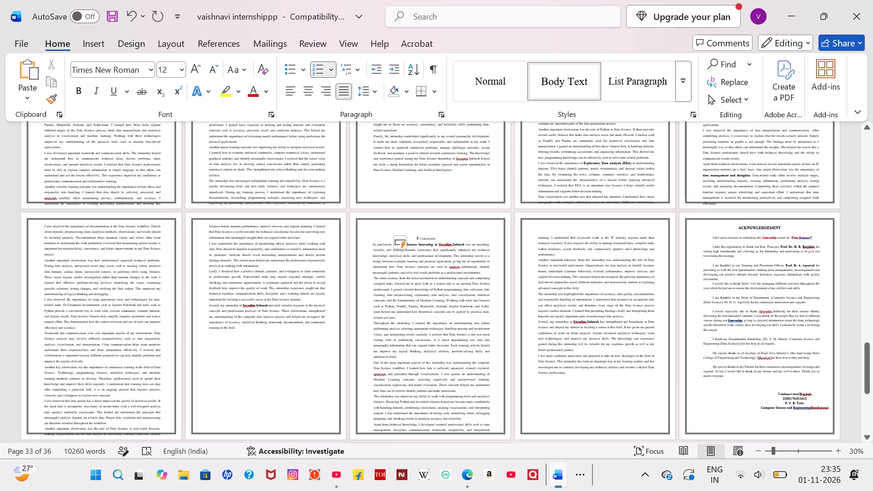
left_click_drag(431, 233, 412, 233)
left_click(425, 210)
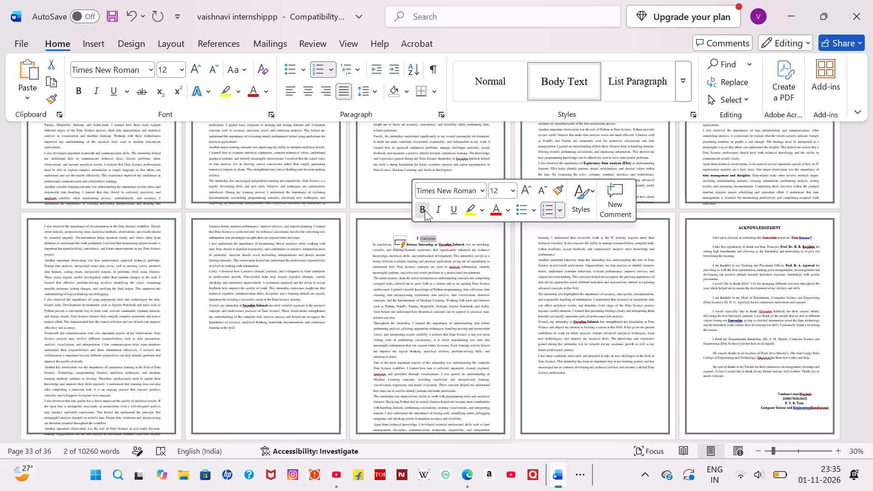
left_click(514, 192)
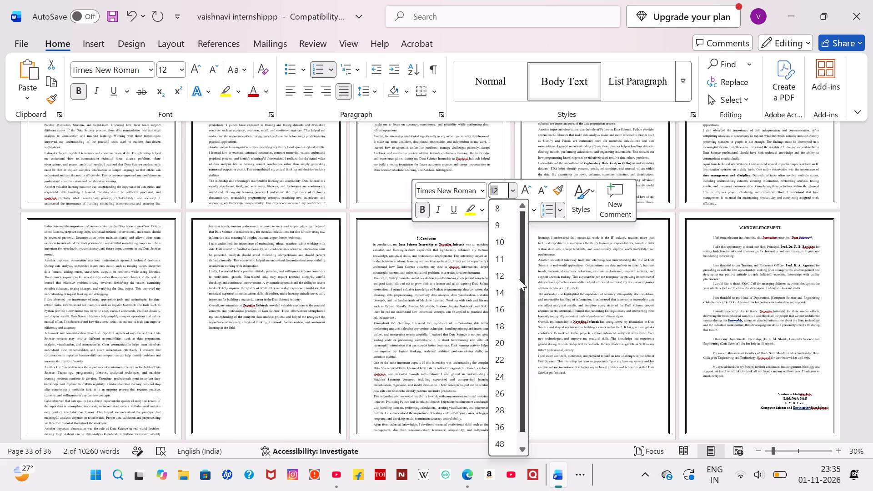
left_click(502, 293)
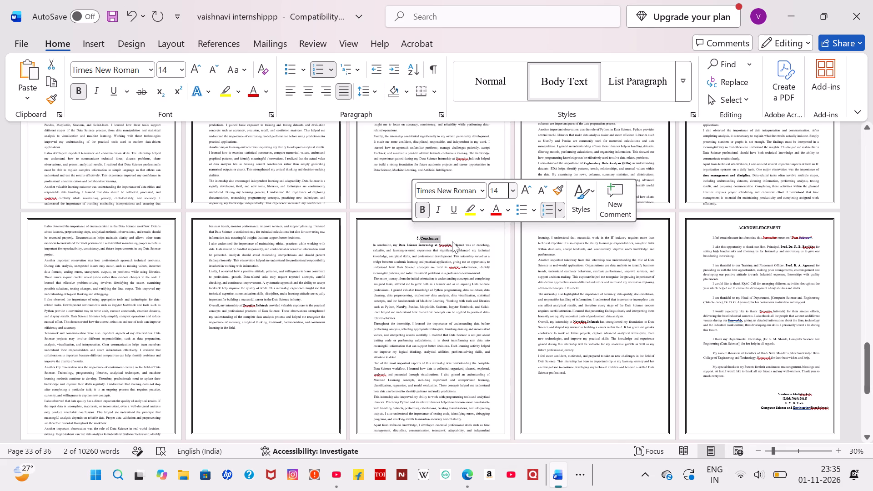
Shift the numbered Conclusion heading slightly left by moving its list number.
left_click(452, 241)
left_click_drag(415, 239, 419, 238)
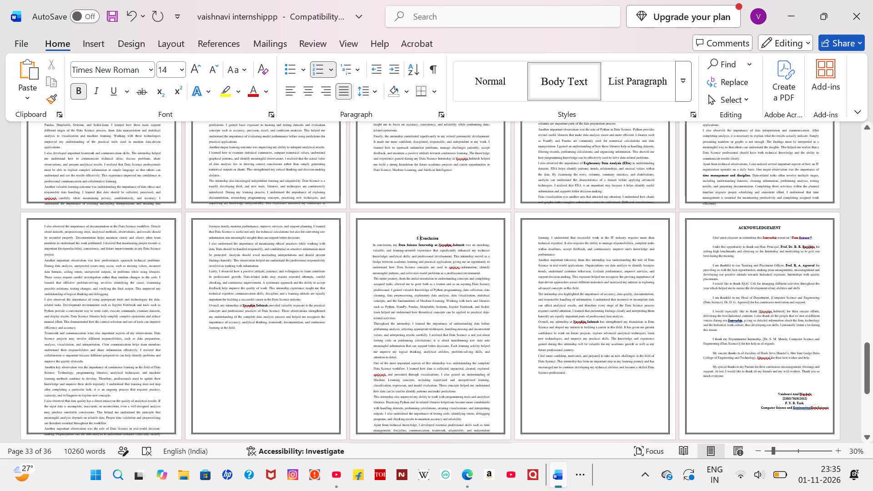
left_click_drag(419, 238, 406, 238)
left_click_drag(406, 238, 409, 238)
left_click_drag(409, 238, 418, 239)
Toggle centre alignment on and off for the Conclusion heading, leaving its paragraph left-aligned.
left_click_drag(430, 238, 410, 240)
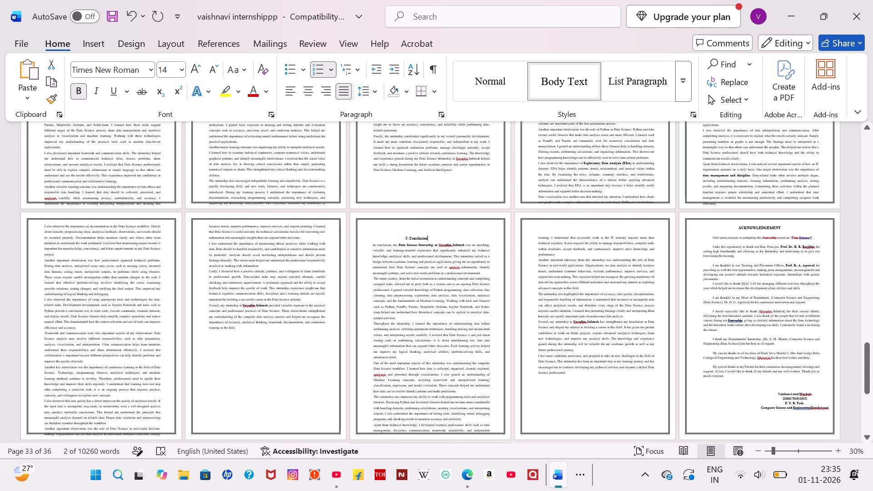
left_click_drag(410, 240, 402, 241)
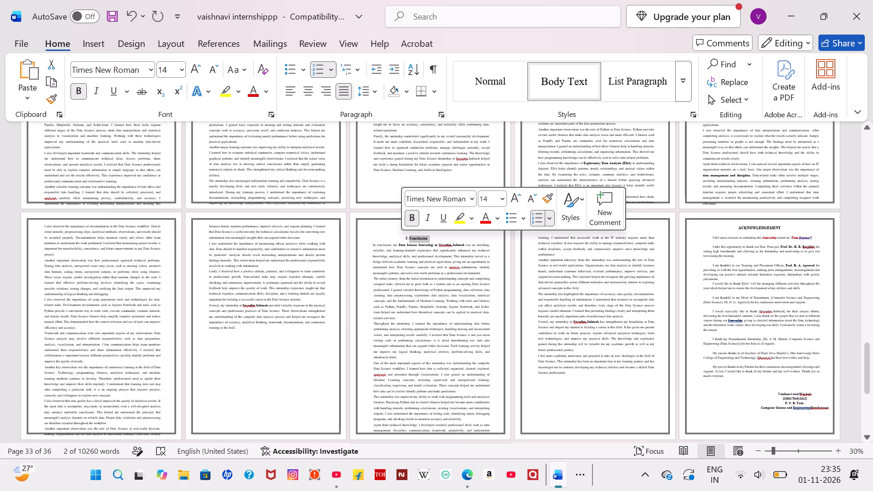
left_click(310, 90)
left_click(310, 90)
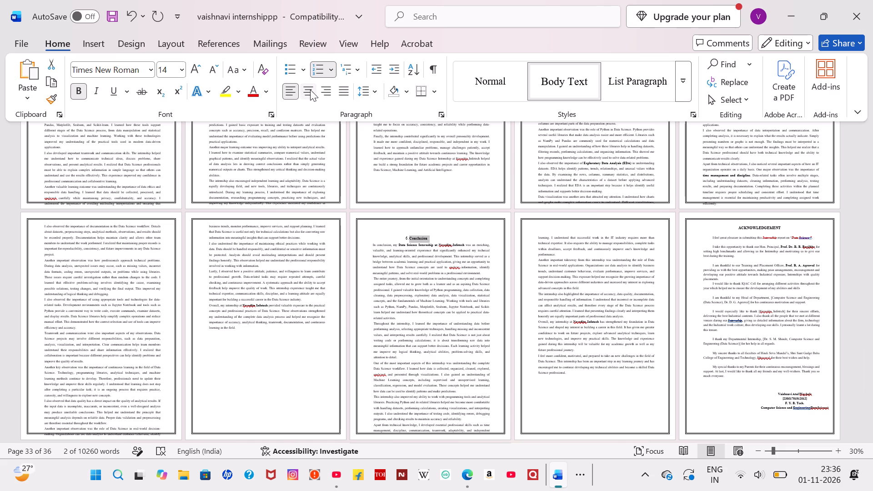
Open the page header for editing on the Conclusion page and inspect the Section 14 and Section 13 headers.
right_click(426, 234)
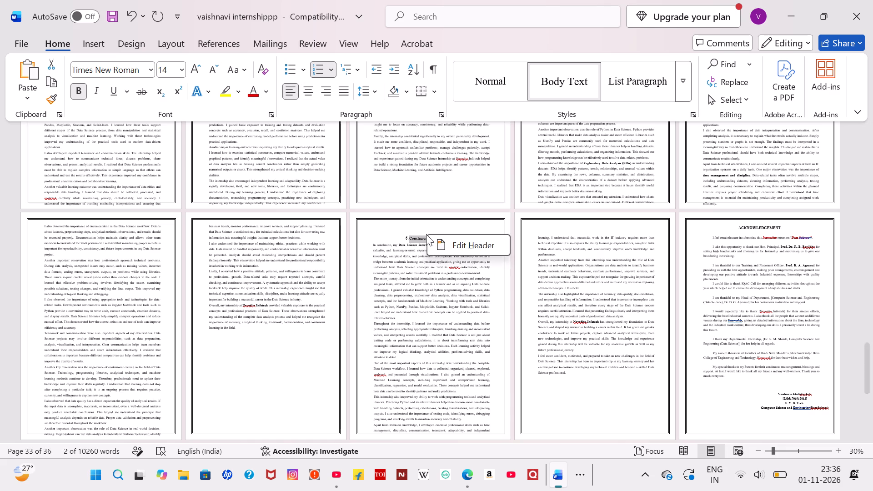
left_click(457, 250)
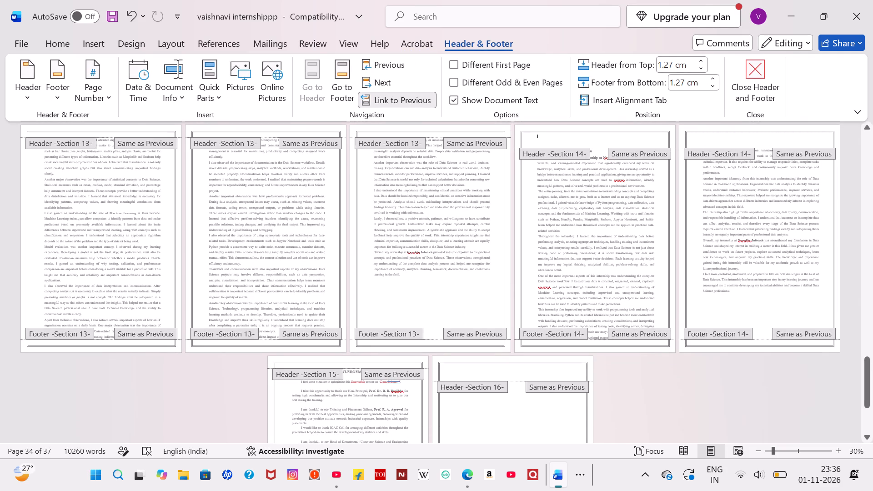
left_click(592, 147)
left_click(563, 149)
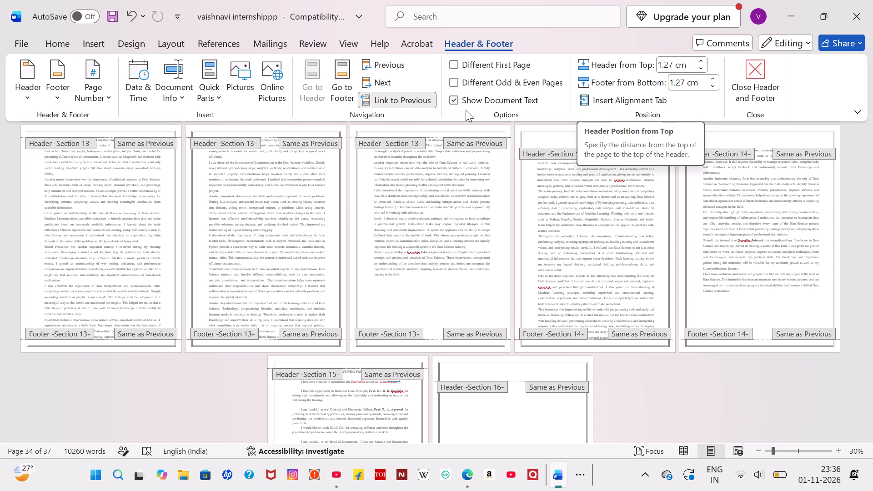
left_click(397, 144)
left_click(397, 144)
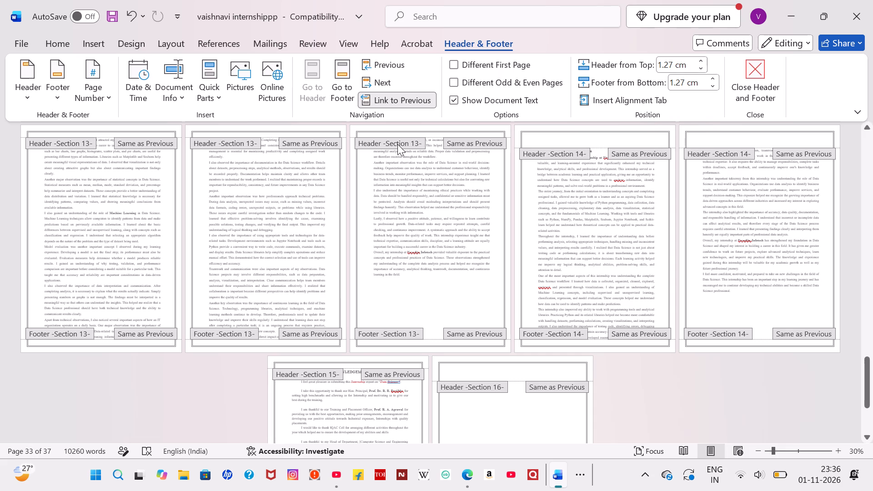
left_click(467, 140)
Examine the headers and footers of all sections from the title page through to the Conclusion pages.
scroll(470, 439, "up", 4)
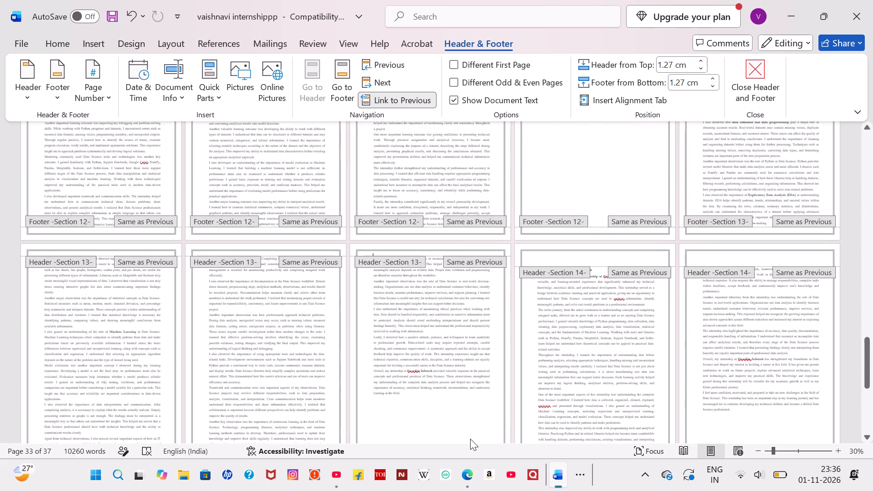
scroll(470, 439, "up", 12)
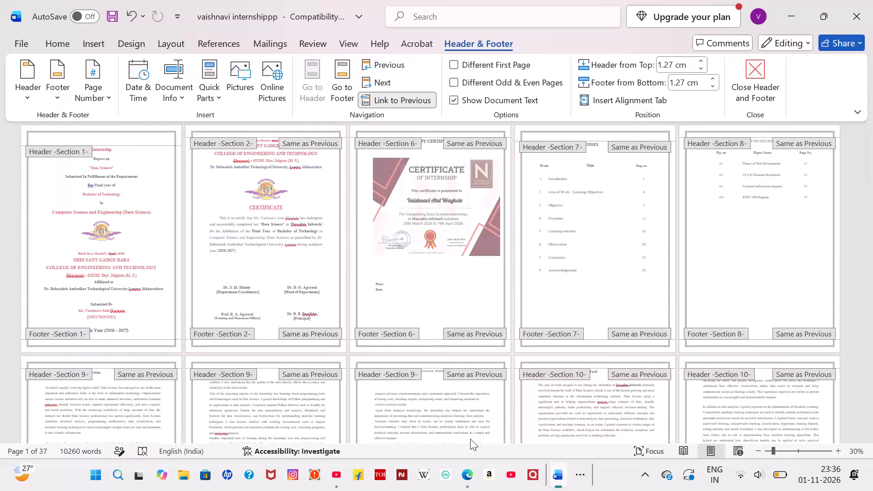
scroll(470, 439, "down", 10)
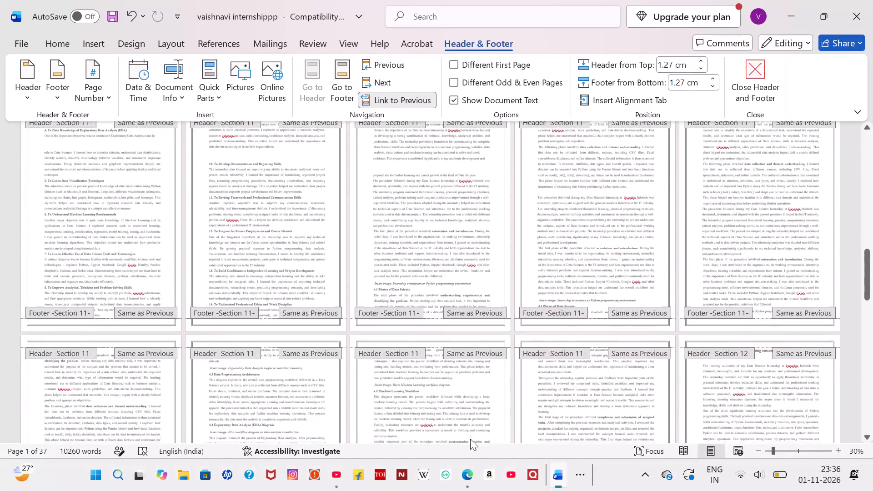
scroll(470, 439, "down", 6)
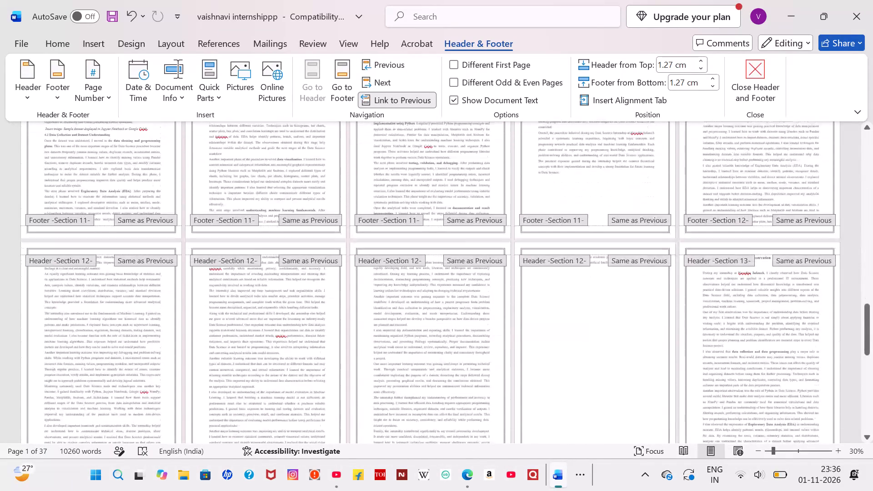
scroll(470, 439, "down", 5)
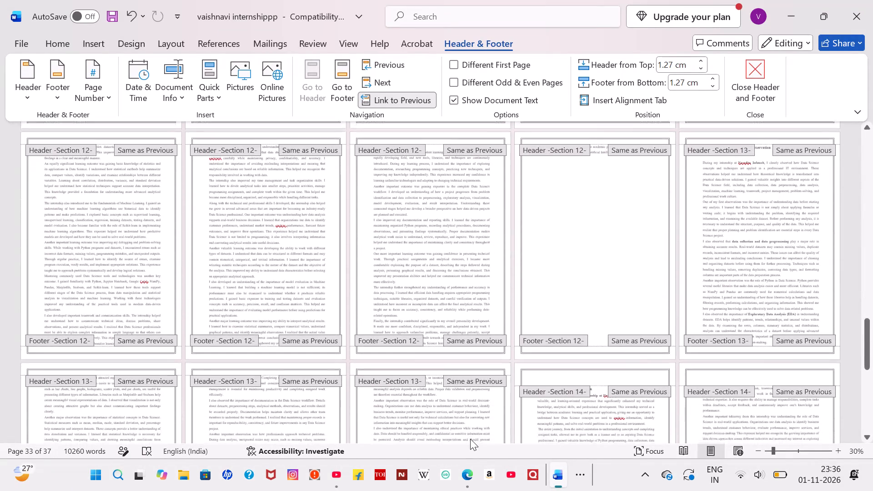
scroll(470, 439, "down", 3)
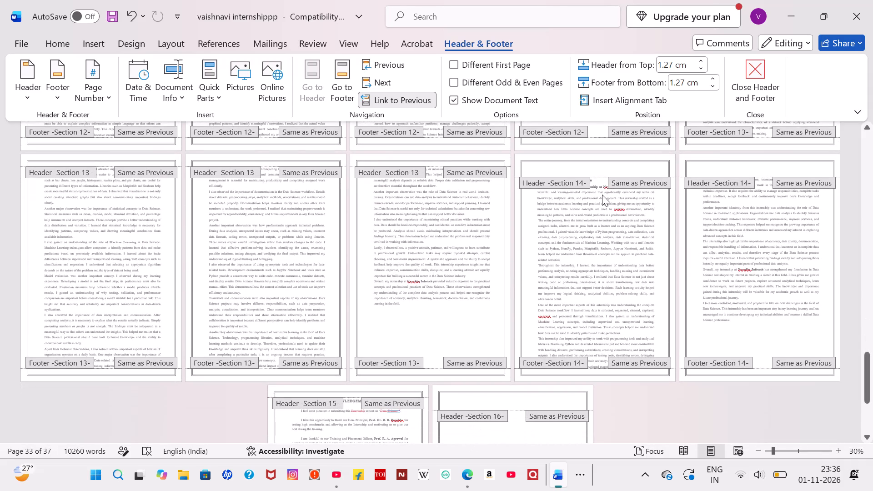
Unlink the Section 14 header on the Conclusion page from the previous section.
left_click_drag(597, 176, 595, 166)
left_click(409, 102)
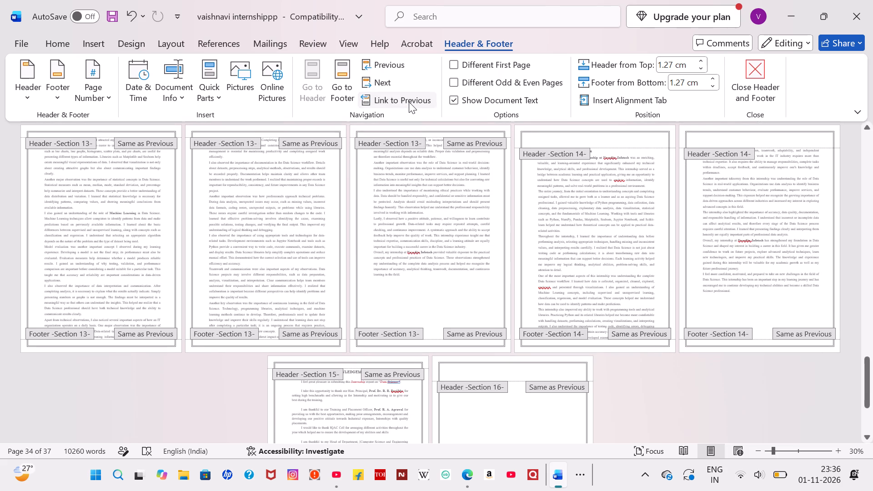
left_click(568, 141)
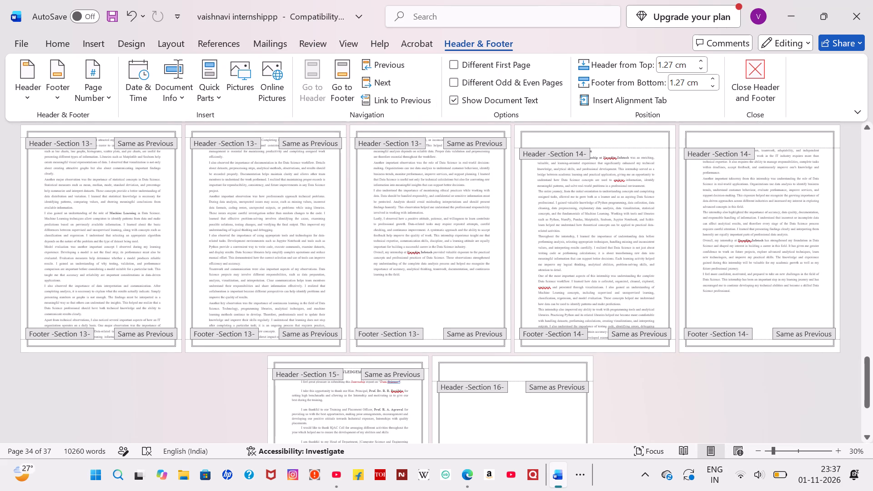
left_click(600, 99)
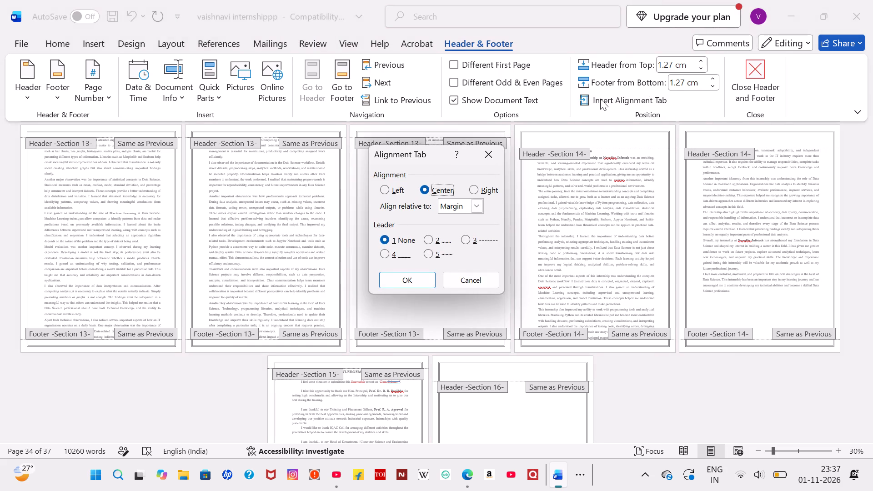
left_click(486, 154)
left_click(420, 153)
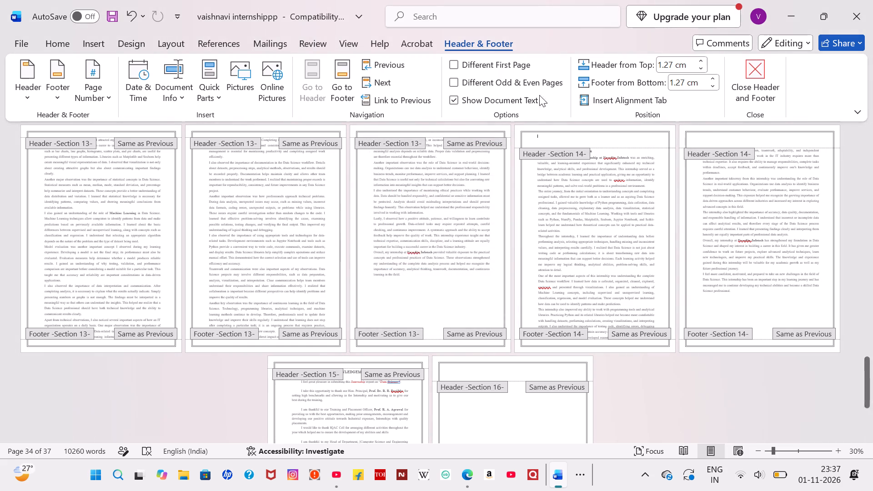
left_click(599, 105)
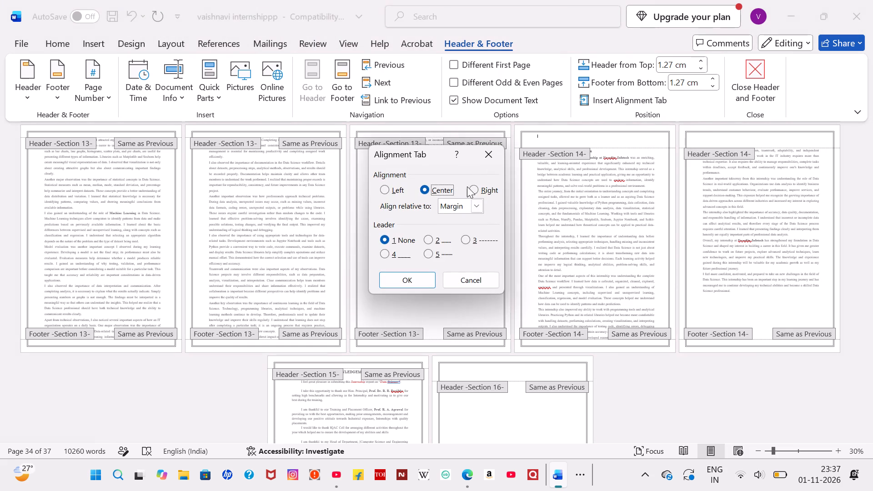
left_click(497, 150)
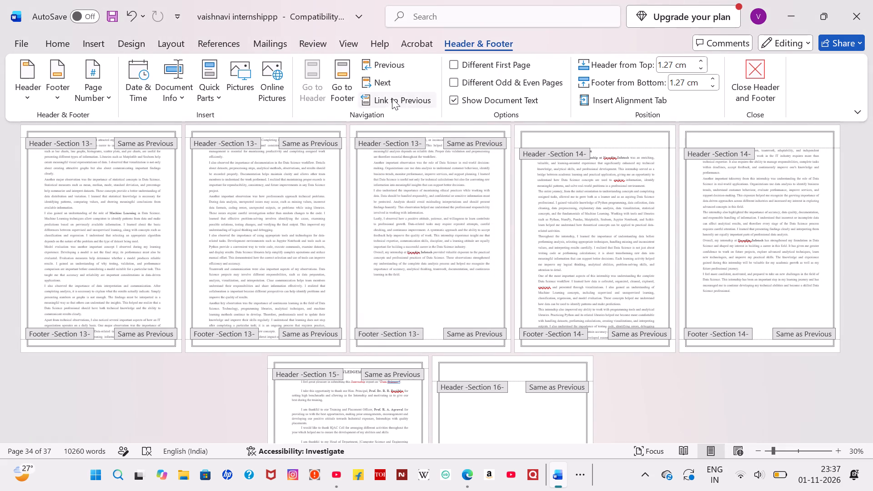
Go back through the preceding section headers, return to Section 13 and unlink its header from the previous section.
left_click(389, 70)
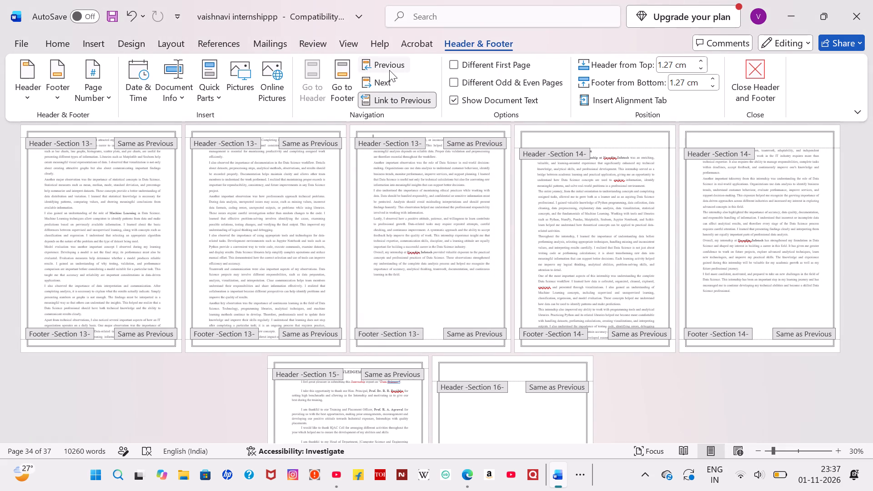
left_click(389, 70)
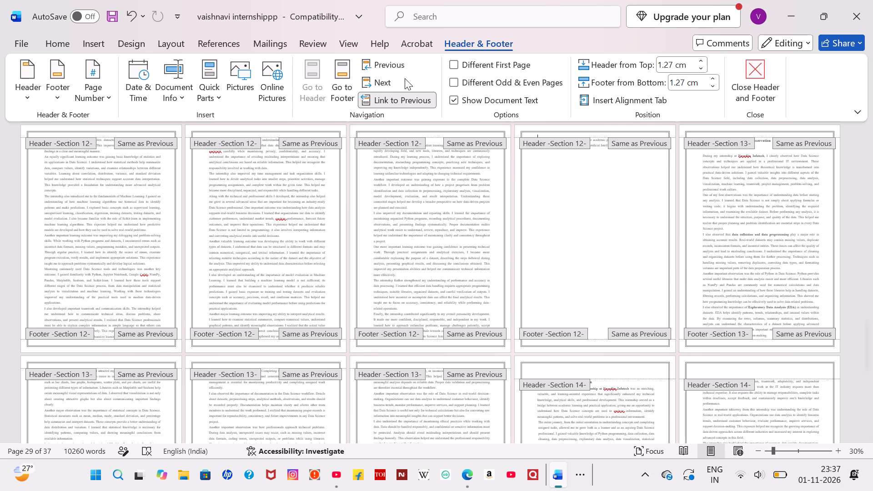
left_click(386, 70)
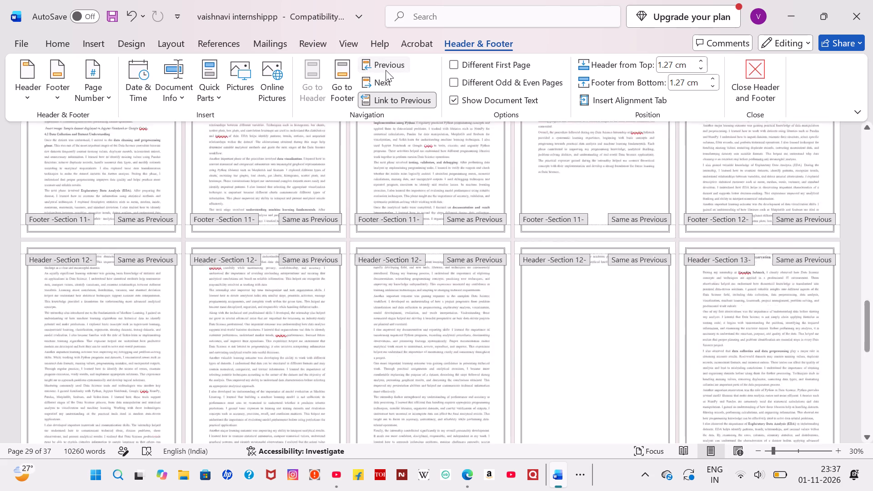
left_click(386, 70)
left_click(386, 70)
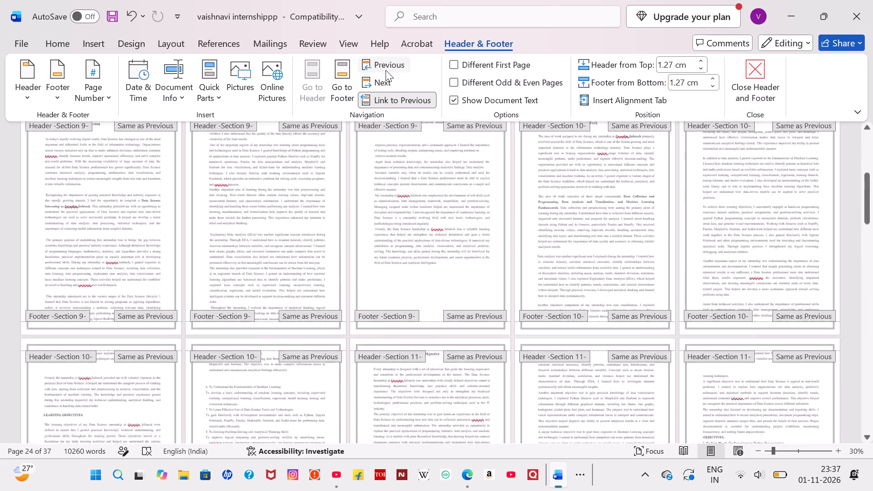
triple_click(386, 88)
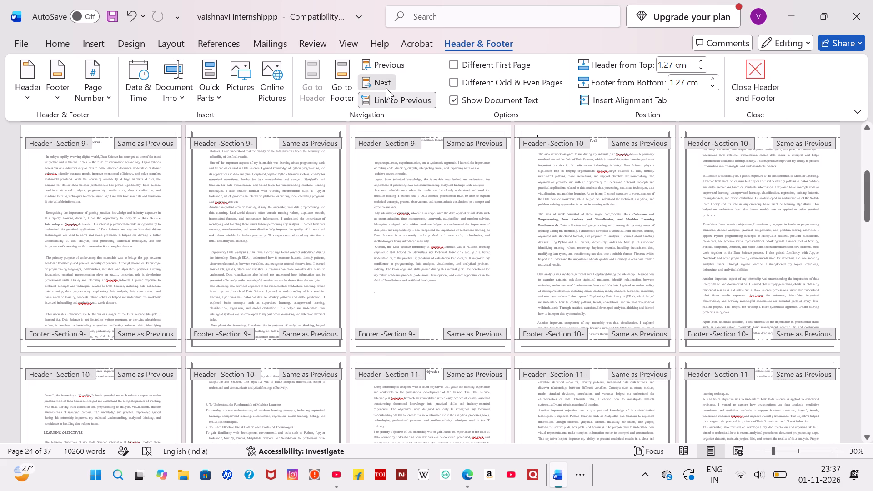
left_click(386, 88)
left_click(386, 95)
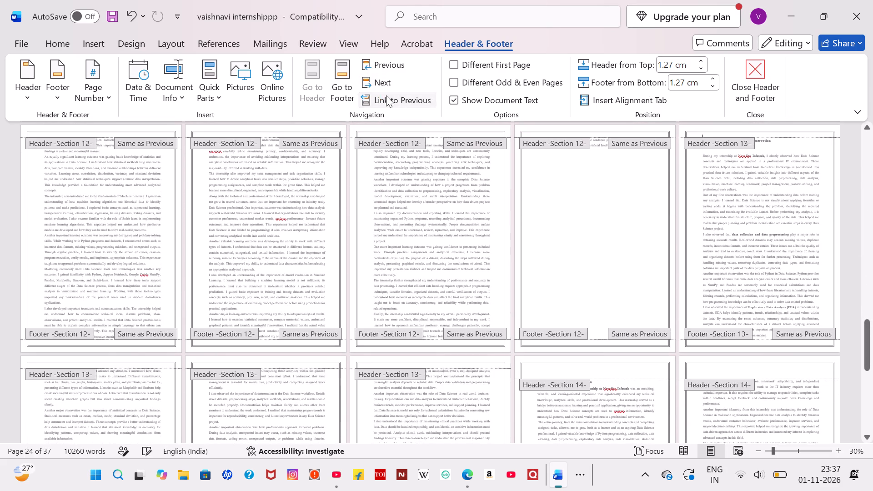
left_click(386, 95)
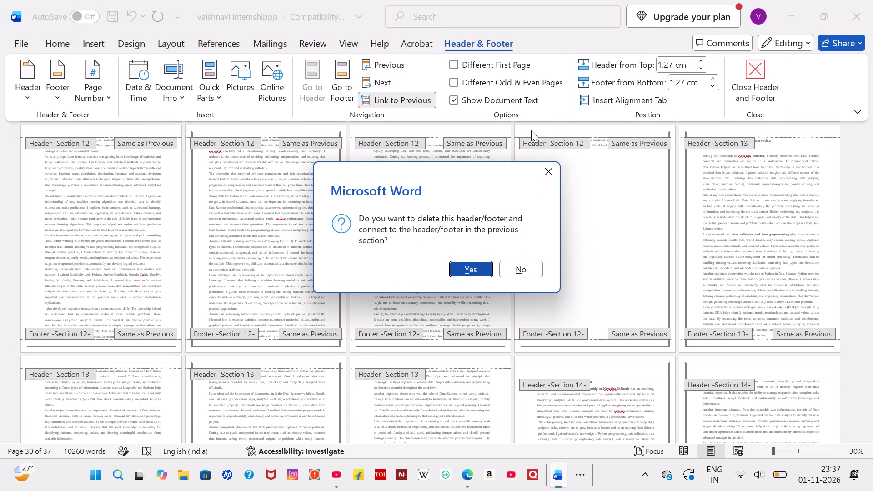
left_click(547, 164)
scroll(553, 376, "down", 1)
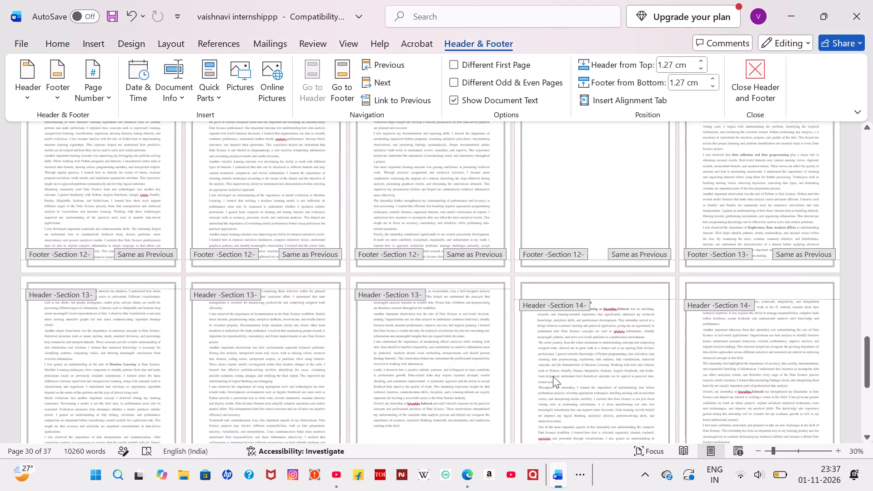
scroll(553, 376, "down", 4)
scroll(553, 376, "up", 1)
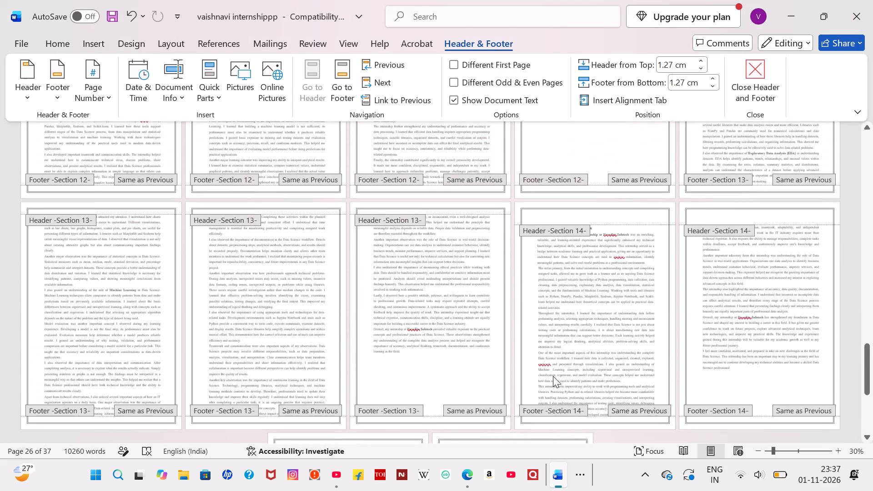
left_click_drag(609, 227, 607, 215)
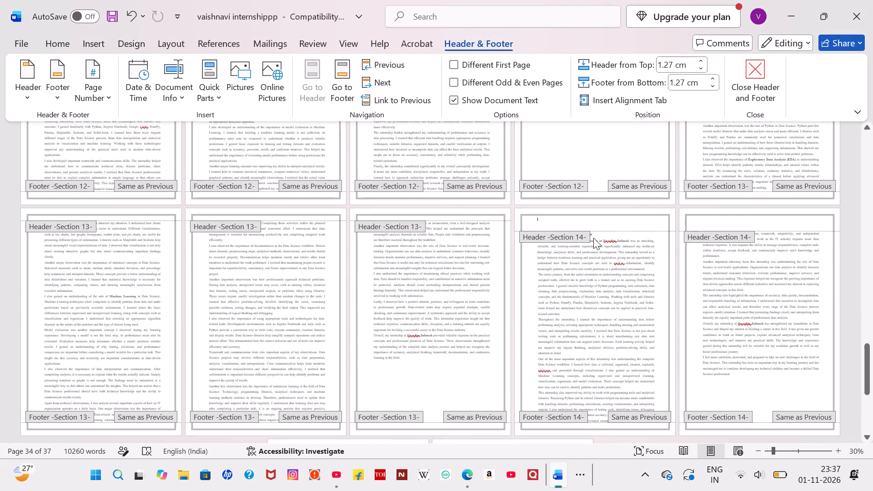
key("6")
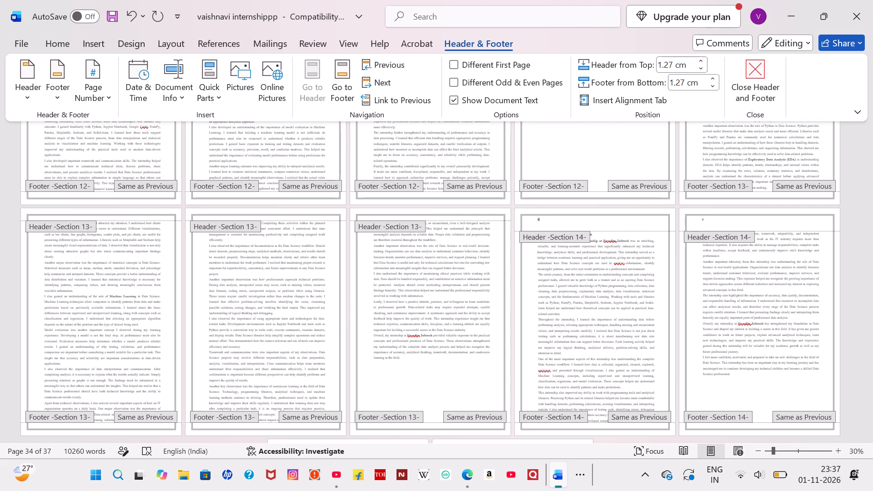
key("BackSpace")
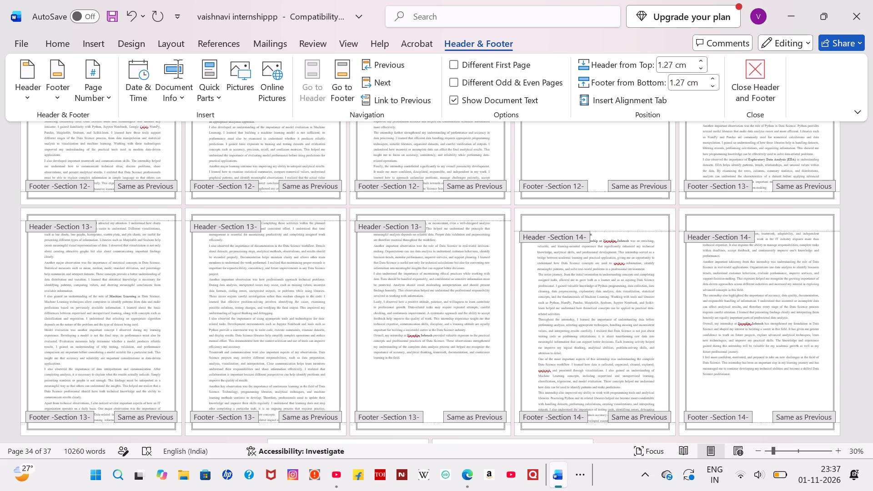
Keep the Section 13 header distance from the top at 1.27 cm and add an empty line to that header.
left_click(400, 219)
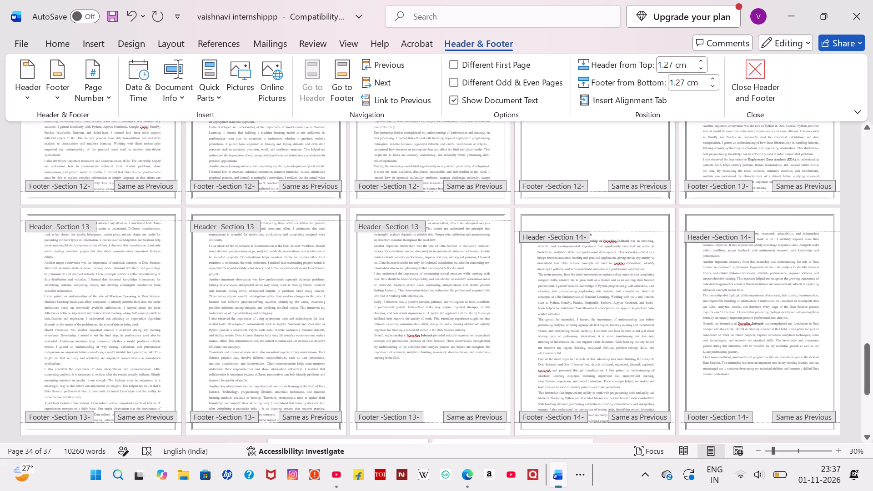
left_click(426, 272)
left_click_drag(426, 272, 414, 255)
left_click_drag(424, 276, 356, 188)
left_click(693, 70)
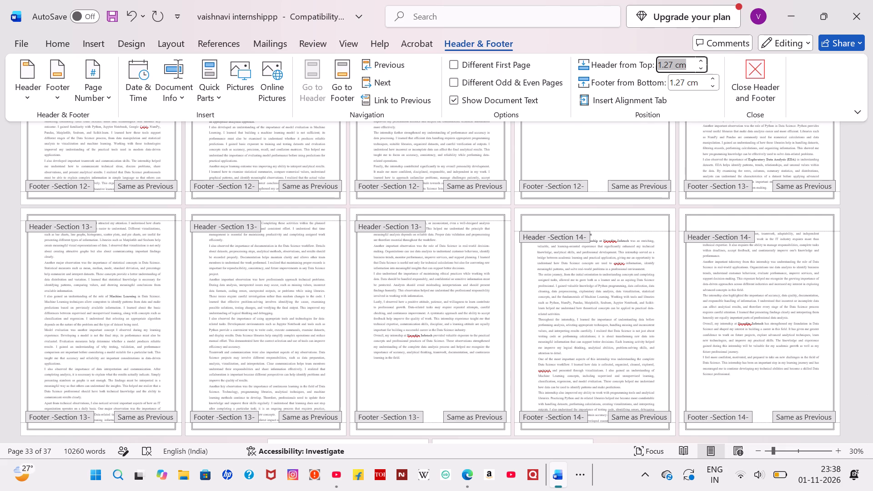
left_click(617, 266)
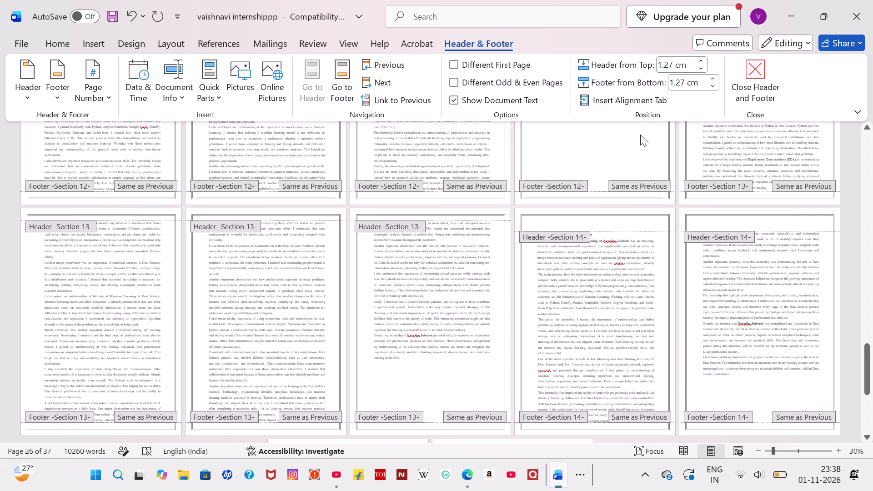
left_click(673, 62)
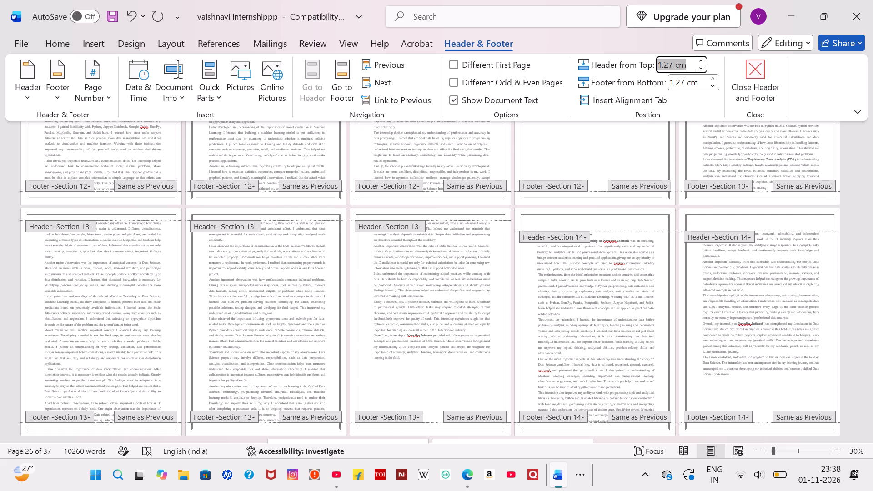
key("Return")
key("Return")
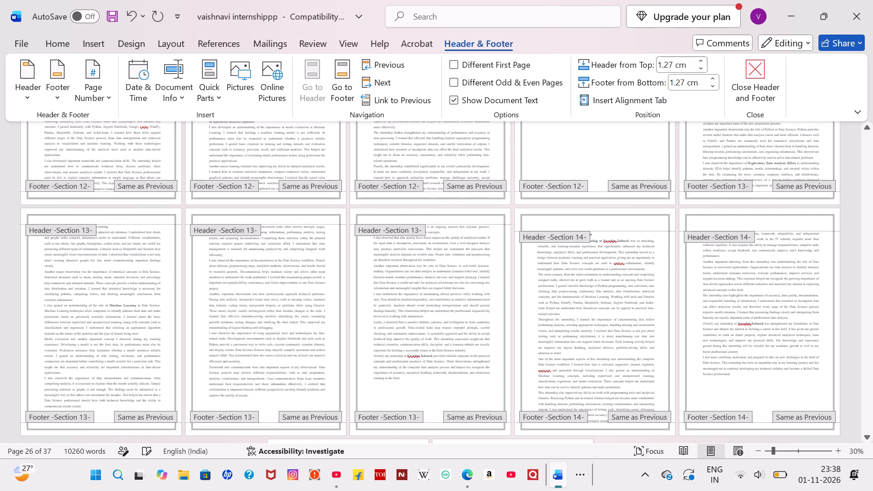
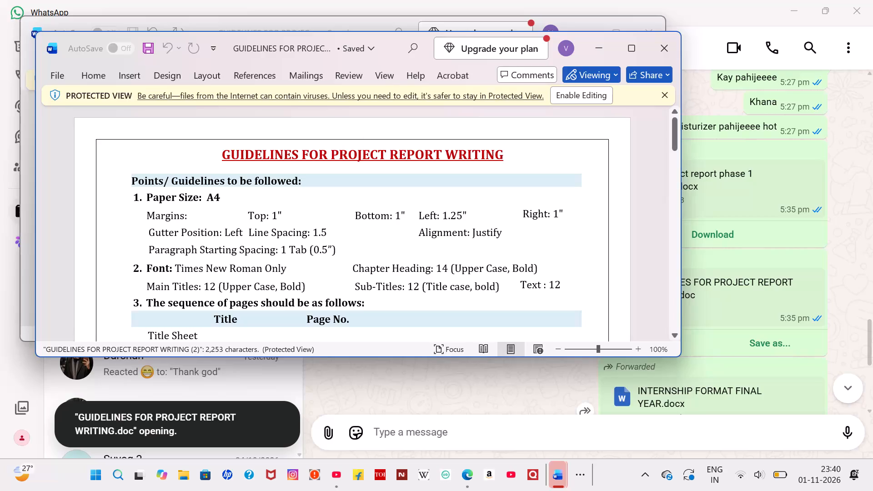
Copy the project report writing guidelines from "Paper Size: A4" through the end of the document, and minimize that document's window.
left_click_drag(145, 197, 339, 356)
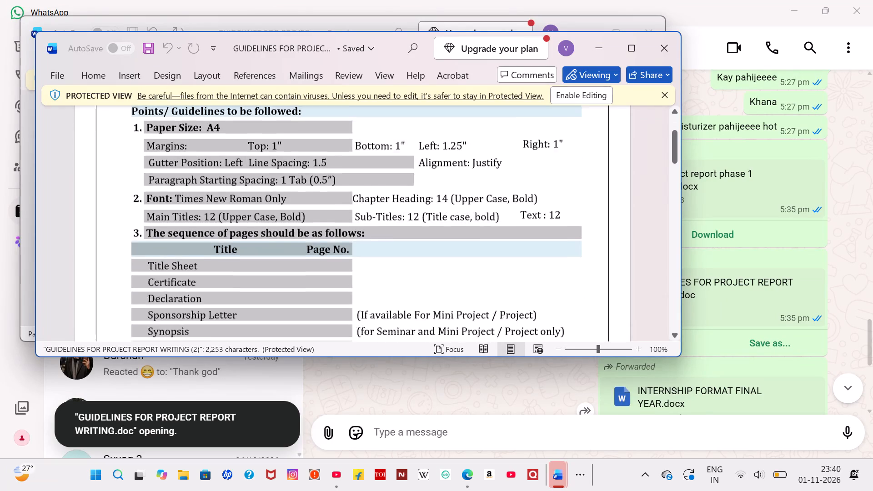
left_click_drag(339, 356, 325, 368)
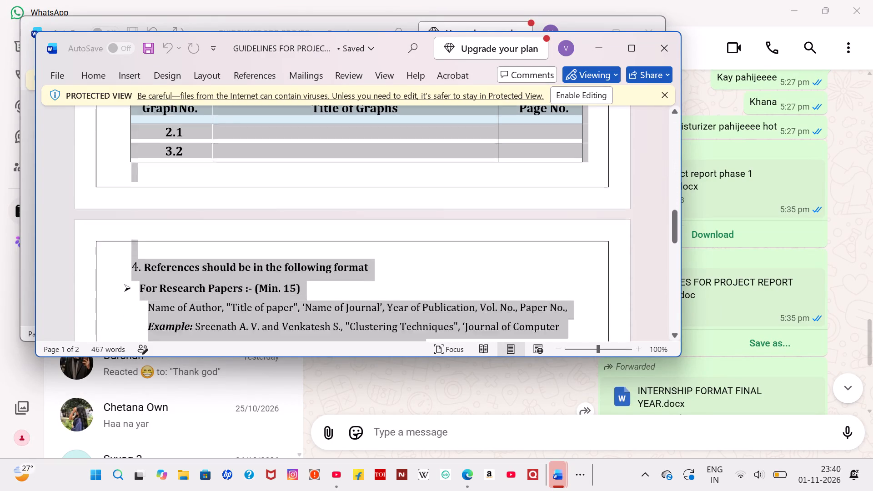
left_click_drag(325, 368, 530, 149)
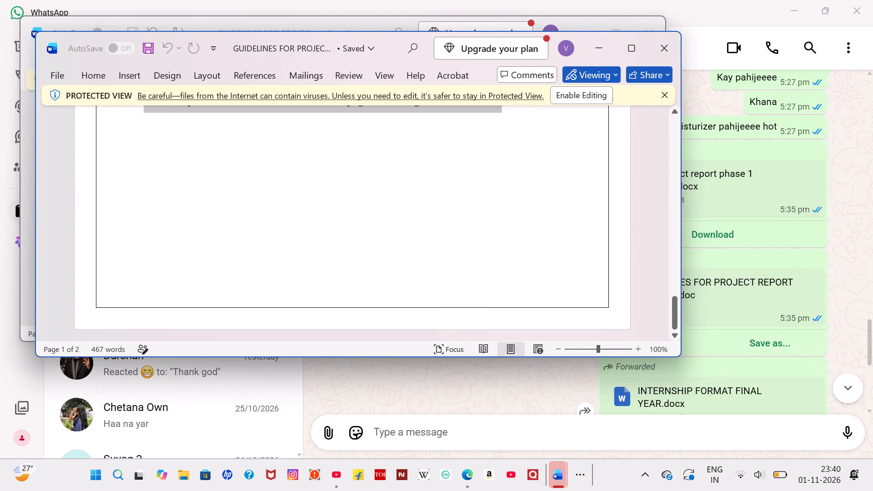
key("ctrl+c")
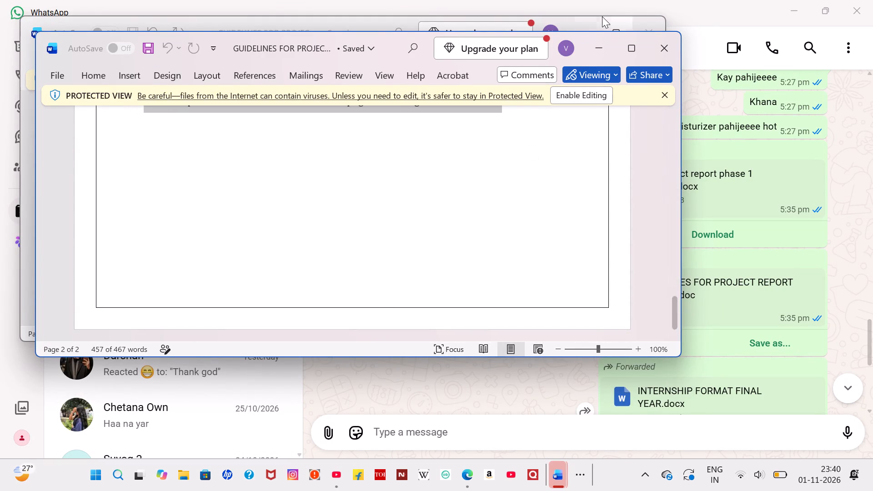
left_click(597, 45)
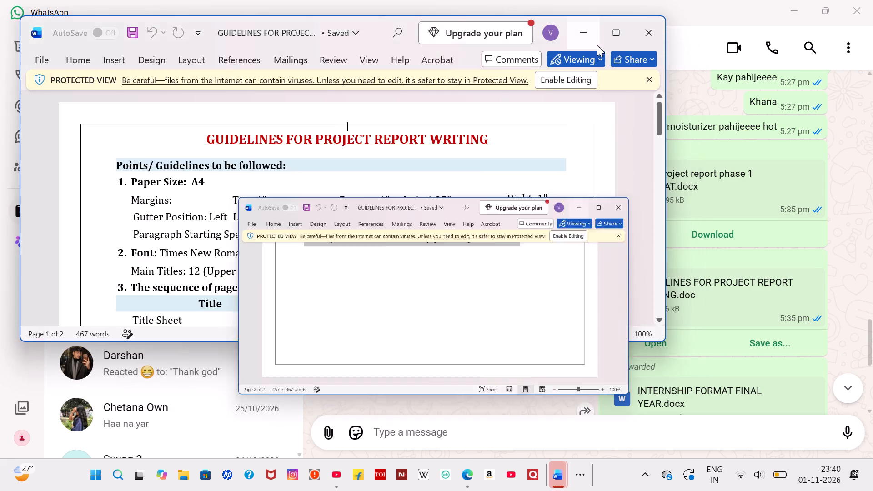
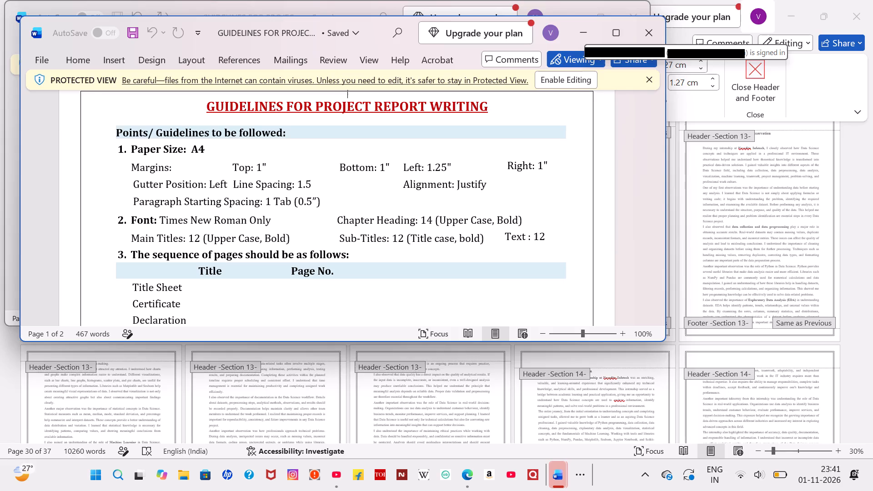
Close the project report writing guidelines document and the other document window behind it.
left_click(652, 31)
left_click(632, 21)
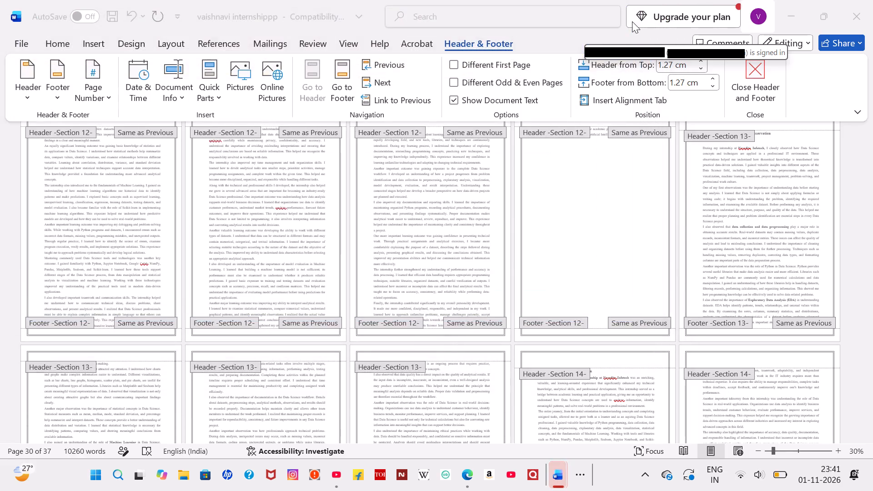
Set the header's distance from the top to 1 cm for the current section and leave header and footer editing.
left_click(679, 62)
left_click(673, 63)
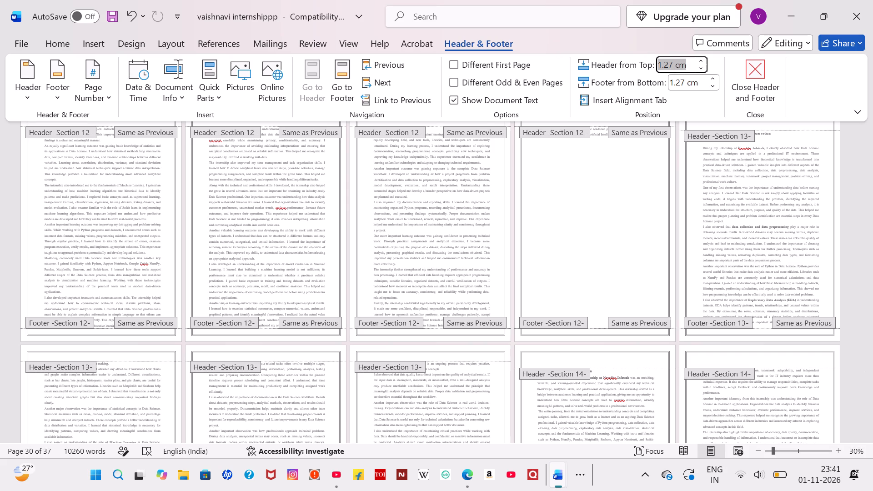
key("BackSpace")
key("1")
left_click(617, 196)
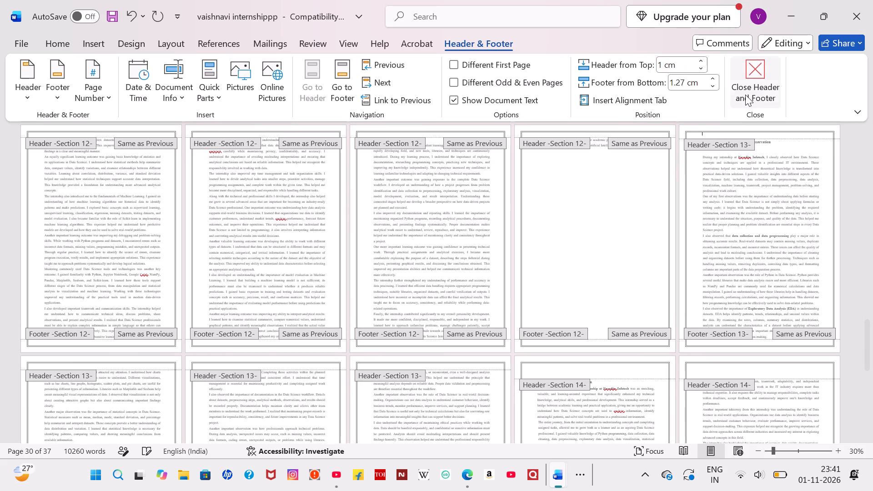
left_click(745, 95)
Select the report body from the Introduction heading through the last paragraph of the Conclusion.
scroll(371, 288, "up", 3)
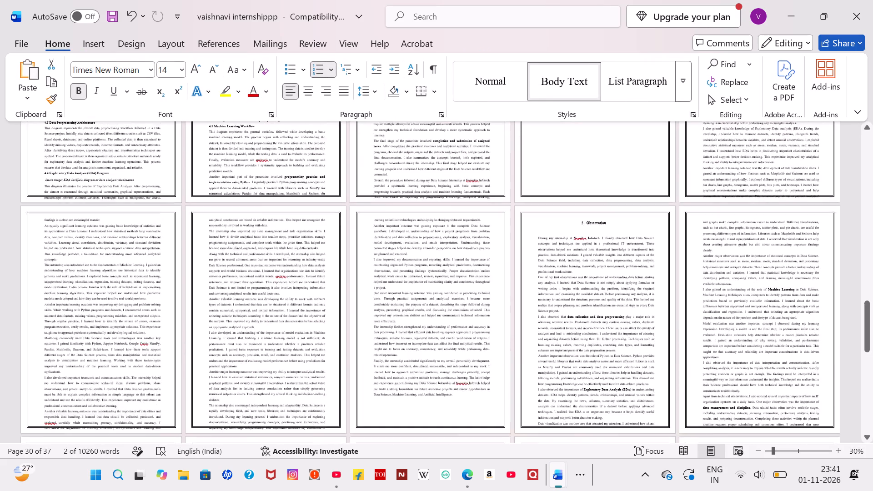
scroll(371, 288, "up", 8)
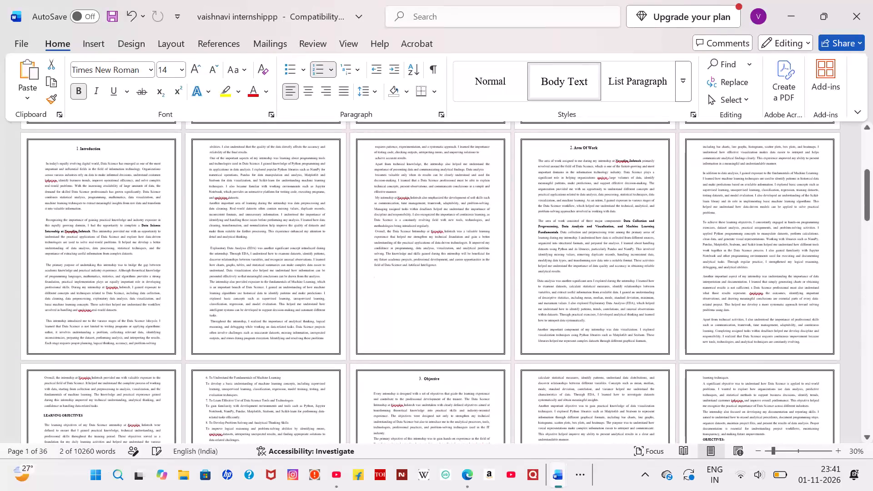
scroll(371, 288, "up", 5)
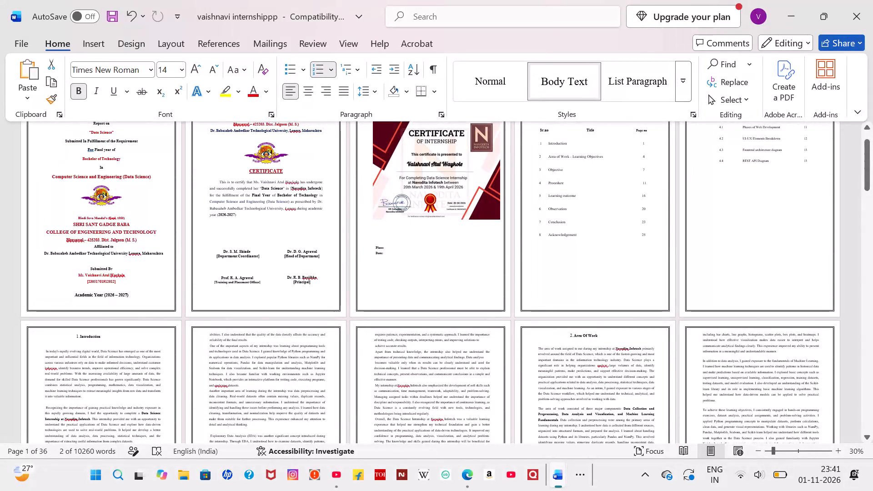
left_click_drag(71, 338, 244, 452)
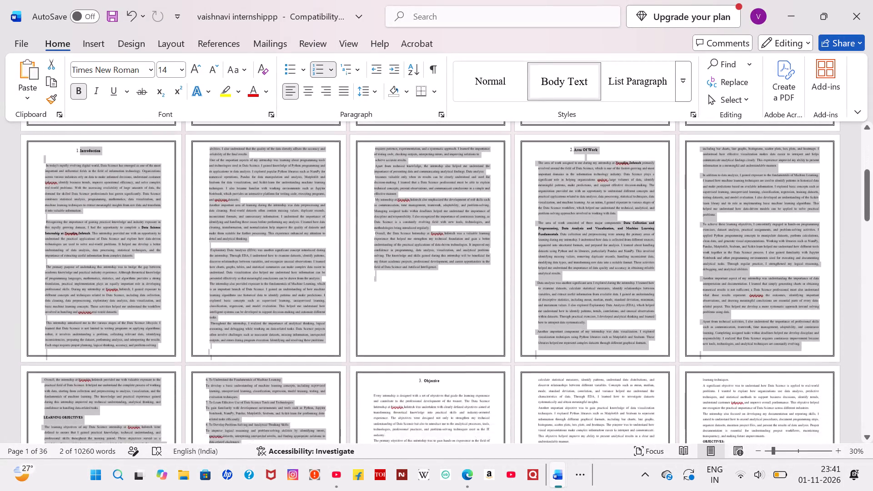
left_click_drag(244, 452, 250, 448)
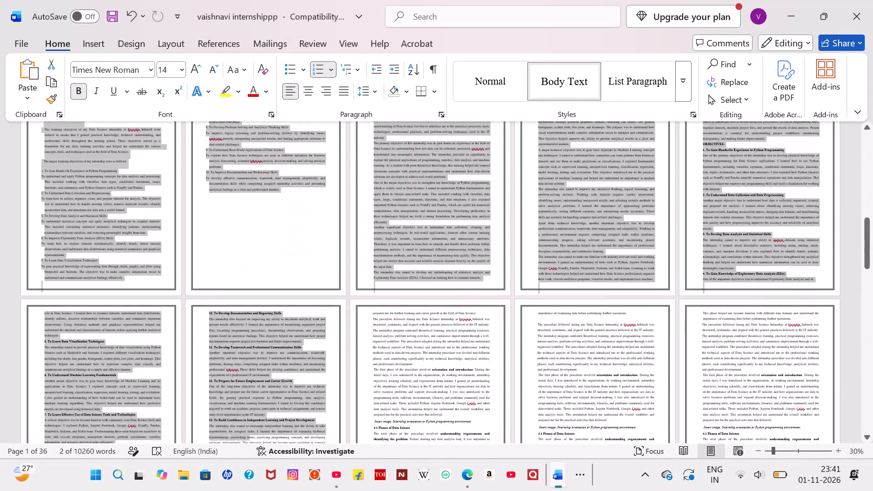
left_click_drag(250, 448, 250, 448)
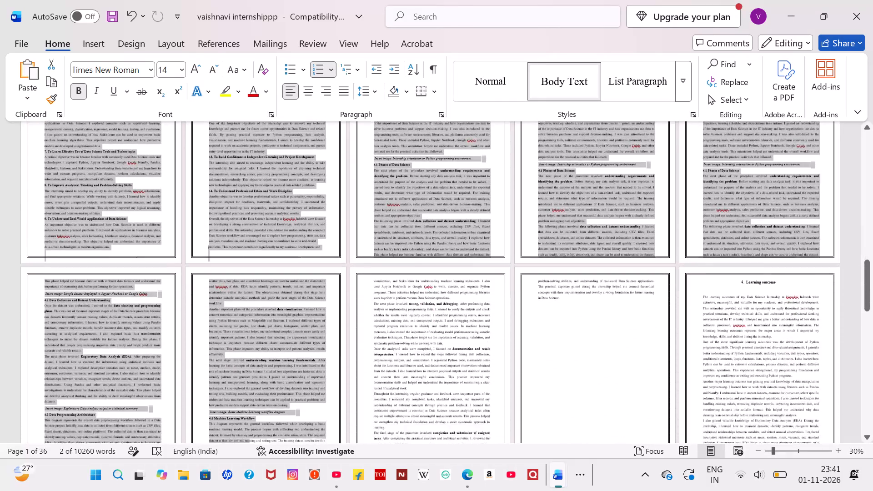
left_click_drag(250, 448, 312, 490)
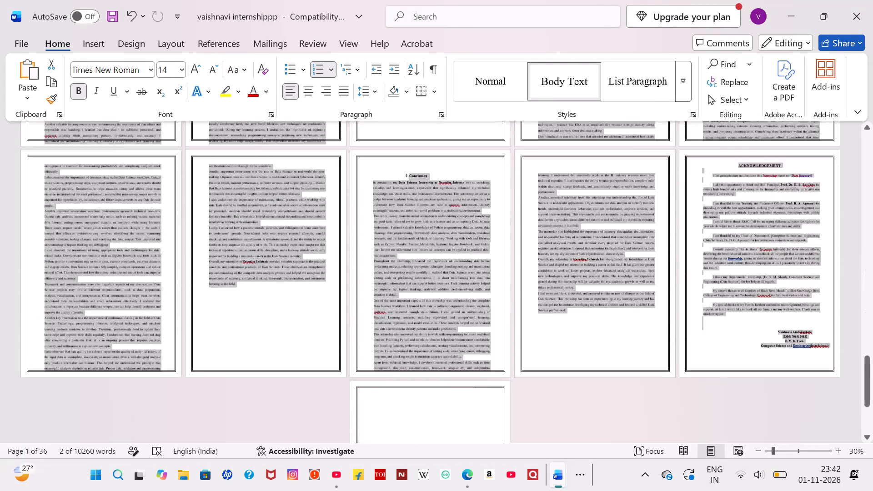
left_click_drag(312, 490, 511, 175)
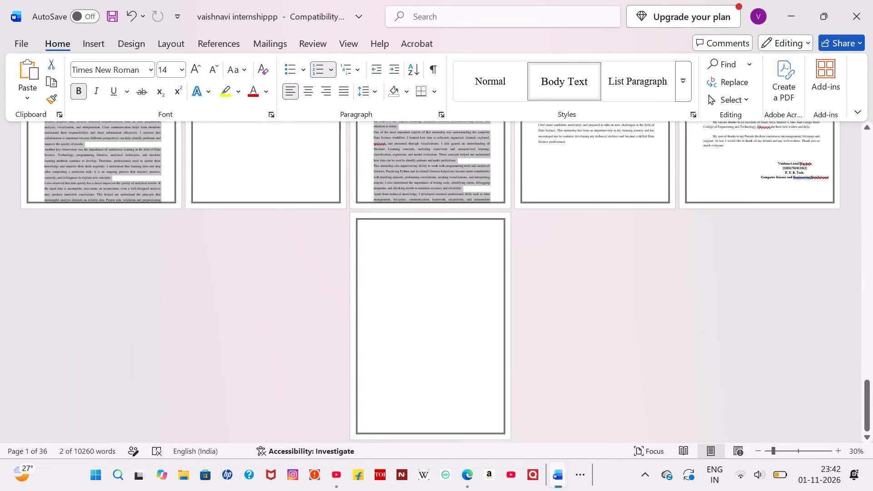
left_click_drag(511, 175, 573, 215)
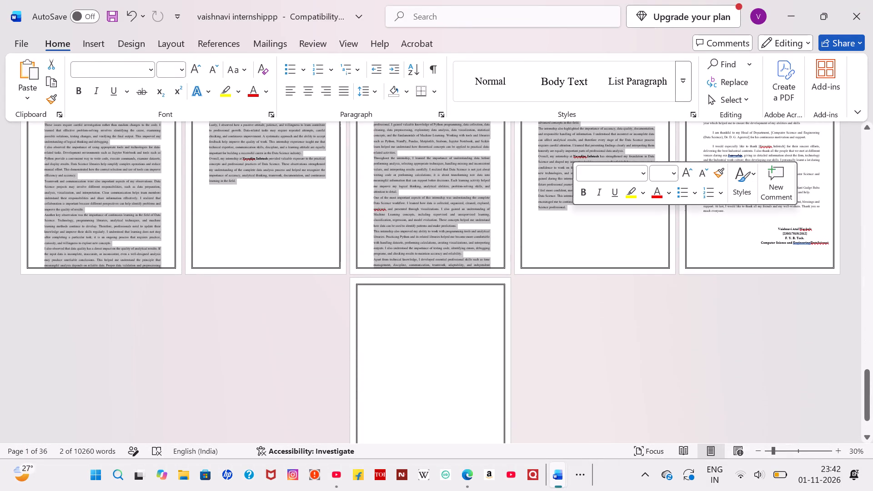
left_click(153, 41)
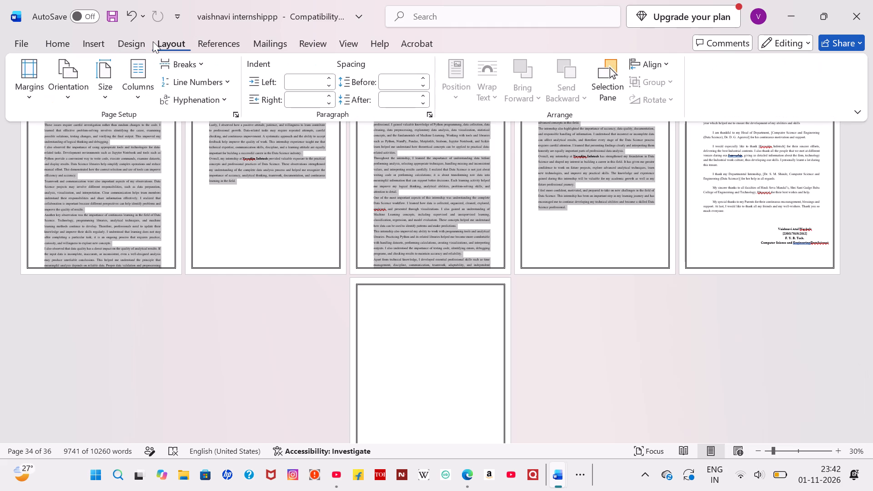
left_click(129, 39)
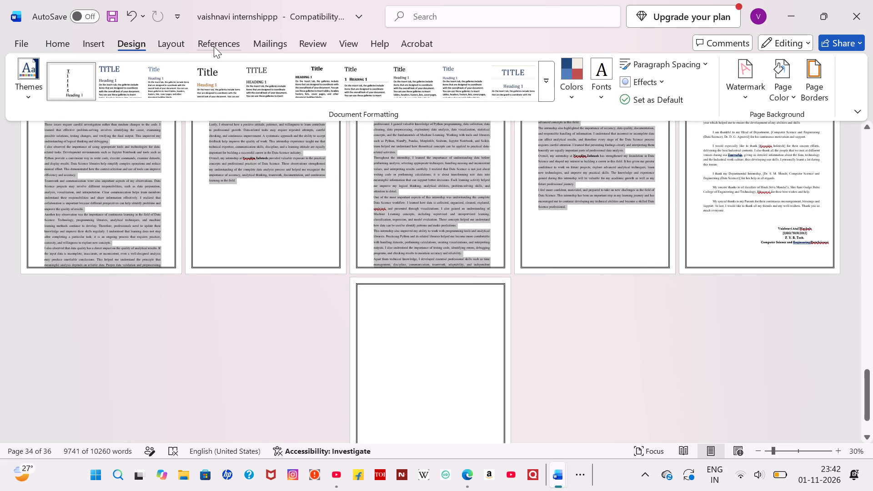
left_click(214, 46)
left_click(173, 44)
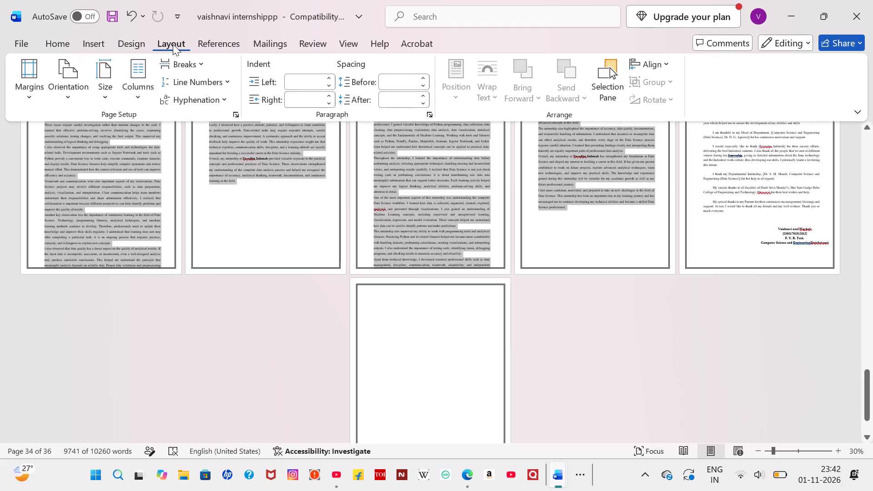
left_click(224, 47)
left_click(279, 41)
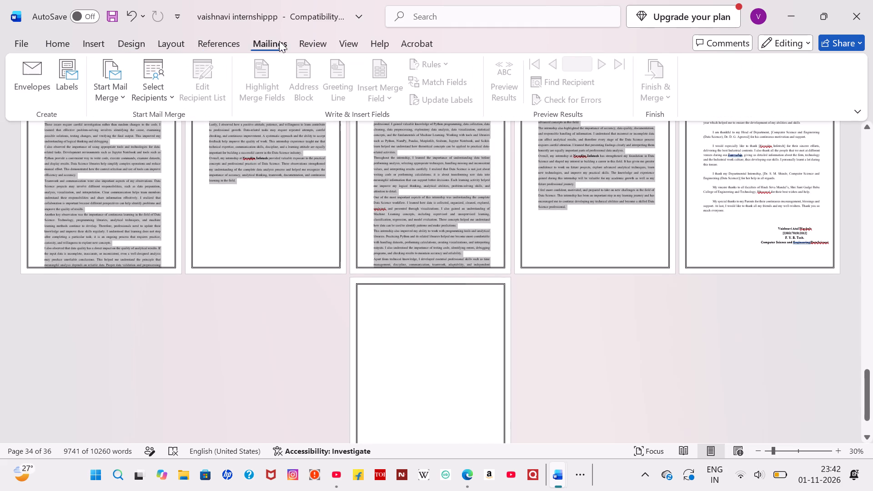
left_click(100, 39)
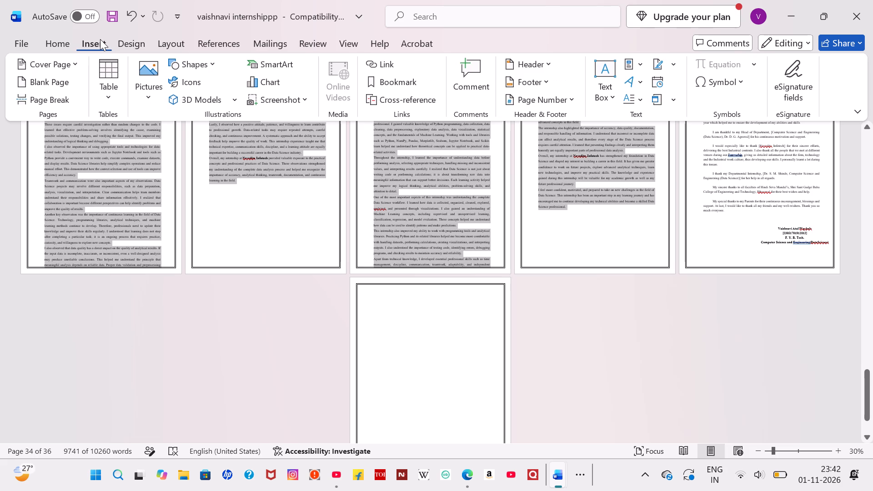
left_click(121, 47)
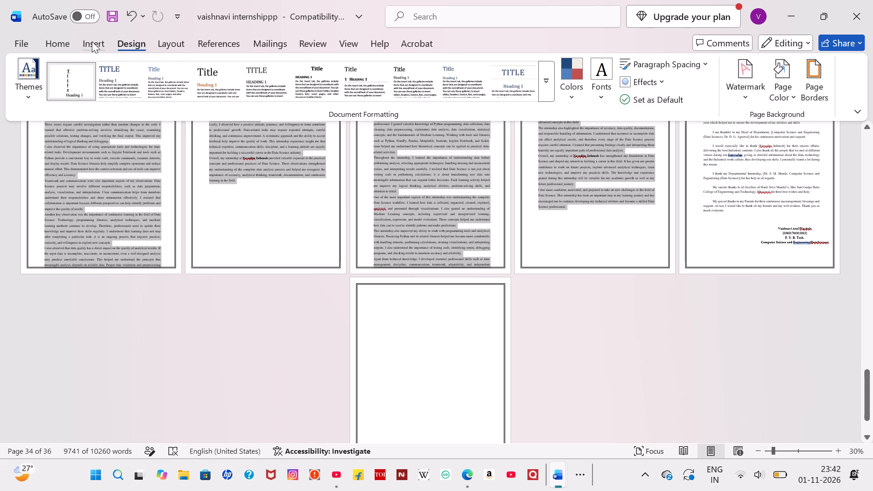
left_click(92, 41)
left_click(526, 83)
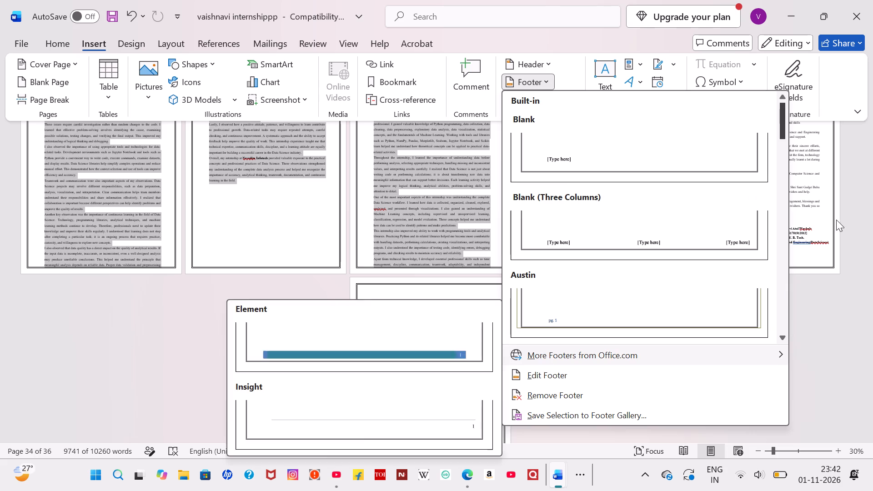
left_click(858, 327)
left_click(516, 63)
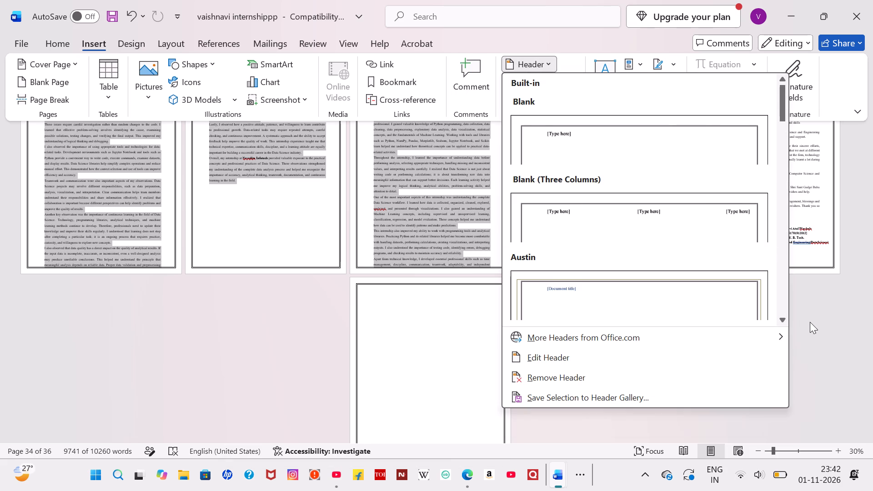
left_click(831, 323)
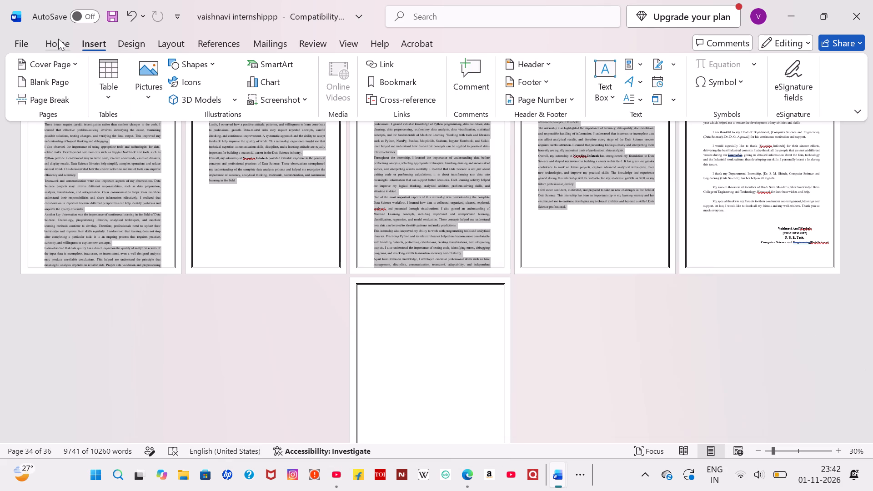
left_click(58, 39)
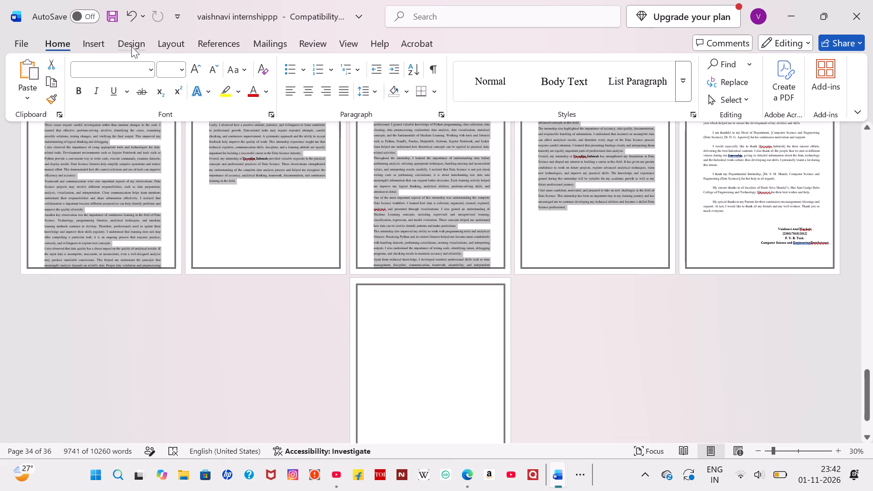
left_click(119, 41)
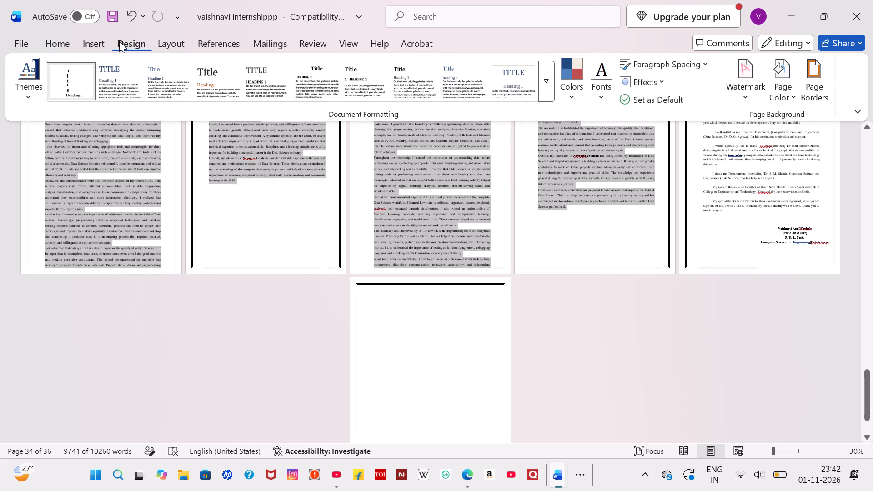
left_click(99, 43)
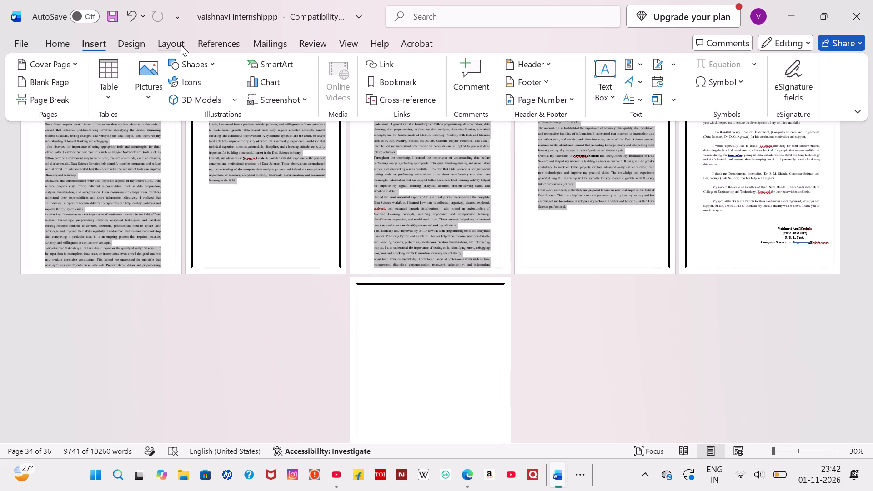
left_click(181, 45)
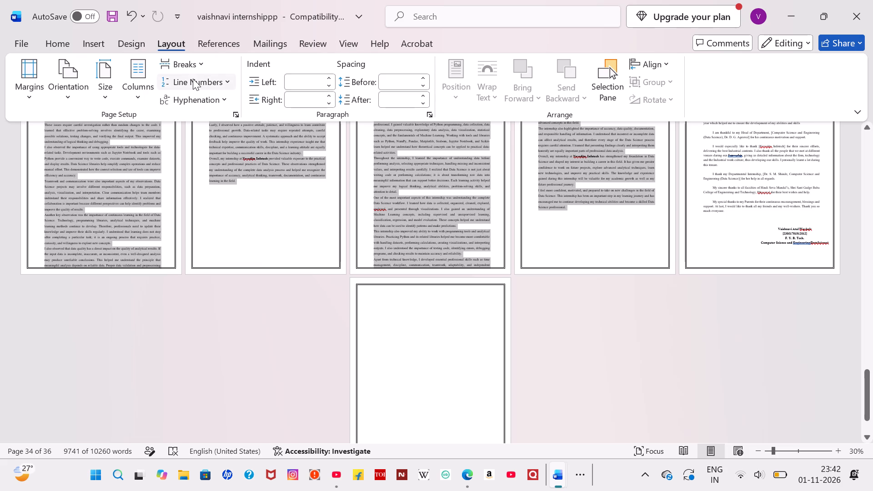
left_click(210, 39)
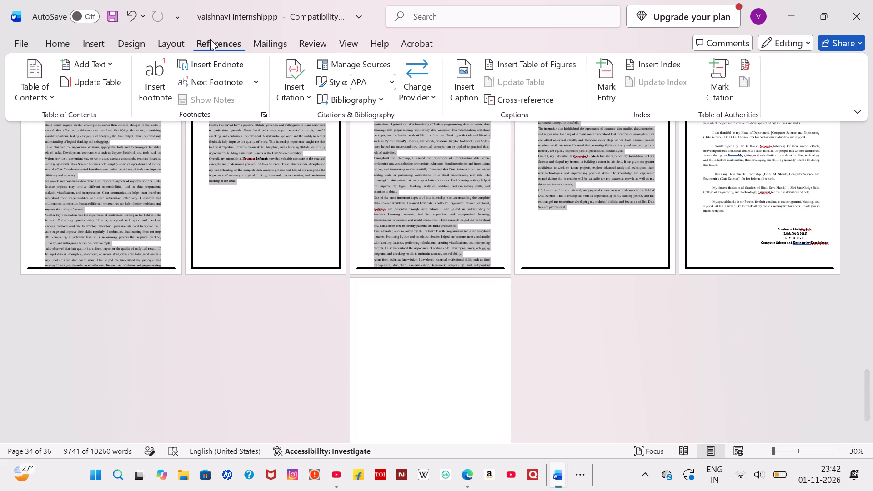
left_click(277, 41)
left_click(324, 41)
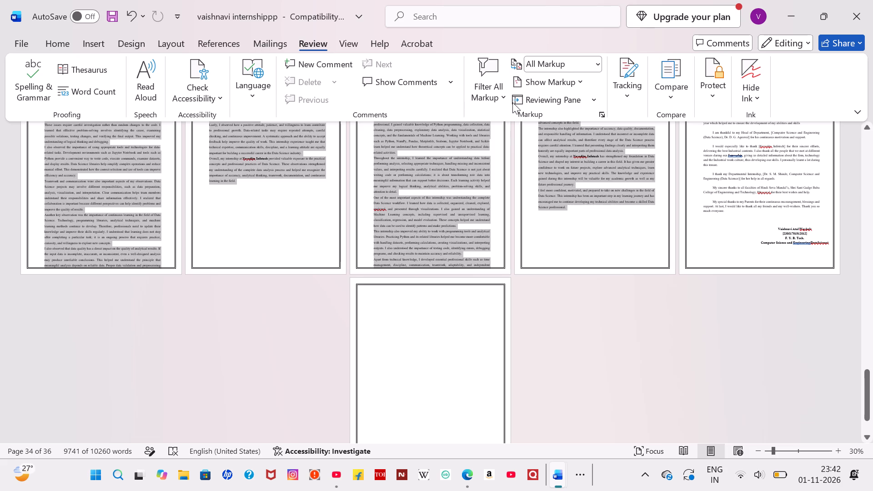
Apply the saved Custom Margins preset to the selected report text.
left_click(169, 40)
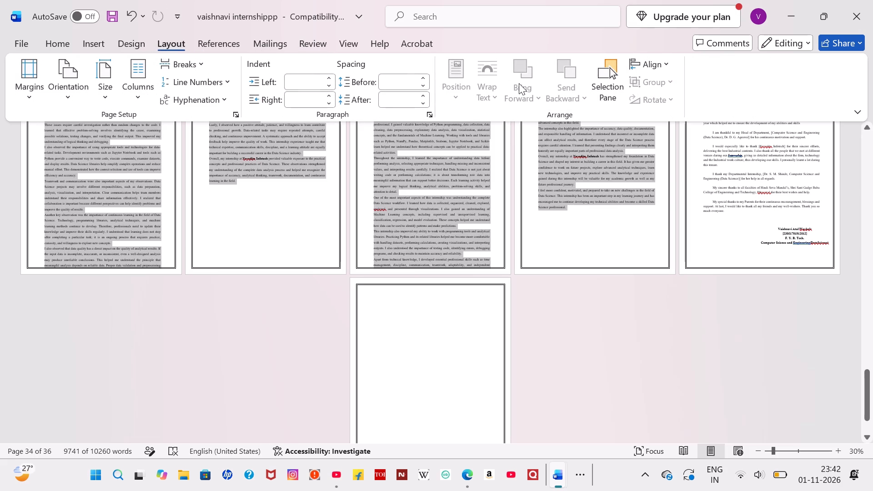
left_click(37, 84)
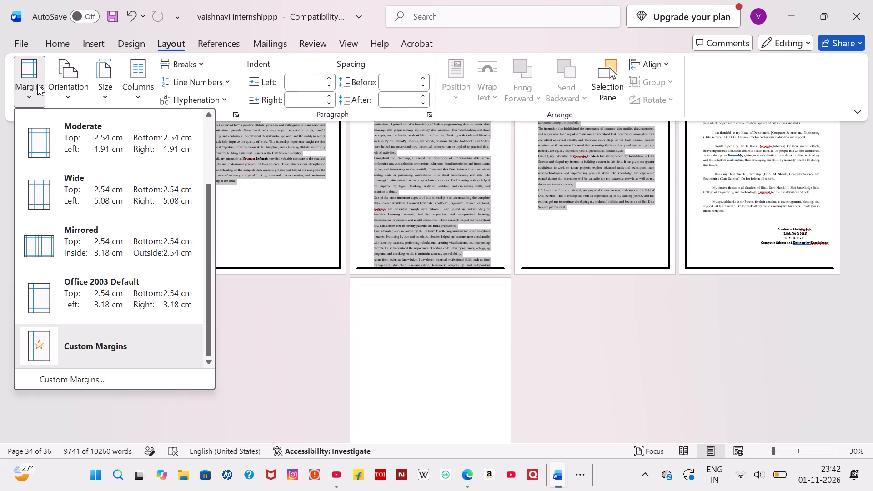
left_click(95, 336)
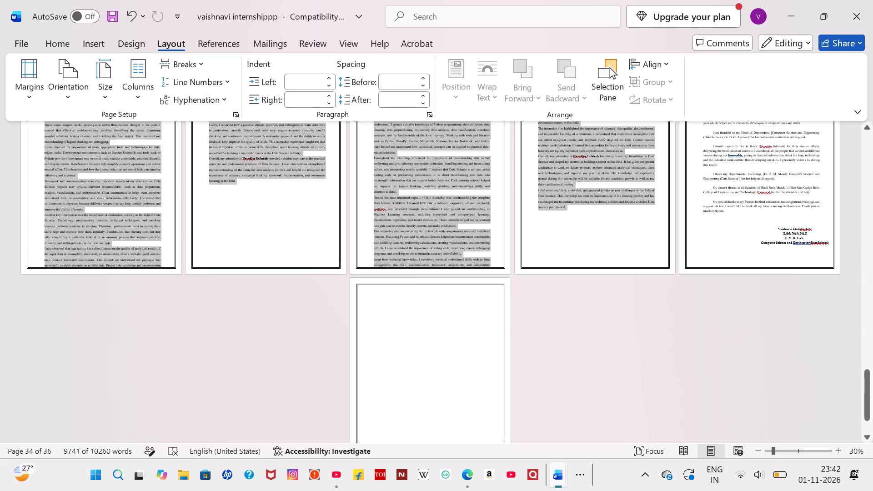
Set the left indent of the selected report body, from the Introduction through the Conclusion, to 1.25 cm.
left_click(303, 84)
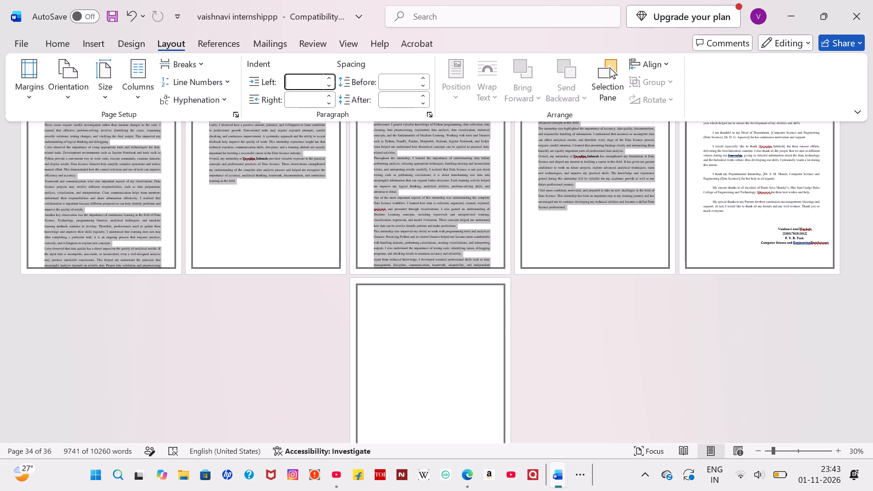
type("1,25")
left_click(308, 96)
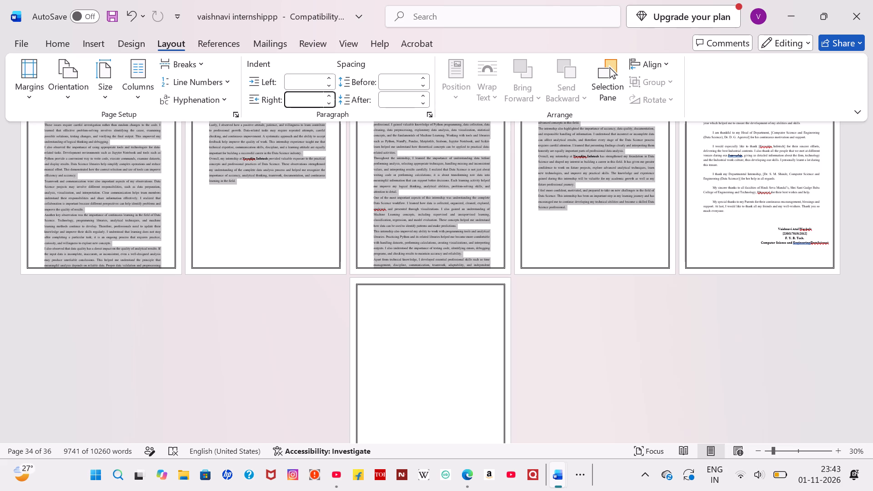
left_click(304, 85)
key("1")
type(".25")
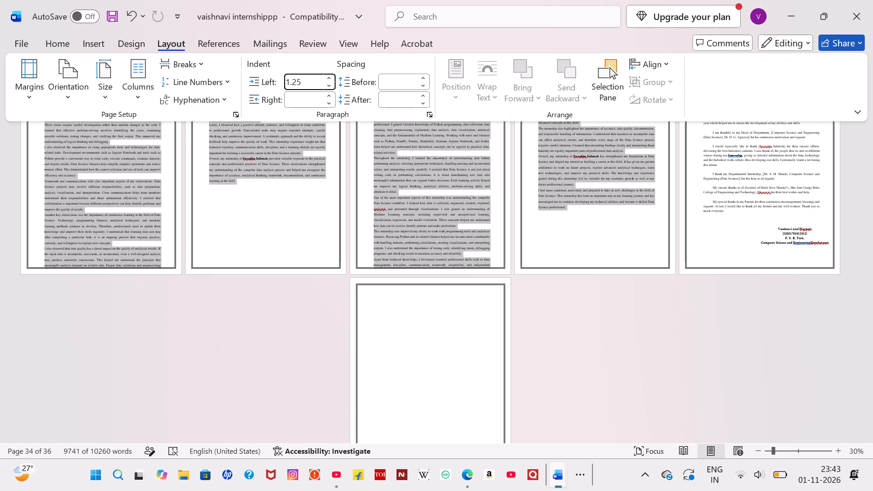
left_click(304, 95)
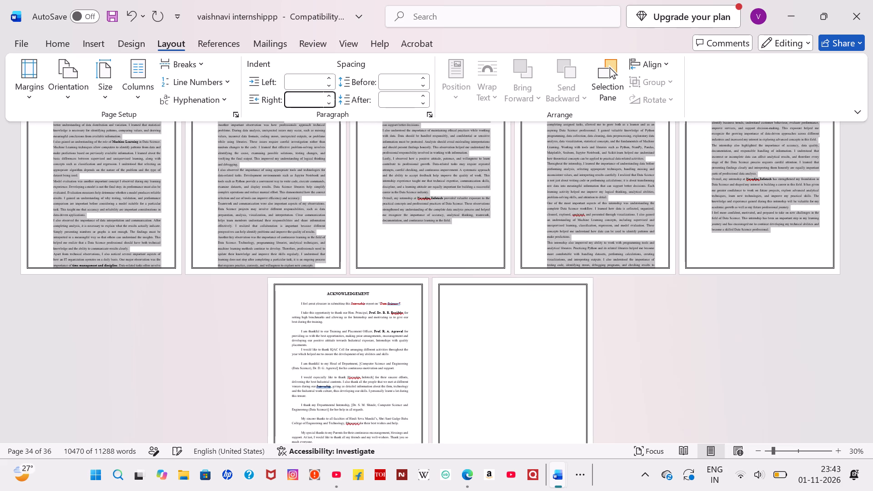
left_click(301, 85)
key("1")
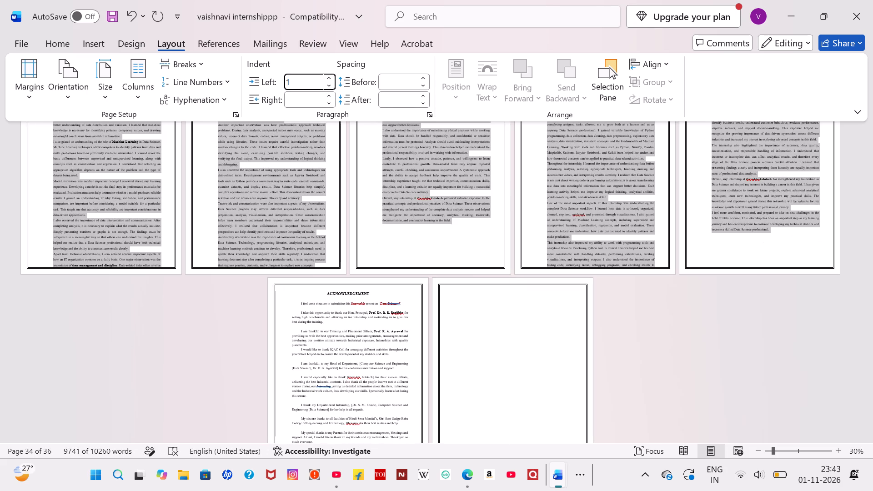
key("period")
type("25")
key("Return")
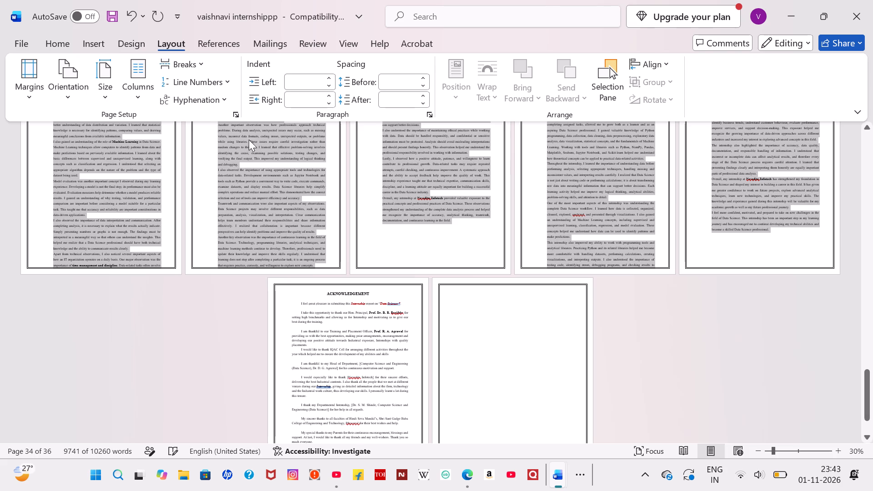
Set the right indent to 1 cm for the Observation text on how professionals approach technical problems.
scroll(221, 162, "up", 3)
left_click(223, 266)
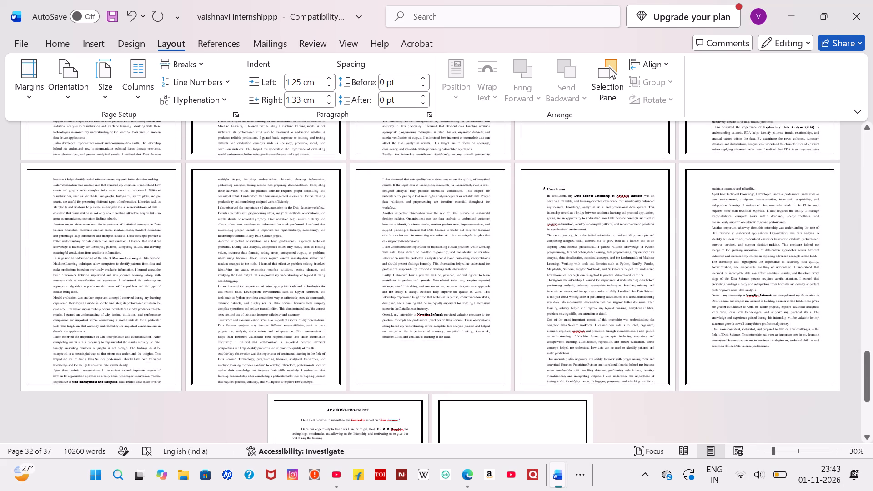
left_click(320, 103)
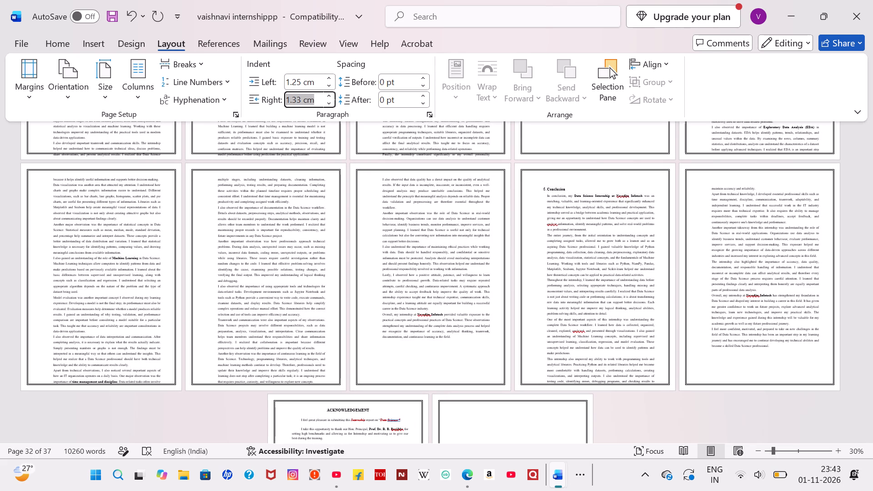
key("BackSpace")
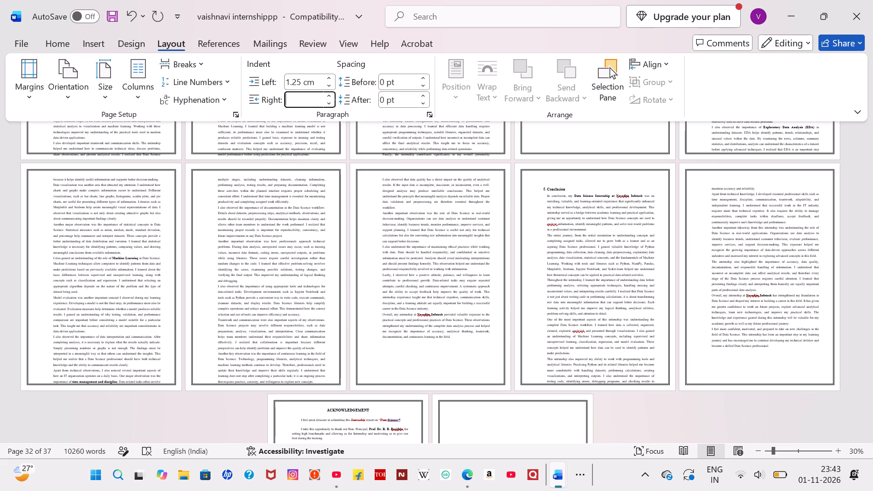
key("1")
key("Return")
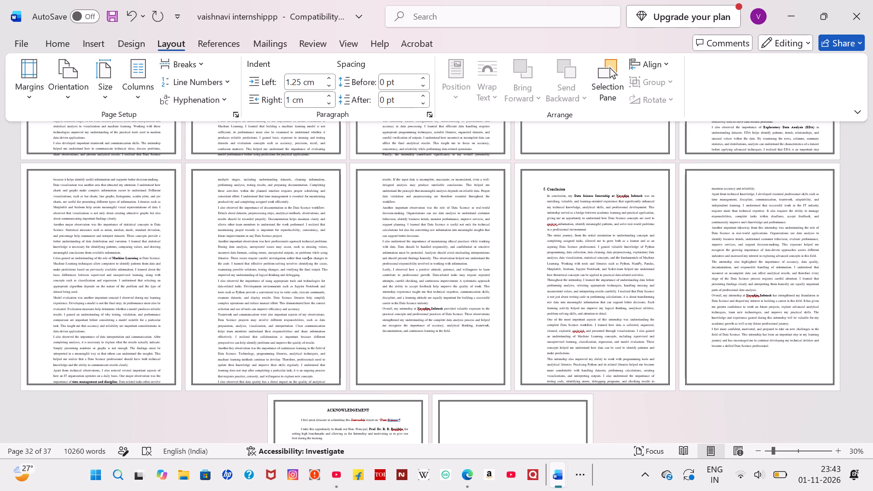
Review the report's page layout from the Conclusion back to the opening pages and the Introduction.
scroll(272, 300, "up", 6)
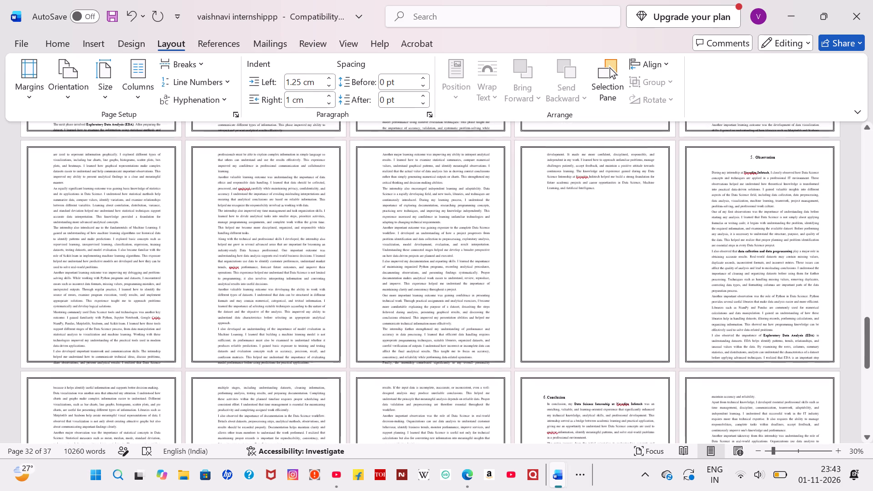
scroll(272, 300, "up", 13)
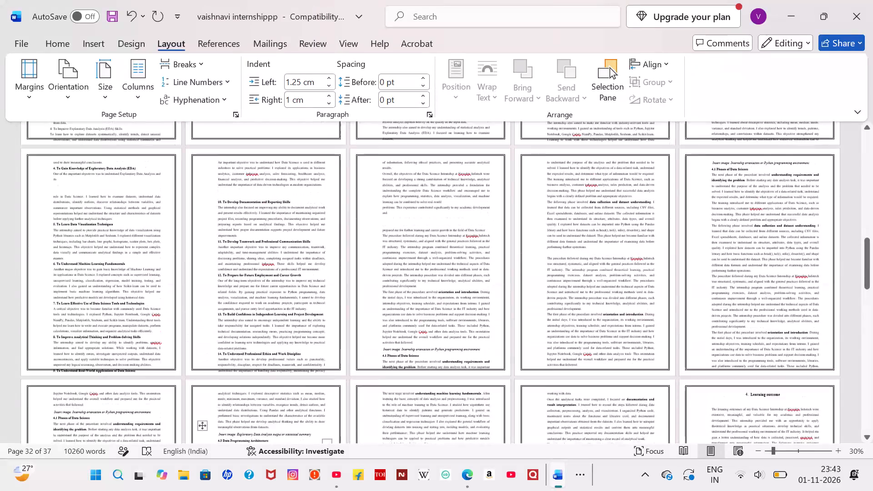
scroll(272, 300, "up", 3)
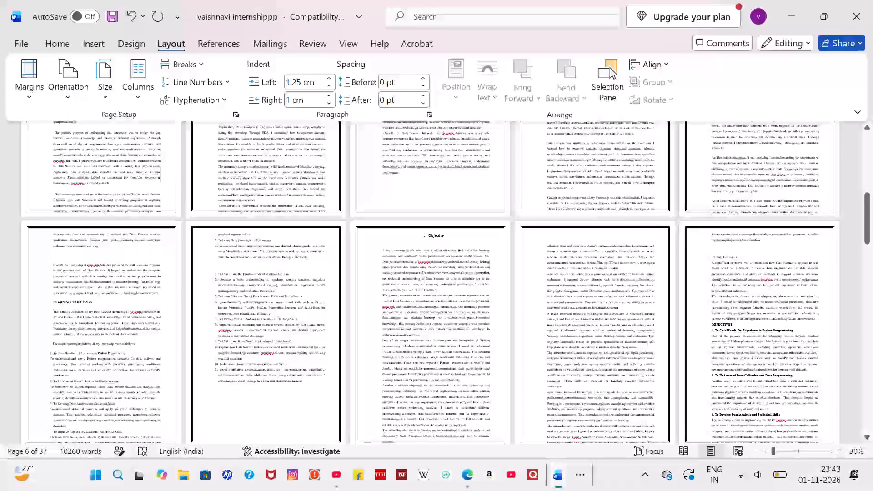
scroll(272, 300, "up", 9)
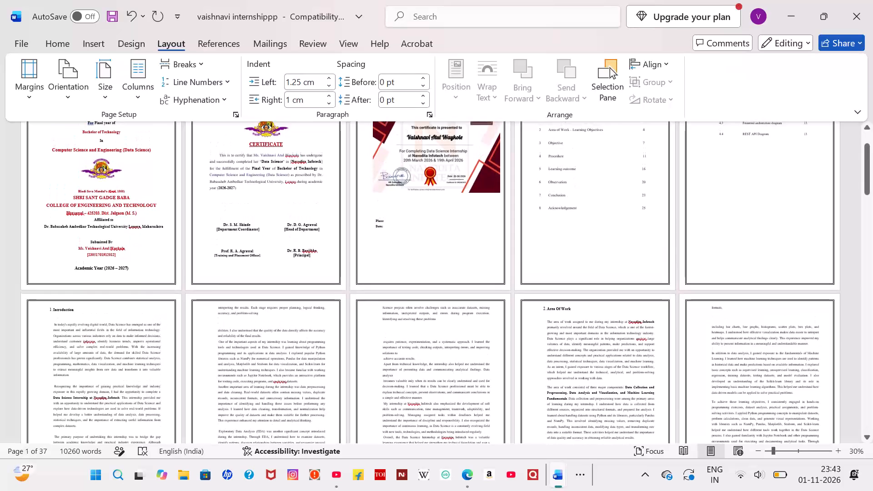
scroll(272, 300, "up", 2)
scroll(272, 300, "down", 2)
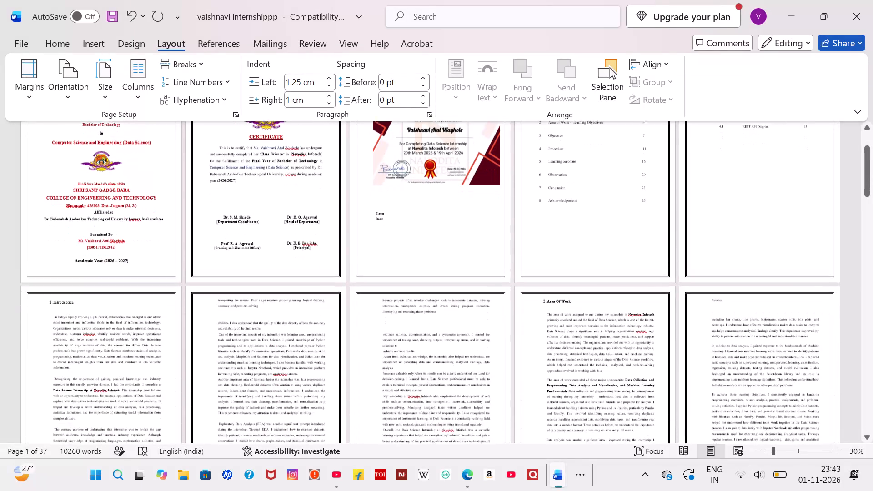
scroll(92, 309, "up", 3, "ctrl")
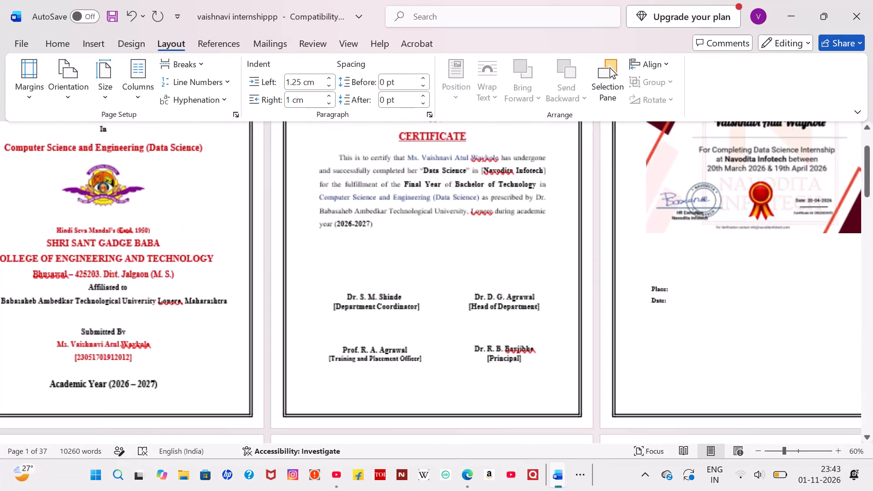
scroll(92, 309, "down", 9)
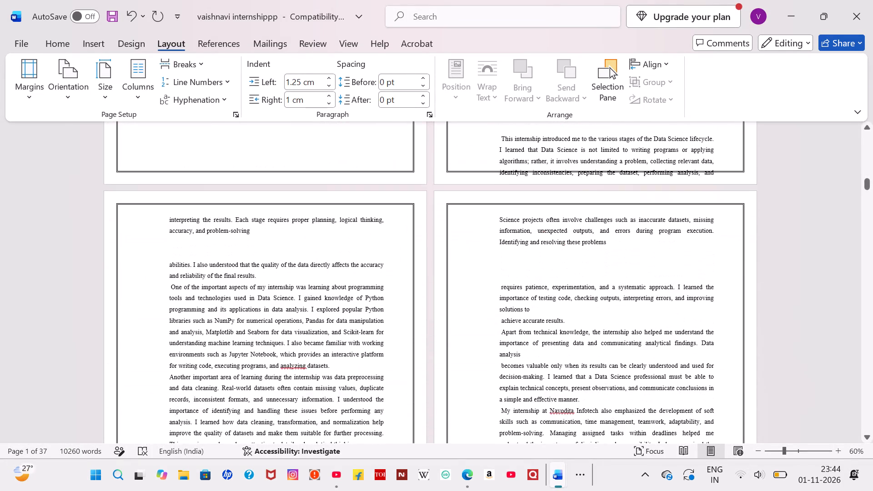
scroll(92, 309, "up", 5)
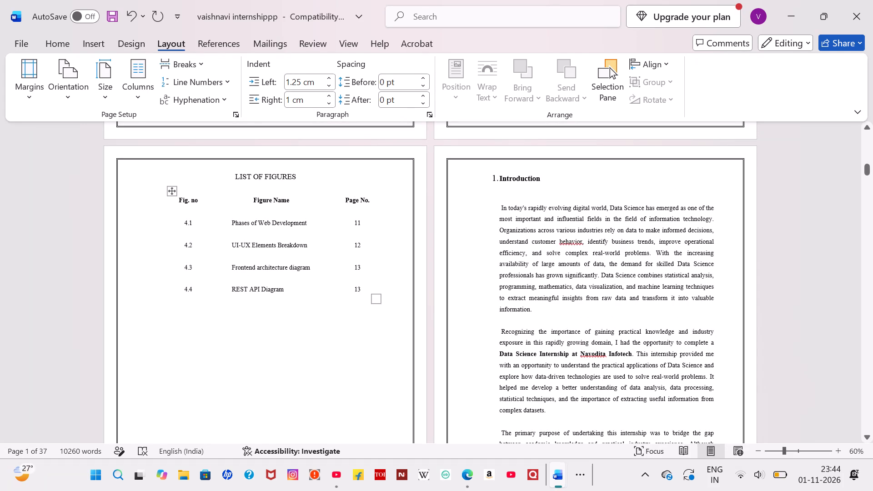
Select the Introduction's opening paragraphs and examine their left and right indent settings.
left_click_drag(487, 199, 585, 370)
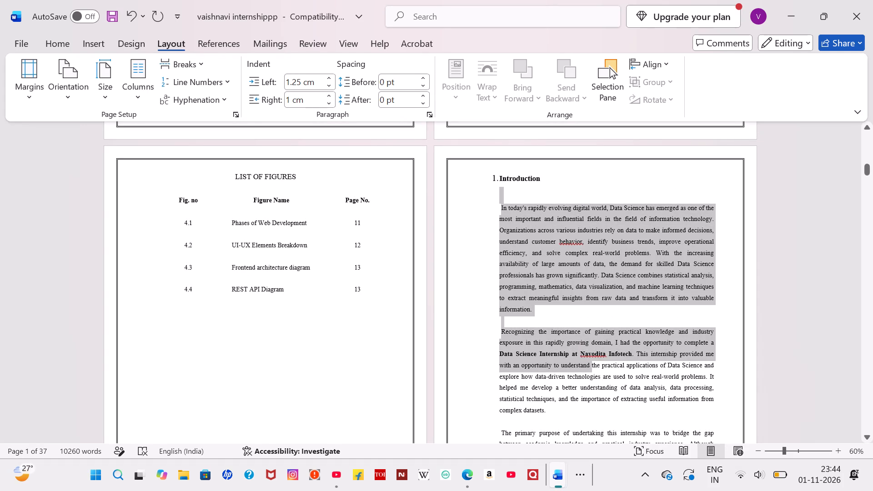
left_click_drag(585, 370, 588, 382)
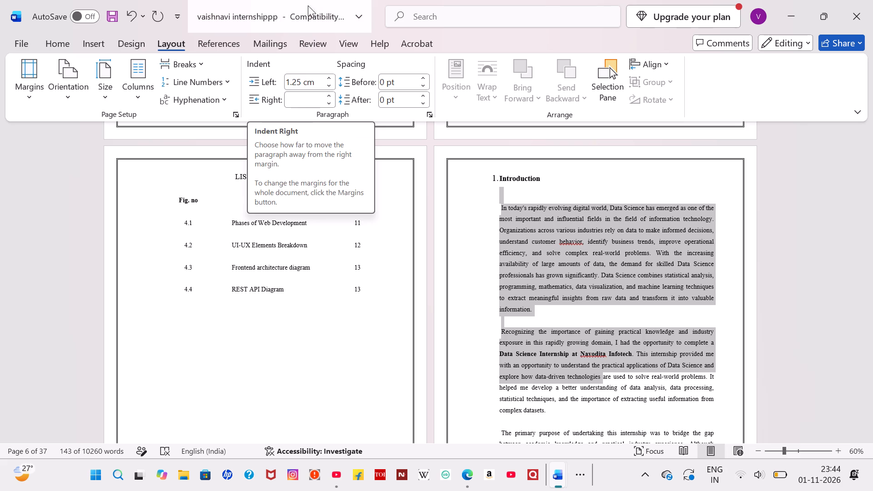
left_click(453, 237)
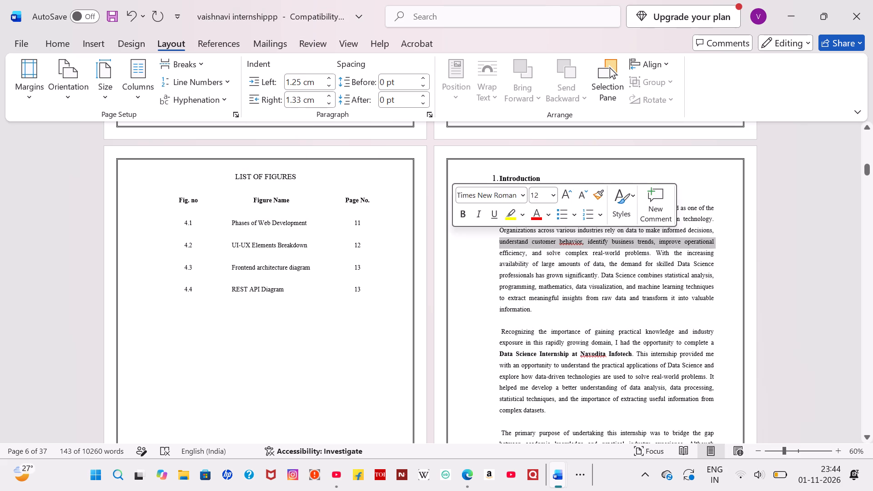
left_click(121, 48)
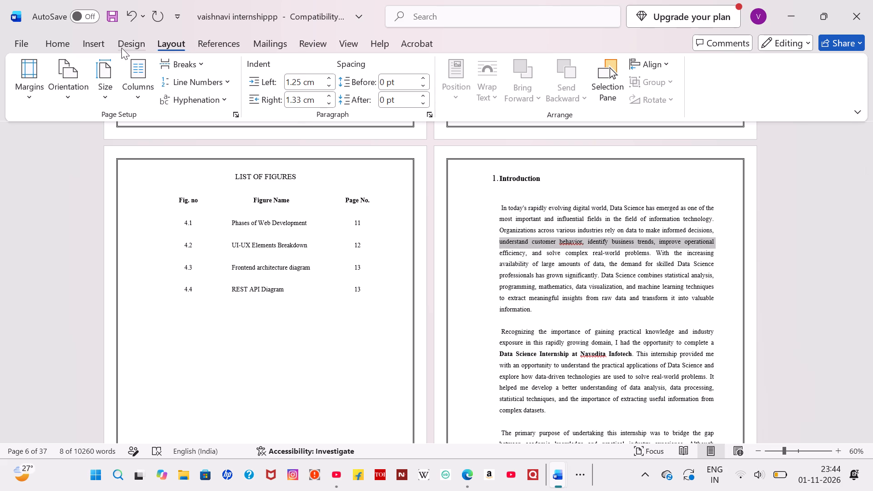
left_click(95, 45)
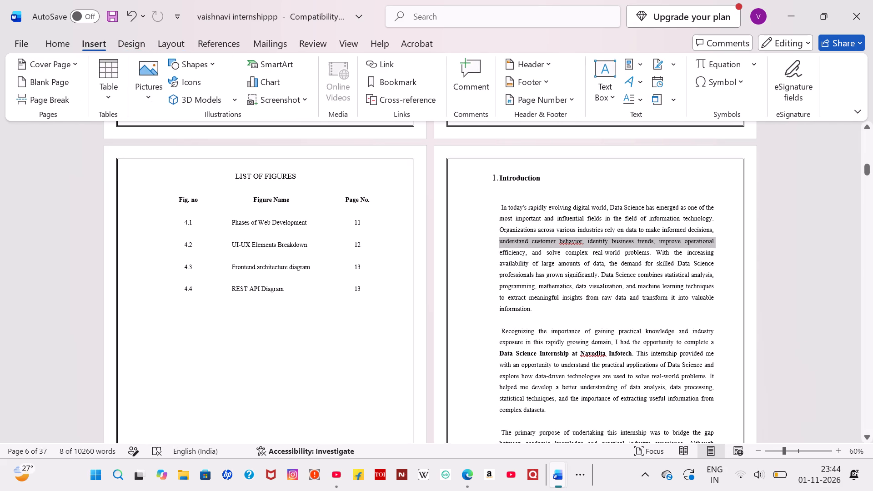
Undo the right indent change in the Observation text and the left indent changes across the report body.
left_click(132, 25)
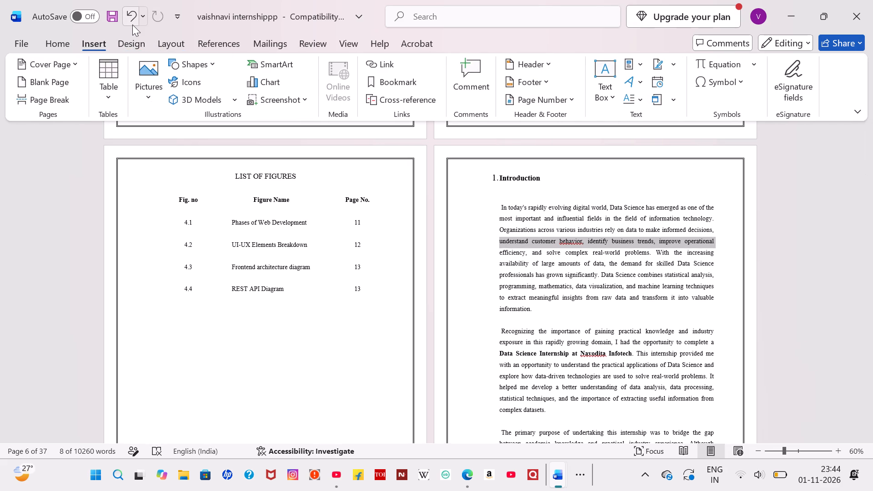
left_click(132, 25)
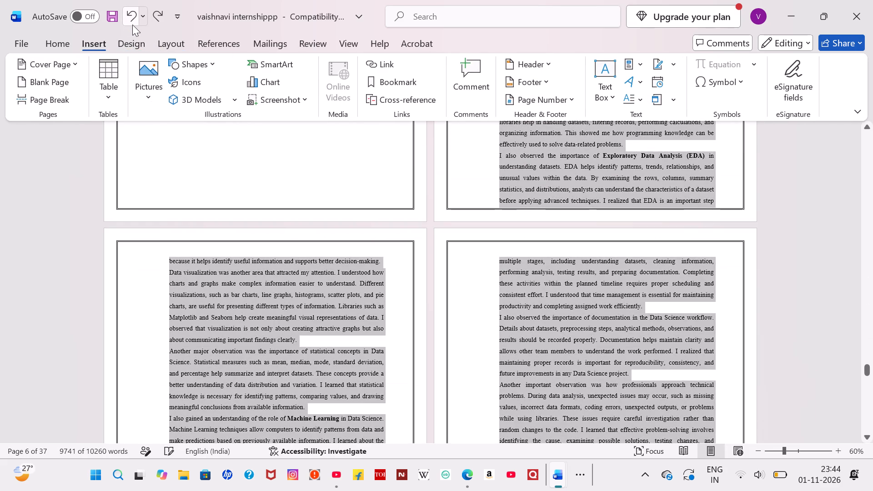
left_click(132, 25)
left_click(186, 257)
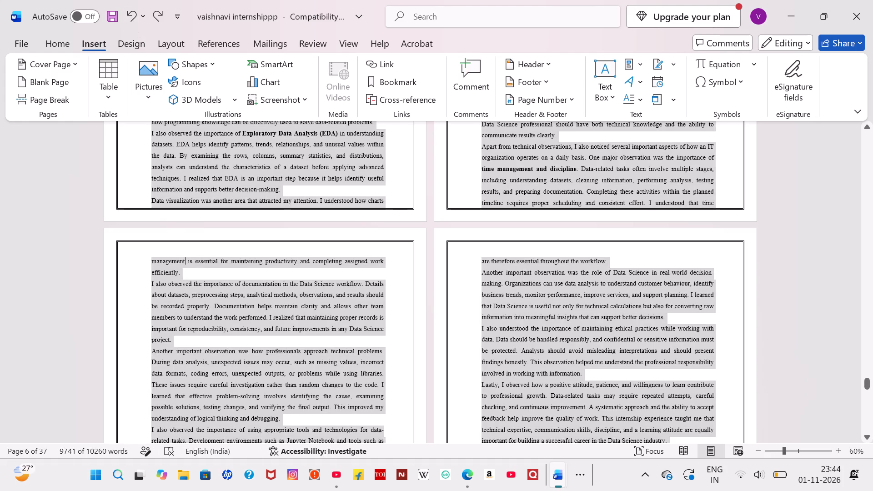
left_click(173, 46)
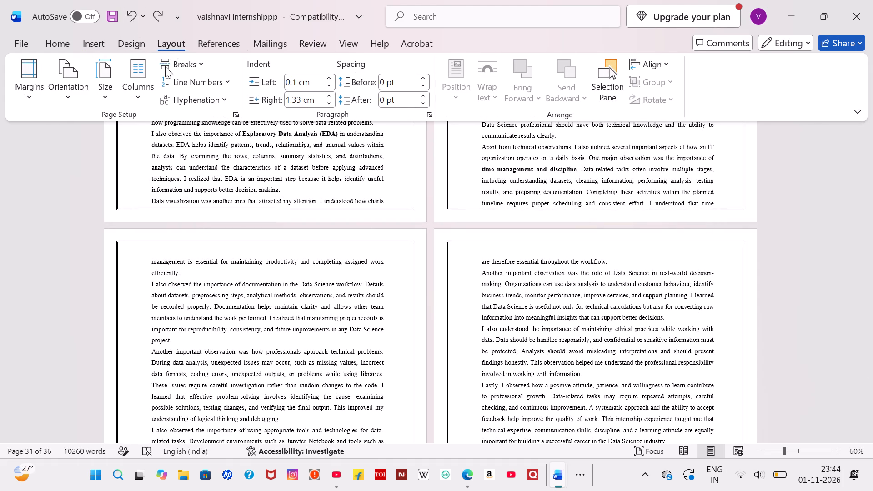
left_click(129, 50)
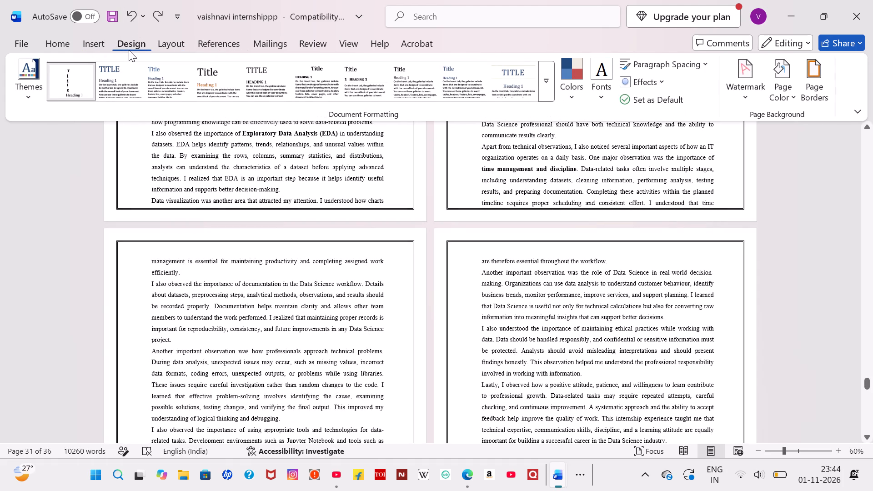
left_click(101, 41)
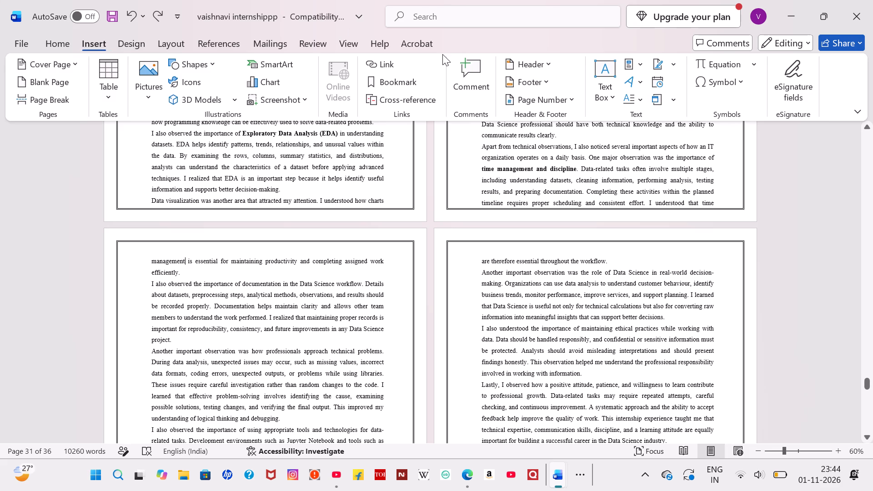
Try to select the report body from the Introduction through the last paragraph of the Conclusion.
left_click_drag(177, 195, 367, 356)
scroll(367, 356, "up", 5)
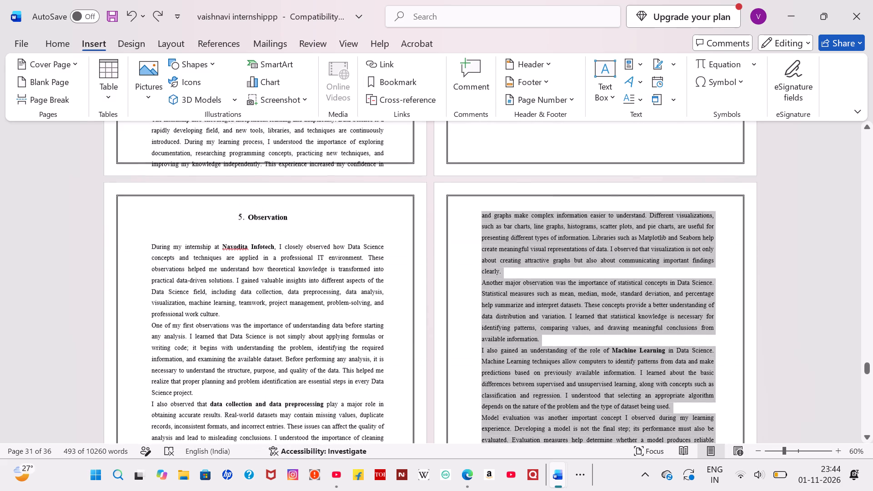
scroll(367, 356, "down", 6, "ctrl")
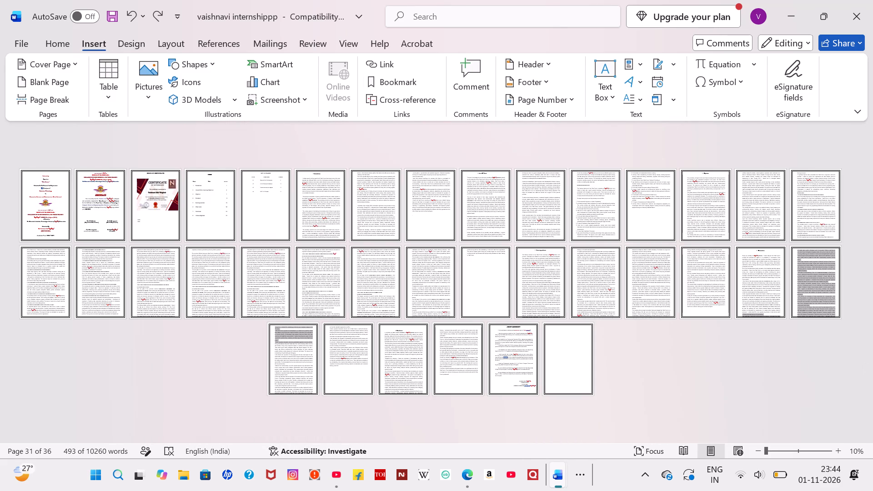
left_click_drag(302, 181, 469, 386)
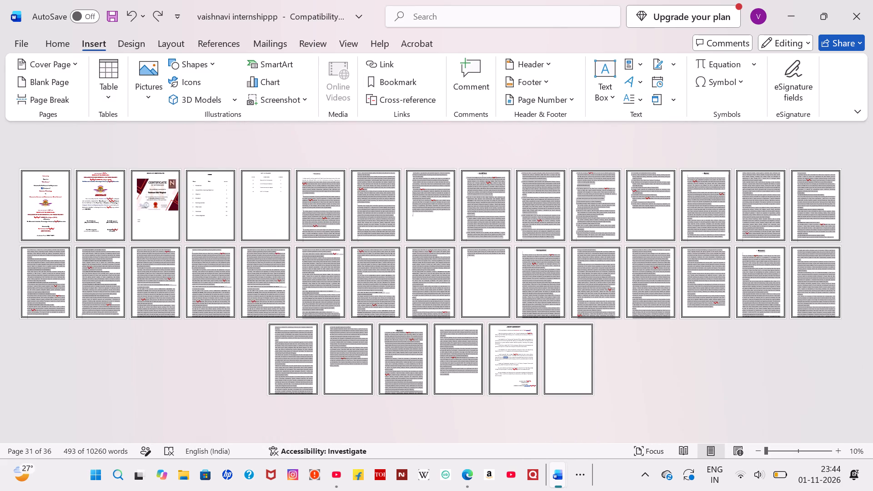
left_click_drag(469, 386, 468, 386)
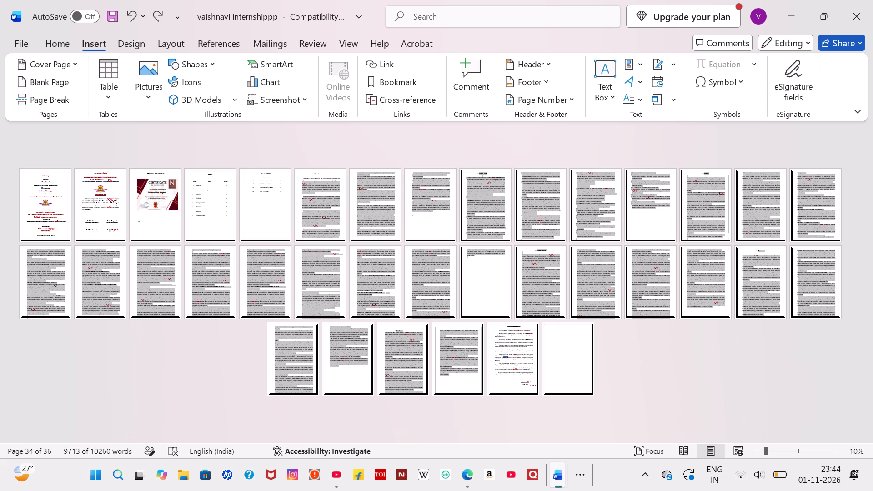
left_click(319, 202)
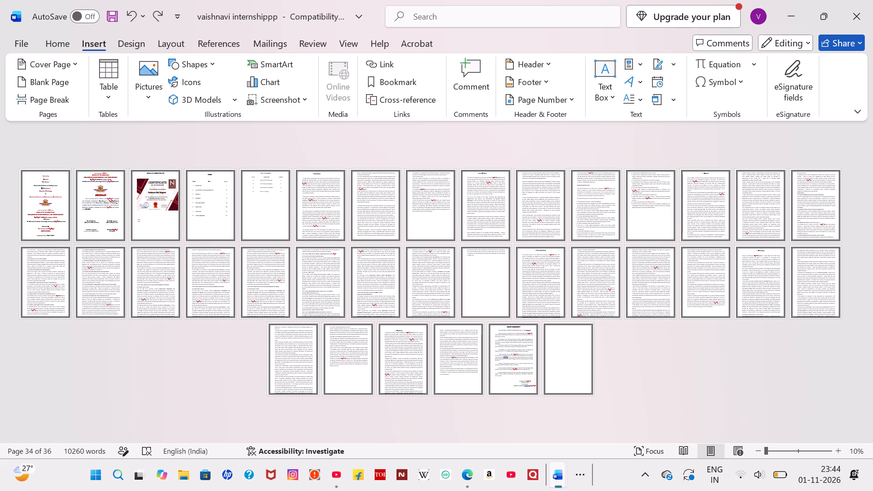
Select the report body from the Introduction heading through the last page of the Conclusion.
left_click_drag(304, 178, 464, 384)
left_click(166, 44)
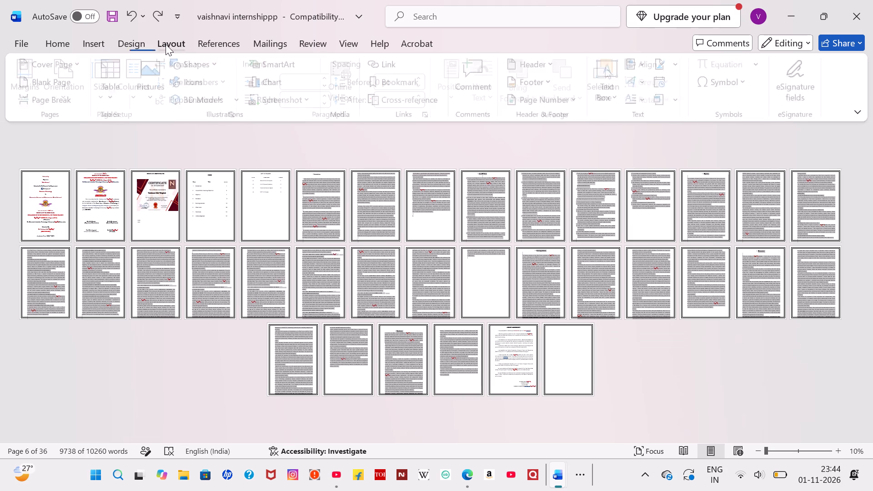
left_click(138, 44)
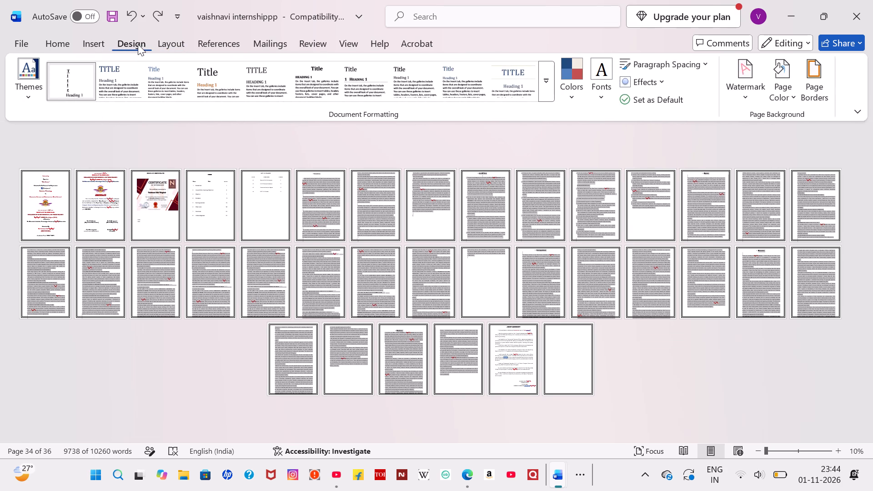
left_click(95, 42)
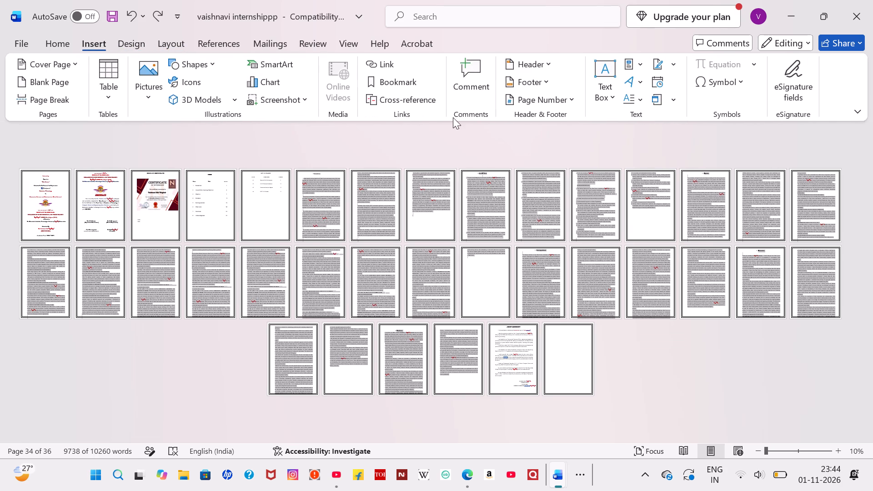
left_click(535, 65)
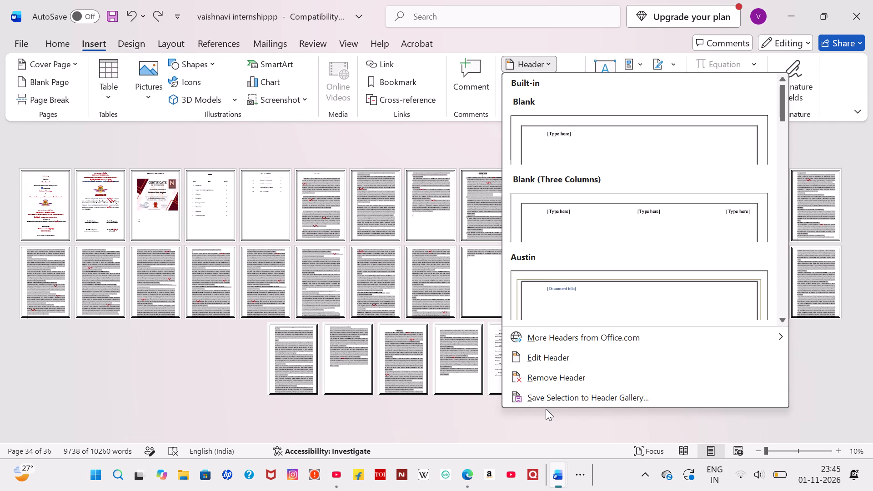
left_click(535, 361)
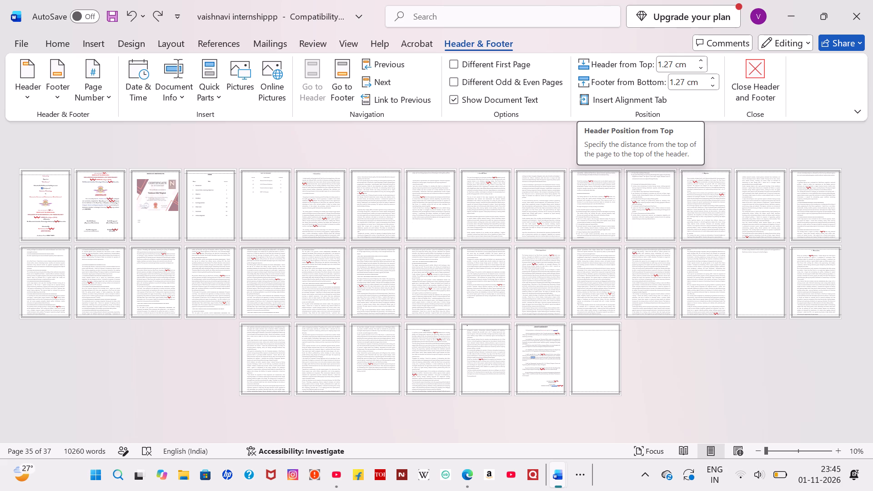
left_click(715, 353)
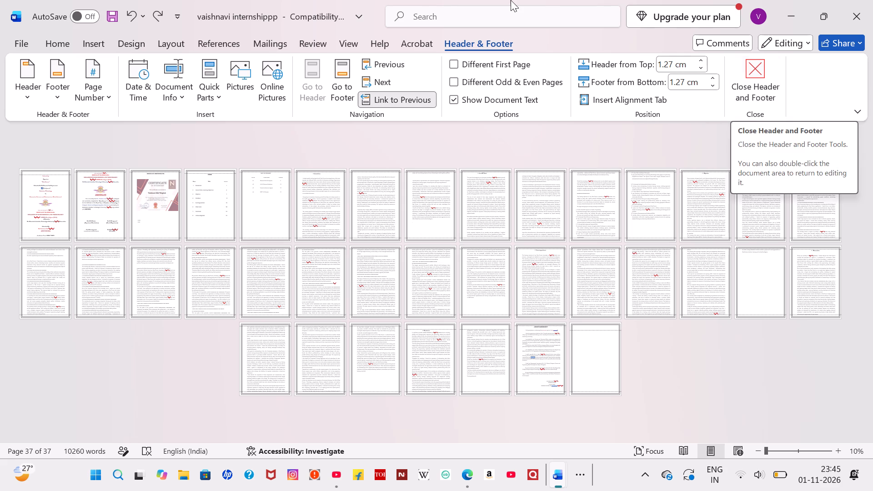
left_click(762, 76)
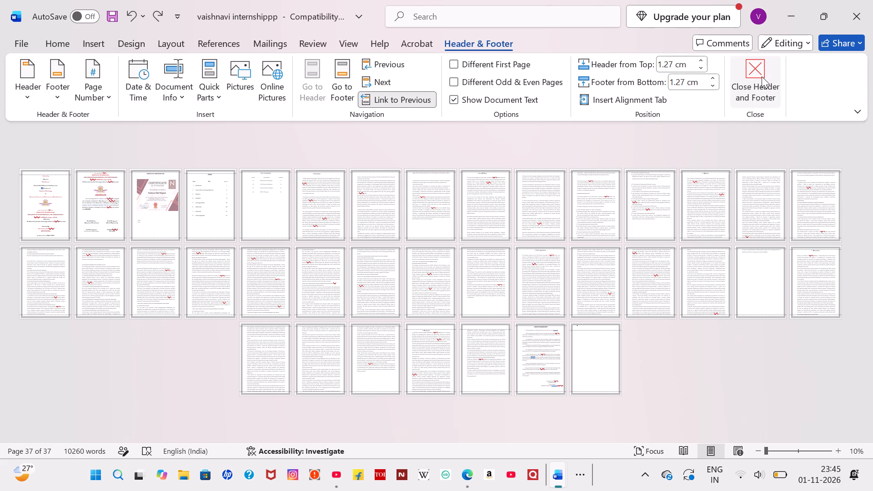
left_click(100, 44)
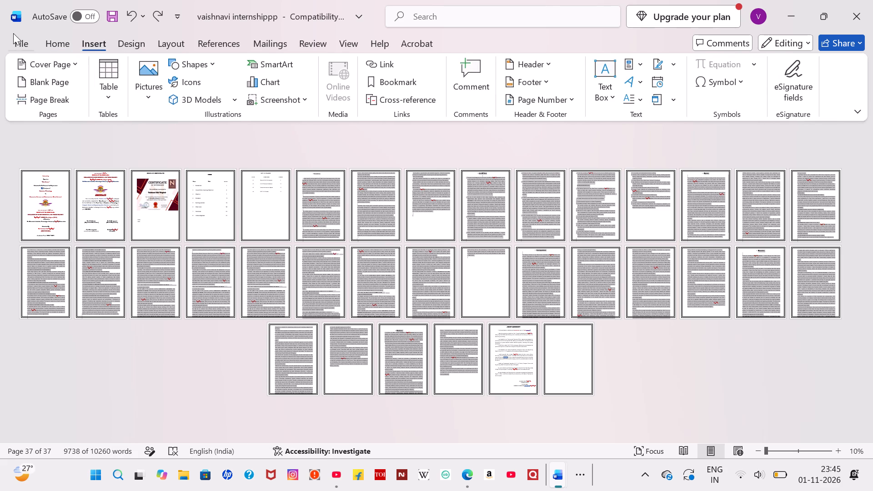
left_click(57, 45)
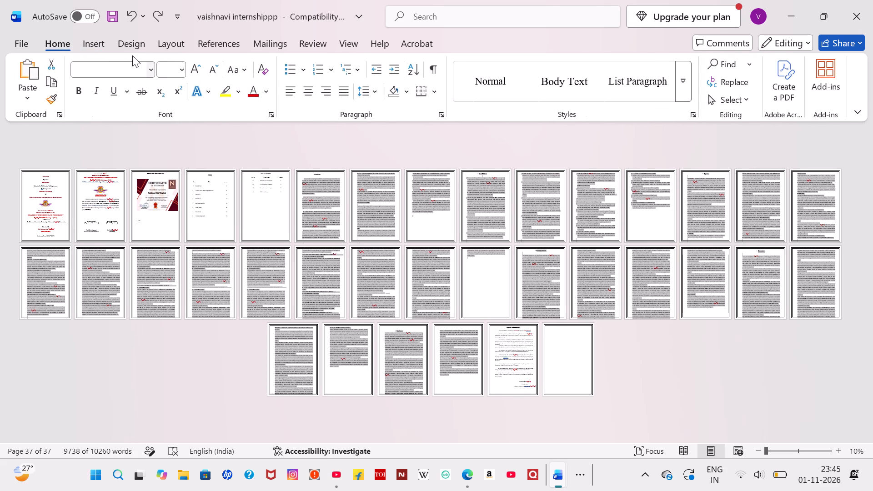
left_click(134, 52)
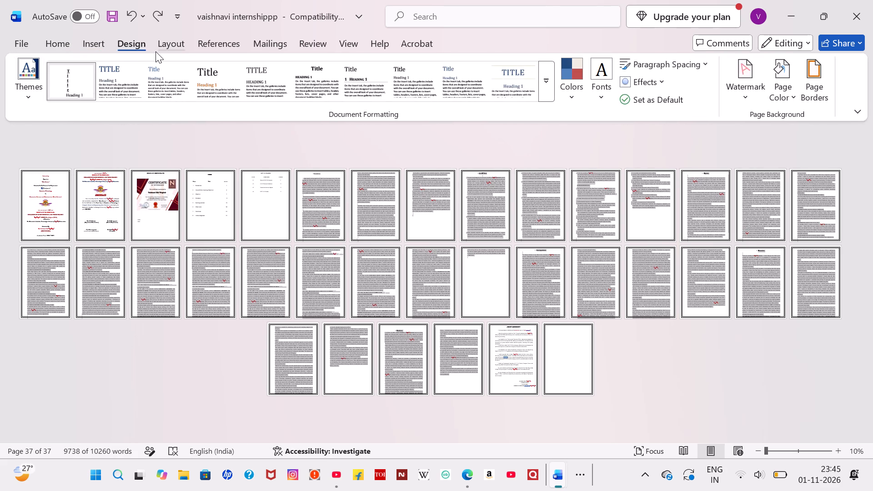
Set custom top and bottom page margins of 1 cm for the selected report body.
left_click(156, 51)
left_click(22, 72)
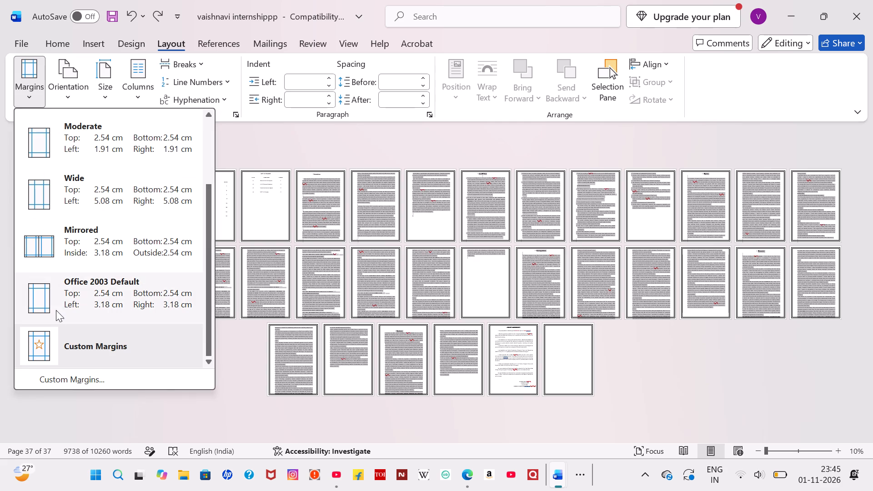
left_click(71, 381)
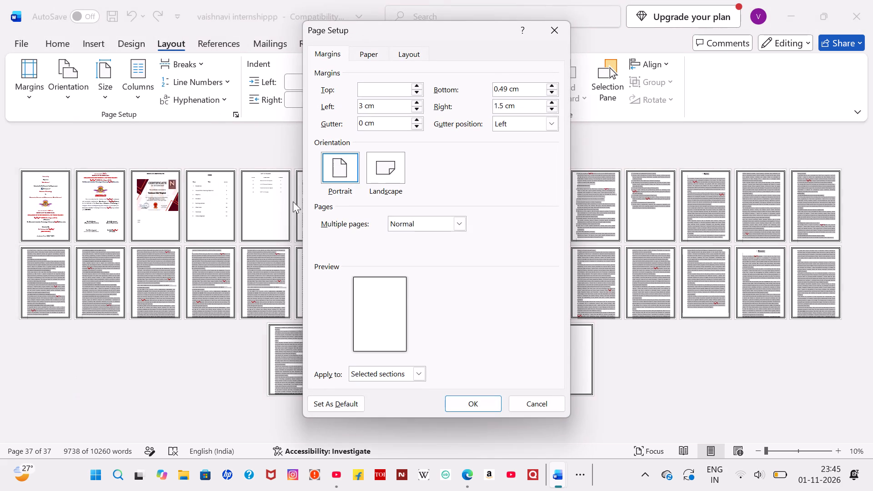
left_click(372, 91)
key("1")
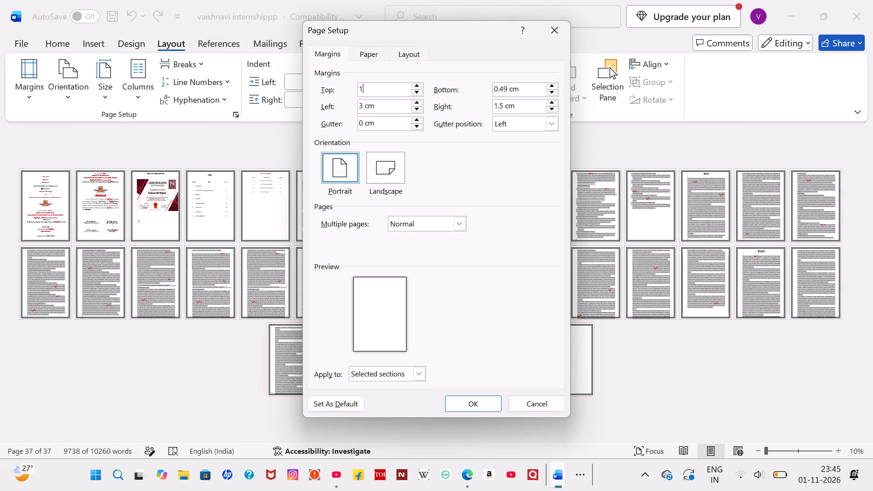
left_click(520, 85)
key("BackSpace")
key("BackSpace")
key("BackSpace")
key("BackSpace")
key("BackSpace")
key("BackSpace")
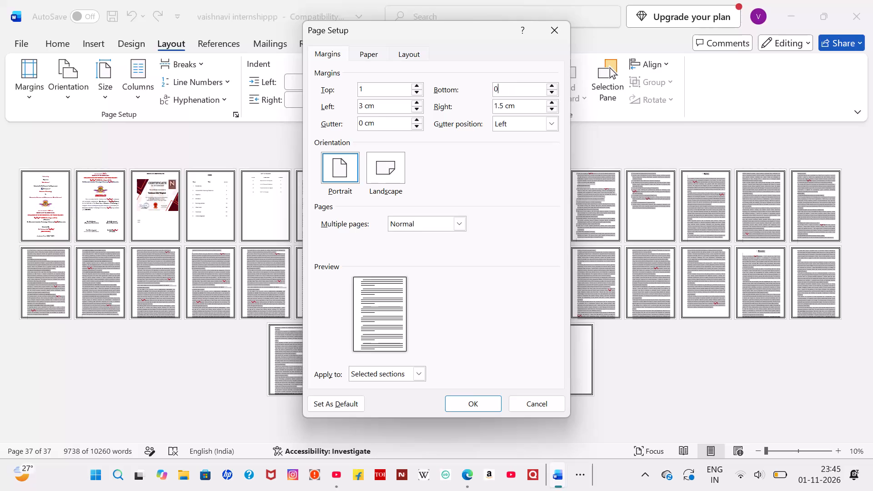
key("BackSpace")
key("1")
Set the left margin to 1.25 cm and the right margin to 1 cm, applying the margins to the selected sections.
left_click(379, 105)
key("BackSpace")
key("BackSpace")
key("BackSpace")
key("BackSpace")
key("1")
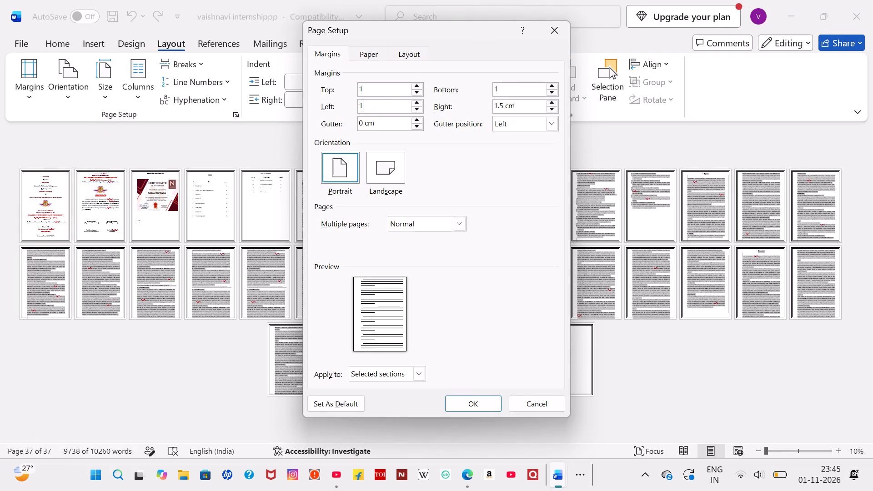
type(".25")
left_click(521, 109)
key("BackSpace")
key("BackSpace")
key("BackSpace")
key("BackSpace")
key("BackSpace")
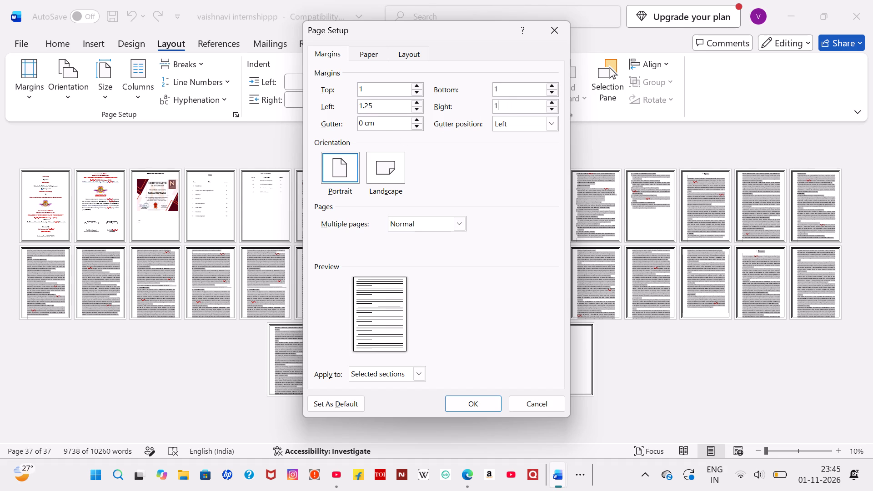
key("BackSpace")
key("1")
left_click(456, 220)
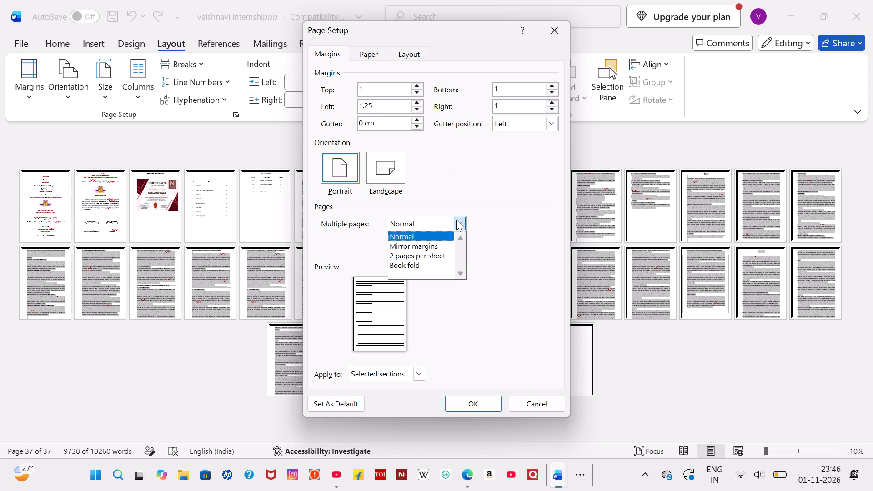
left_click(506, 239)
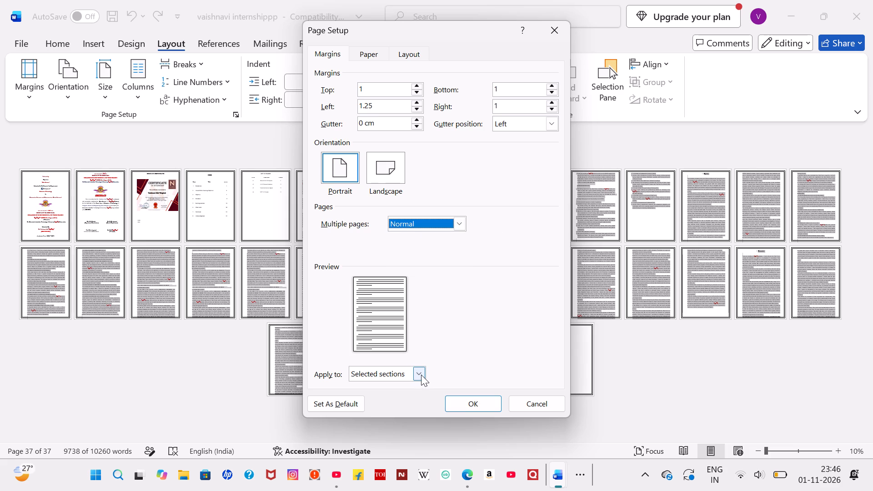
left_click(421, 375)
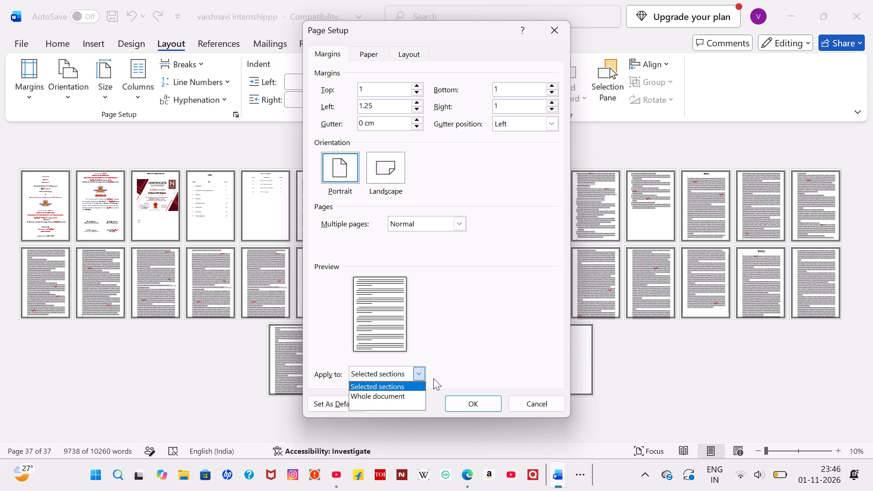
left_click(485, 408)
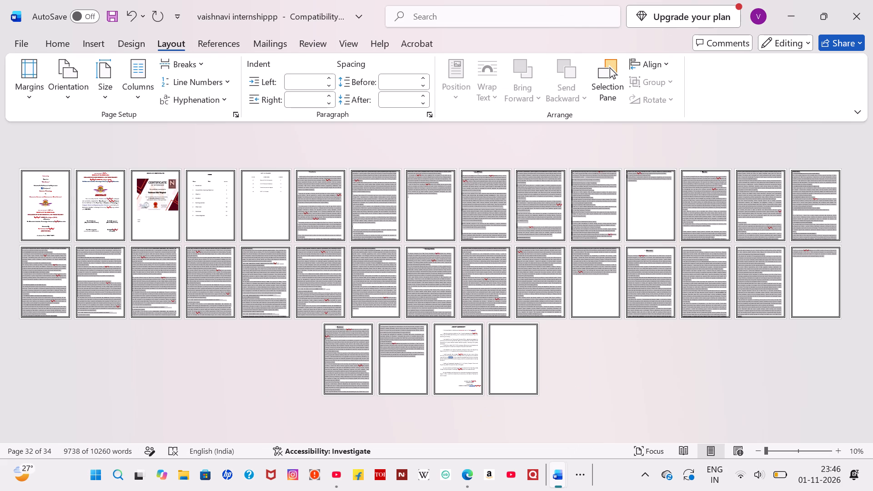
Replace the auto-numbered Conclusion heading with the plain text "6.Conclusion" on its own line above the first paragraph.
left_click(591, 391)
scroll(336, 212, "up", 4, "ctrl")
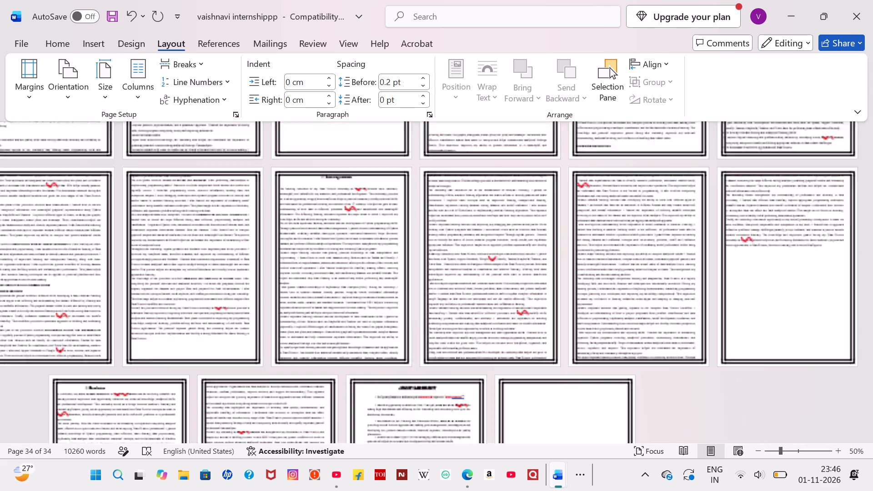
scroll(336, 212, "up", 3, "ctrl")
scroll(336, 212, "up", 7)
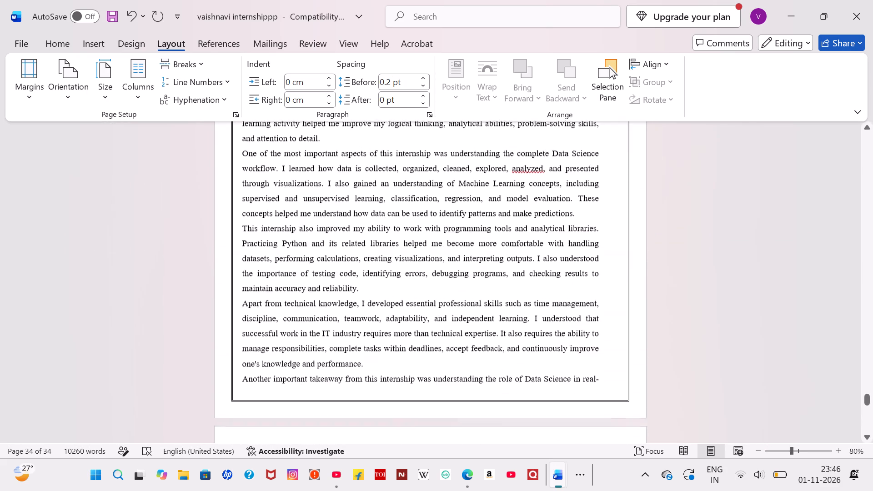
scroll(336, 212, "up", 3)
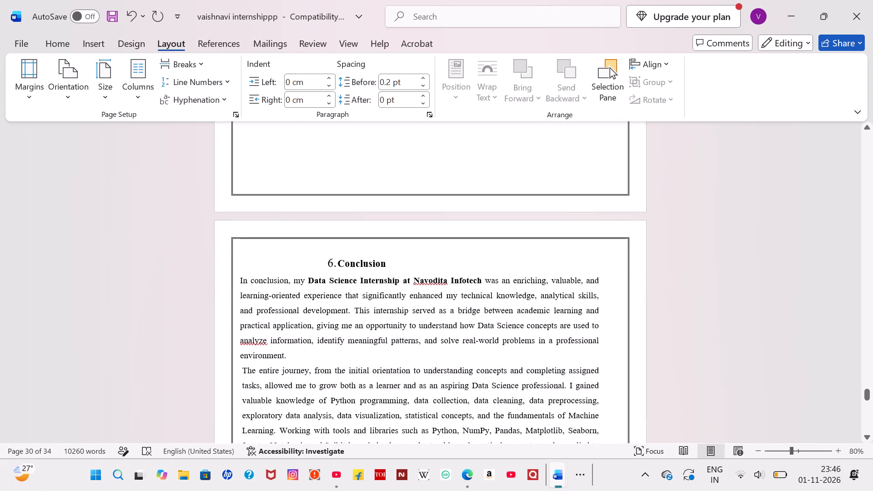
left_click_drag(402, 261, 308, 263)
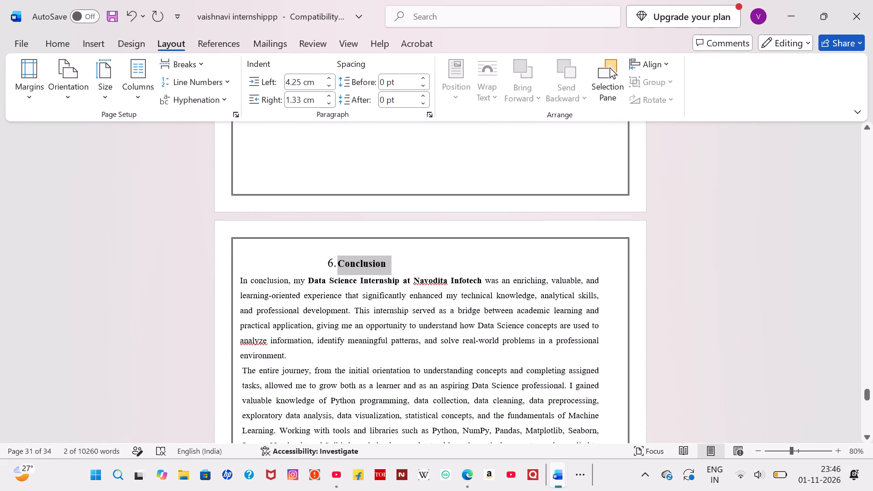
key("BackSpace")
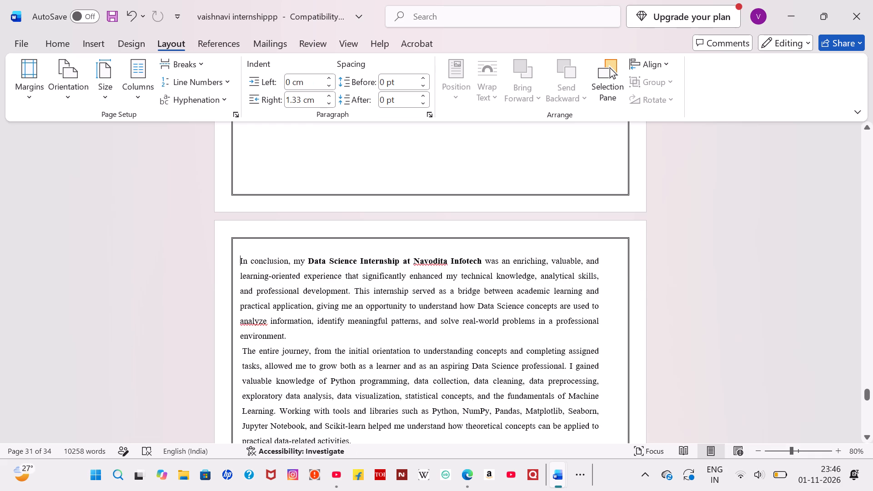
key("6")
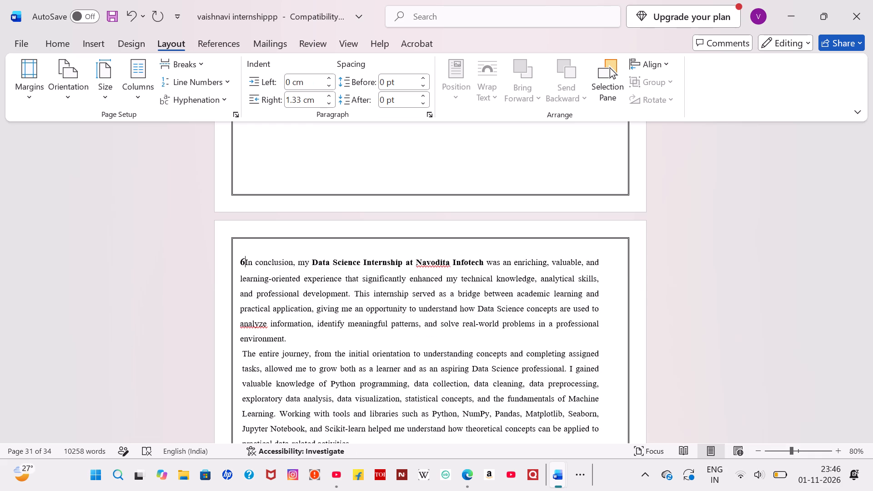
key("period")
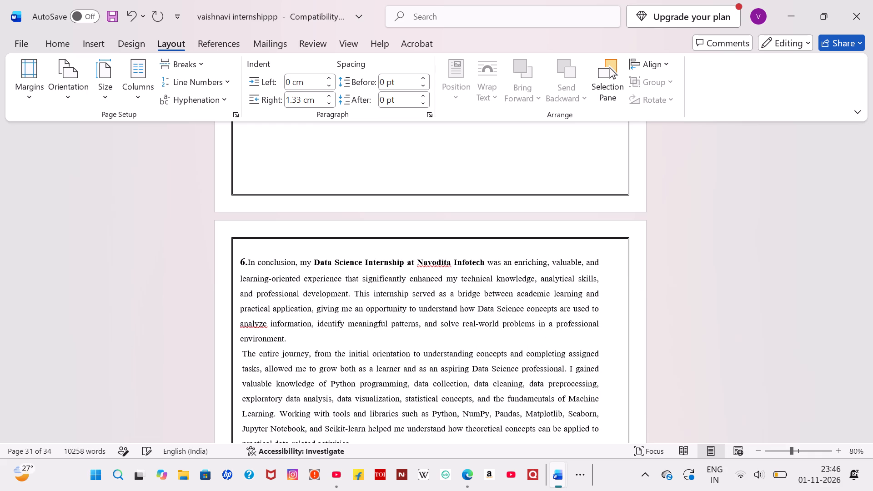
key("shift+c")
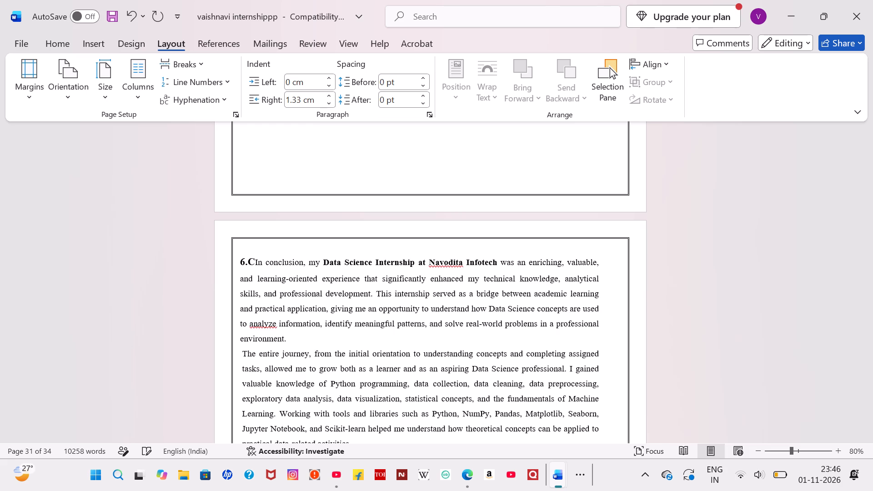
type("onclusion")
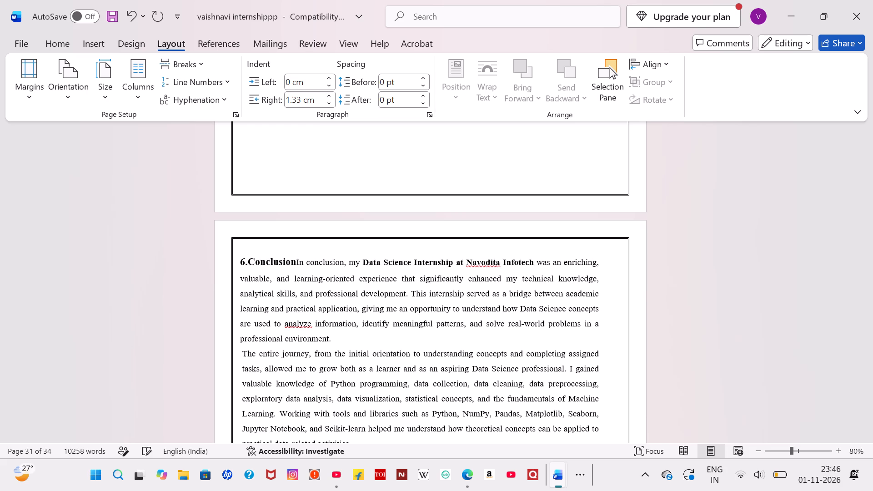
key("Return")
Centre the "6.Conclusion" heading.
left_click_drag(299, 256, 292, 260)
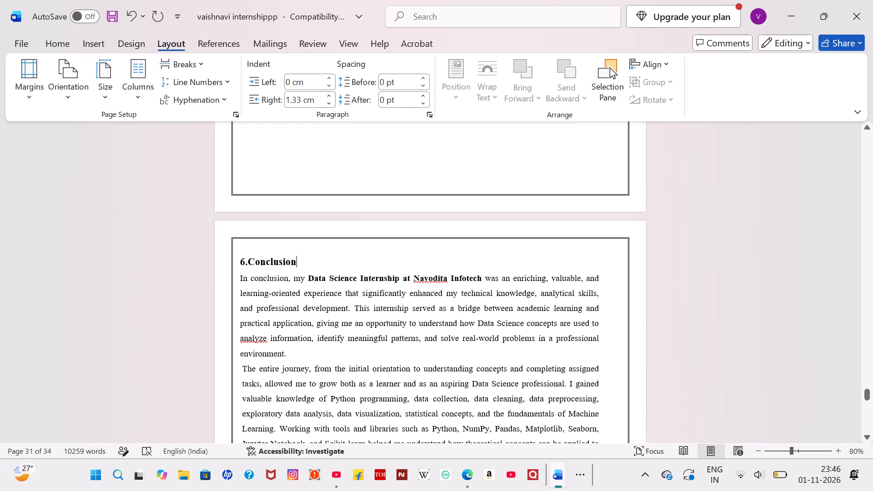
left_click_drag(292, 260, 229, 262)
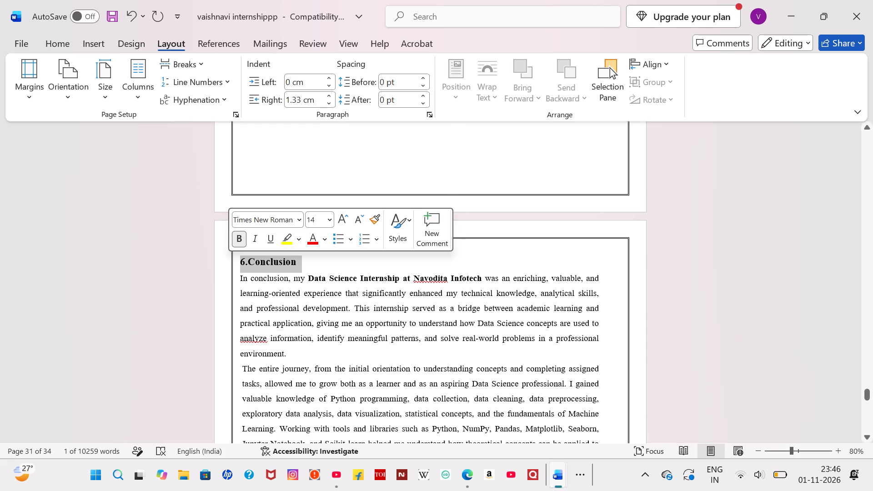
left_click(207, 50)
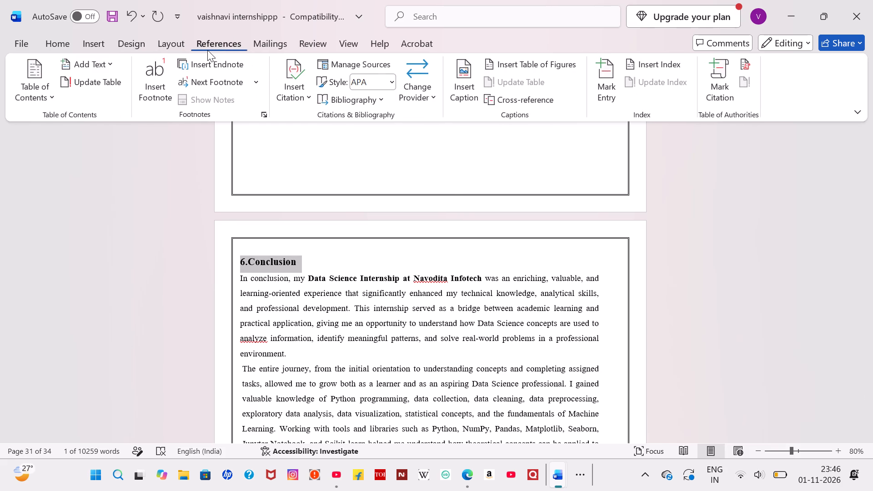
left_click(142, 45)
left_click(92, 43)
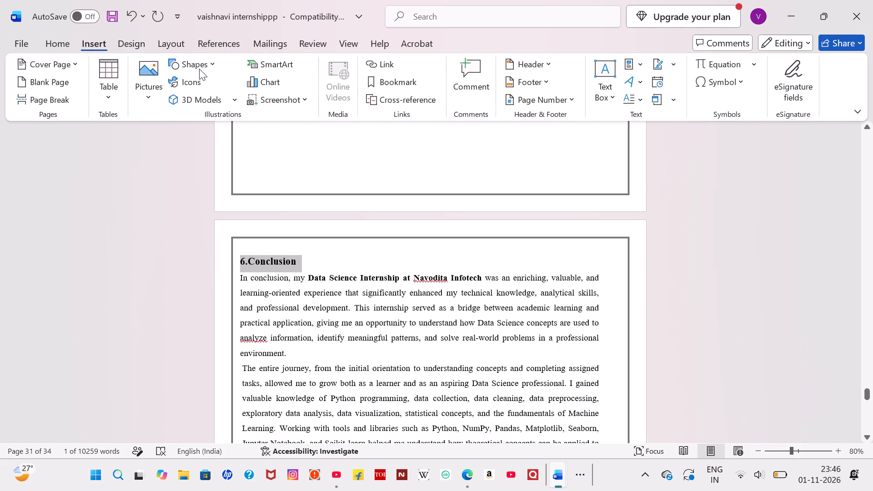
left_click(57, 46)
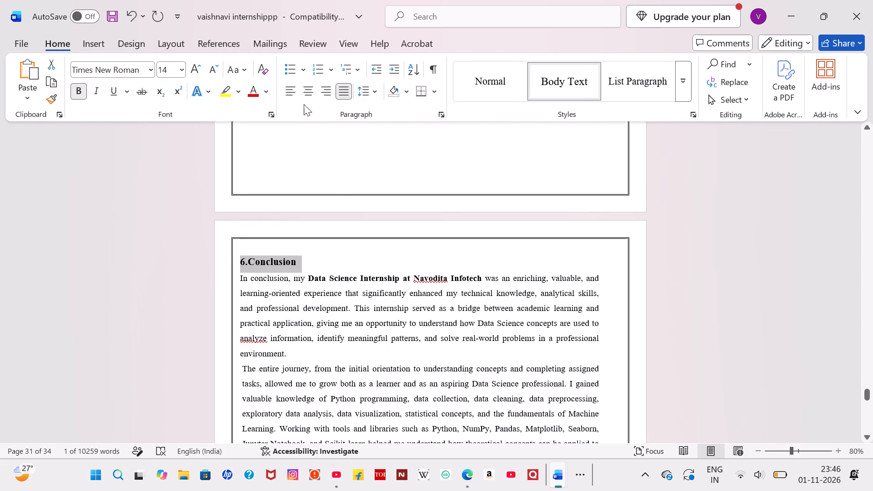
left_click(309, 92)
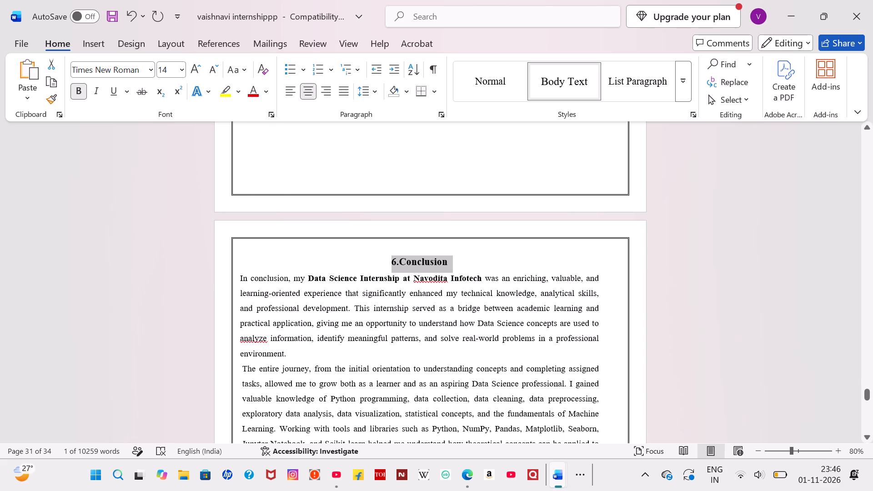
Review the page layout from the Conclusion back through the body chapters to the cover, certificate and index pages.
scroll(348, 315, "down", 1)
scroll(348, 315, "down", 4, "ctrl")
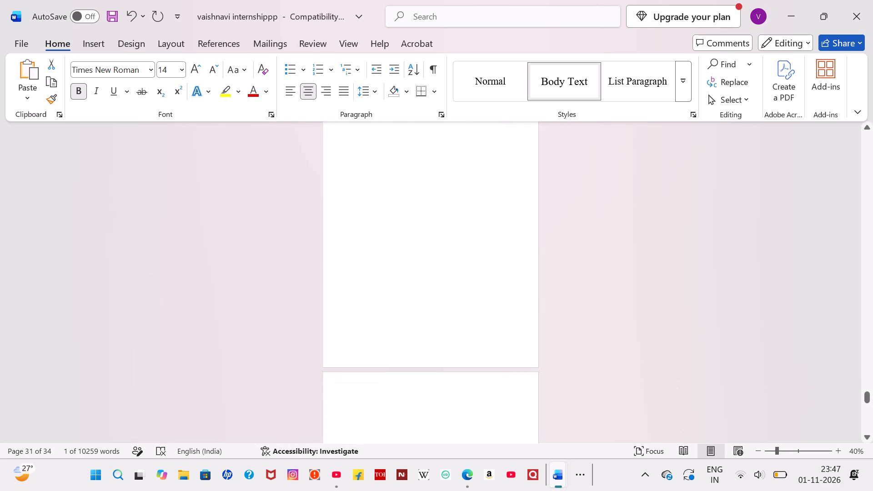
scroll(348, 315, "up", 2)
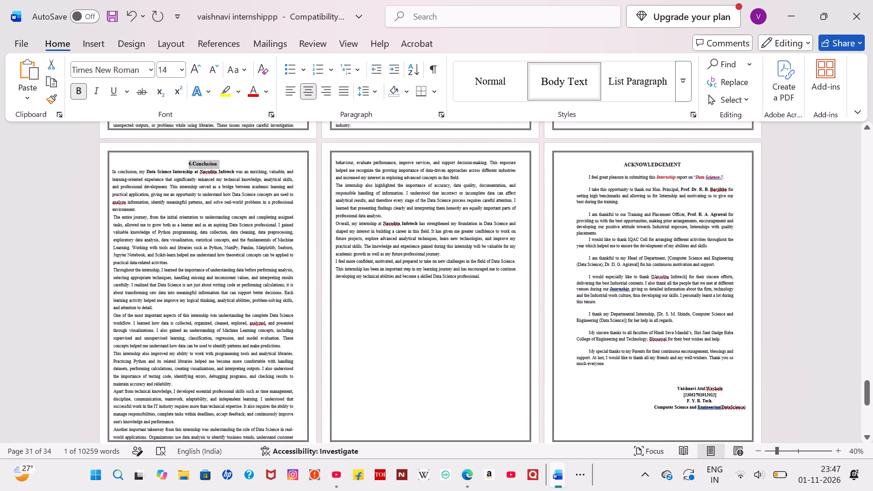
scroll(348, 315, "up", 7)
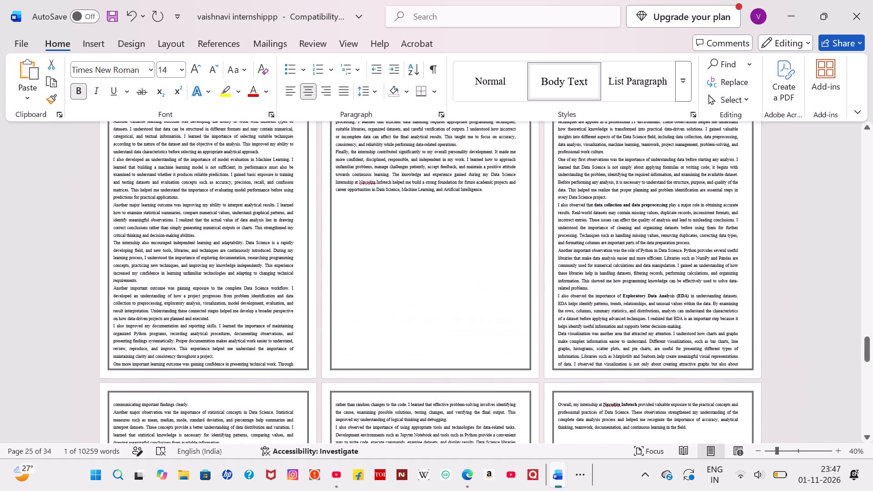
scroll(348, 315, "up", 11)
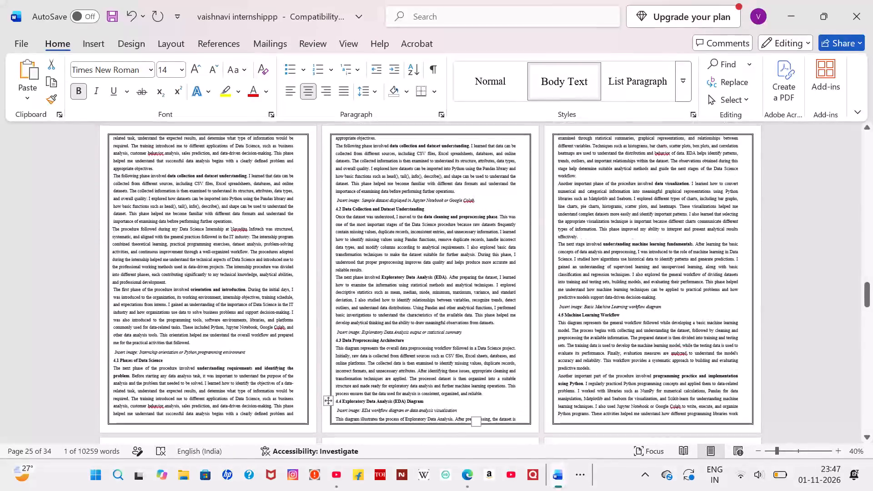
scroll(348, 315, "up", 7)
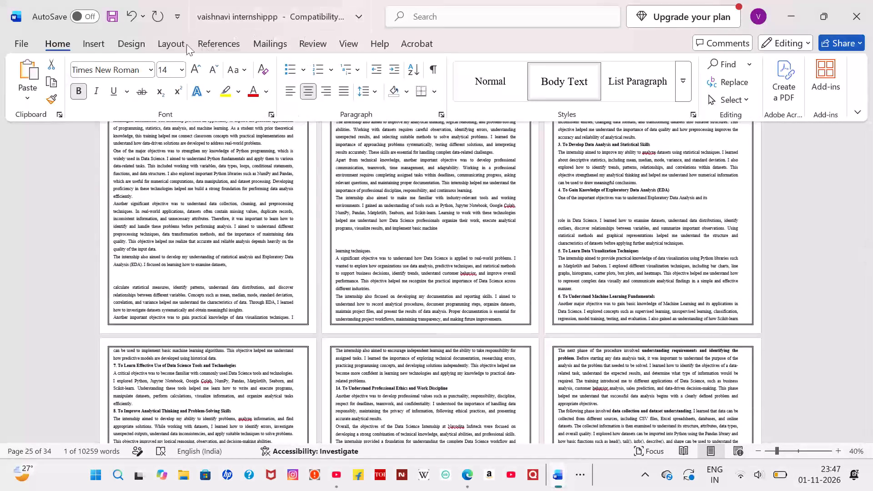
left_click(169, 49)
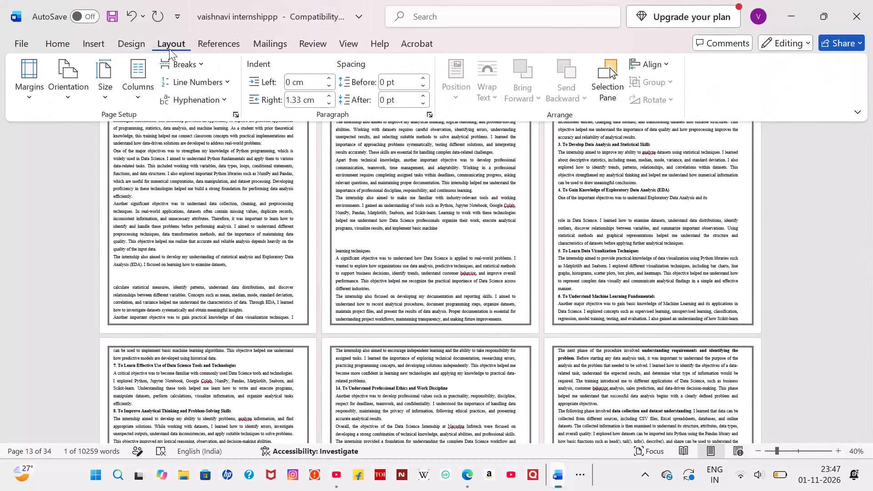
left_click(293, 82)
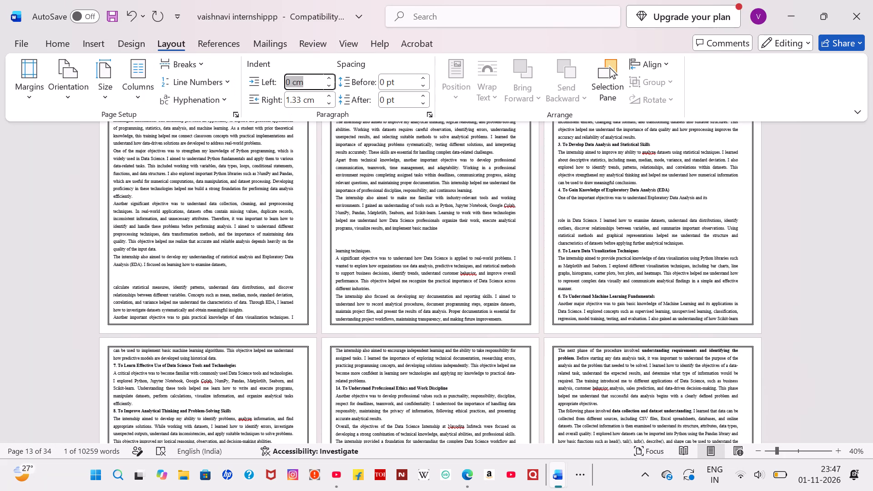
scroll(349, 198, "up", 4)
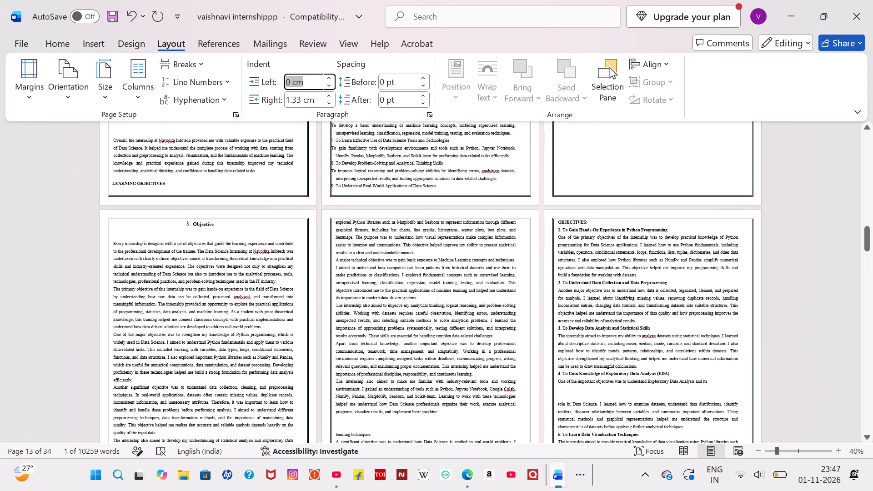
scroll(349, 198, "up", 3)
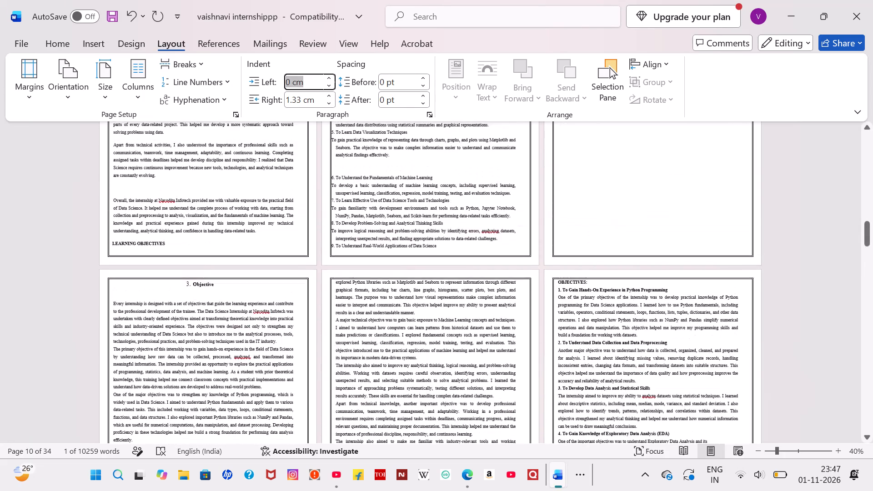
scroll(349, 198, "up", 8)
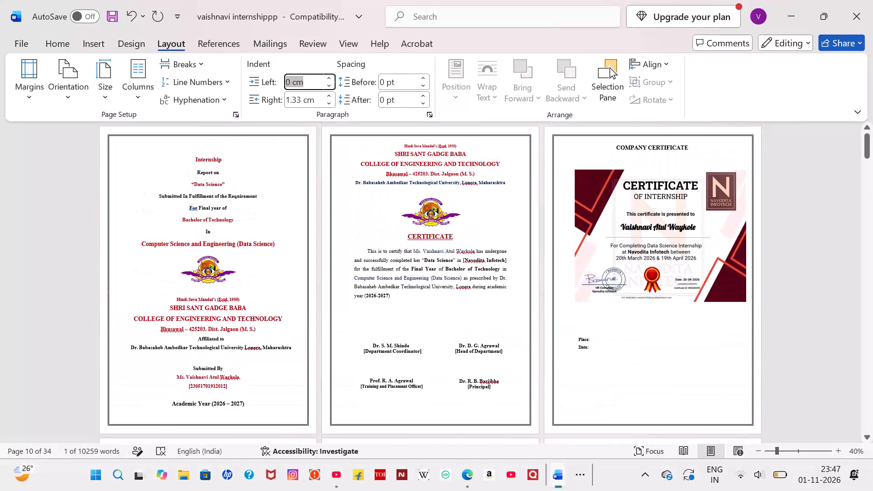
scroll(349, 198, "down", 3)
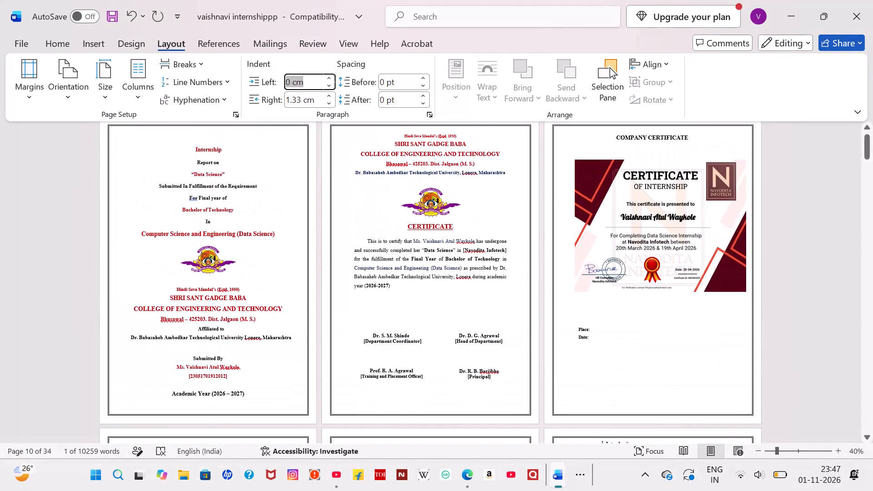
scroll(349, 198, "down", 7)
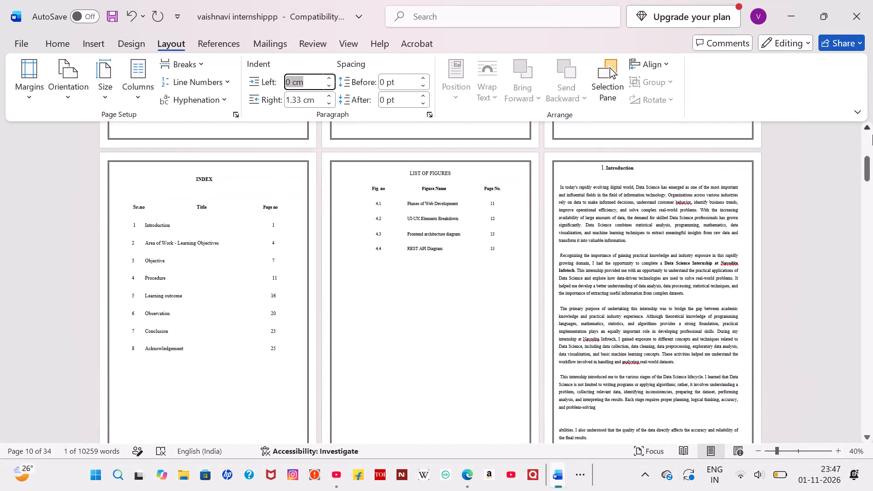
Examine the layout of the closing pages, from the Conclusion through the Acknowledgement to the last page.
left_click_drag(864, 172, 836, 446)
scroll(530, 366, "up", 1)
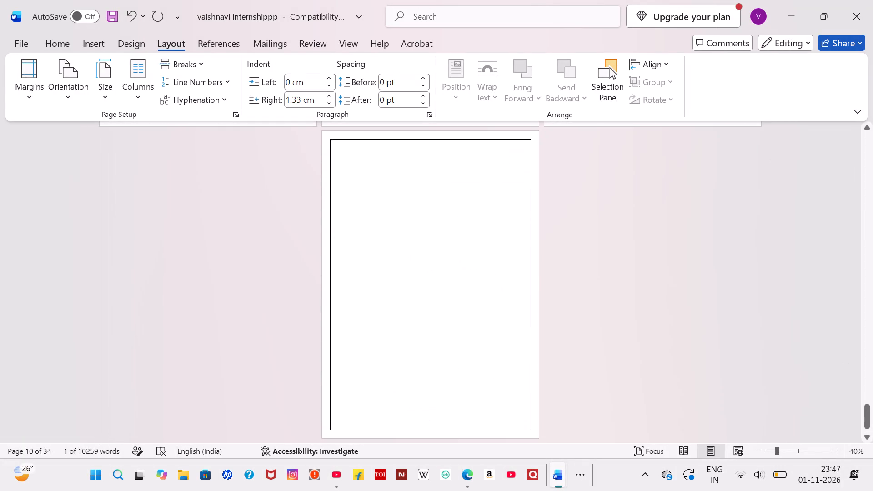
scroll(530, 366, "up", 5)
scroll(650, 223, "up", 3, "ctrl")
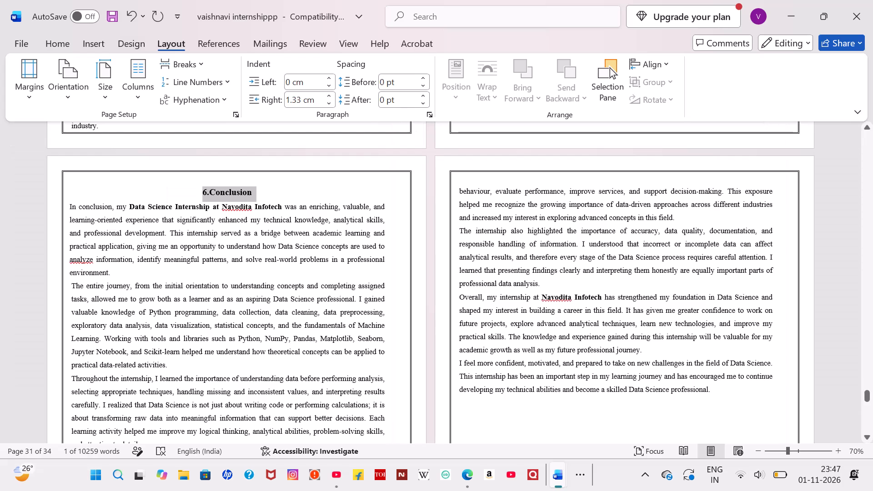
scroll(650, 223, "down", 5)
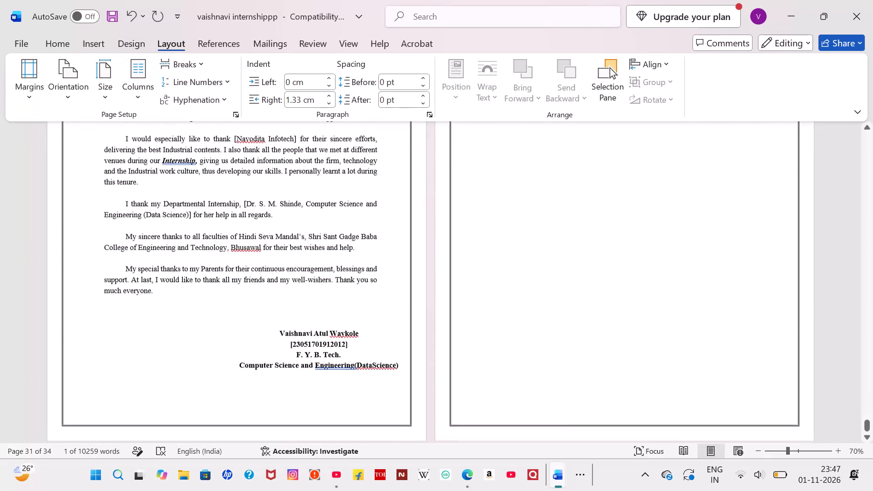
scroll(275, 197, "up", 3)
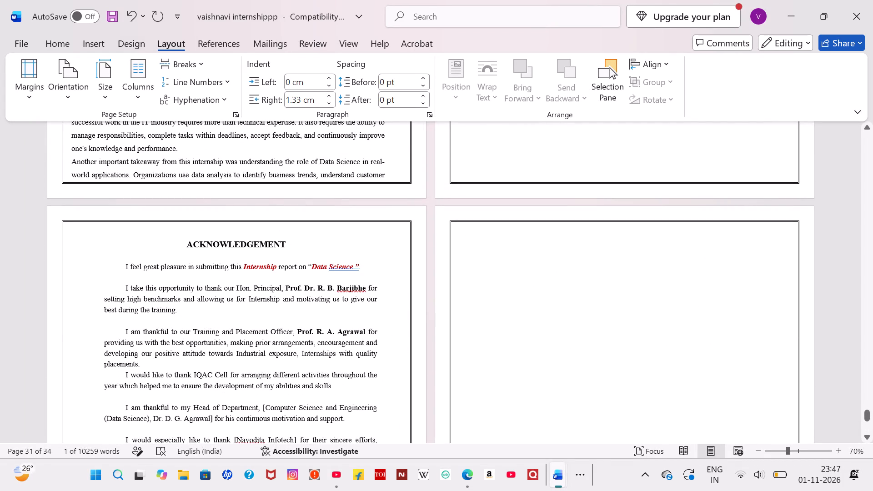
scroll(212, 278, "down", 1)
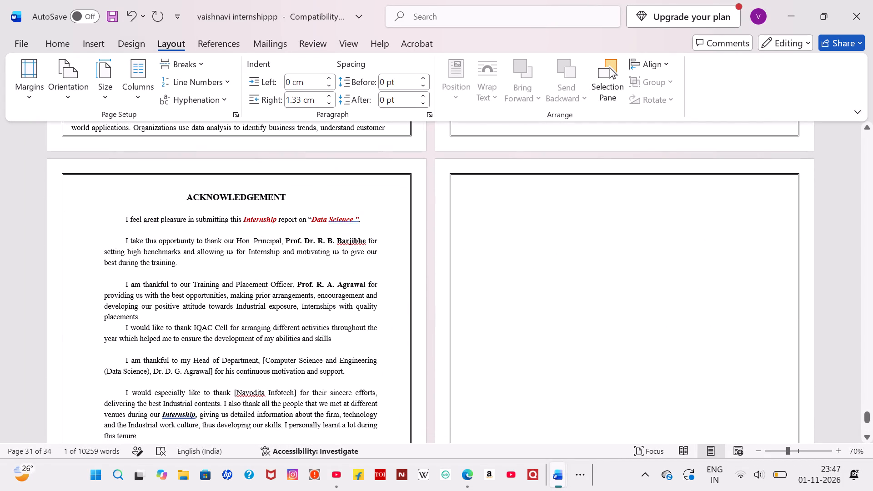
scroll(158, 264, "down", 1)
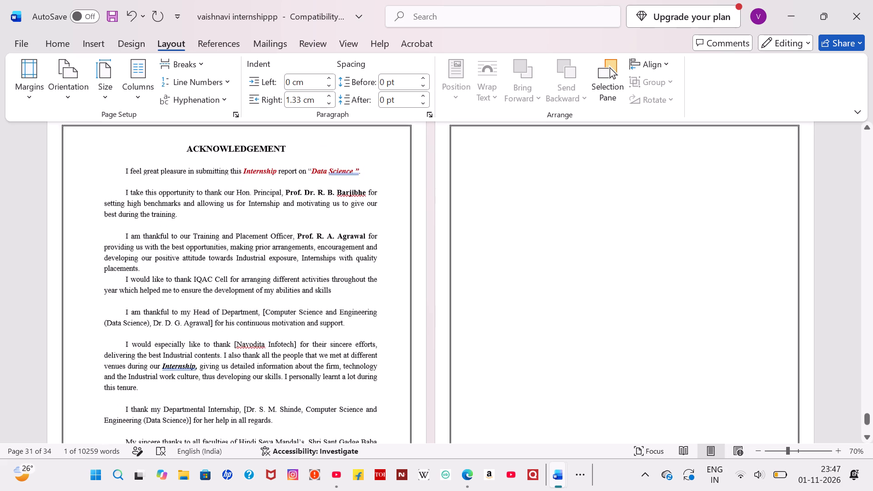
scroll(158, 264, "down", 1)
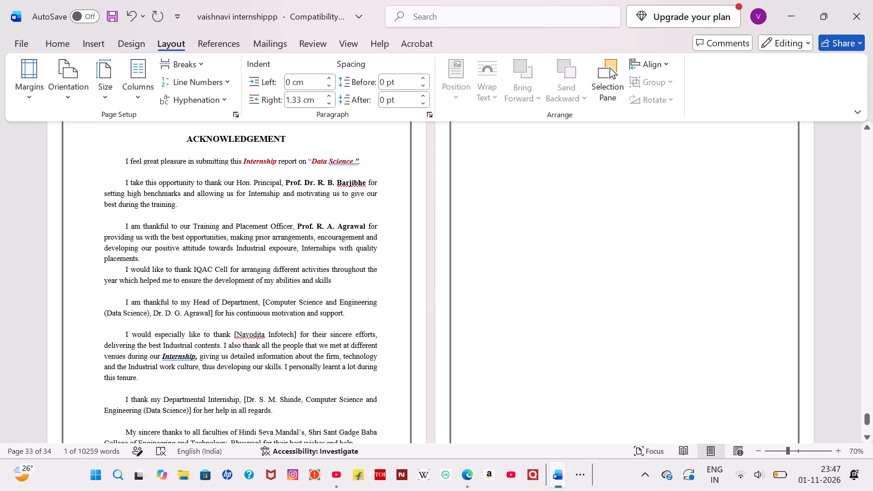
left_click_drag(127, 160, 177, 296)
key("ctrl+c")
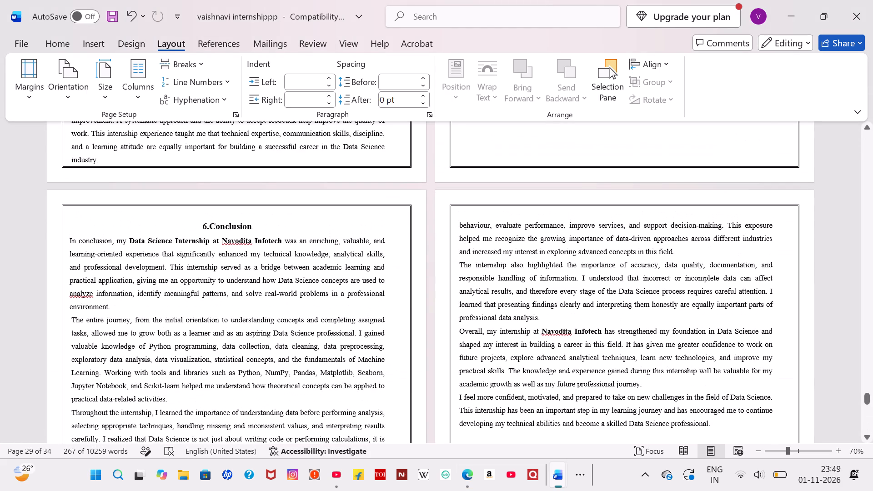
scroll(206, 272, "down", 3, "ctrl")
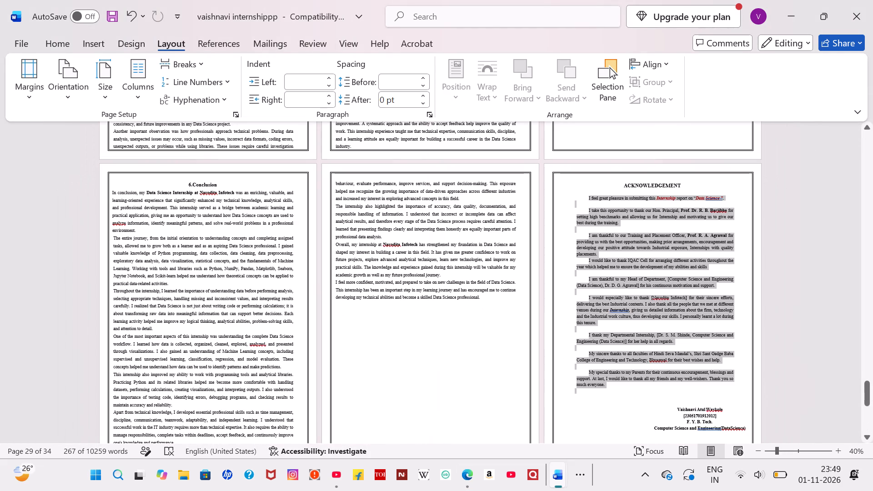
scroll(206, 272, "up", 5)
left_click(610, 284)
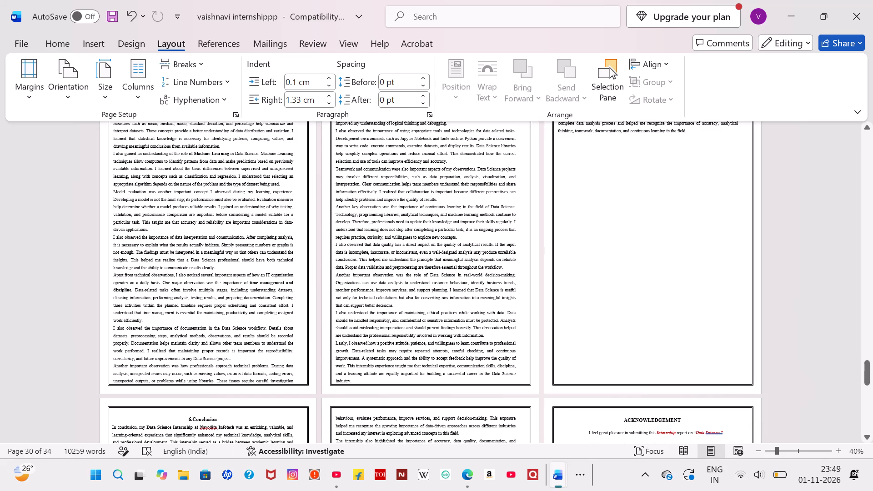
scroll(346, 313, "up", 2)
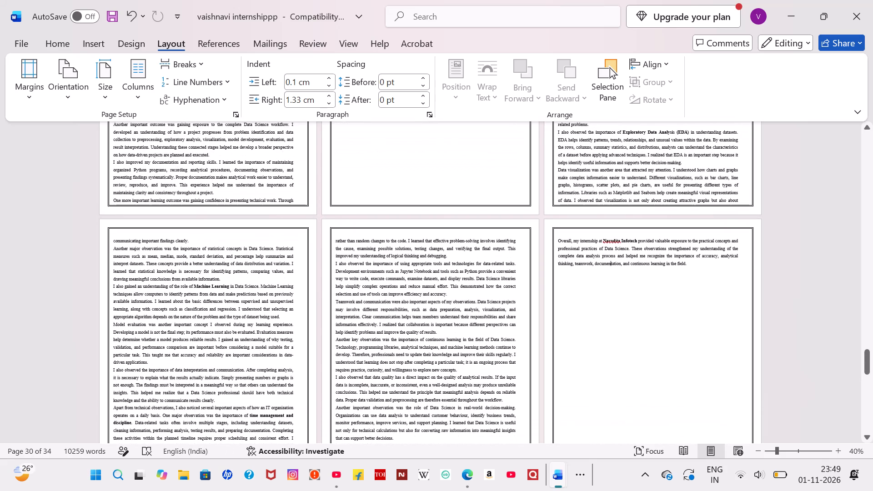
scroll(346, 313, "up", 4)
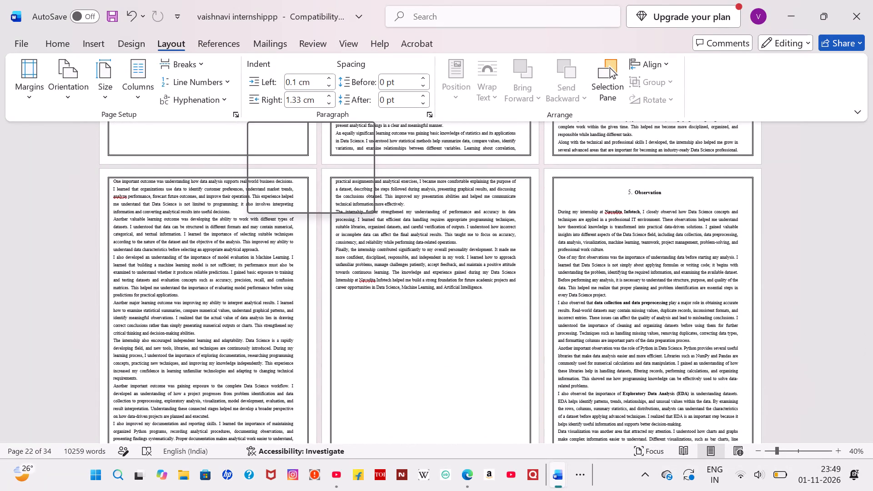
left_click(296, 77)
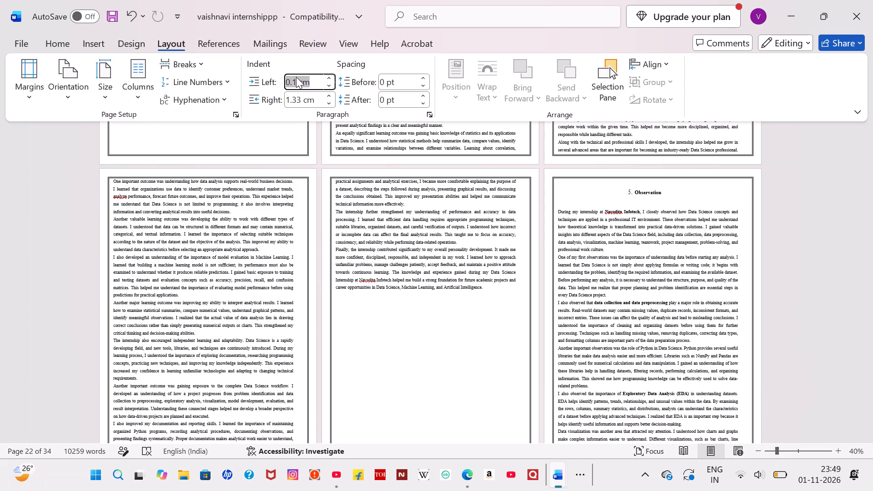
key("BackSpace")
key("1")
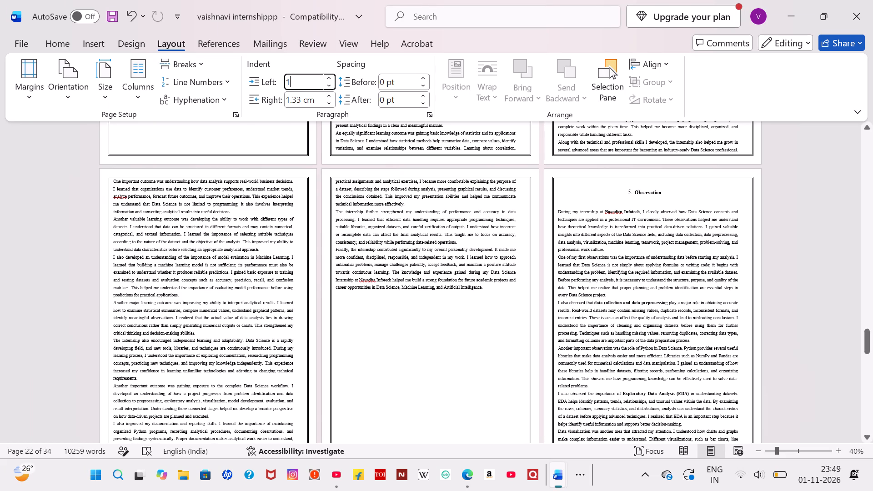
Select the body text from the first chapter through the Conclusion and set its left indent to 1.25 cm.
scroll(176, 175, "down", 6, "ctrl")
scroll(176, 175, "up", 1)
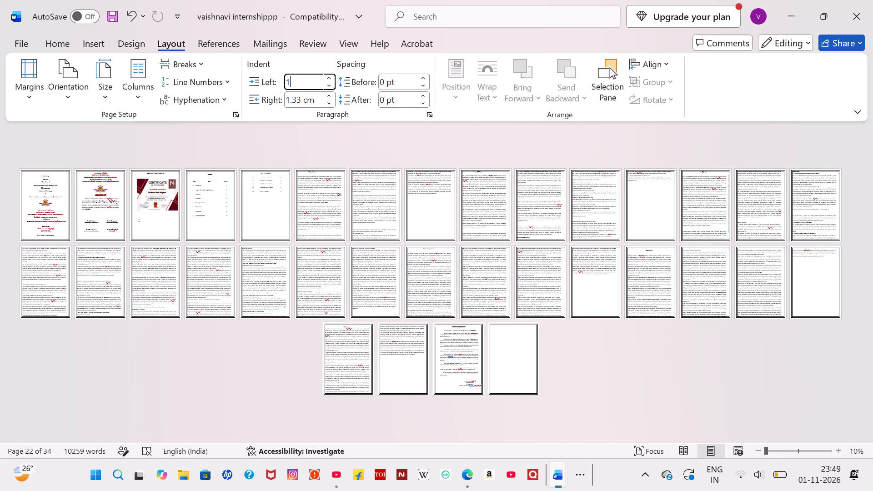
left_click_drag(297, 176, 409, 318)
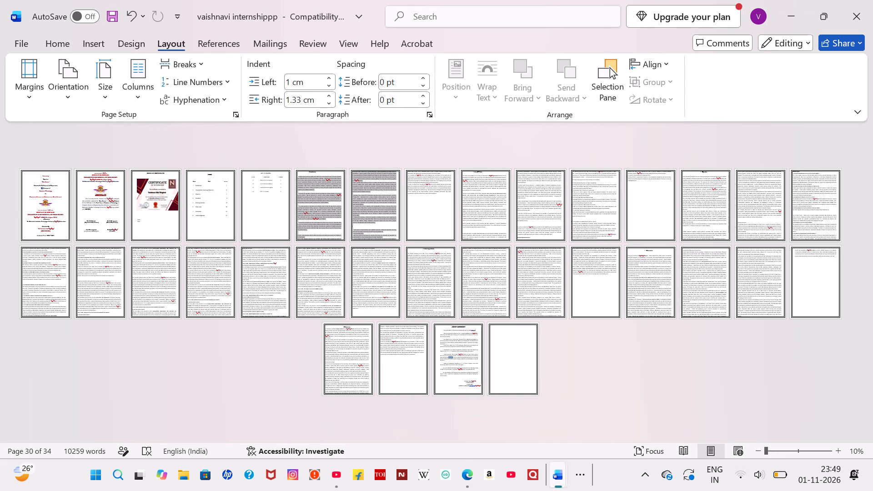
left_click_drag(409, 318, 429, 398)
left_click(294, 86)
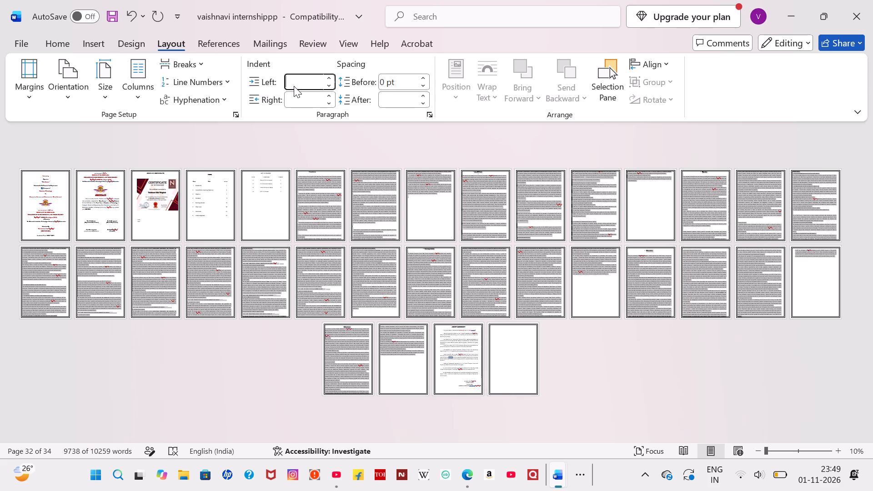
key("1")
type(".2")
key("5")
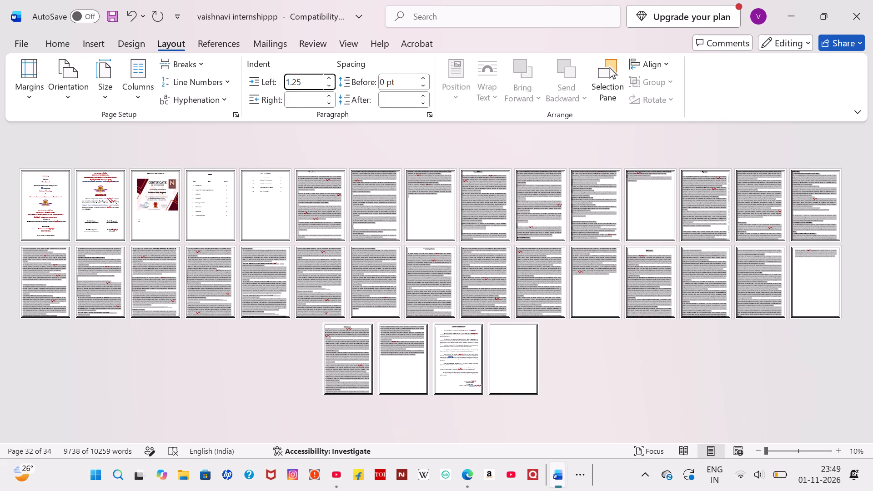
left_click(299, 99)
left_click(294, 83)
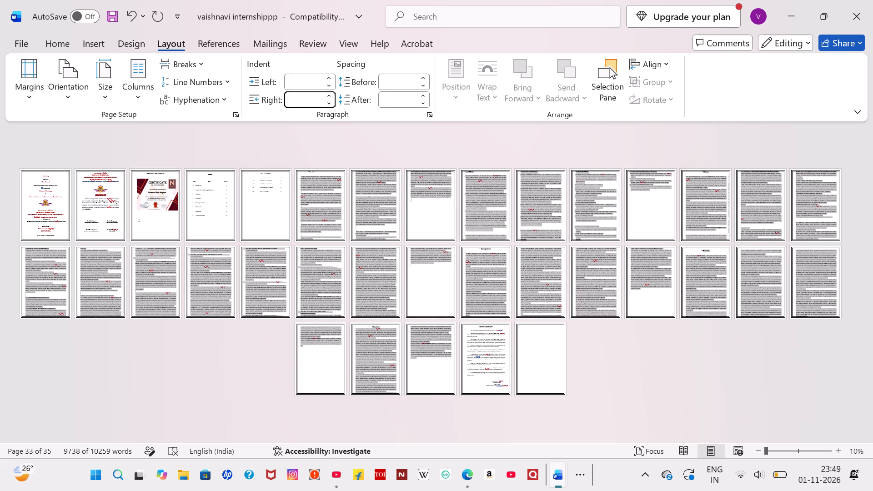
type("1.25")
key("Return")
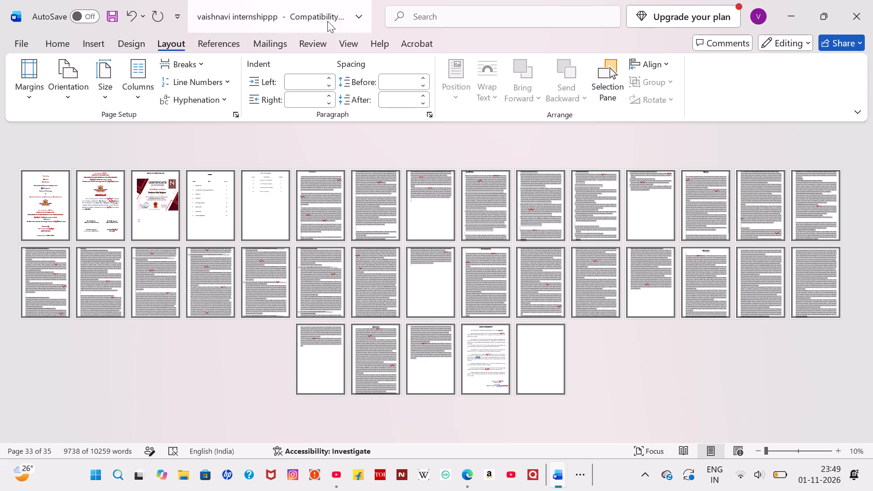
Set the right indent of the selected body chapters to 1 cm and check the resulting page layout.
left_click(312, 98)
key("1")
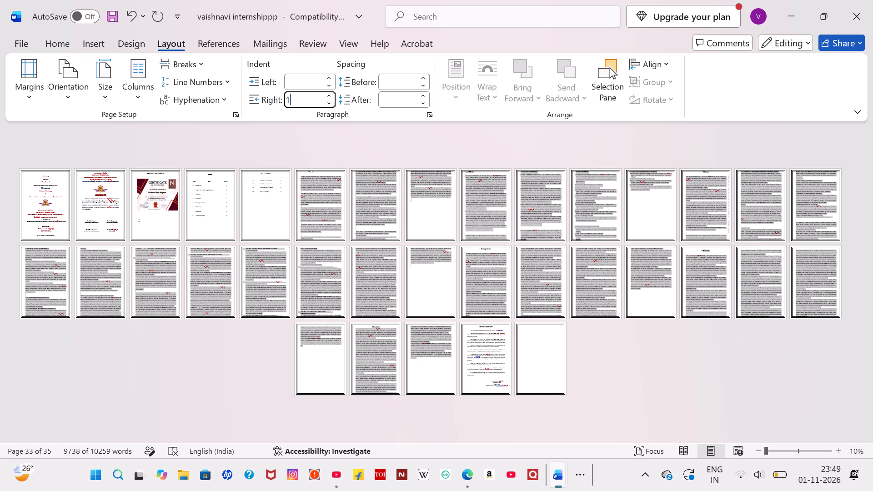
key("Return")
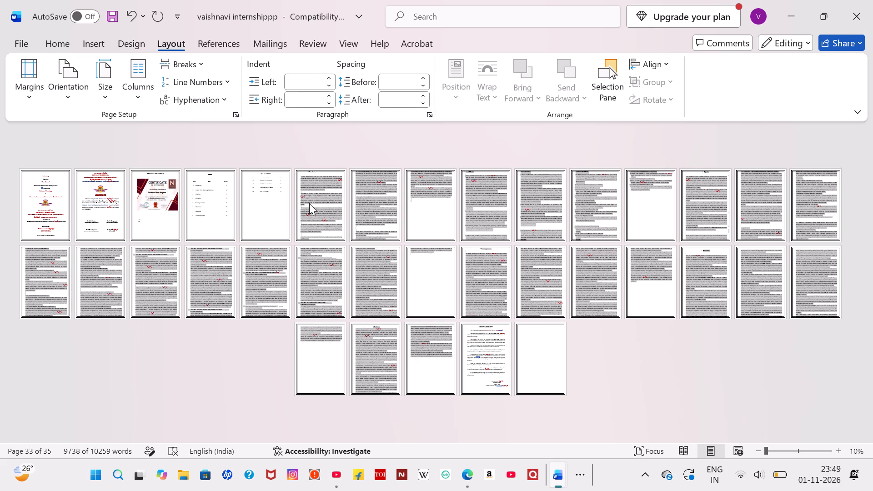
scroll(309, 203, "up", 3, "ctrl")
scroll(309, 203, "up", 3)
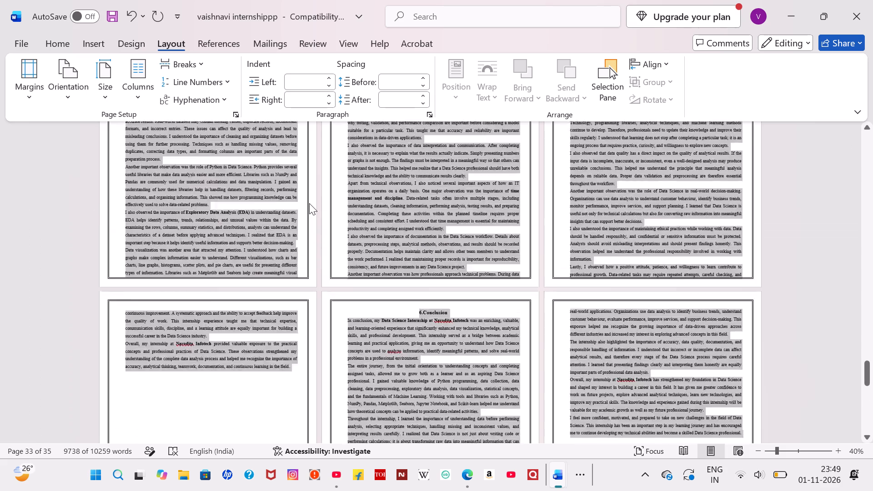
Review the page layout of the chapters backwards from the Conclusion to the Introduction, checking text placement within the page borders.
scroll(309, 203, "up", 6)
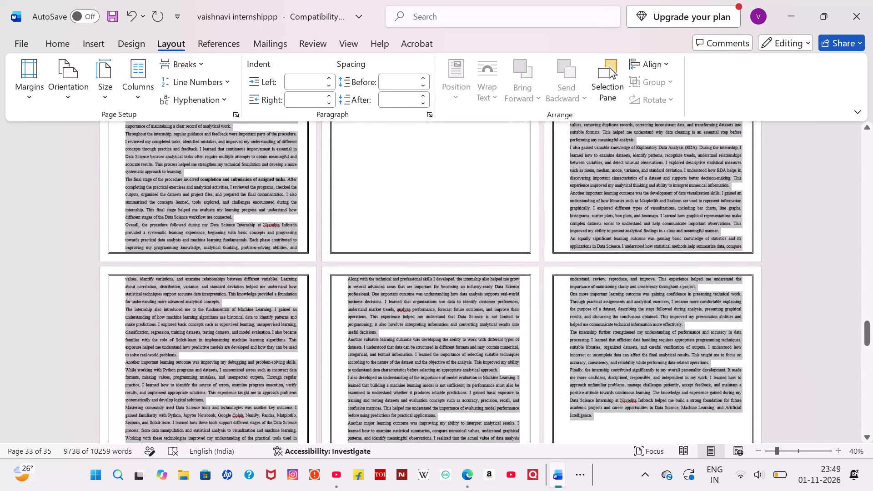
left_click(410, 251)
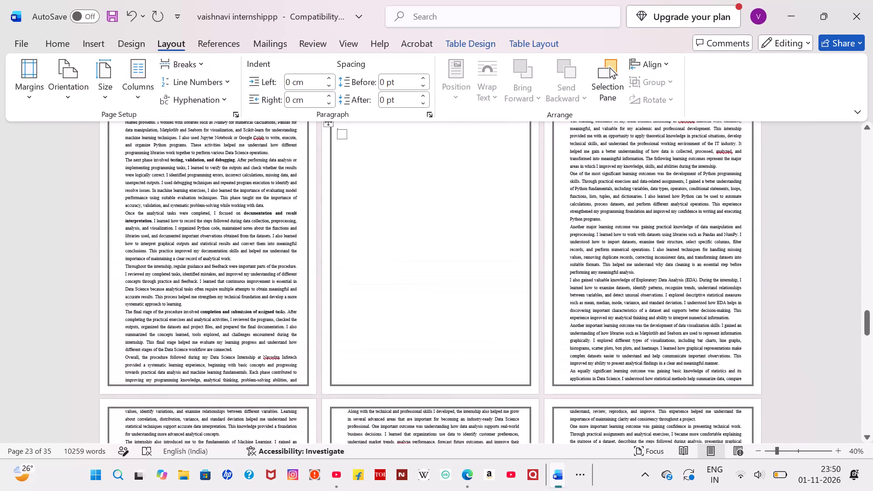
scroll(410, 251, "up", 9)
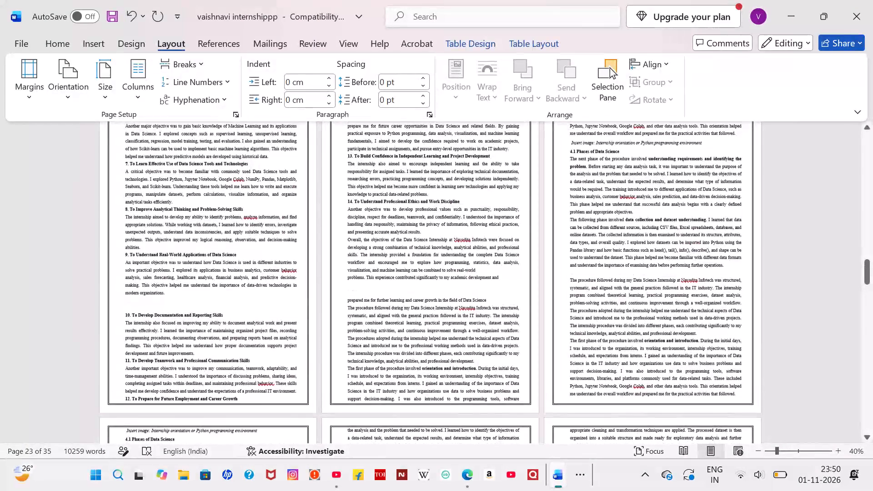
scroll(410, 251, "up", 8)
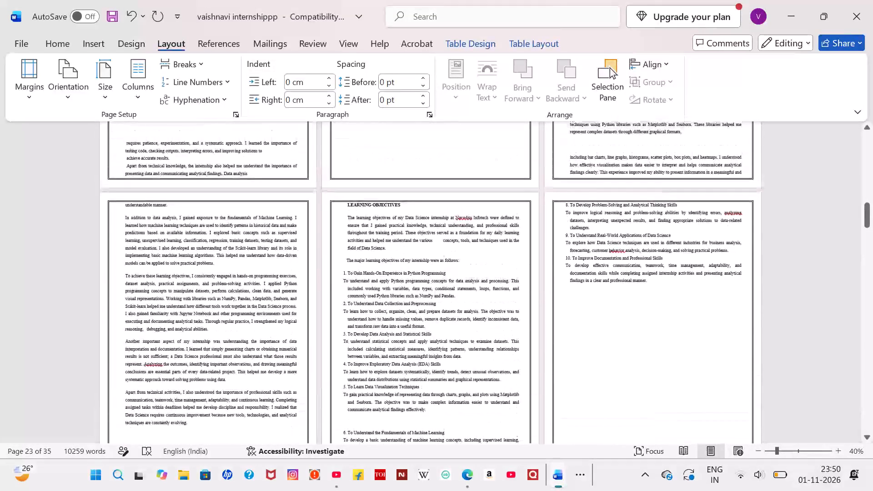
scroll(410, 251, "up", 3)
scroll(273, 193, "up", 5)
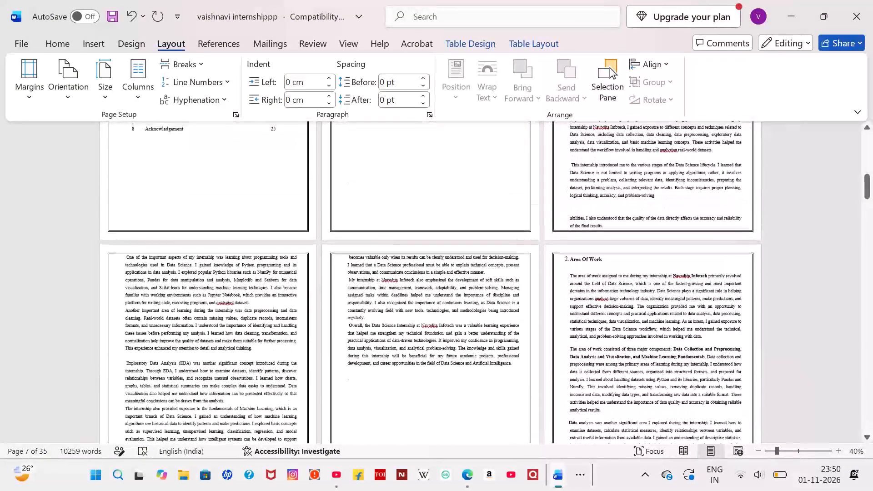
scroll(273, 193, "down", 6, "ctrl")
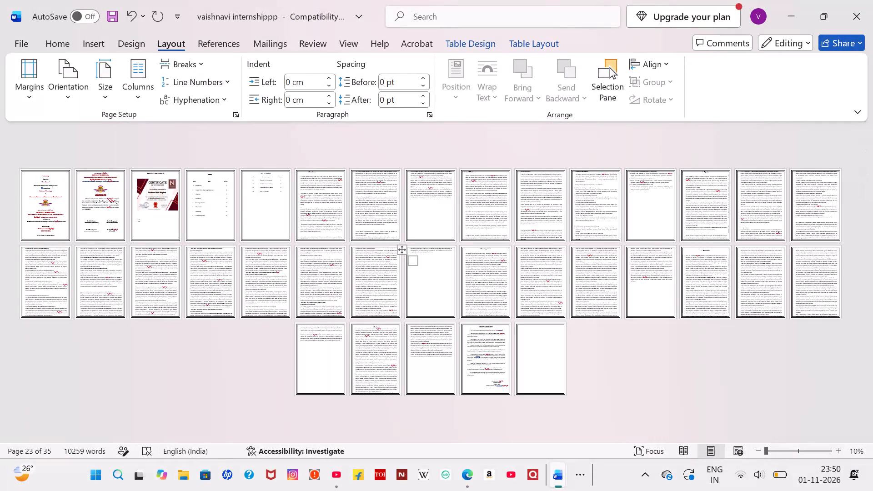
Select the body text from the Introduction chapter through the end of the Conclusion.
left_click_drag(299, 175, 439, 377)
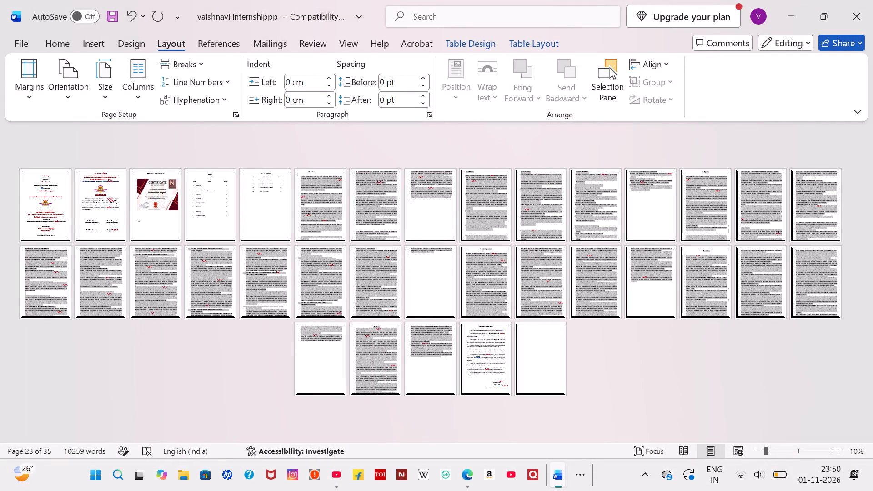
left_click_drag(439, 377, 455, 374)
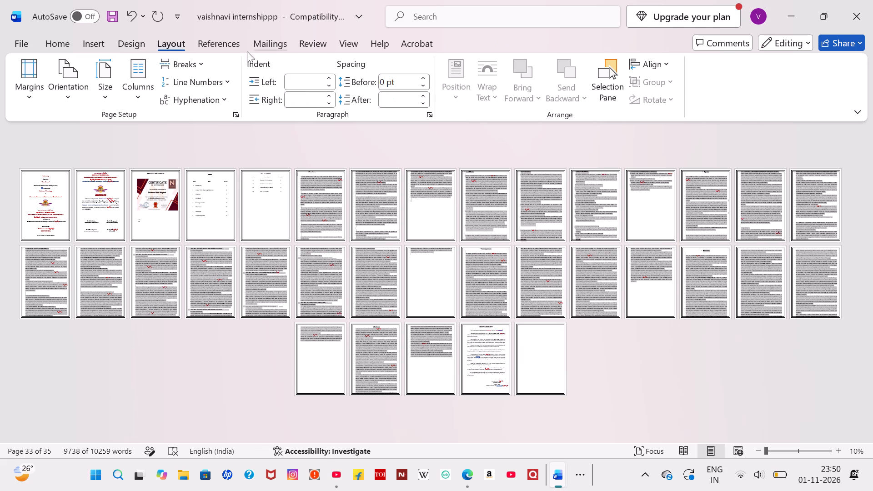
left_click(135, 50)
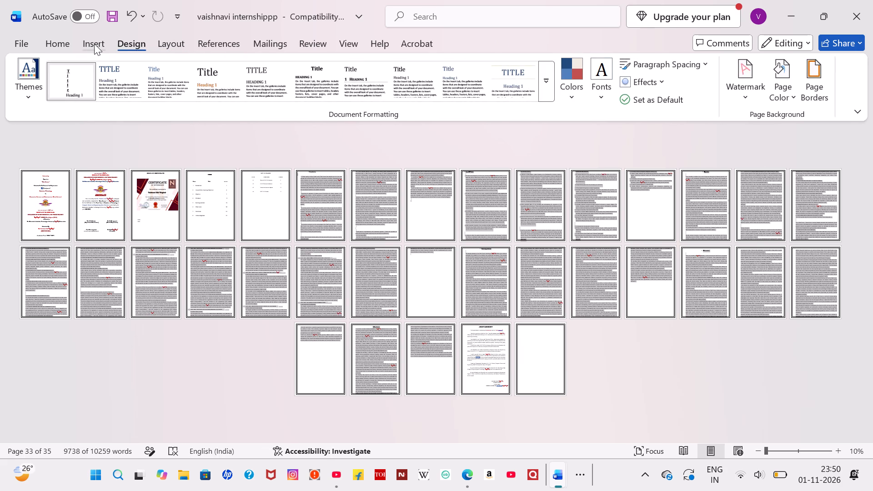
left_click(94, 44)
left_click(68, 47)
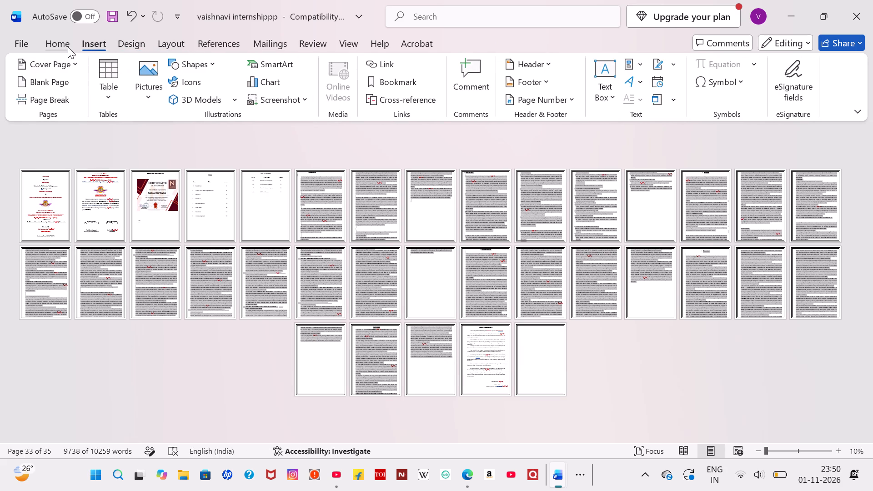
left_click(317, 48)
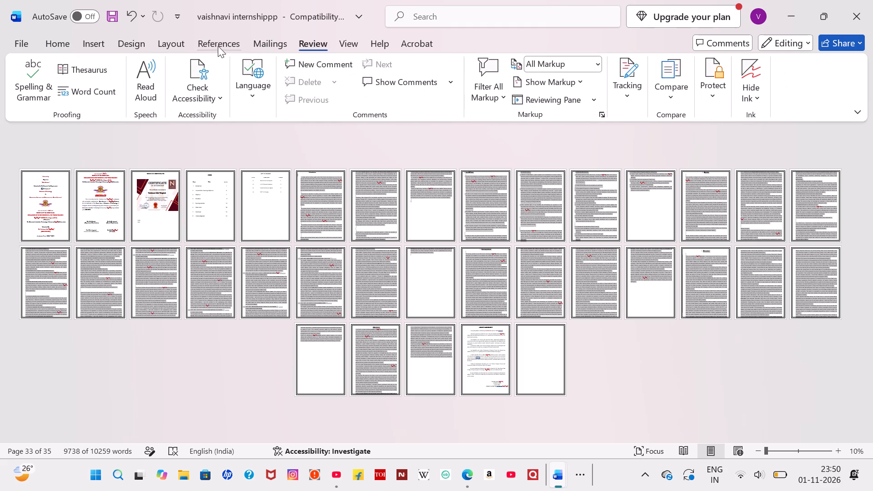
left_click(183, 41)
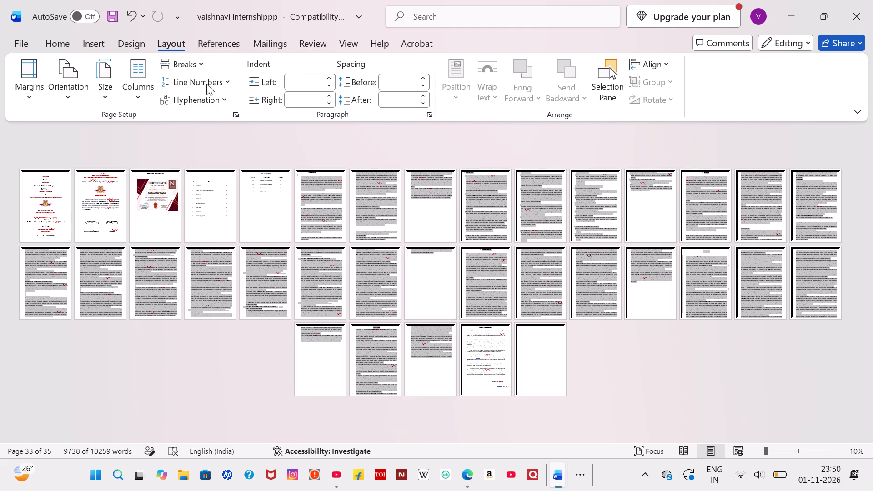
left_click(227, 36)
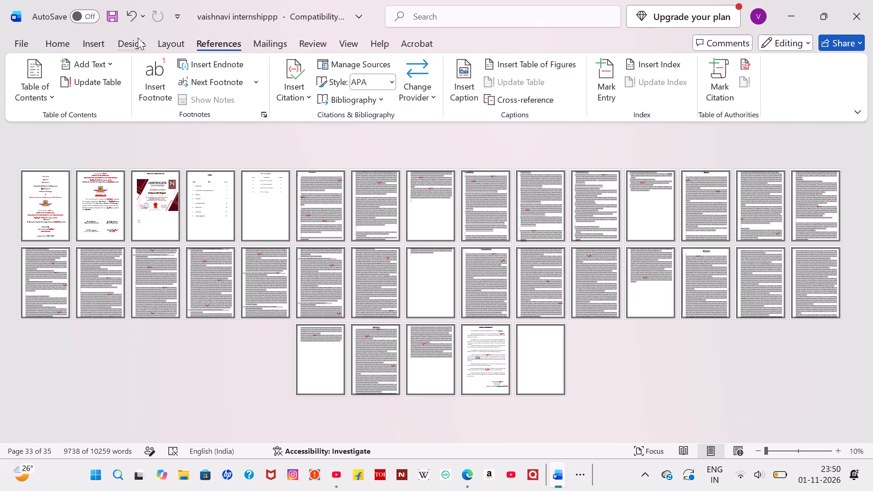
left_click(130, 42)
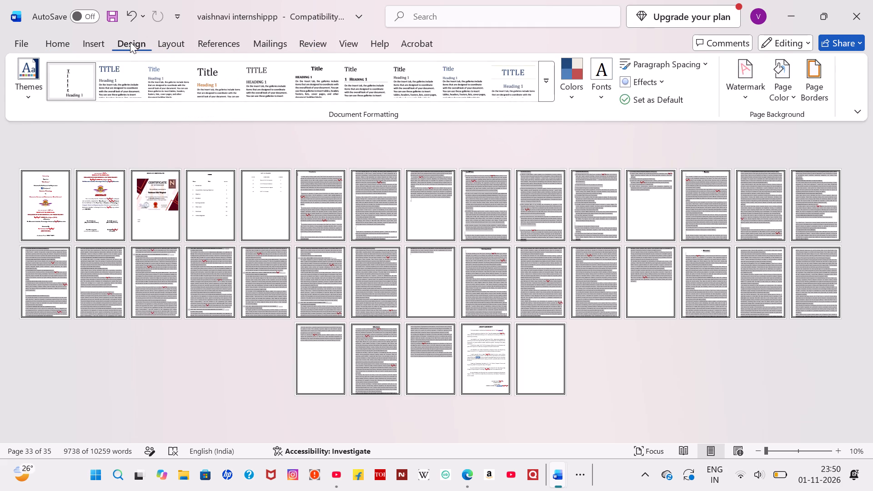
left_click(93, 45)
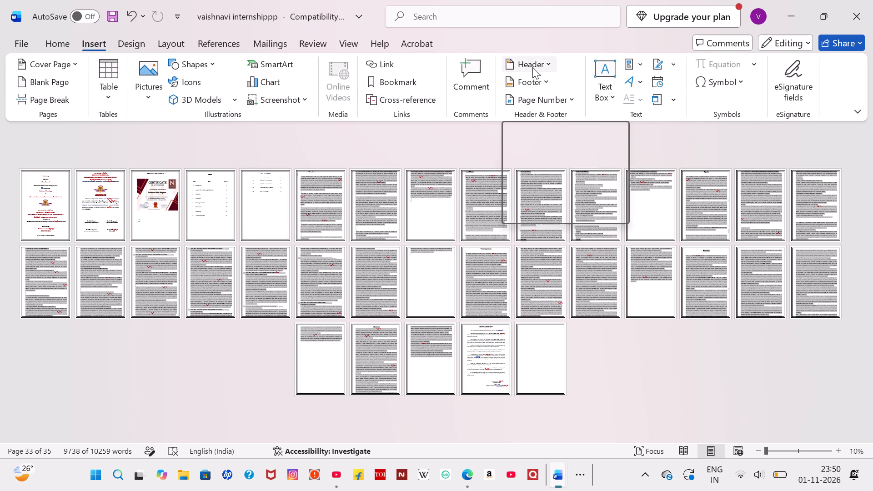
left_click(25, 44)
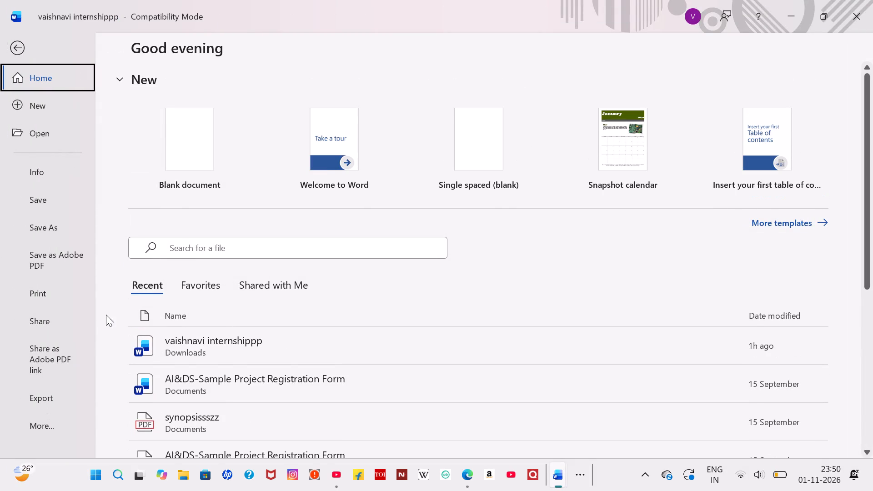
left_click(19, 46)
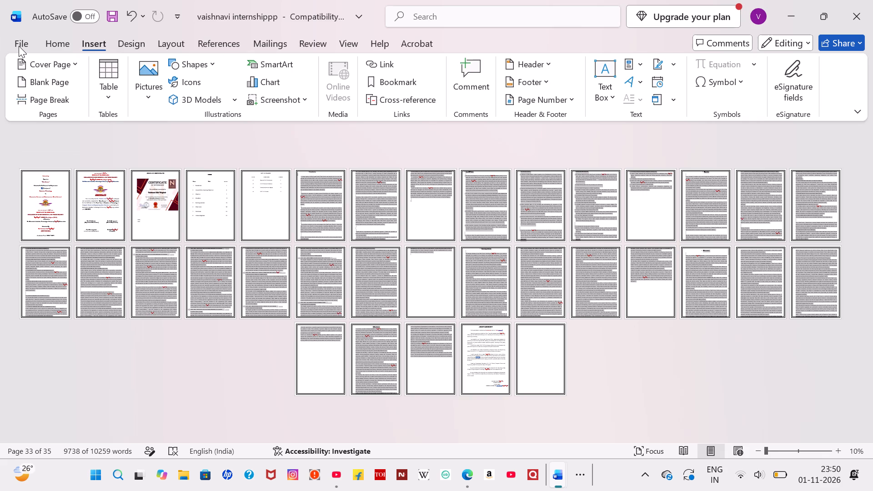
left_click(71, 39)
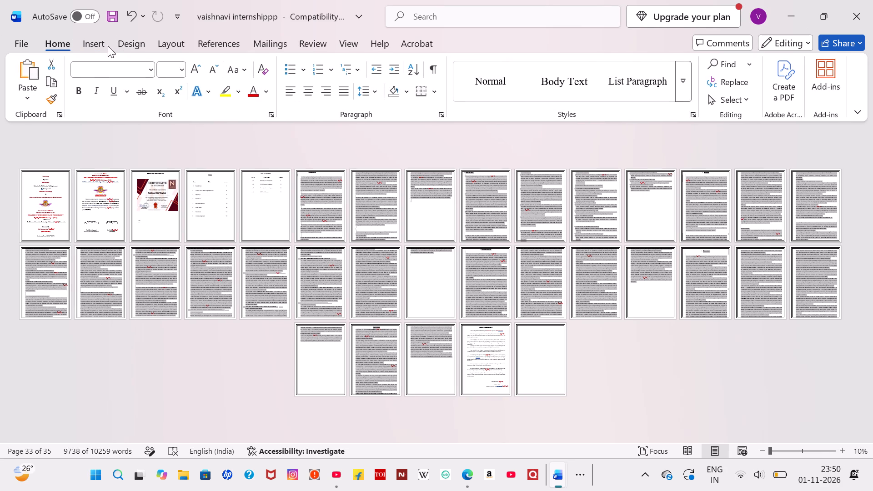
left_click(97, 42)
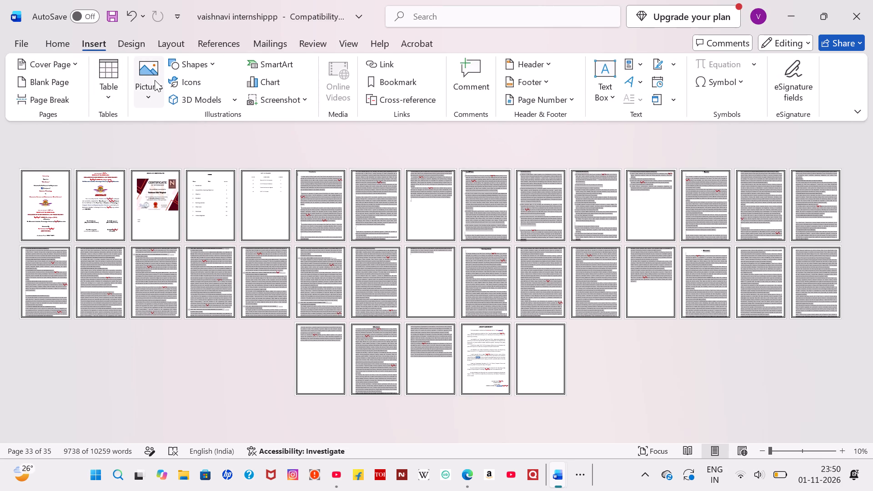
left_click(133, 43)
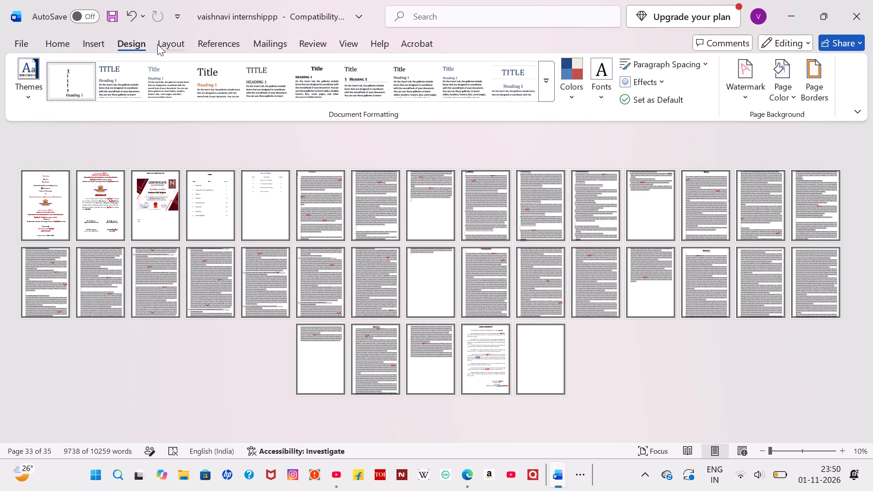
Check the custom page margins of the selected sections and accept them as they are.
left_click(157, 44)
left_click(39, 83)
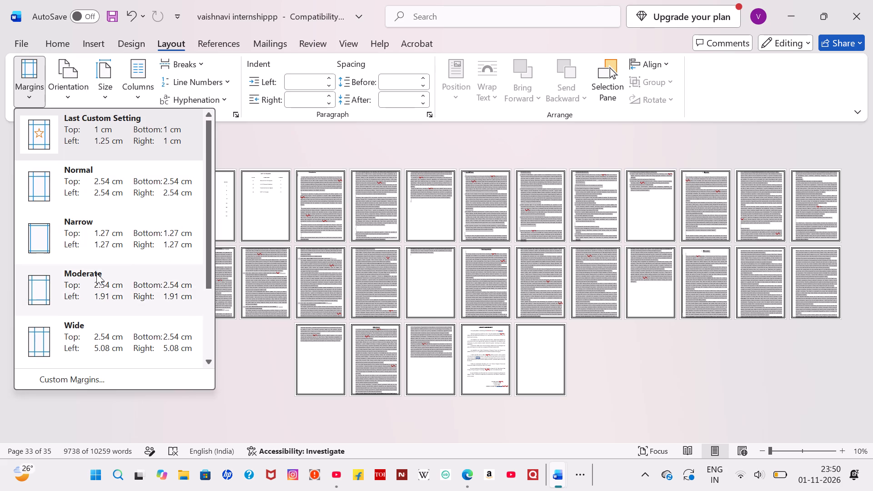
left_click(102, 372)
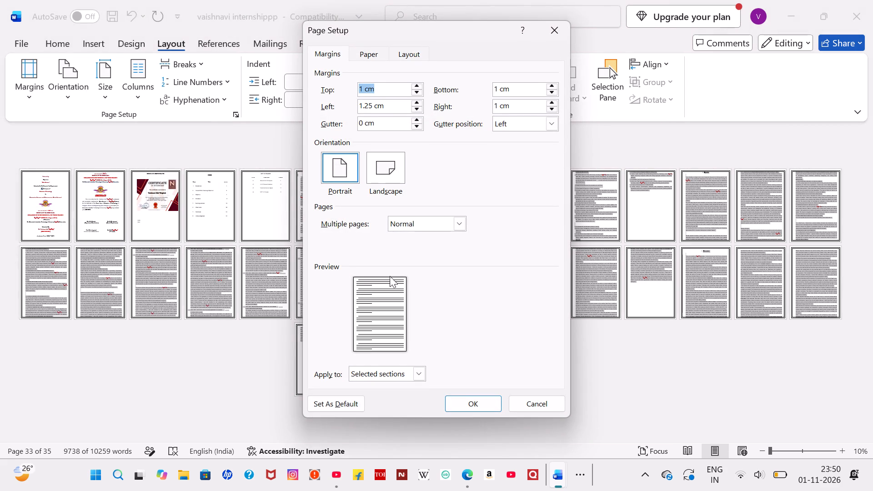
left_click(522, 84)
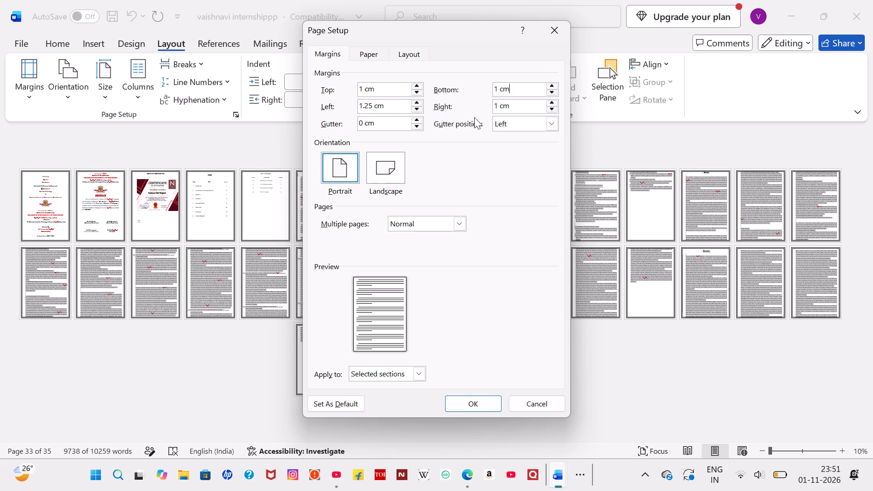
left_click(474, 401)
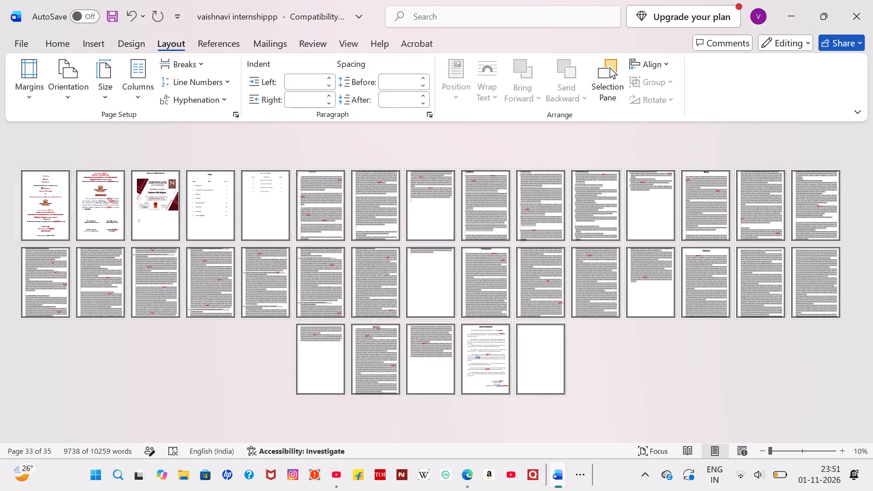
Deselect the body text and review the layout of the pages back to the cover page.
left_click(209, 362)
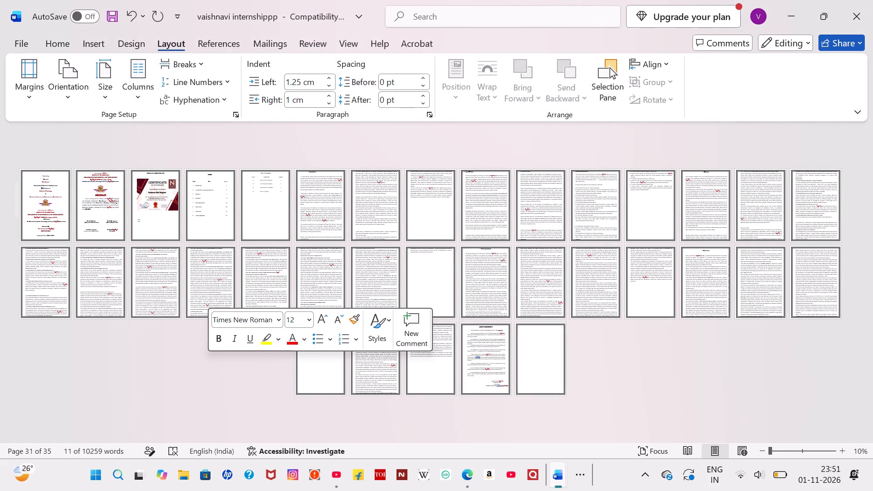
scroll(333, 220, "up", 2, "ctrl")
scroll(333, 220, "up", 6)
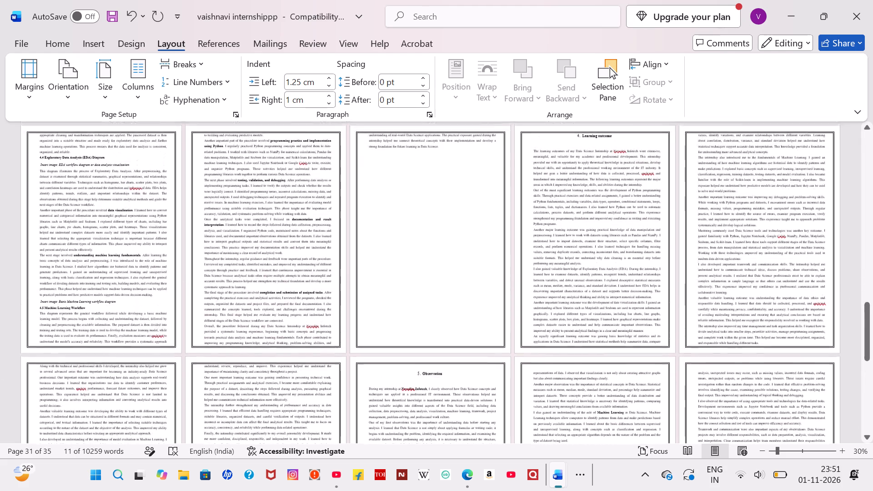
scroll(333, 220, "up", 7)
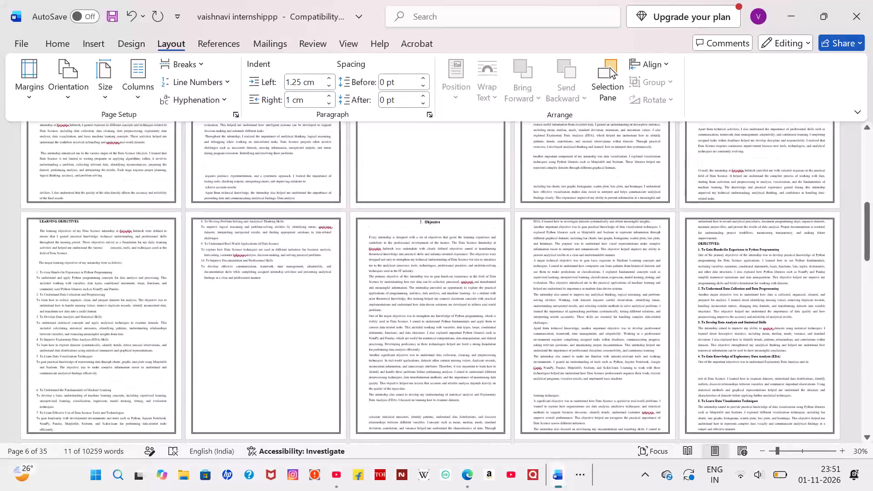
scroll(333, 220, "up", 6)
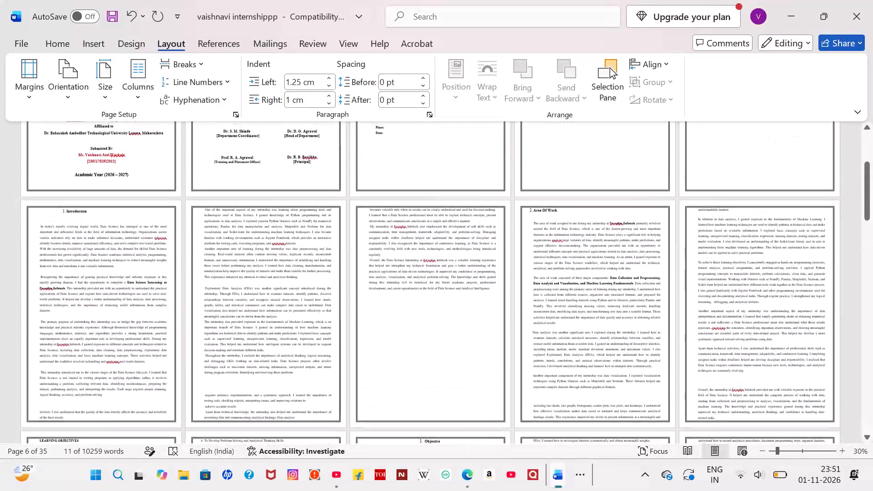
scroll(333, 220, "up", 6)
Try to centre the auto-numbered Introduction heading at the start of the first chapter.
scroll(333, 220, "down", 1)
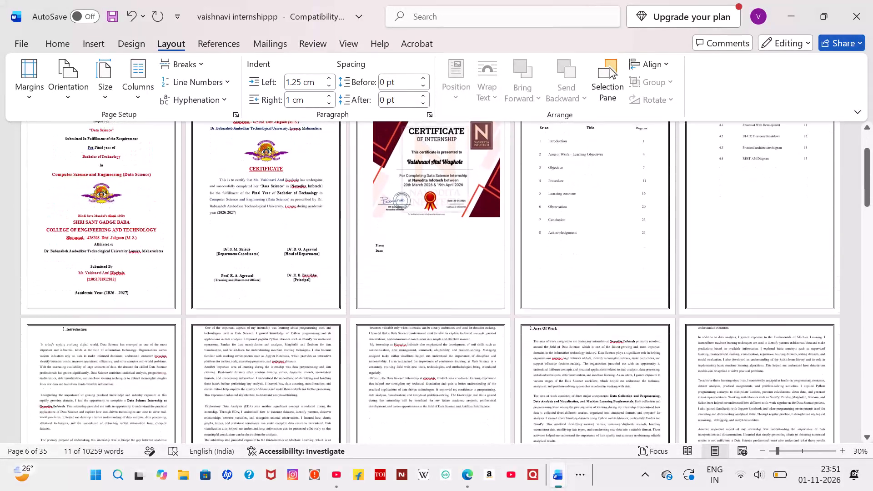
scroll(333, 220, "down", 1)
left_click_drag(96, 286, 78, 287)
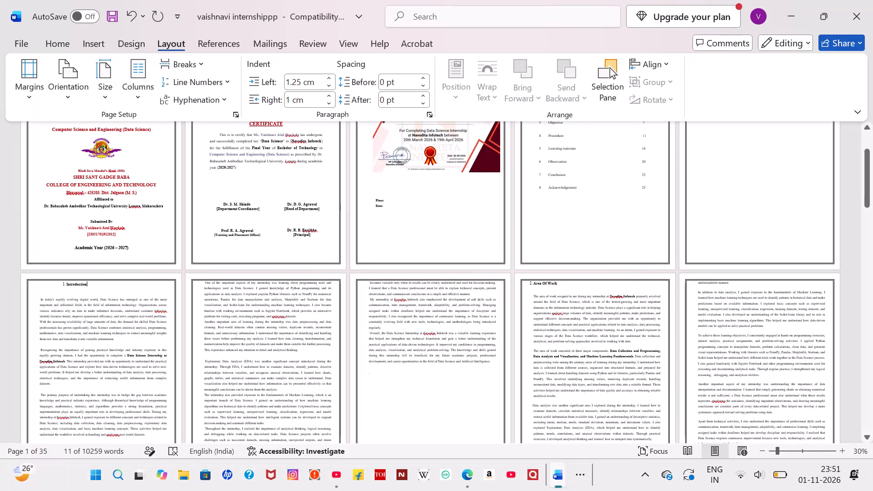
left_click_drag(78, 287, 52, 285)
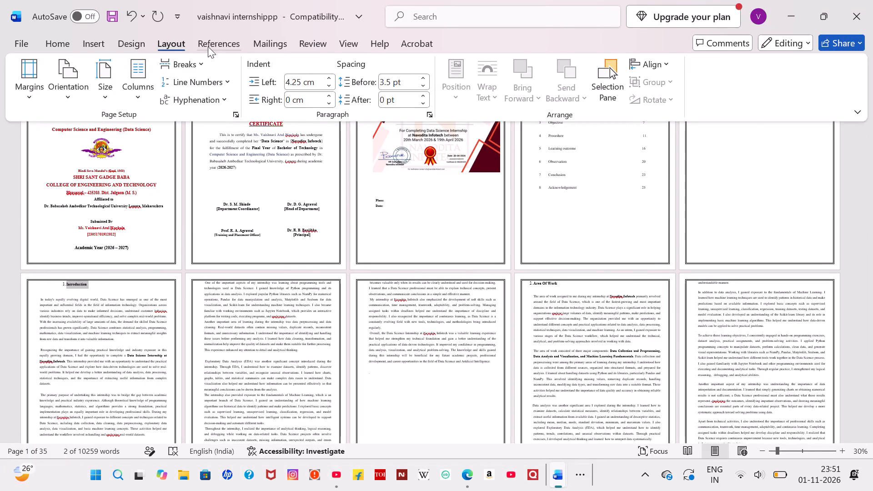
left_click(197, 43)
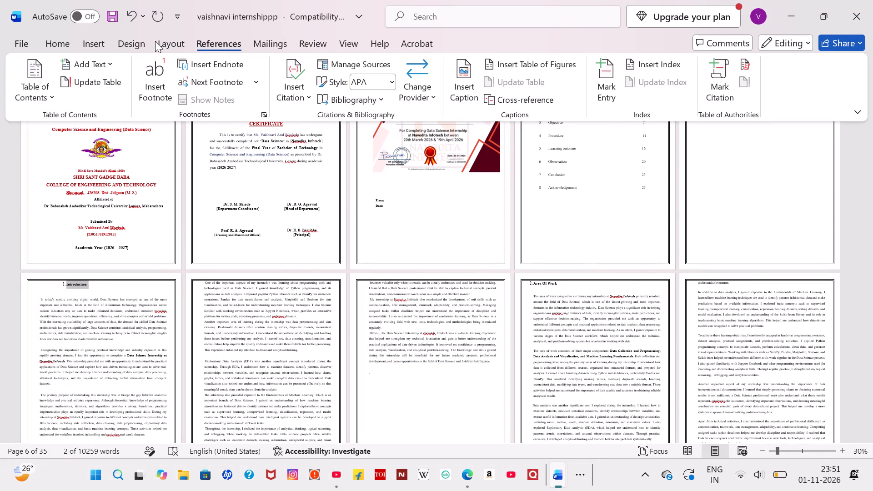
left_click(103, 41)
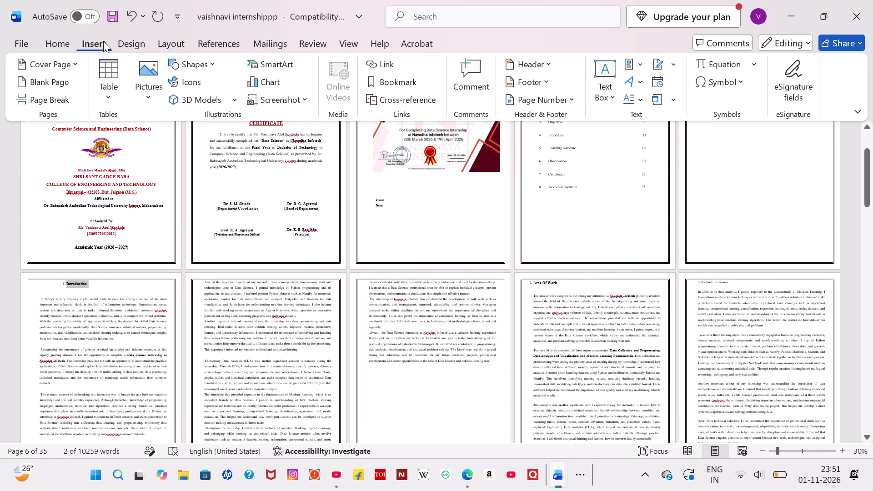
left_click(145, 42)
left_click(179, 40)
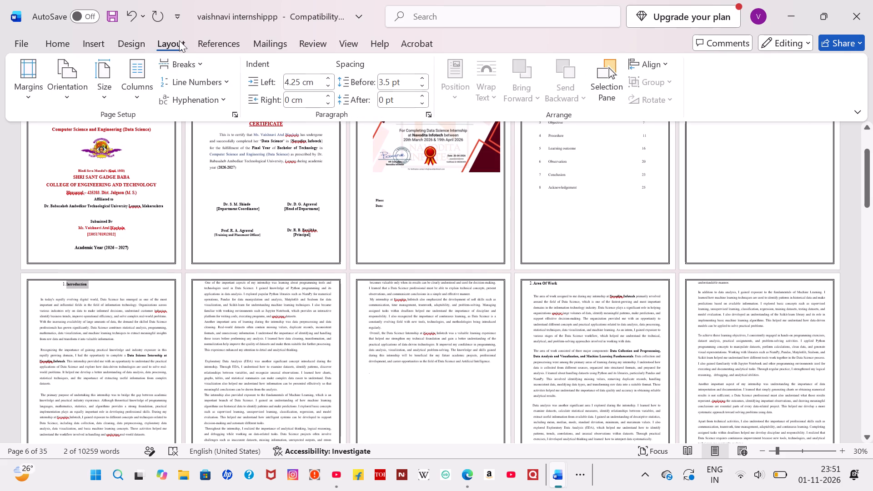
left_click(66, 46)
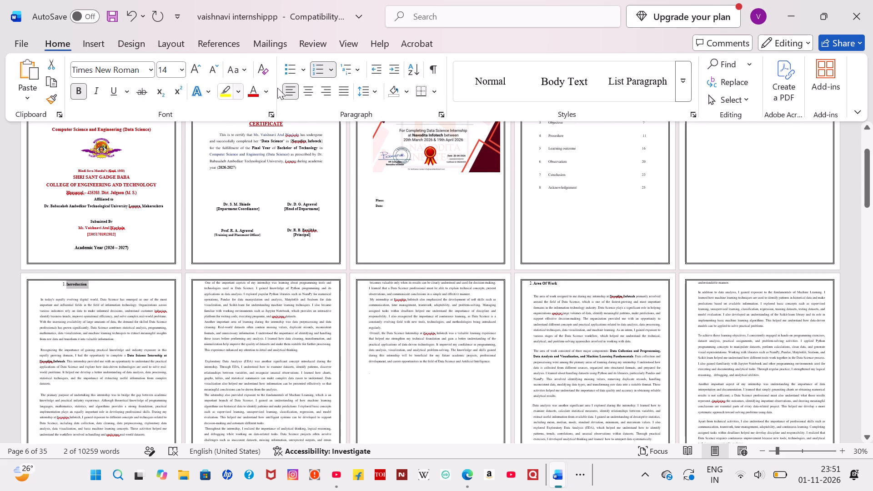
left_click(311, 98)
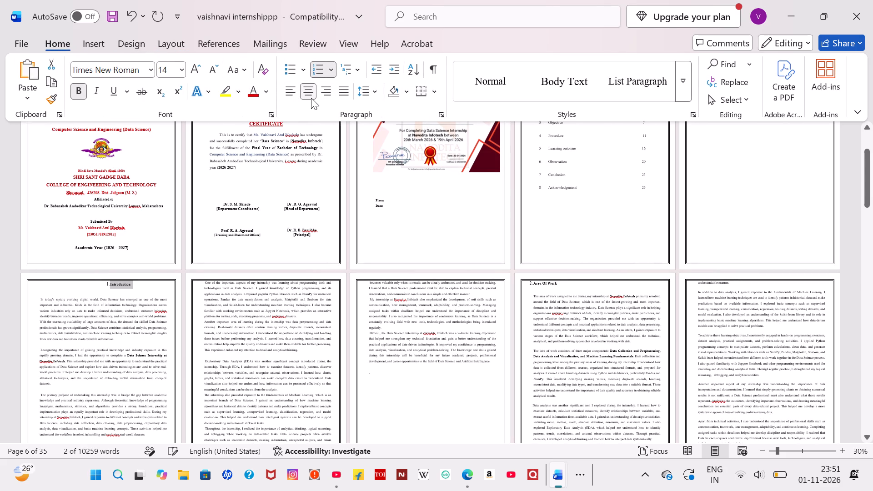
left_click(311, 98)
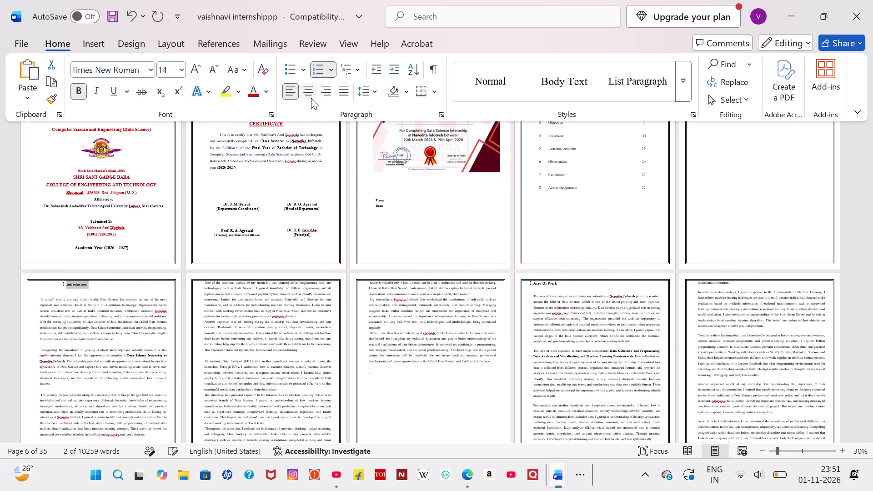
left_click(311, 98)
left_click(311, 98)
Replace the auto-numbered Introduction heading with the plain text "1.Introduction", placed below one blank line at the top of the chapter.
key("BackSpace")
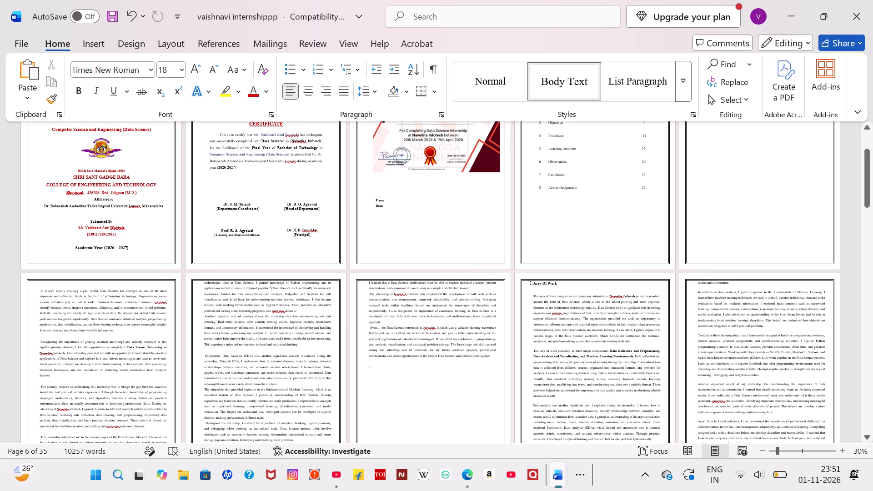
scroll(553, 199, "up", 1)
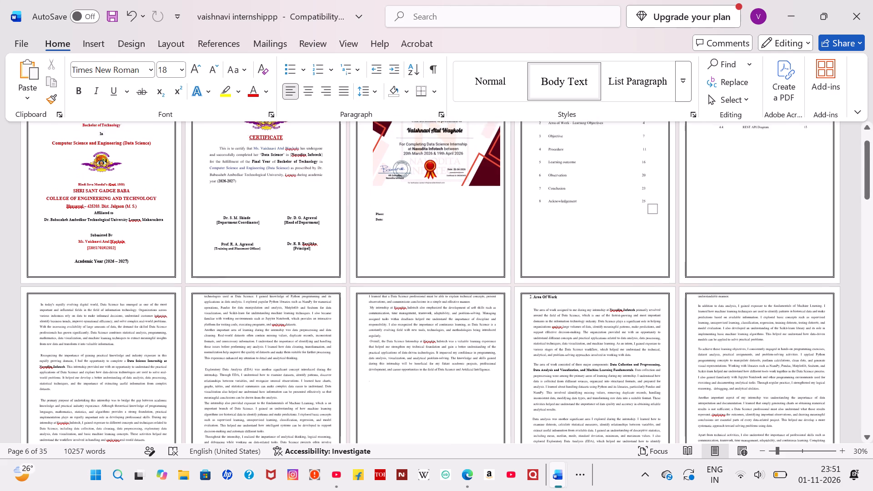
scroll(553, 199, "up", 1)
left_click_drag(577, 155, 543, 150)
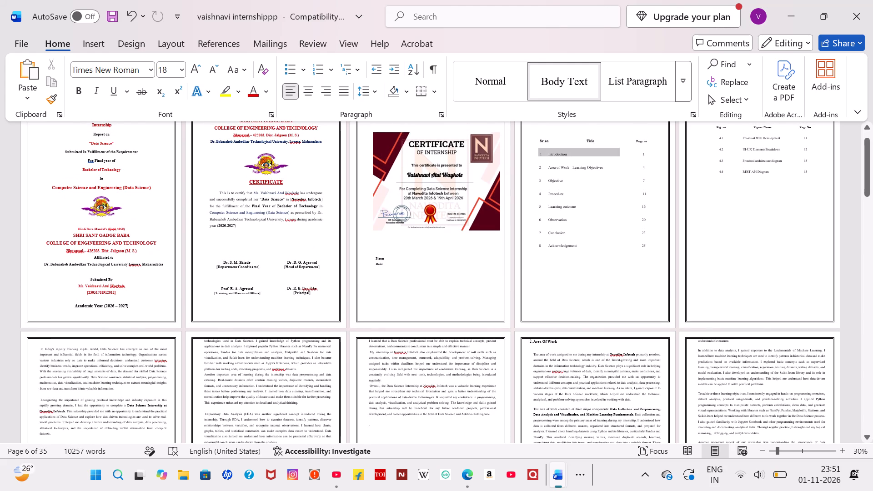
left_click_drag(543, 150, 545, 155)
left_click_drag(545, 155, 565, 155)
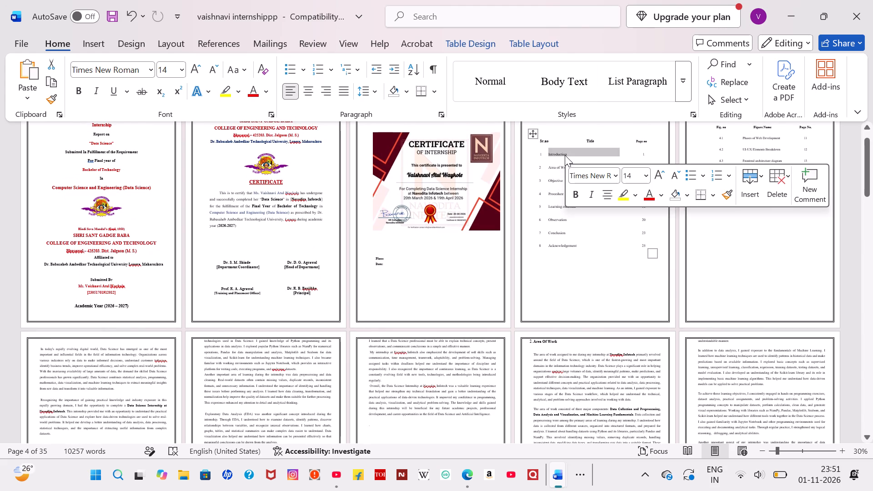
left_click(34, 344)
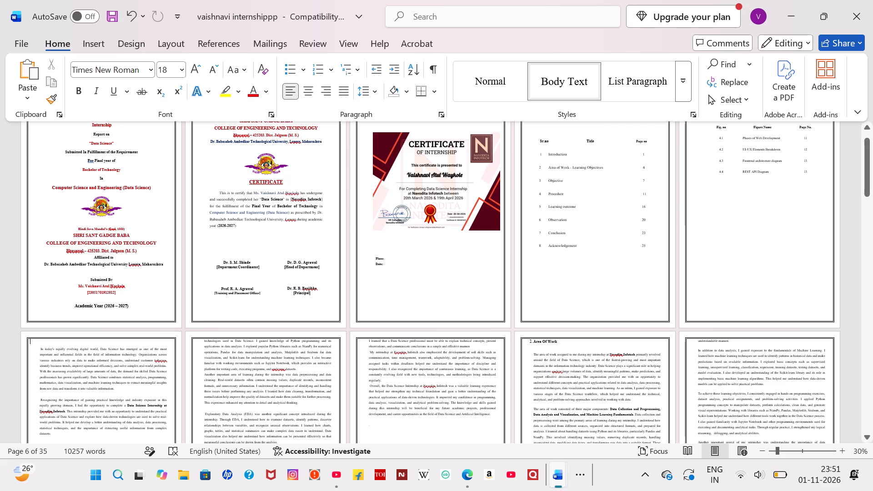
key("Return")
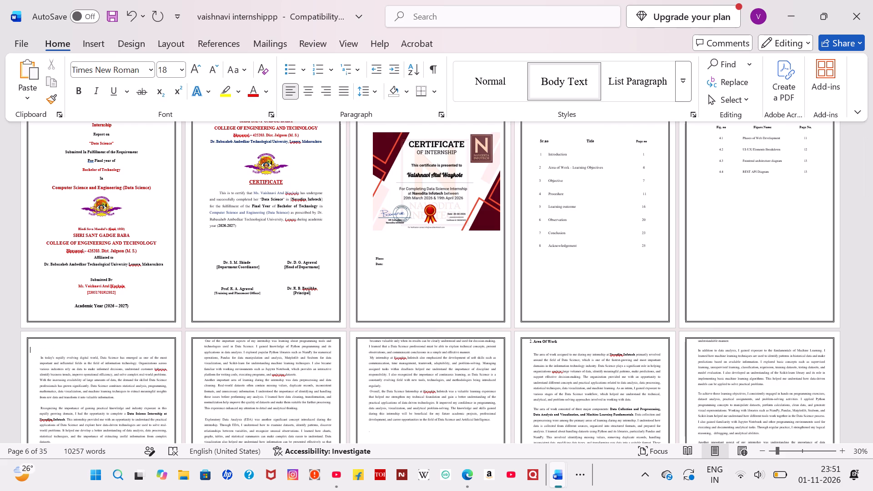
key("1")
type(".")
key("space")
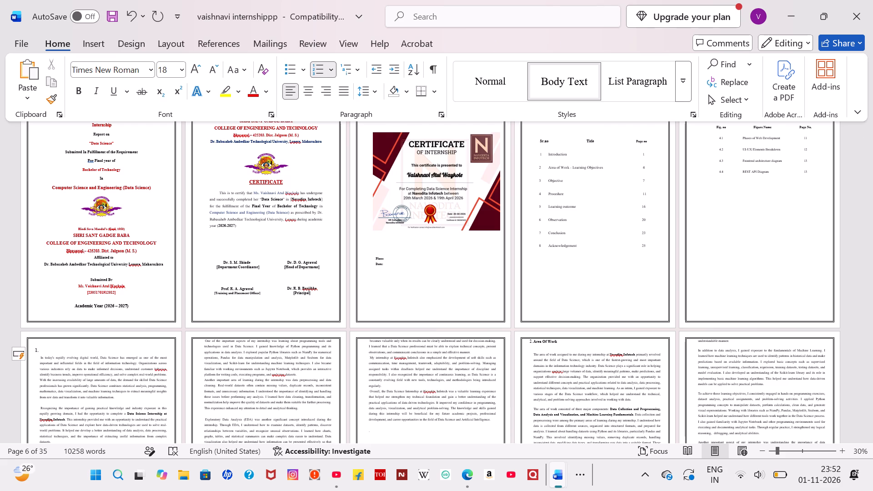
key("BackSpace")
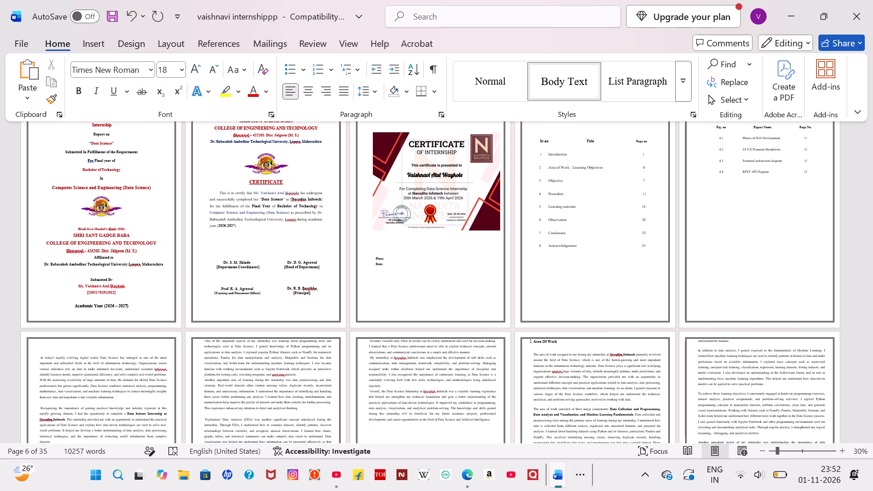
key("1")
key("period")
key("shift+i")
type("ntroduction")
Format the "1.Introduction" heading as 14 pt, centred and bold.
left_click_drag(77, 350, 35, 351)
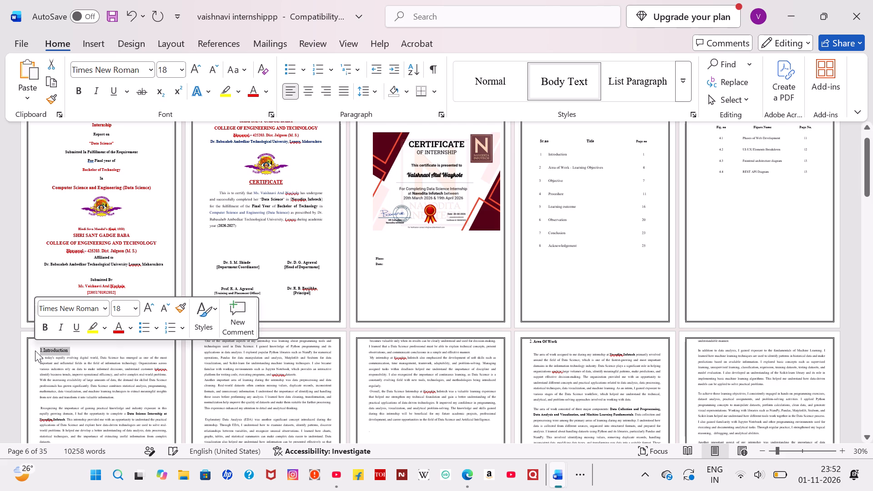
left_click(132, 307)
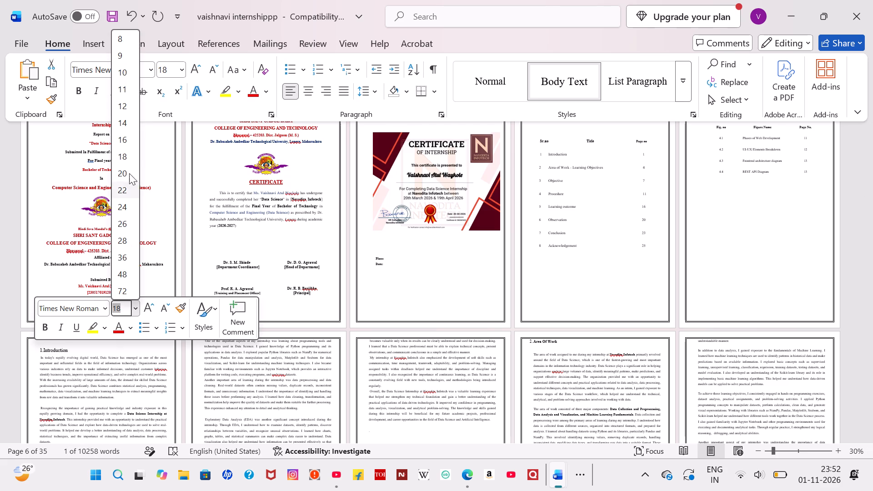
left_click(126, 129)
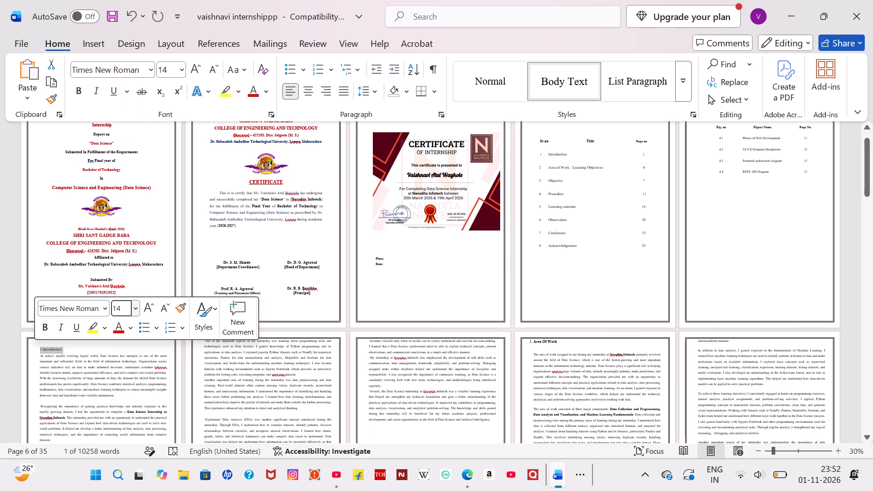
left_click(310, 98)
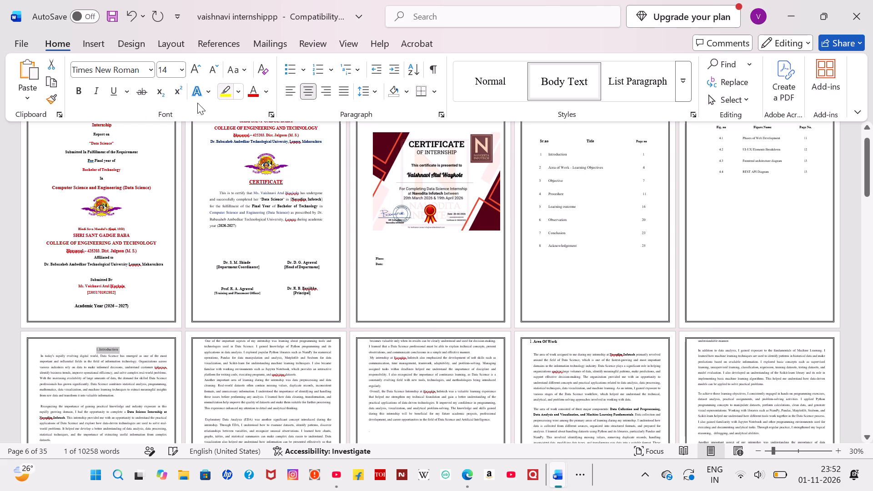
left_click(75, 91)
Replace the auto-numbered Area Of Work heading with the plain text "2.Area Of Work".
scroll(201, 410, "down", 1)
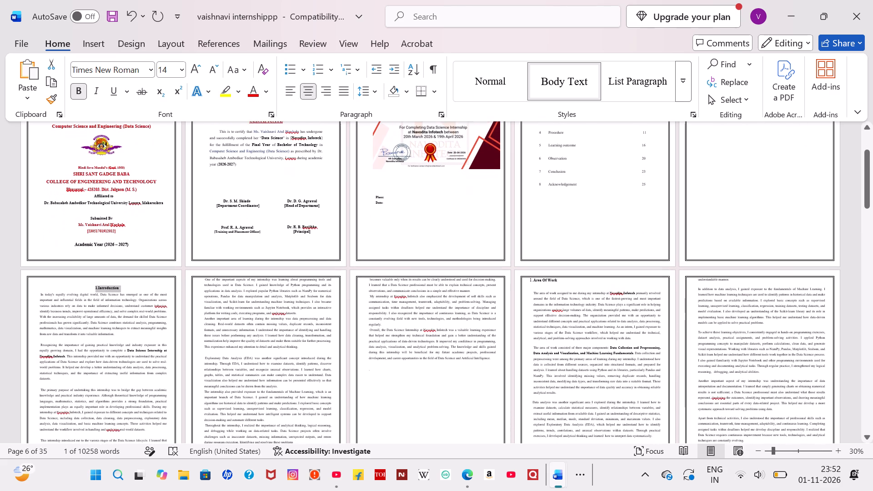
left_click_drag(569, 281, 525, 277)
key("BackSpace")
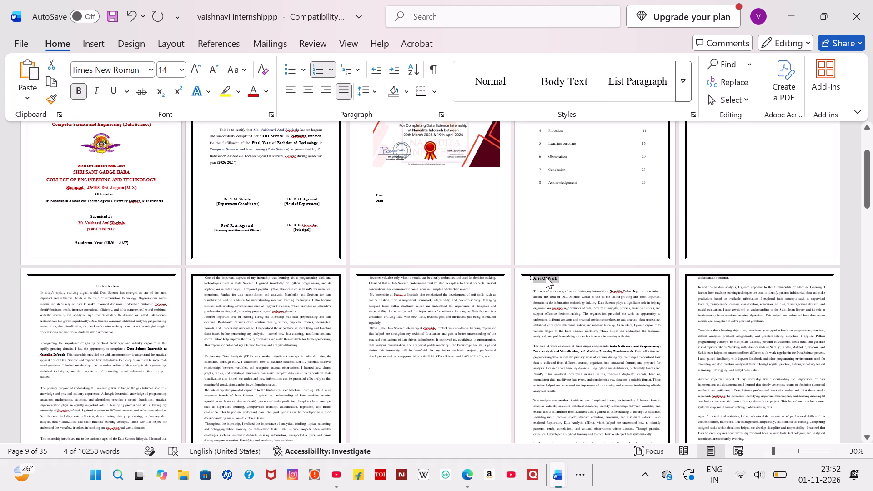
key("2")
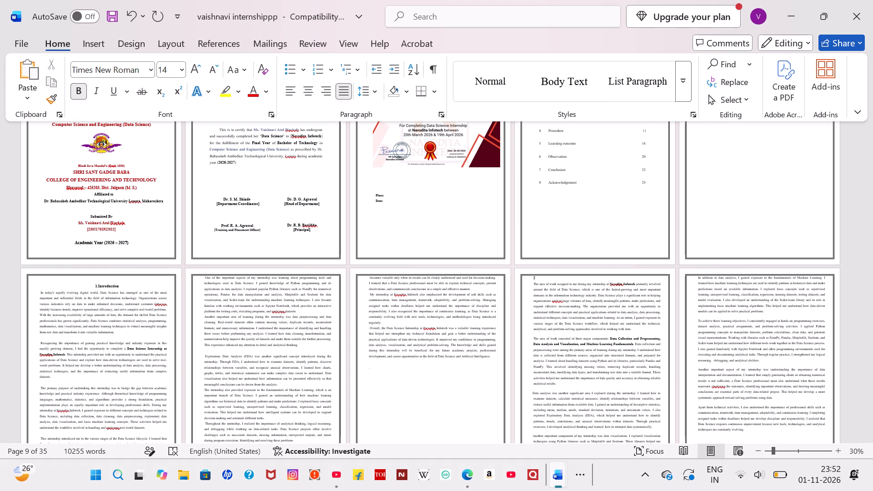
key("period")
type("Area")
key("space")
key("shift+o")
type("f Work")
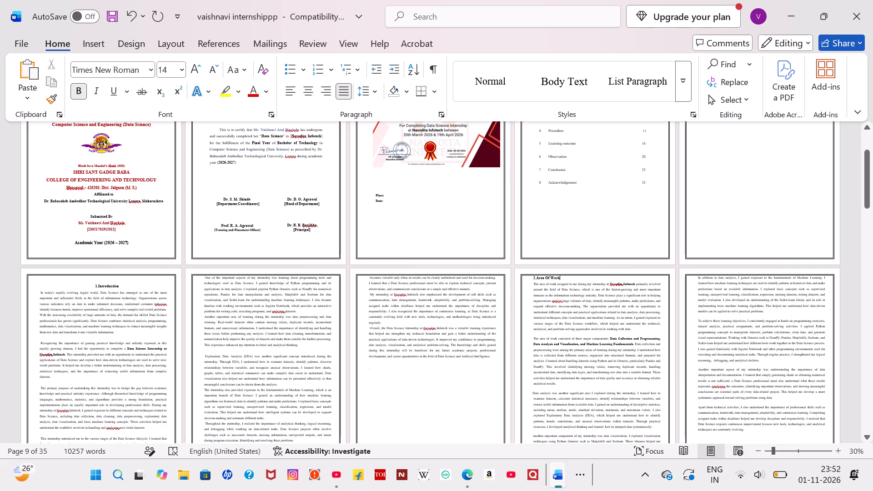
Centre the "2.Area Of Work" heading, keeping it bold.
left_click_drag(568, 280, 515, 276)
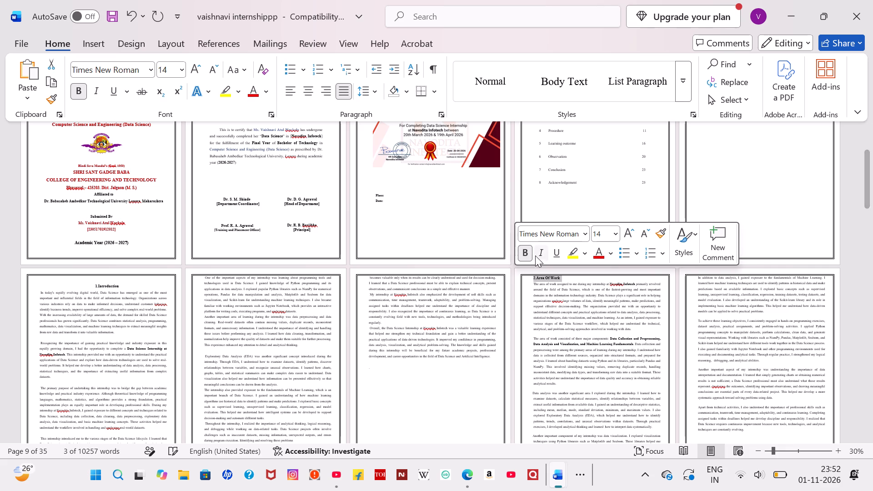
left_click(526, 250)
left_click(526, 250)
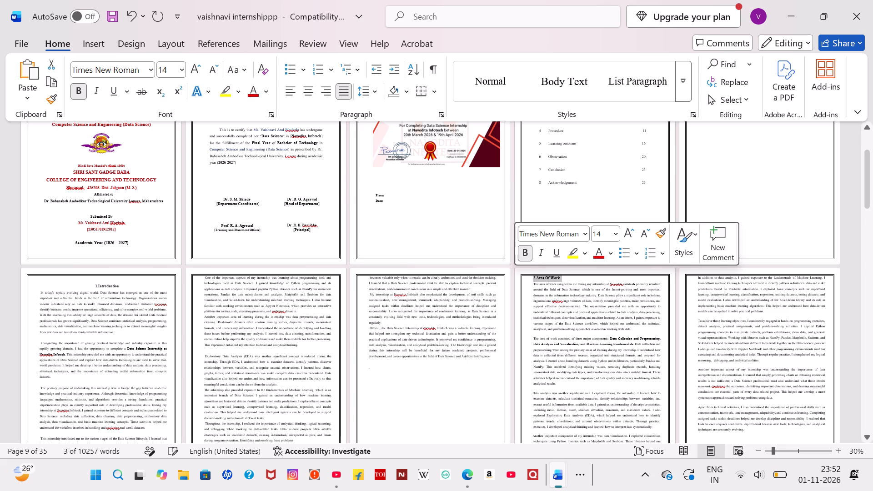
left_click(310, 93)
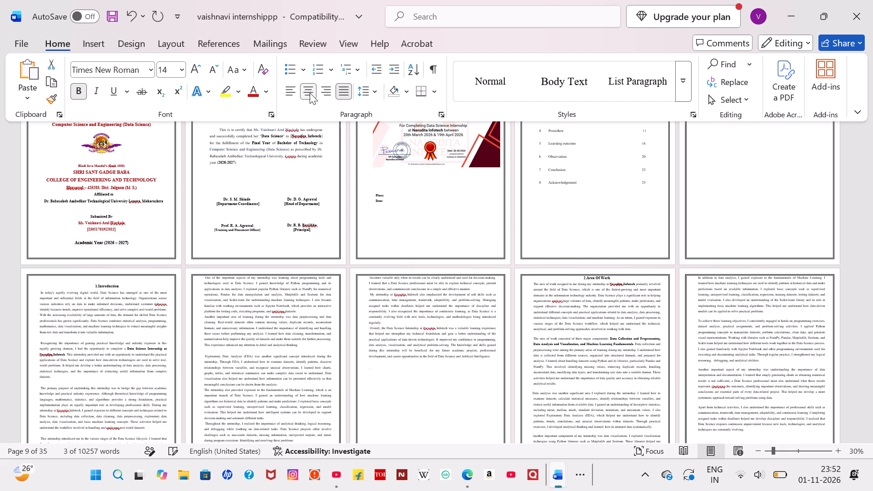
Replace the auto-numbered Objective heading with the plain text "3. Objective".
scroll(370, 333, "down", 4)
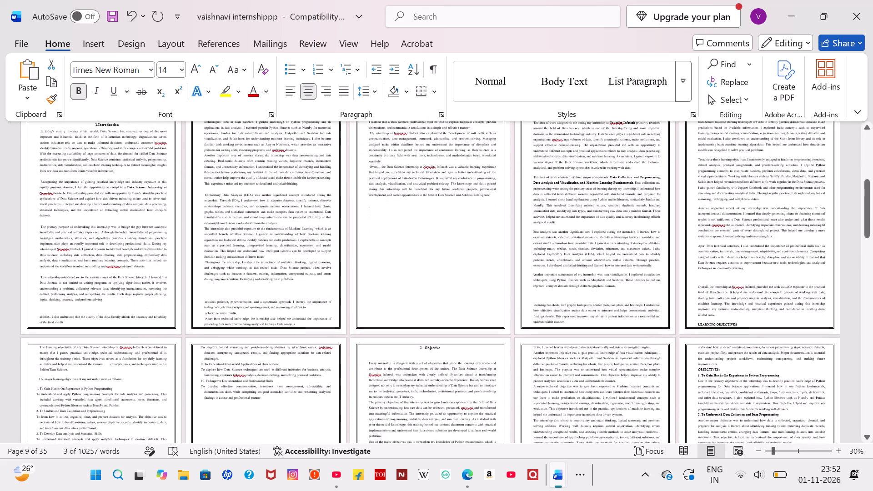
scroll(370, 333, "down", 2)
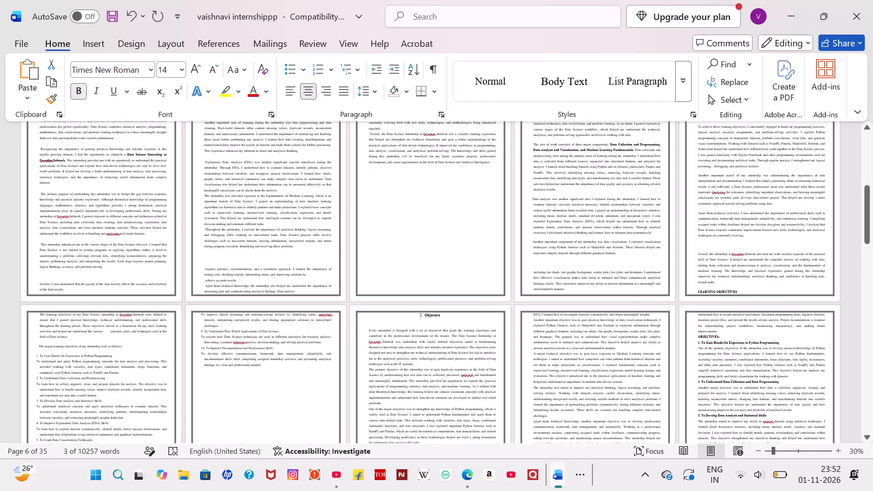
left_click_drag(442, 315, 412, 318)
key("BackSpace")
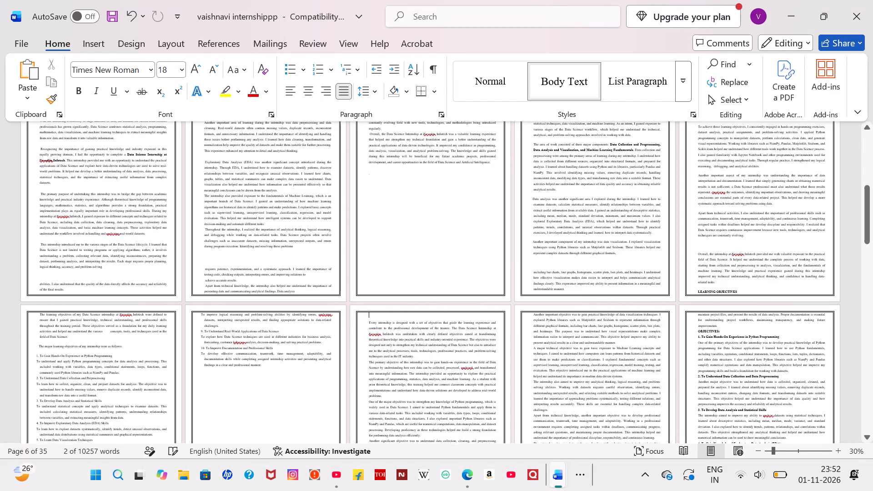
key("3")
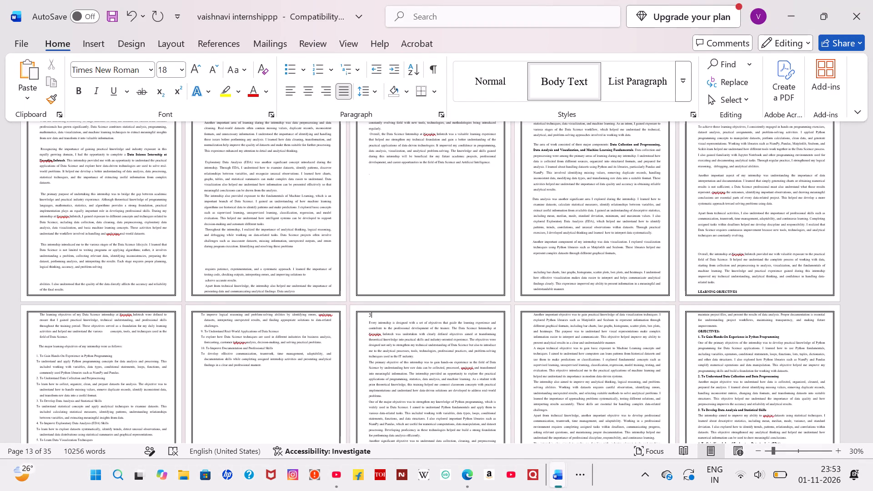
type(".")
key("space")
key("shift+o")
type("bject")
type("ive")
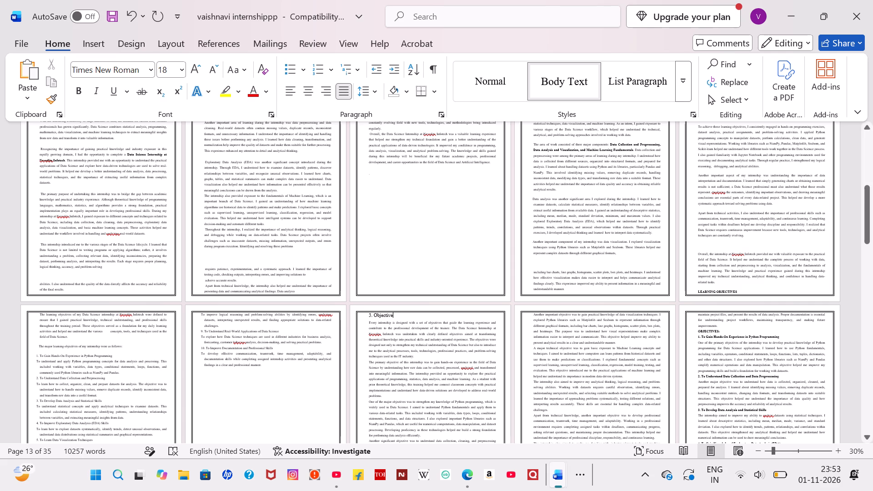
Format the "3. Objective" heading as 14 pt, bold and centred.
left_click_drag(395, 315, 359, 313)
left_click(457, 276)
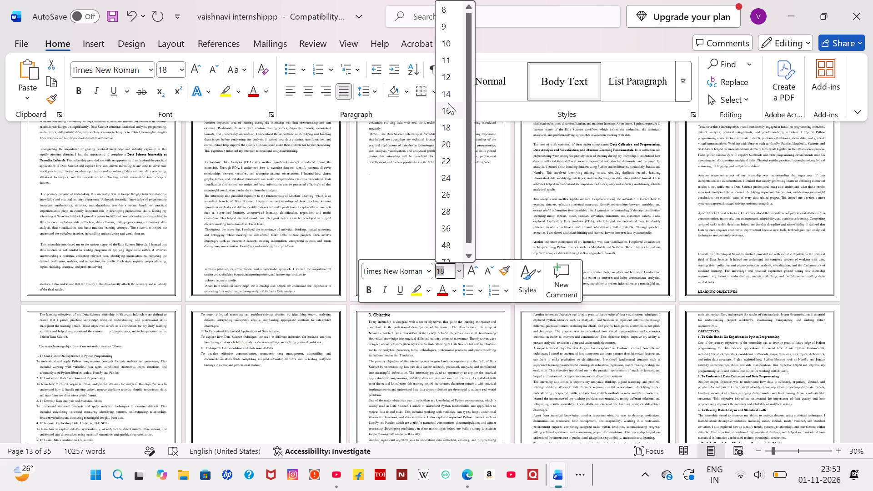
left_click(447, 99)
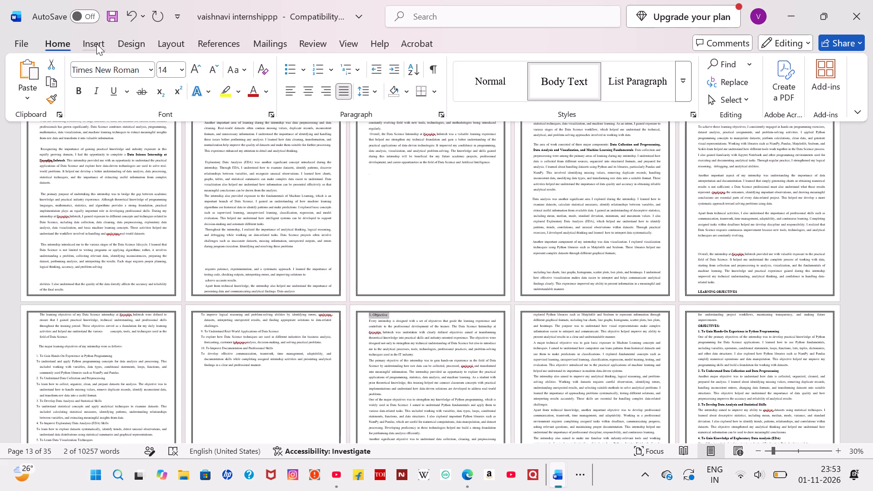
left_click(75, 92)
left_click(307, 92)
Delete the blank lines splitting the paragraph about understanding Exploratory Data Analysis (EDA) and its role in Data Science, on page 15.
scroll(373, 377, "down", 1)
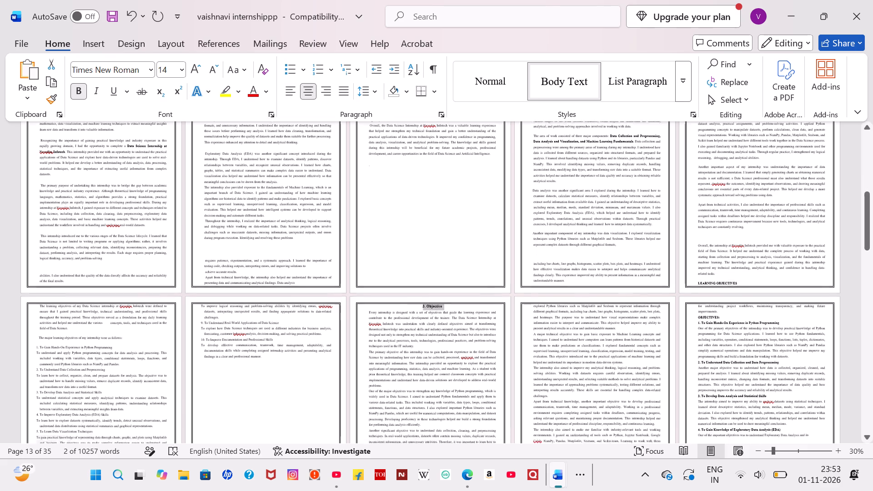
scroll(373, 377, "down", 4)
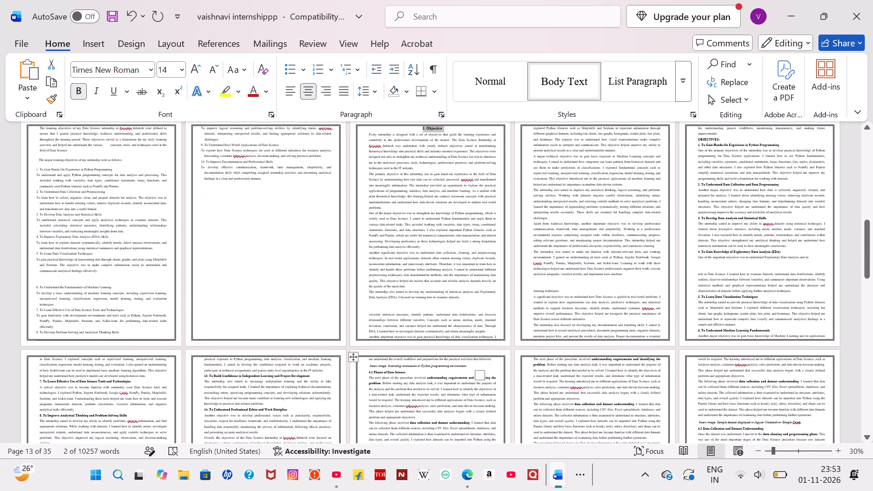
left_click(699, 270)
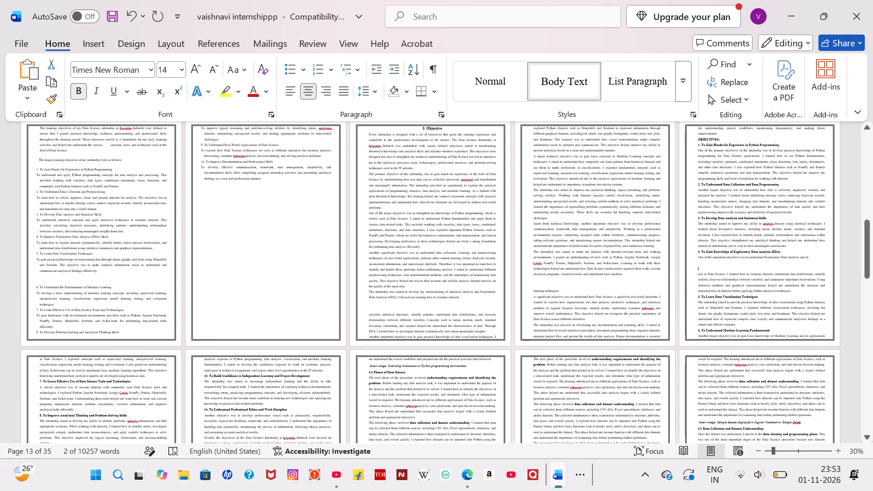
key("BackSpace")
key("BackSpace")
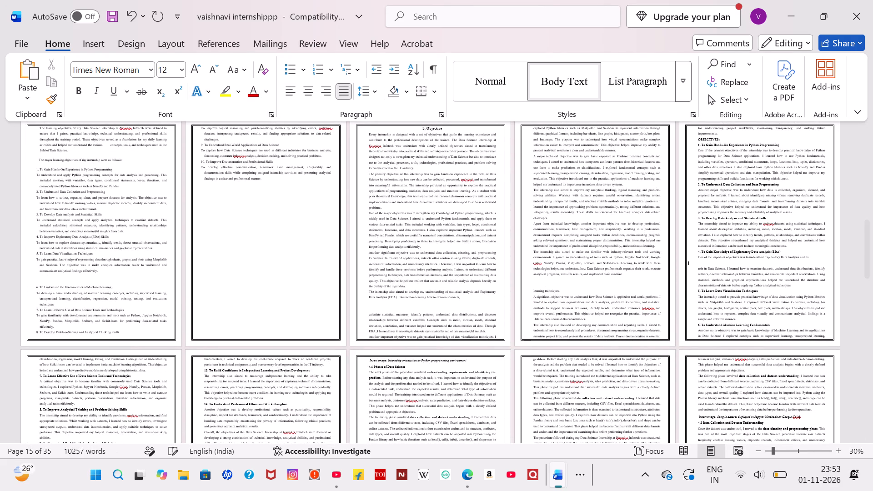
key("BackSpace")
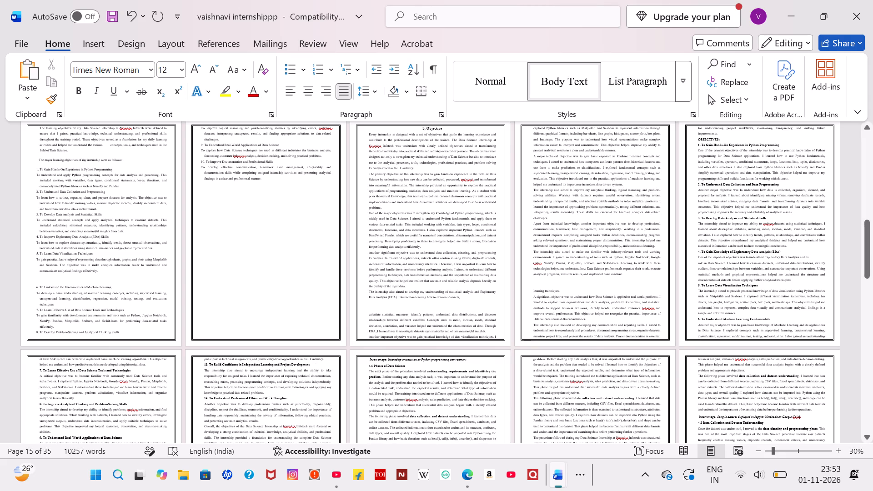
Delete the blank lines before "calculate statistical measures" and before "learning techniques" on the first two pages of the Objective chapter.
left_click(374, 310)
key("BackSpace")
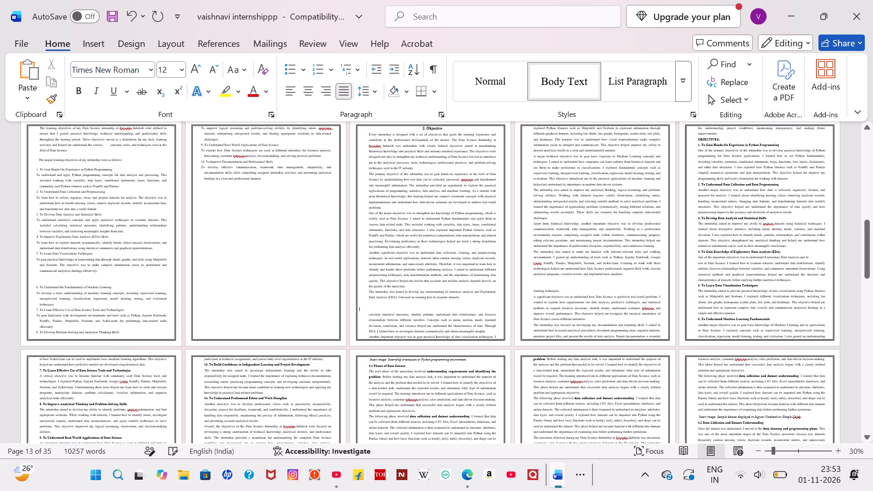
key("BackSpace")
key("BackSpace")
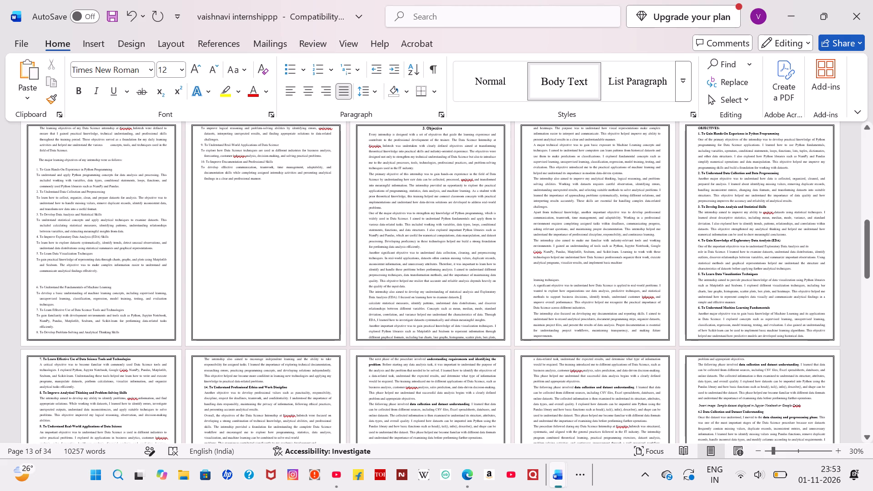
left_click(536, 276)
key("BackSpace")
key("BackSpace")
key("BackSpace")
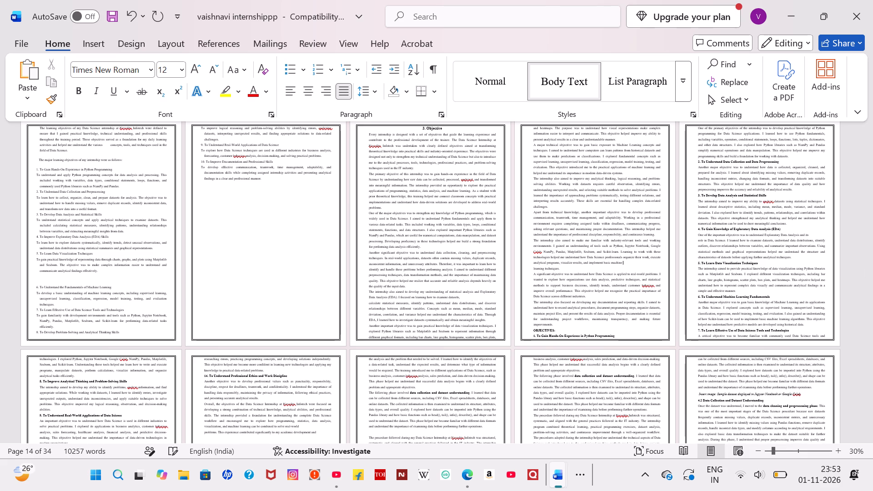
Delete the blank lines above the "10. To Develop Documentation and Reporting Skills" subheading.
scroll(141, 386, "down", 4)
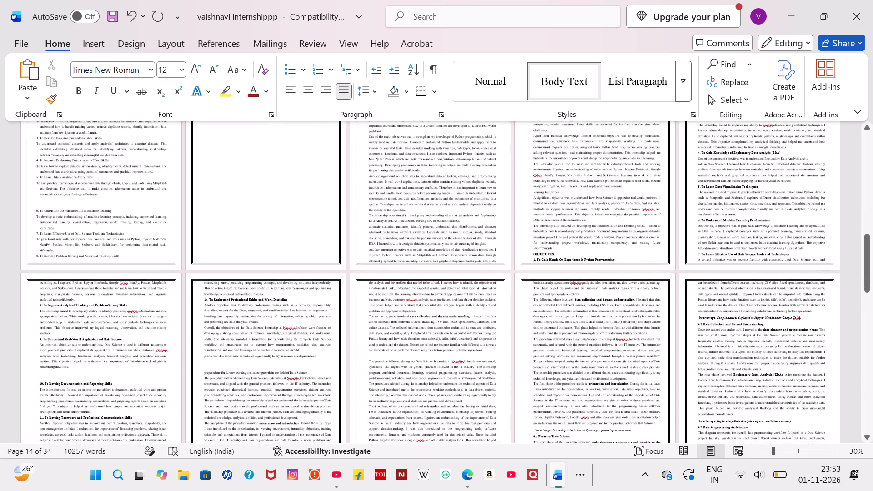
scroll(141, 386, "down", 1)
left_click(43, 338)
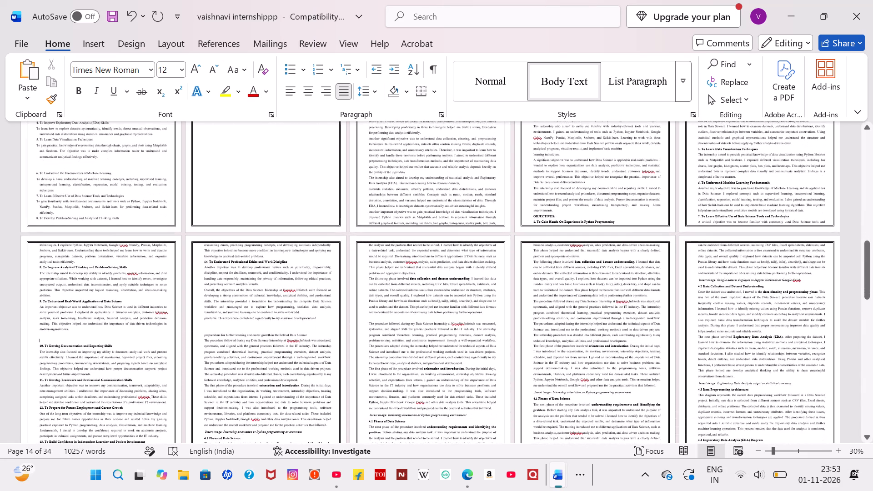
key("BackSpace")
key("BackSpace")
key("BackSpace")
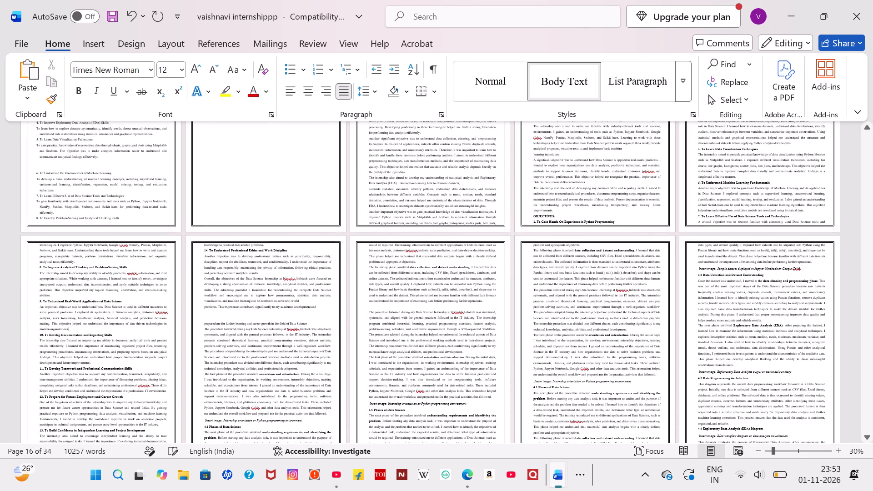
Remove the gap before "prepared me for further learning" on page 17 and join that line to the preceding sentence.
left_click(212, 320)
key("BackSpace")
key("BackSpace")
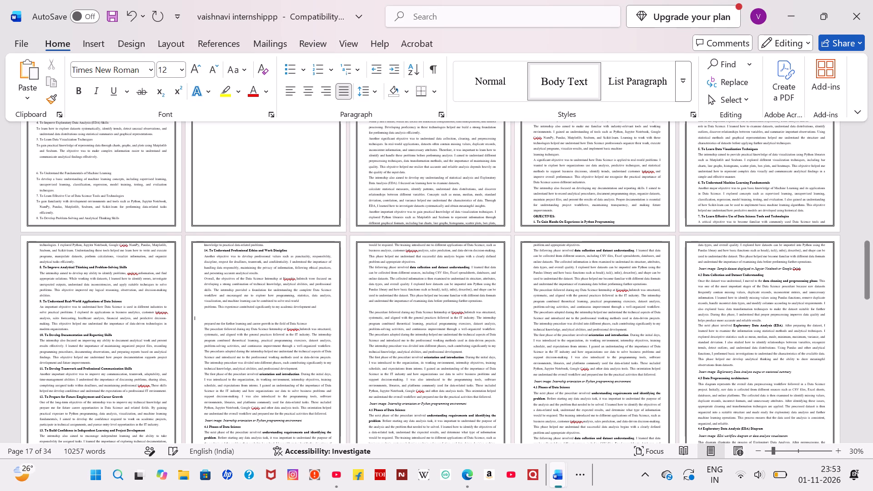
key("BackSpace")
scroll(239, 355, "down", 1)
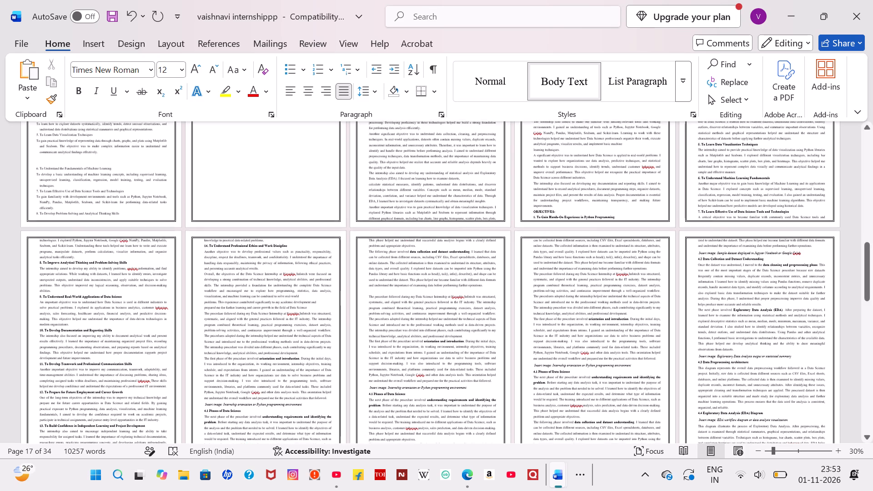
scroll(239, 355, "down", 1)
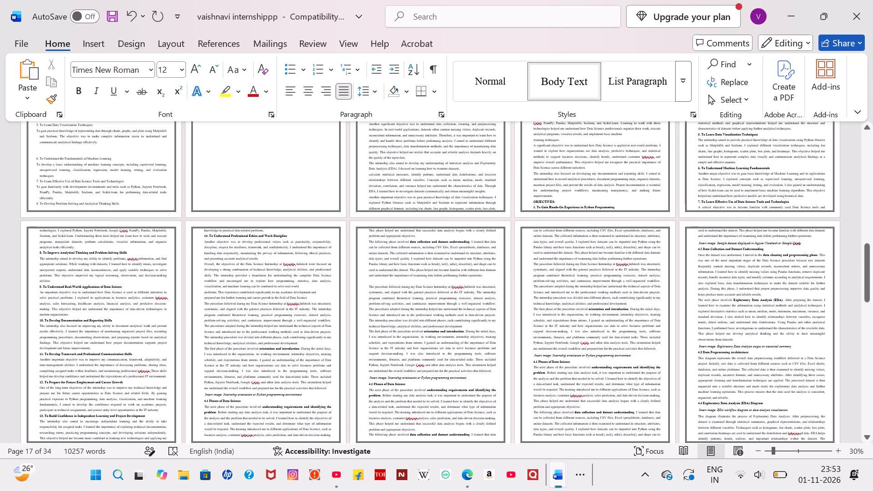
left_click(202, 302)
key("Up")
key("BackSpace")
key("BackSpace")
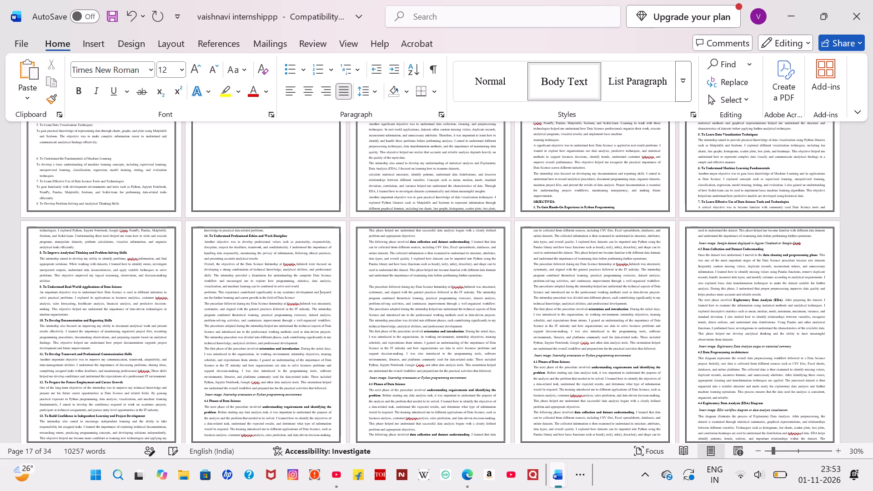
Delete the blank lines above the paragraph starting "The procedure followed during my Data Science Internship" on page 18.
scroll(202, 302, "down", 1)
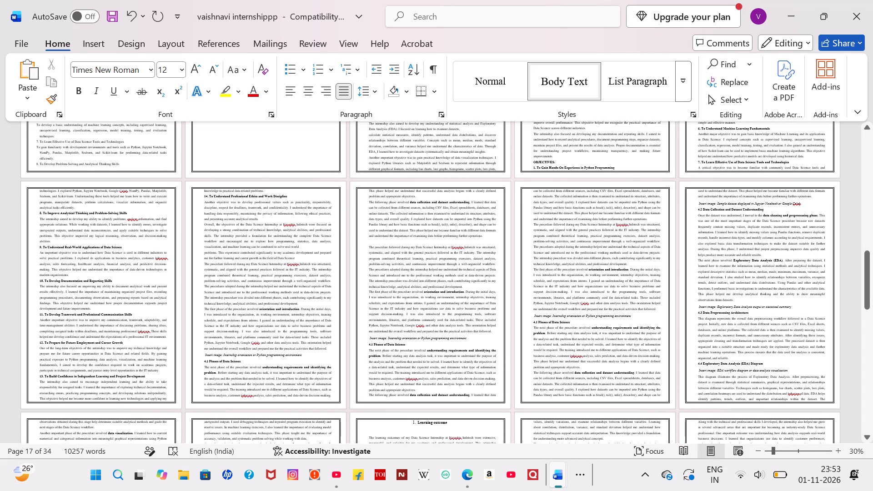
left_click(367, 240)
key("BackSpace")
key("BackSpace")
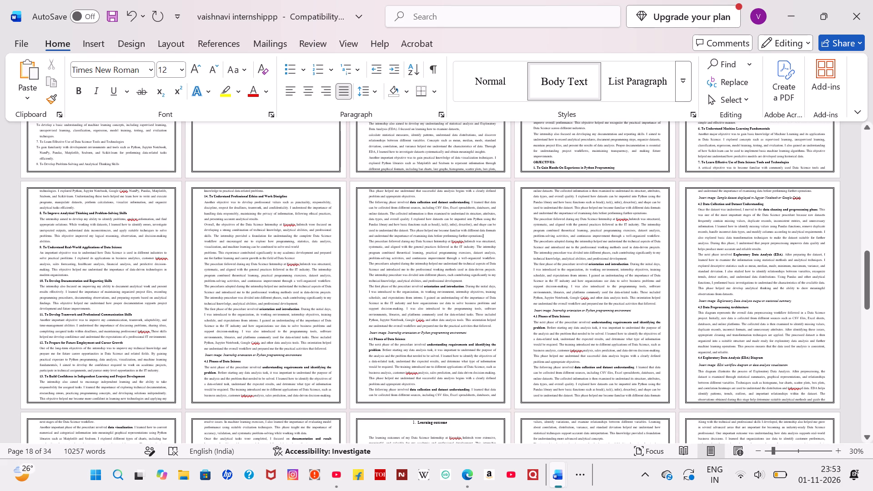
Replace the auto-numbered "Learning outcome" chapter heading and its gap with the plain text "4. Learning Outcomes".
scroll(636, 256, "down", 3)
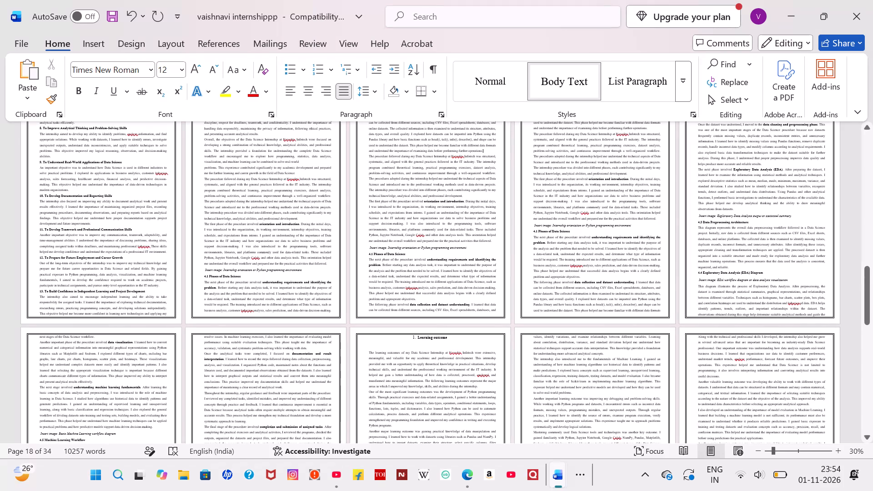
left_click_drag(454, 341, 404, 336)
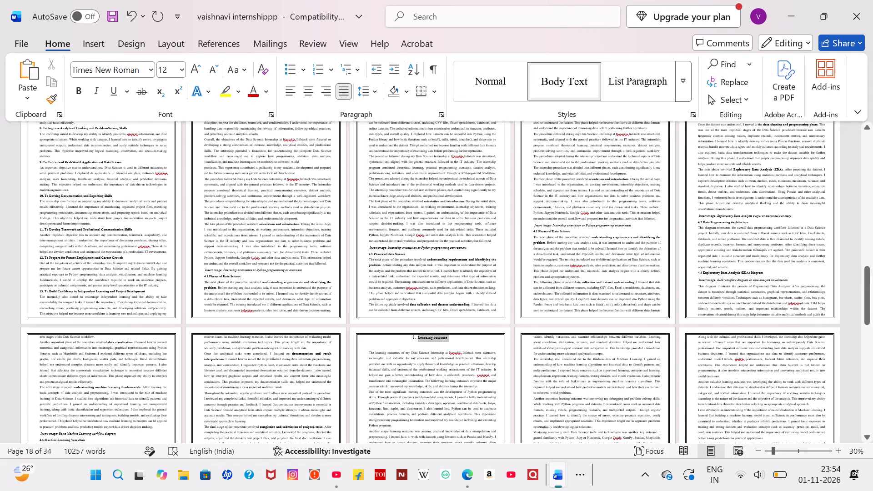
left_click_drag(404, 336, 404, 336)
key("BackSpace")
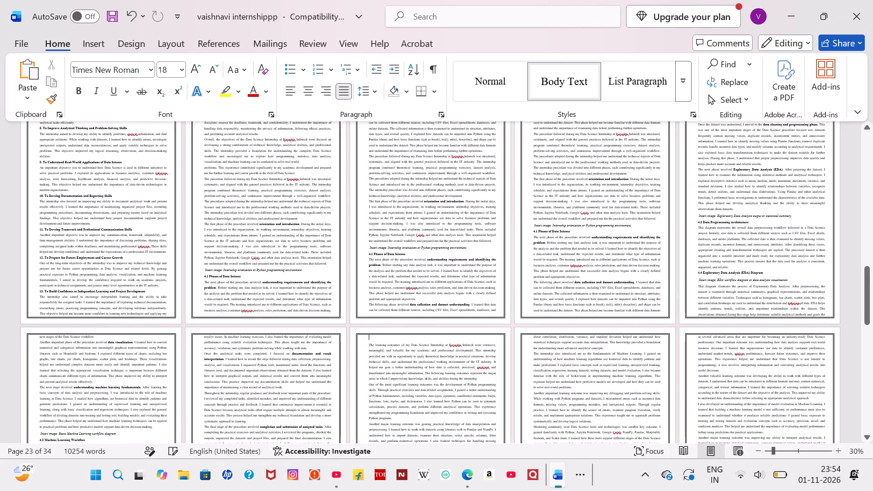
key("4")
type(".")
key("space")
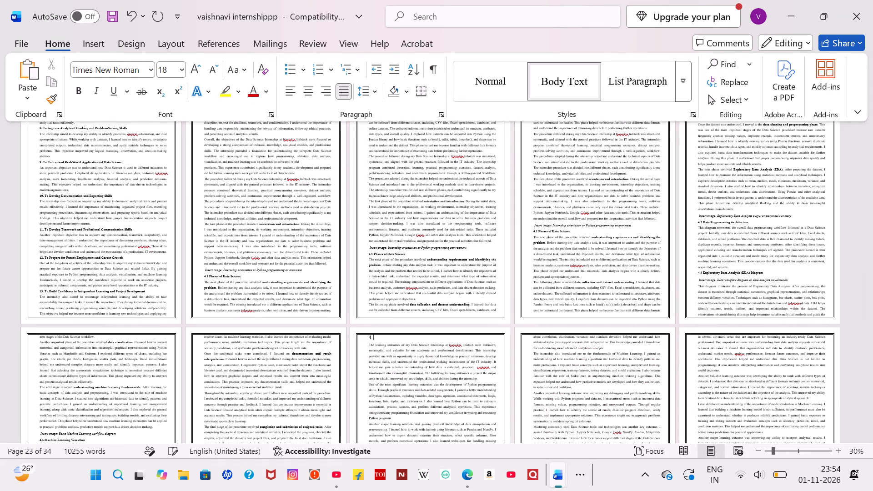
key("shift+l")
type("earning")
key("space")
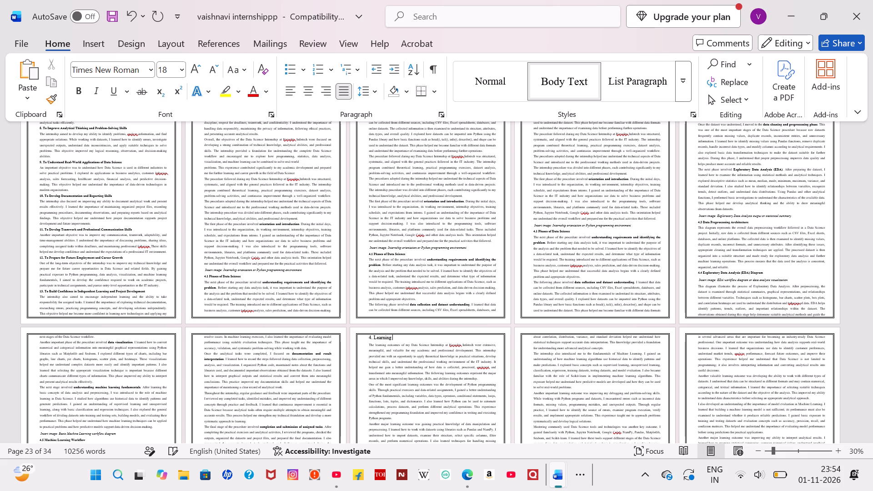
type("Outcomes")
Format the "4. Learning Outcomes" heading as 14 pt, bold and centred.
left_click_drag(418, 336, 363, 334)
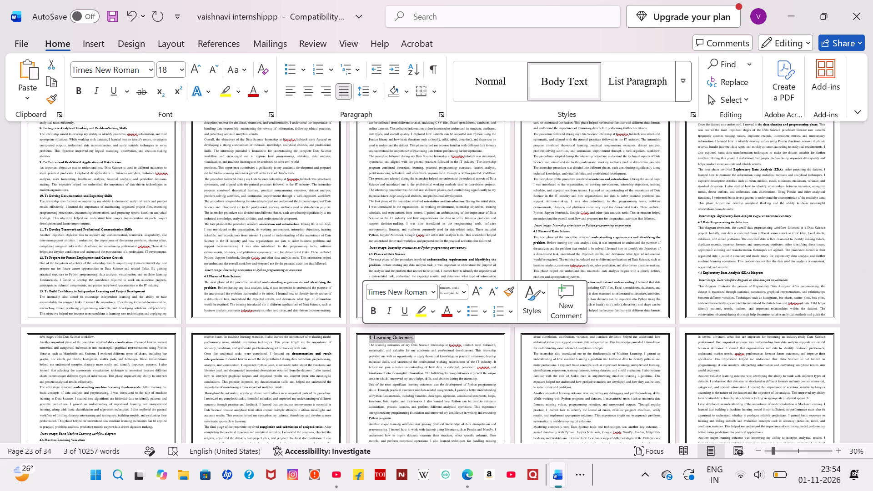
left_click(465, 292)
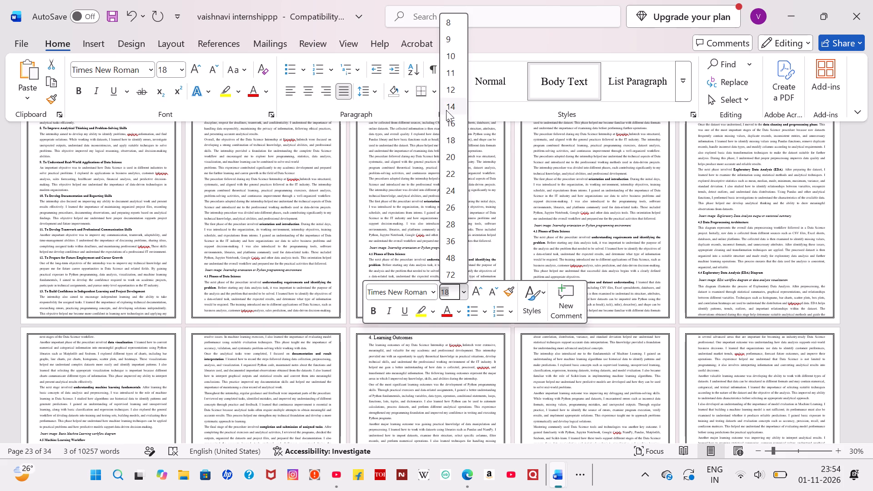
left_click(446, 110)
left_click(79, 89)
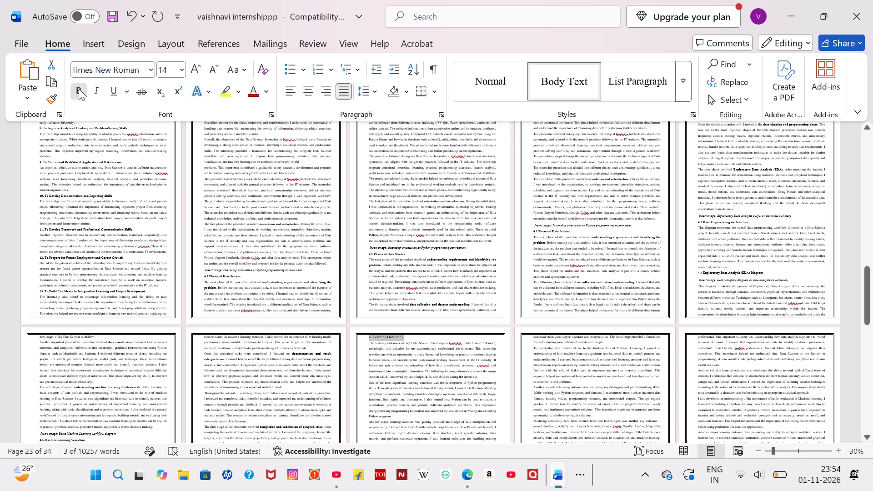
left_click(311, 92)
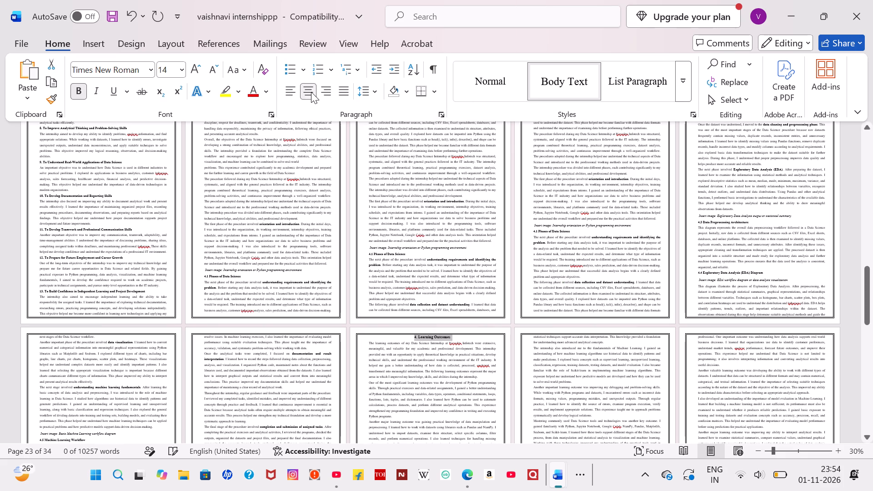
Delete the auto-numbered "Observation" chapter heading above the paragraph starting "During my internship".
scroll(341, 311, "down", 8)
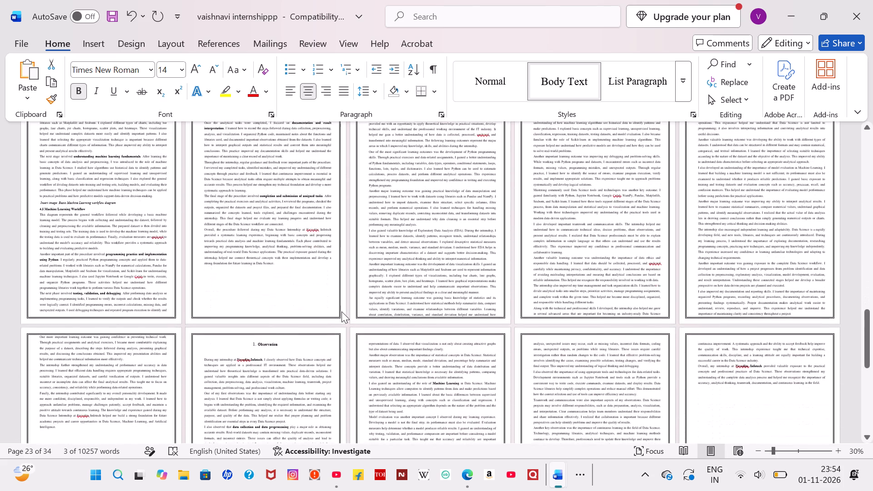
scroll(341, 311, "down", 1)
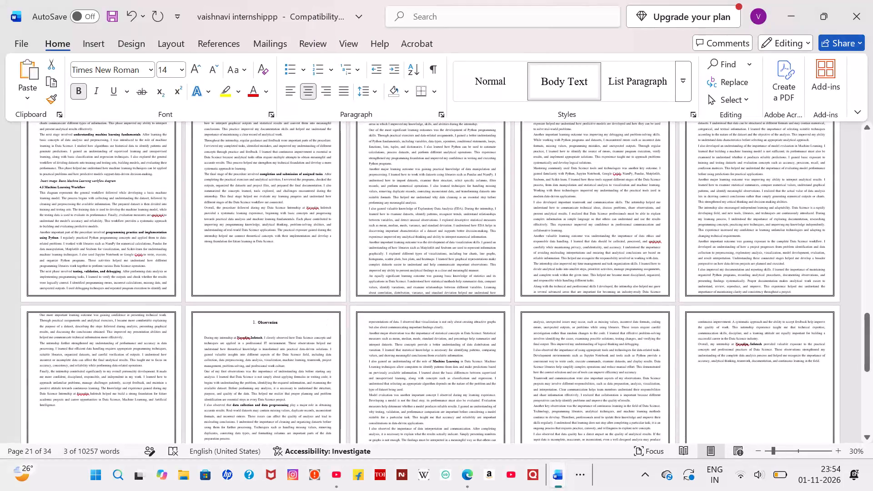
left_click_drag(290, 324, 235, 324)
scroll(235, 324, "up", 2)
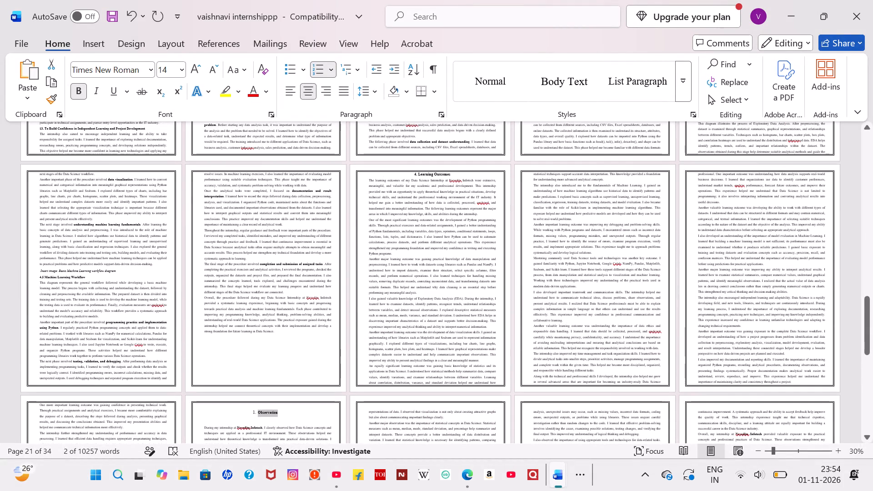
scroll(235, 324, "up", 1)
key("BackSpace")
key("BackSpace")
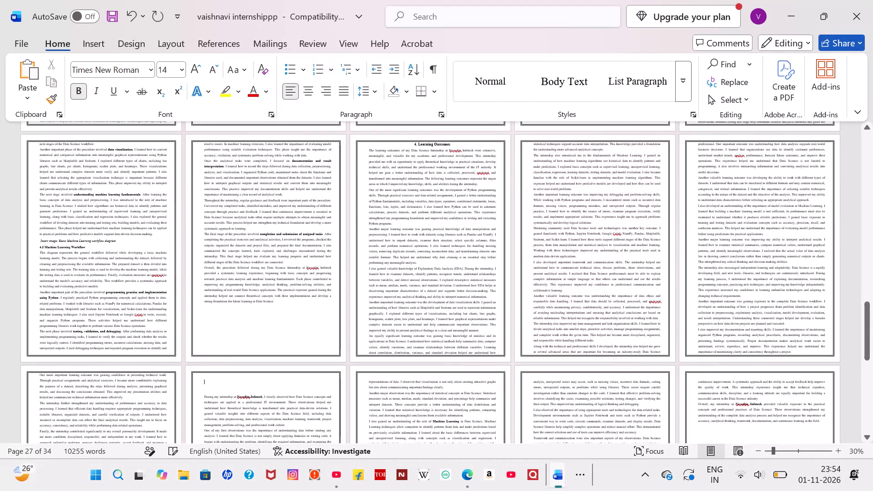
key("BackSpace")
key("BackSpace")
key("BackSpace")
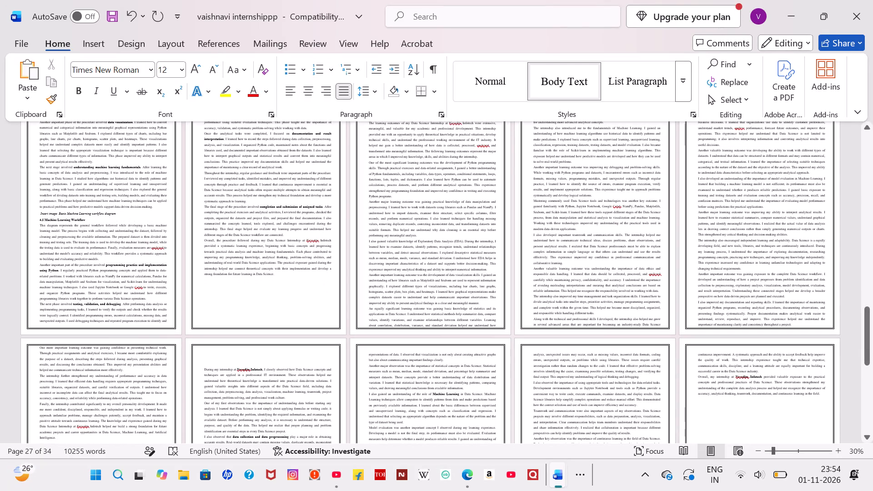
Delete the blank lines left above the paragraph starting "During my internship" on the first Observation page.
left_click(201, 365)
key("BackSpace")
key("BackSpace")
key("BackSpace")
key("BackSpace")
key("Up")
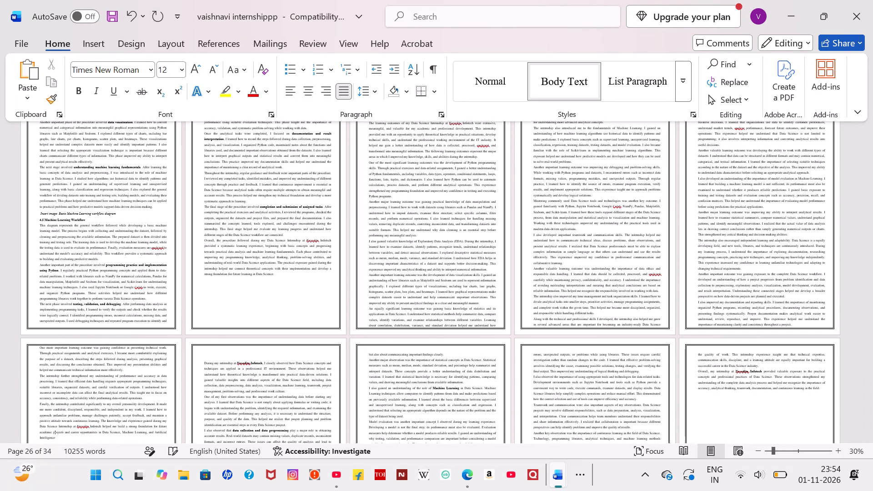
key("Down")
key("Down")
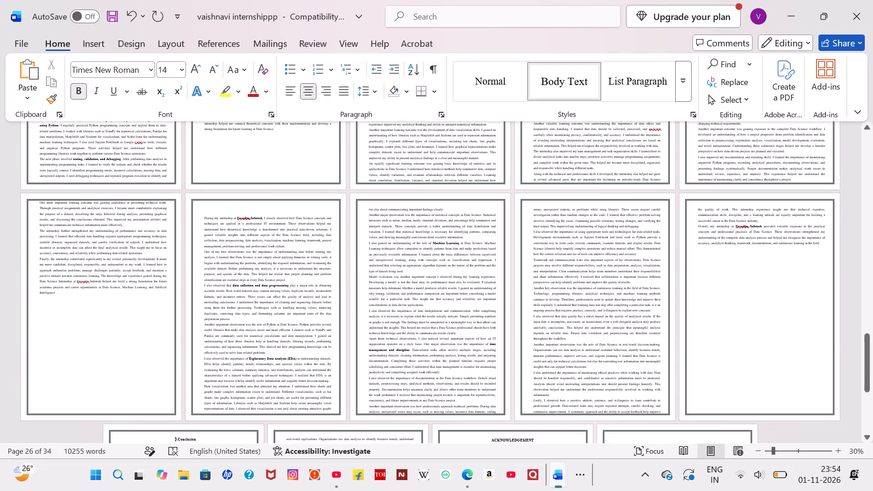
left_click(135, 6)
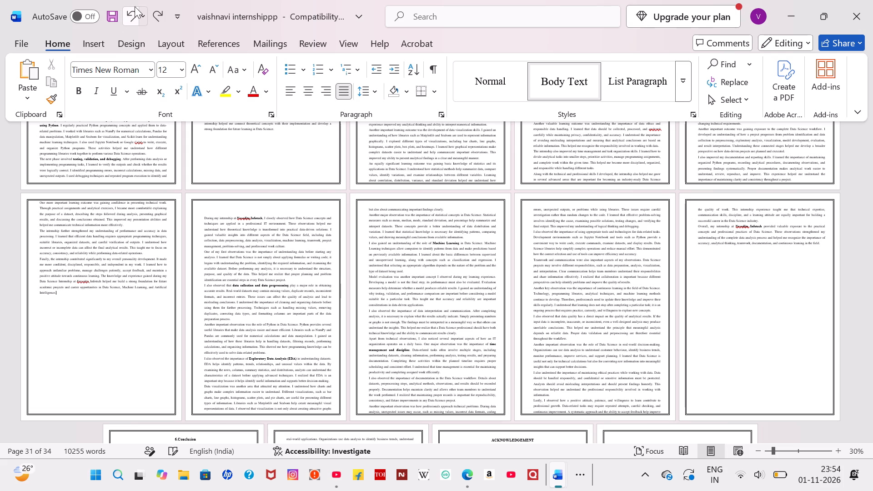
left_click(203, 215)
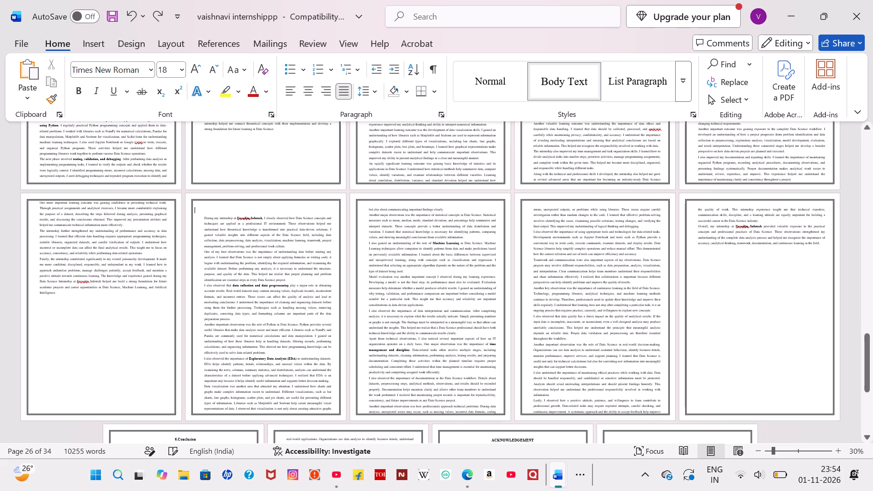
key("Down")
key("BackSpace")
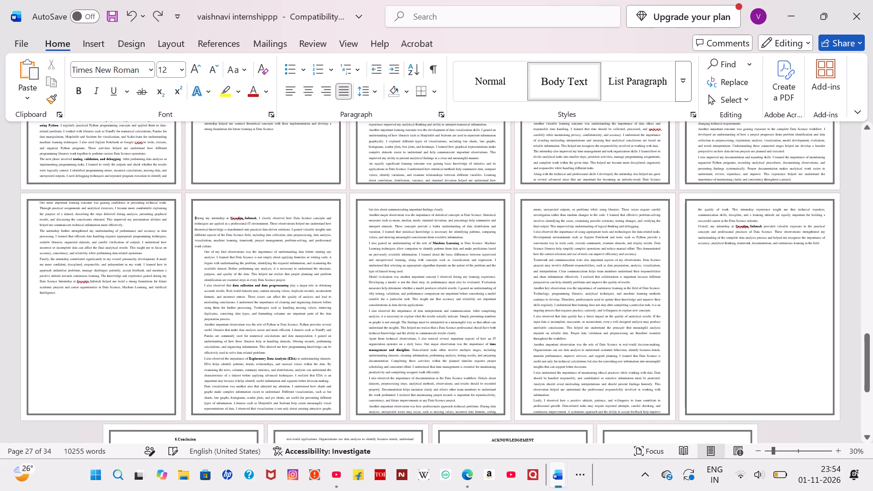
key("BackSpace")
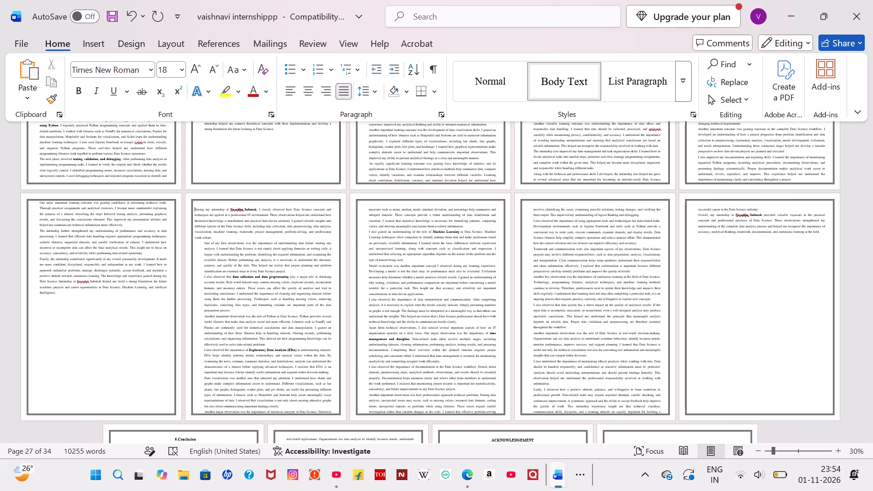
key("BackSpace")
key("BackSpace")
key("BackSpace")
Set the left indent of the opening Observation paragraph, starting "During my internship", to 1.25 cm.
left_click_drag(216, 240, 193, 180)
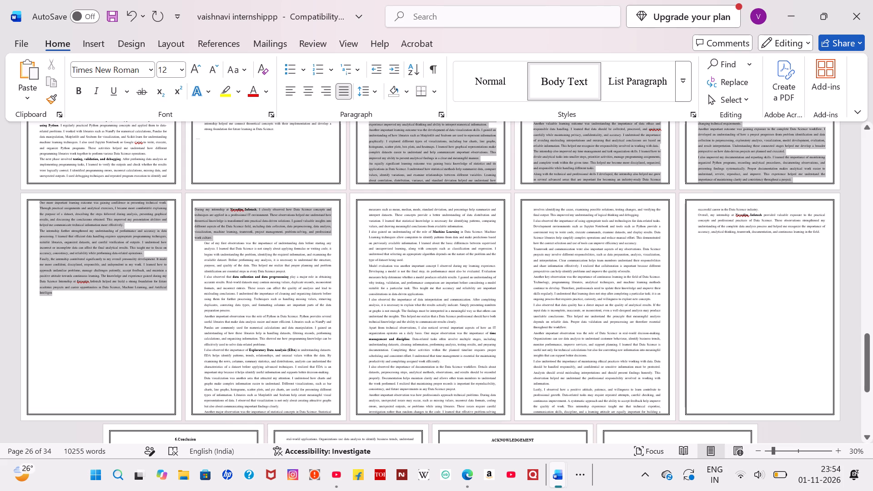
left_click_drag(193, 180, 189, 210)
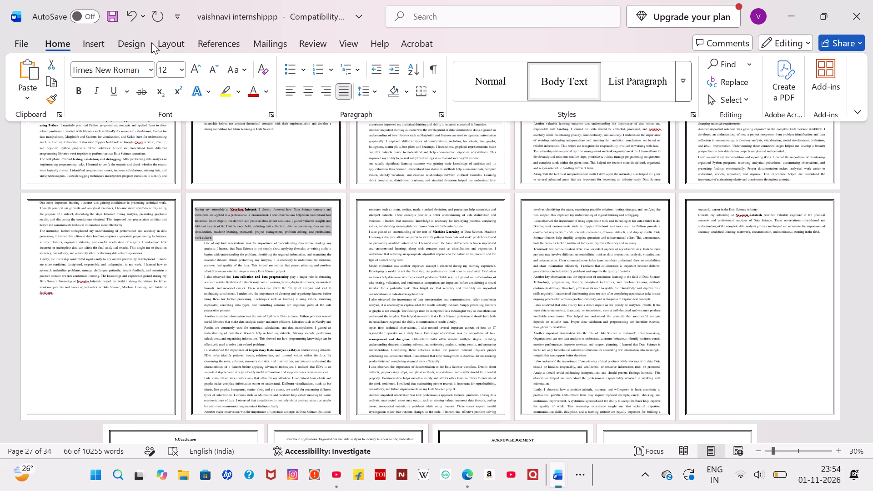
left_click(97, 42)
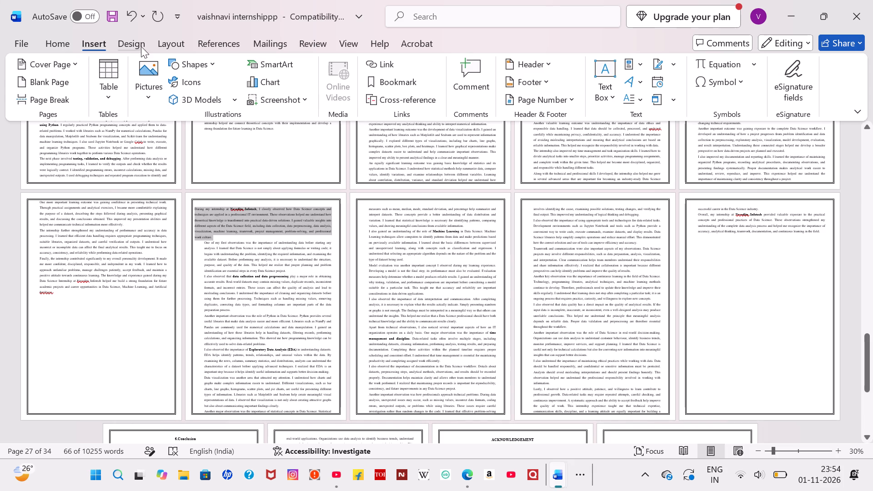
left_click(134, 45)
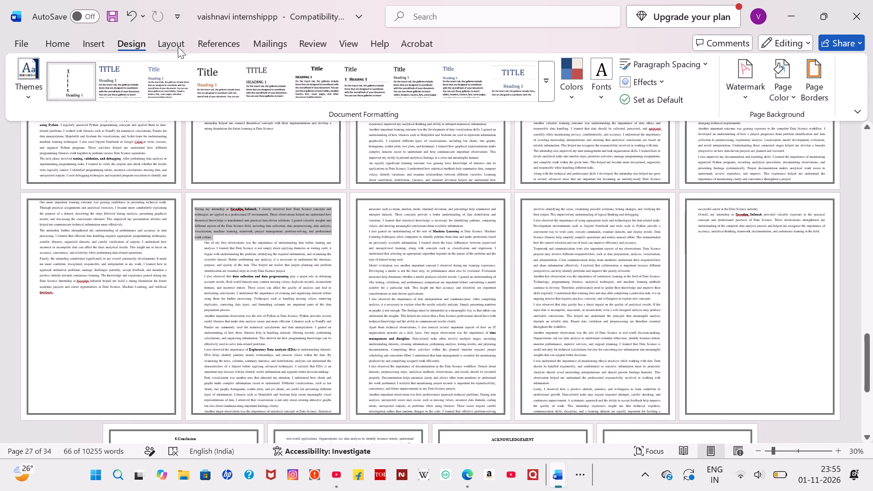
left_click(178, 47)
left_click(291, 82)
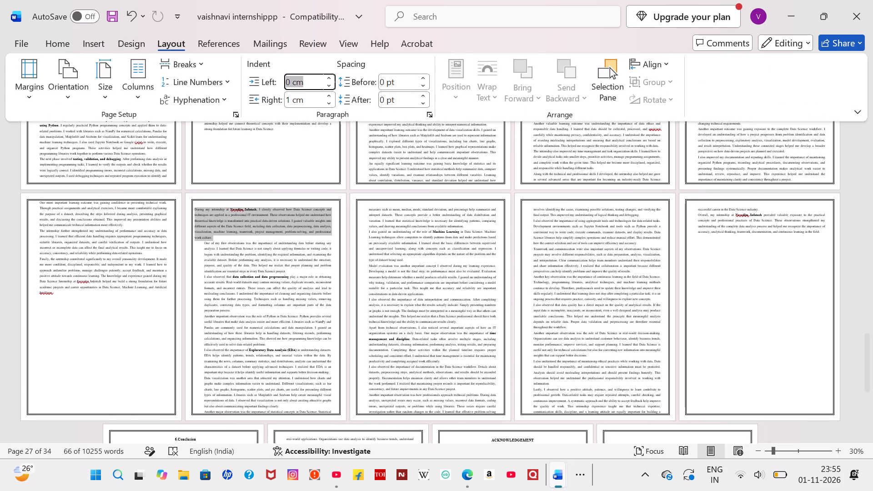
key("BackSpace")
key("1")
type(".25")
key("Return")
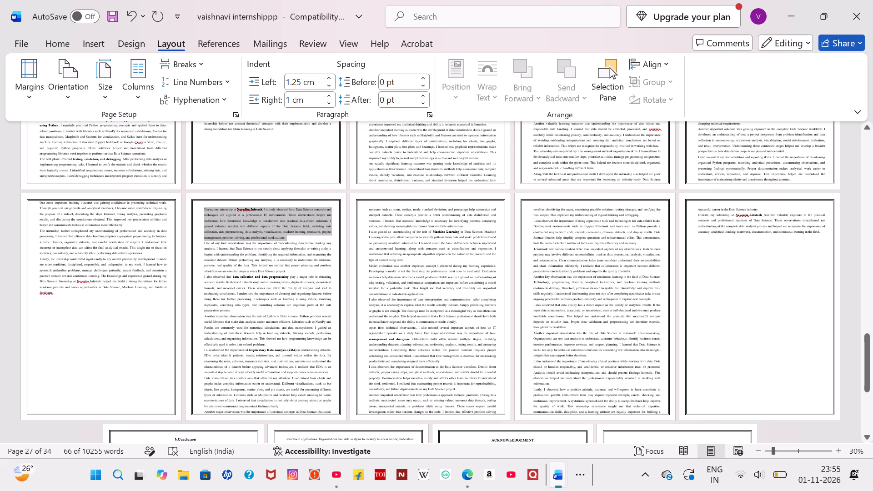
left_click(234, 208)
left_click(202, 210)
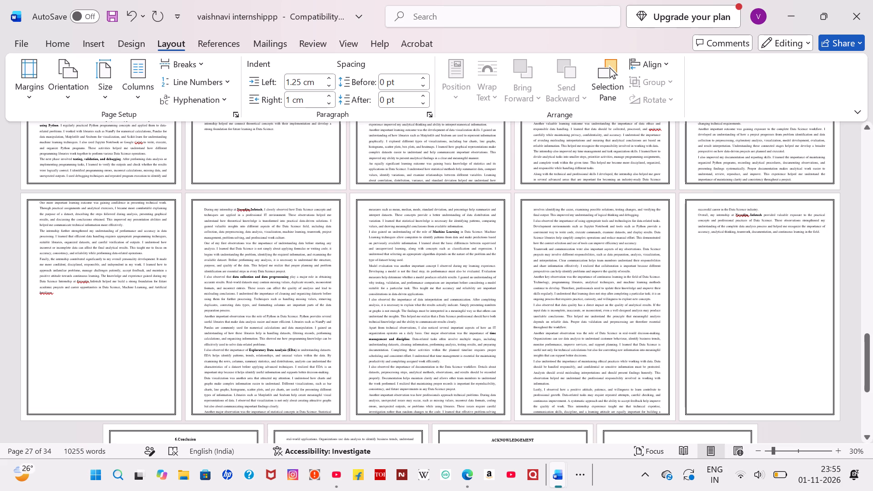
Check the Observation chapter's title against its entry in the INDEX table.
scroll(202, 210, "up", 2)
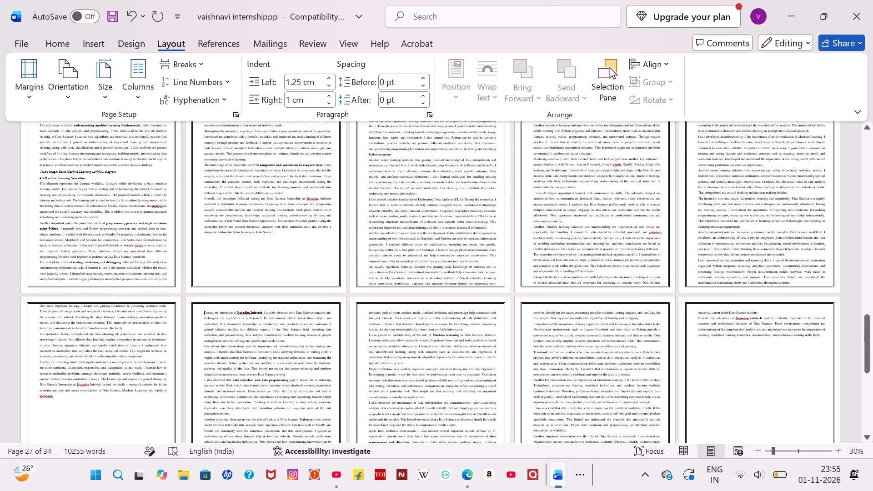
scroll(202, 210, "up", 2)
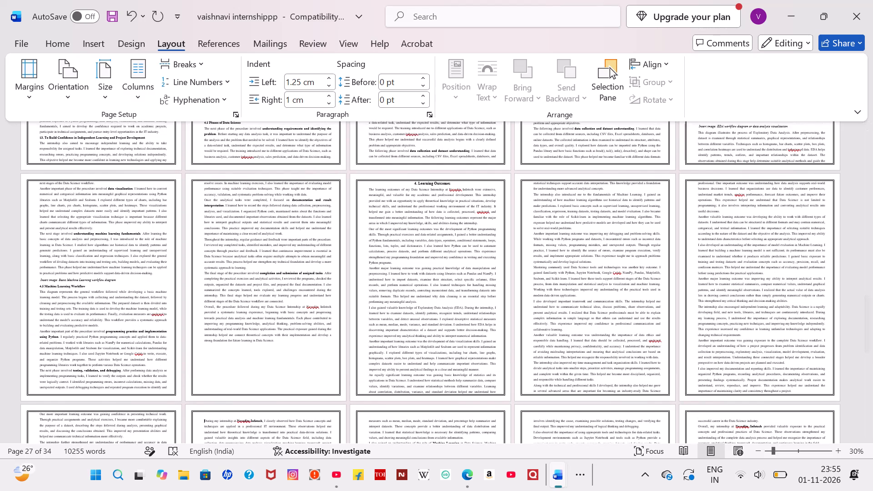
scroll(202, 210, "up", 19)
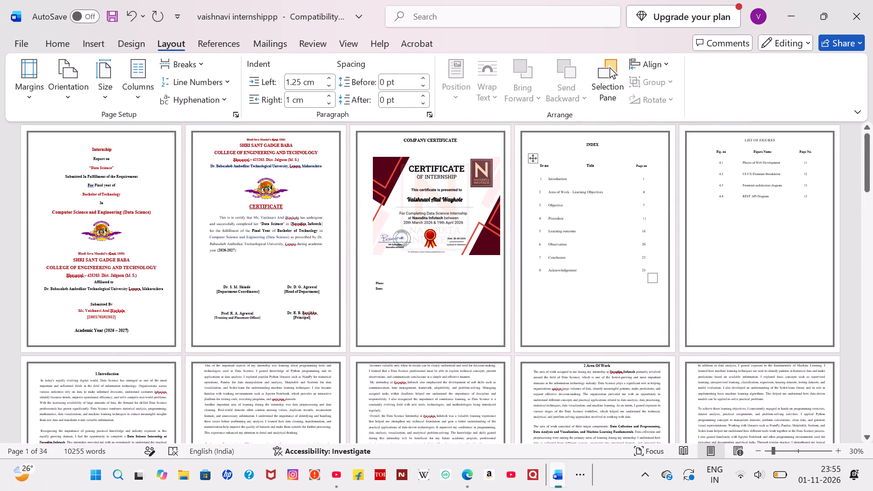
left_click_drag(574, 240, 552, 245)
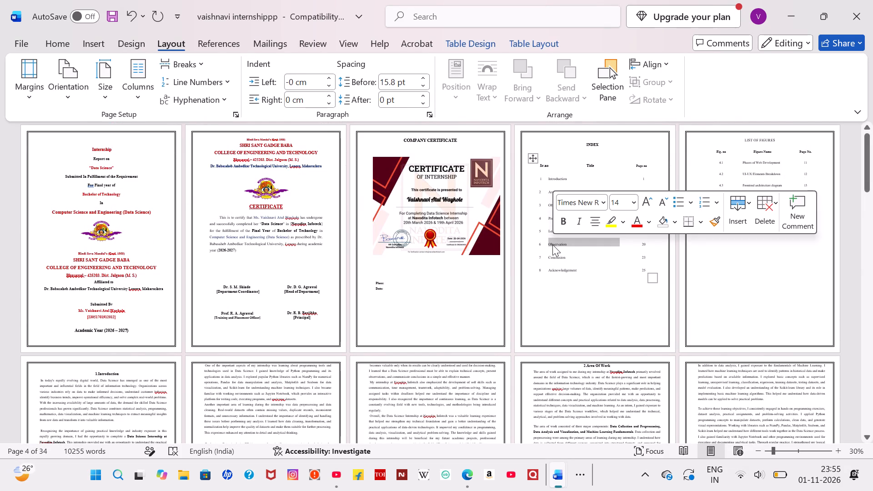
Add the heading line "5. Observations" above the paragraph starting "During my internship" on the first Observation page.
scroll(558, 309, "down", 9)
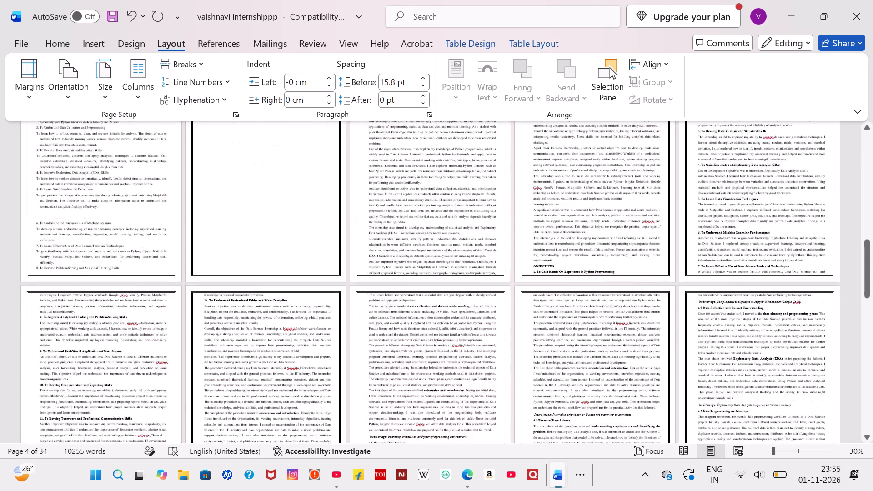
scroll(558, 309, "down", 5)
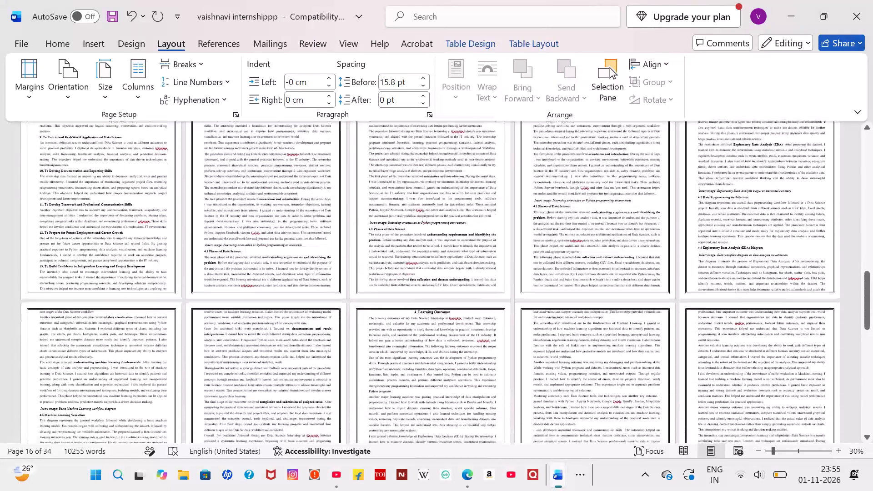
scroll(558, 309, "down", 2)
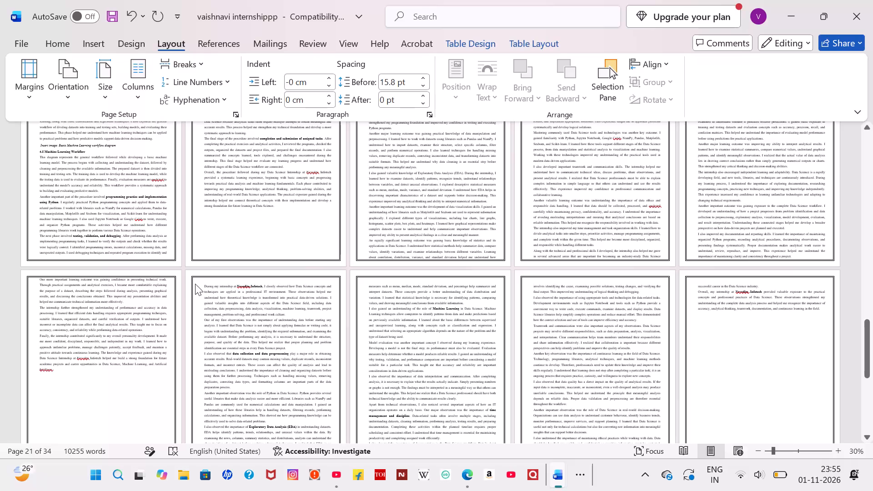
left_click(205, 285)
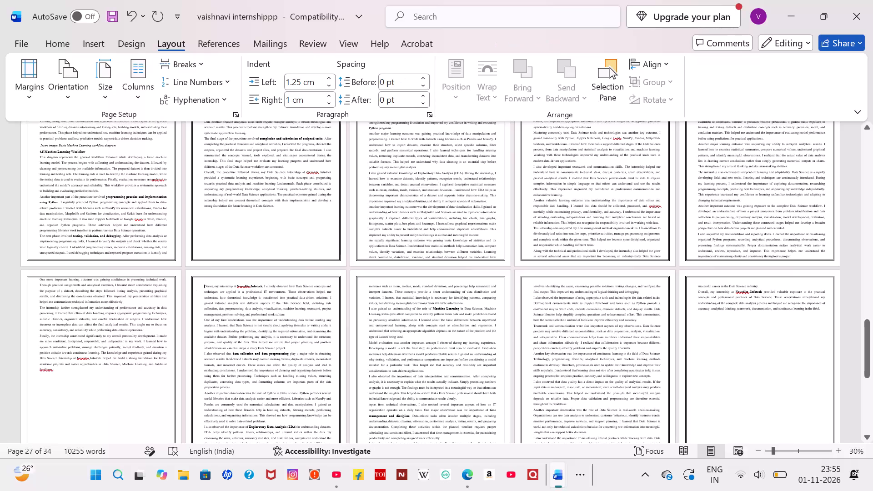
key("5")
type(".")
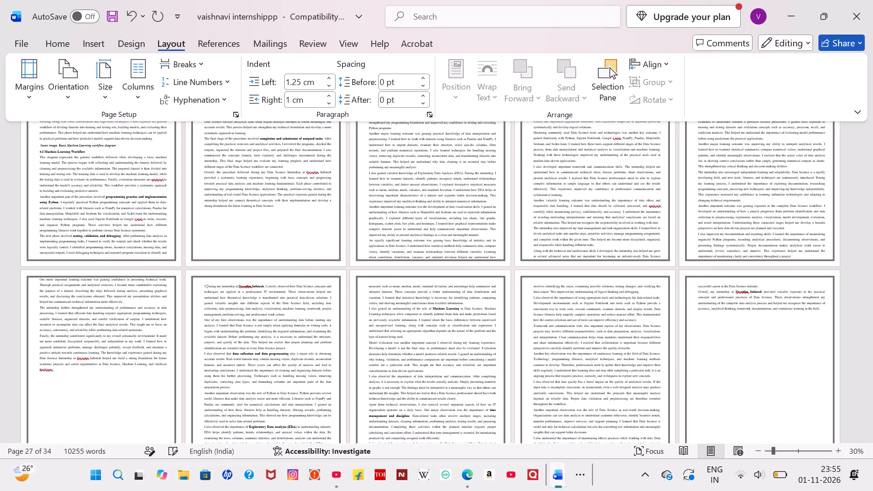
key("space")
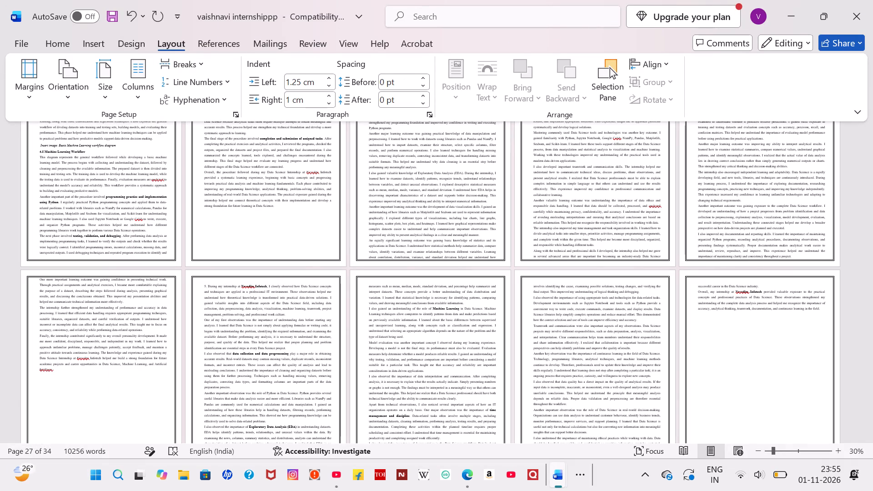
type("Observations")
key("Return")
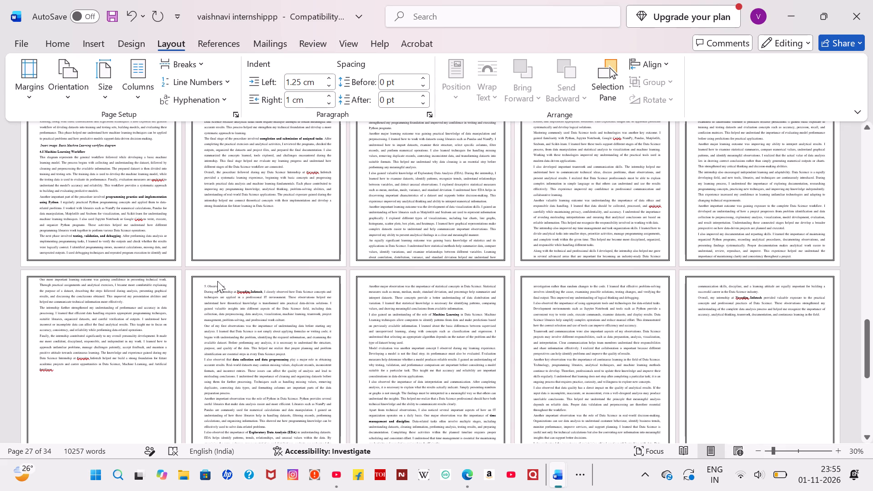
Format the "5. Observations" heading as bold, 14 pt and centred.
left_click(227, 283)
left_click_drag(227, 283, 200, 283)
left_click_drag(200, 283, 200, 283)
left_click(209, 260)
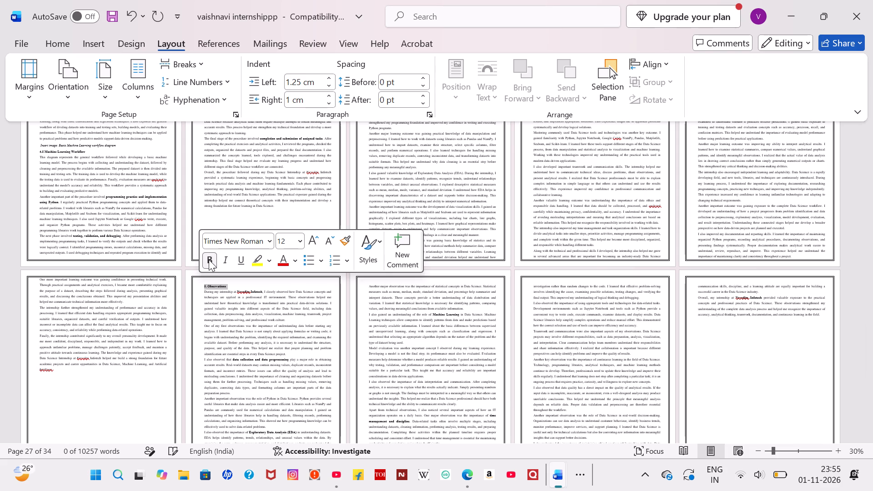
left_click(301, 249)
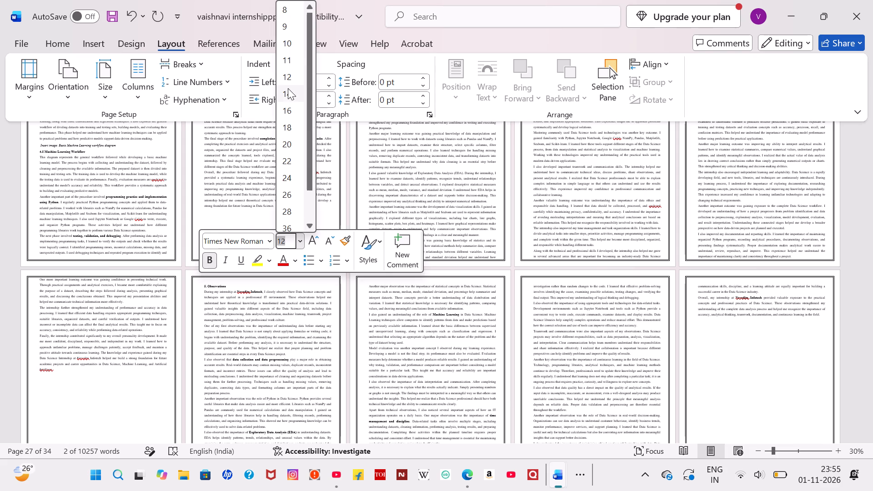
left_click(288, 88)
left_click(80, 42)
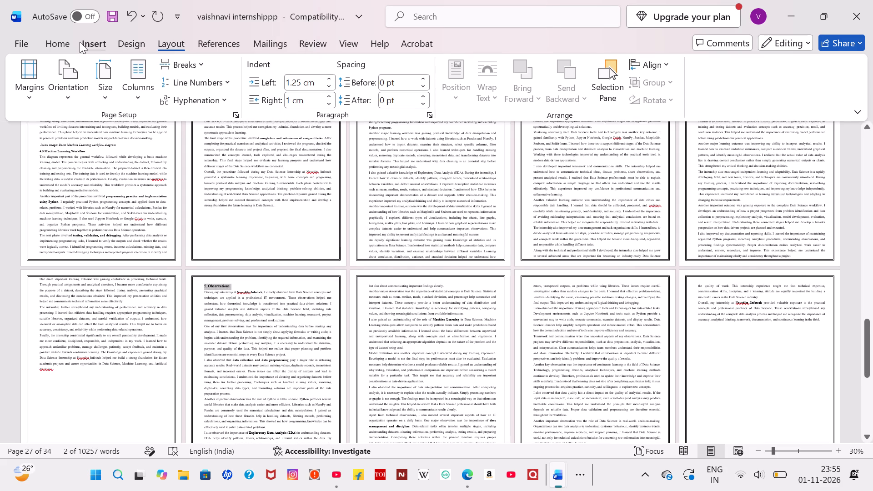
left_click_drag(138, 45, 172, 44)
left_click(172, 44)
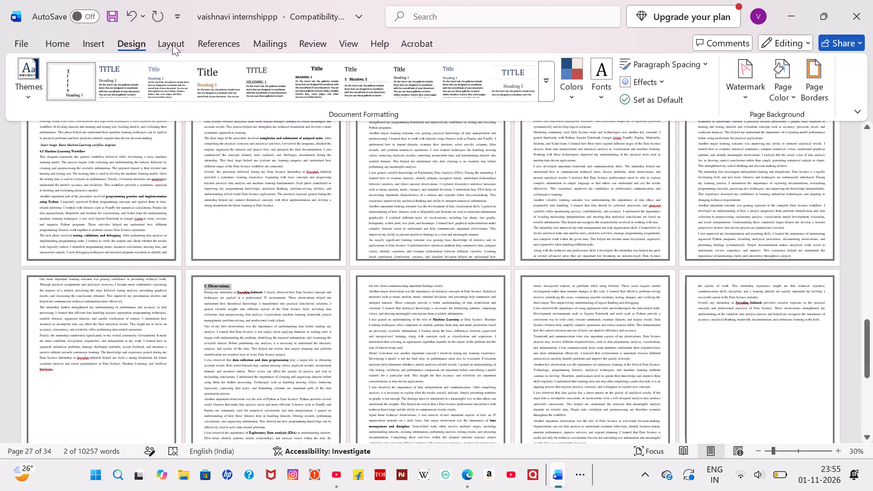
left_click_drag(61, 43, 170, 44)
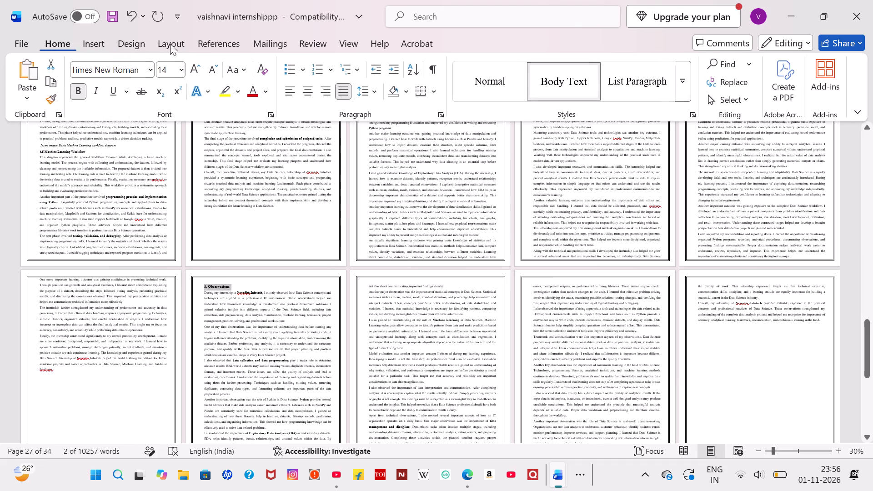
left_click_drag(170, 44, 313, 94)
left_click(313, 94)
Review the pages from Observations to the end of the report, and back through the earlier chapters, for heading consistency.
scroll(283, 298, "down", 5)
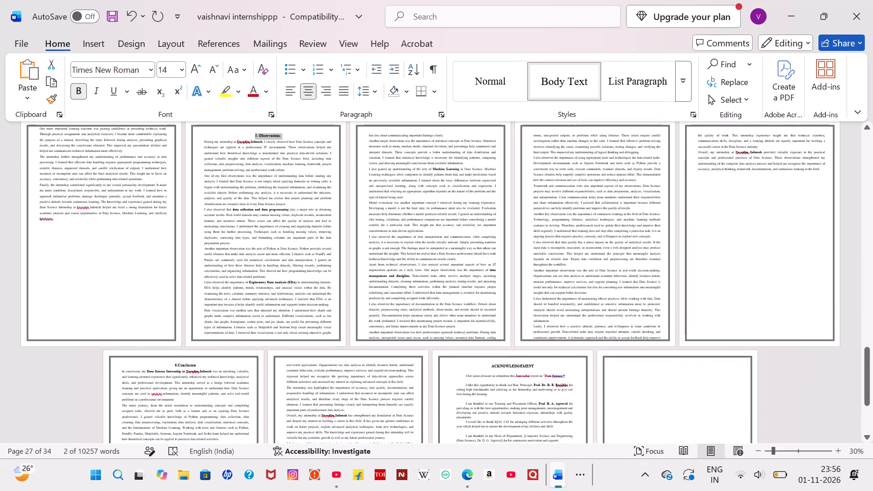
scroll(283, 298, "down", 3)
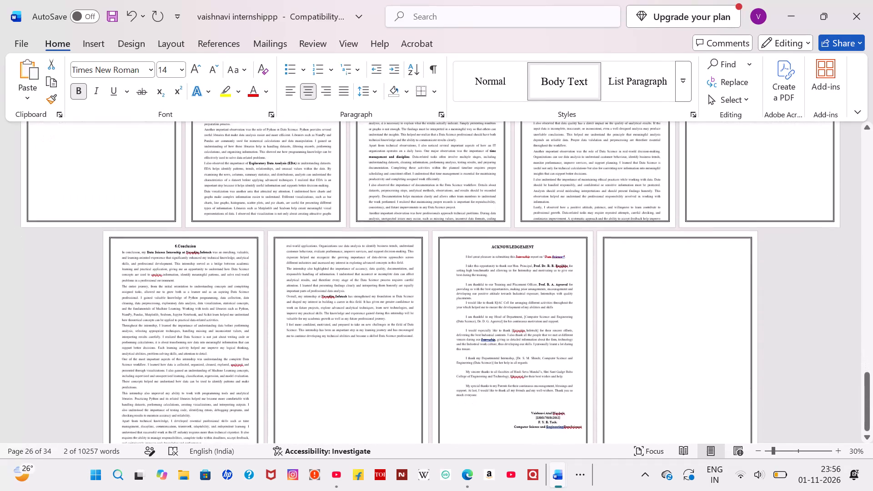
scroll(283, 298, "down", 1)
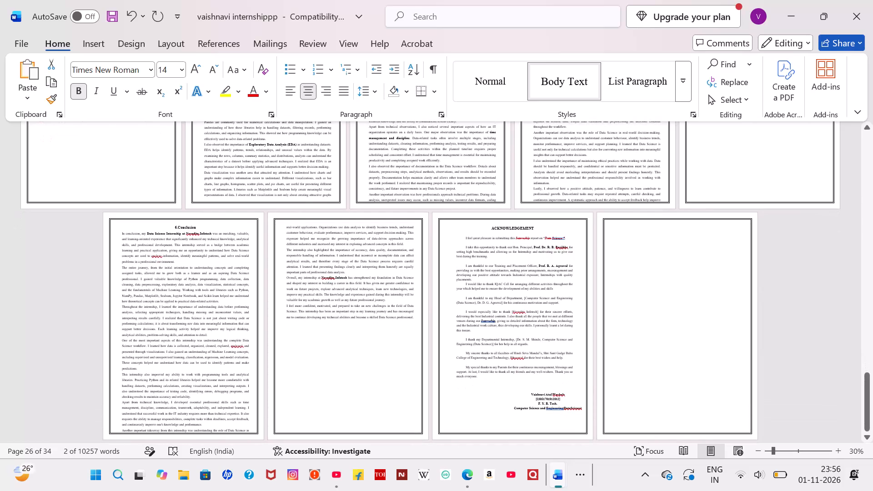
scroll(283, 298, "up", 12)
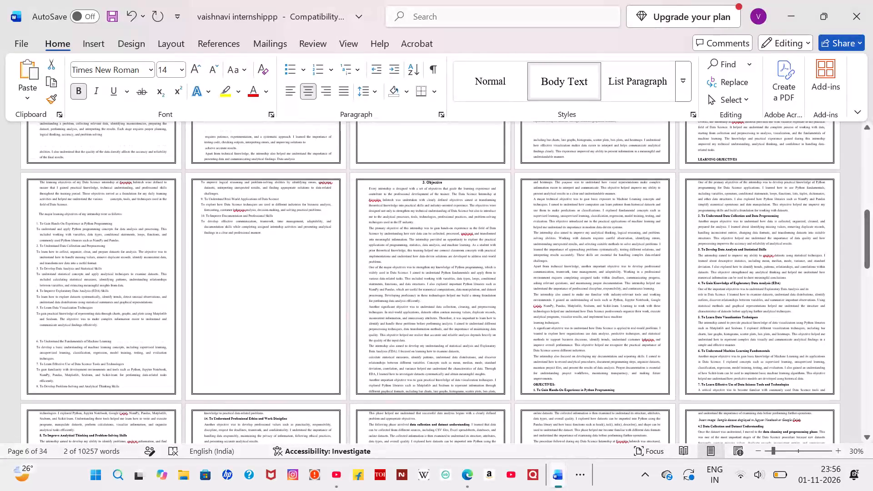
Insert a blank line above the "3. Objective" chapter heading.
scroll(283, 298, "up", 5)
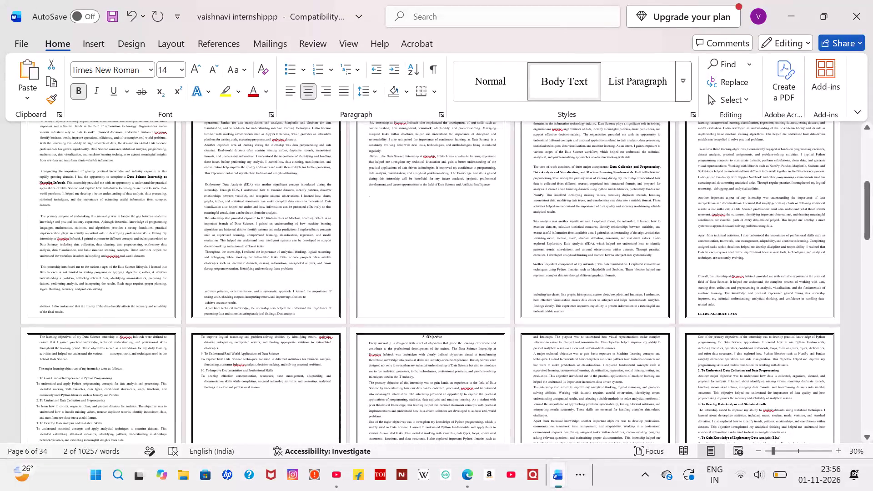
left_click(391, 341)
left_click(408, 338)
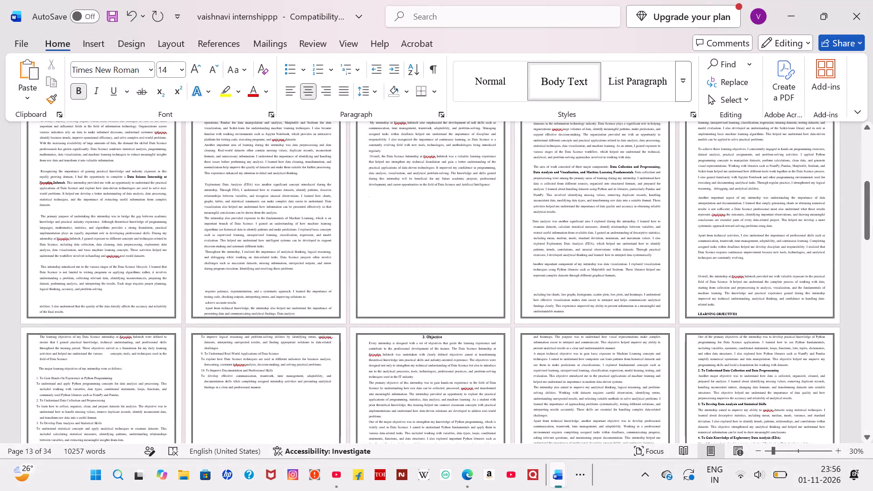
key("Return")
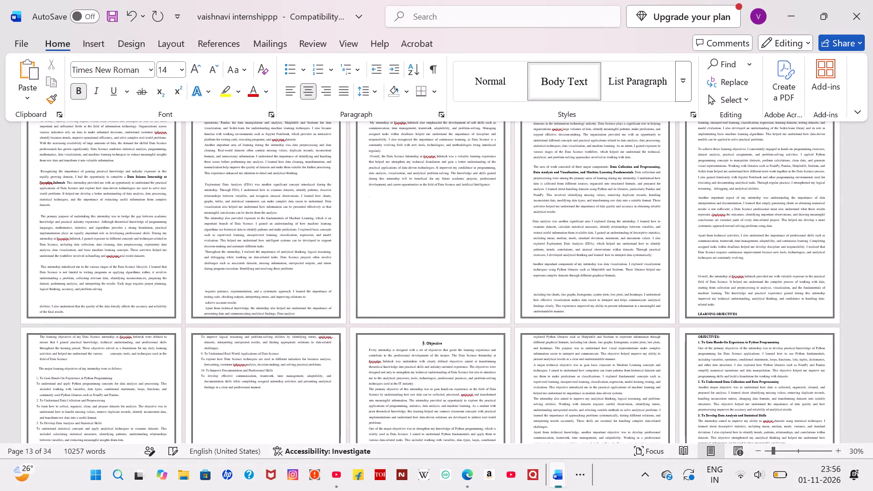
Insert a blank line above the "2.Area Of Work" chapter heading.
scroll(408, 338, "up", 5)
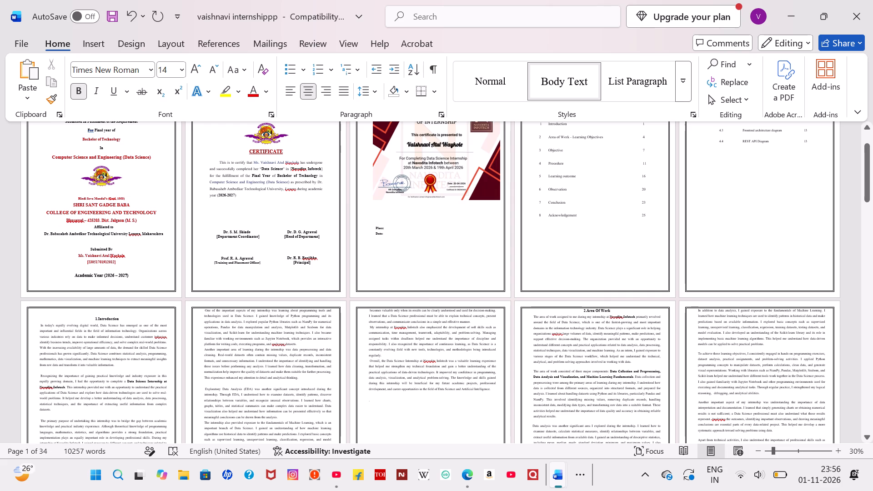
left_click(79, 315)
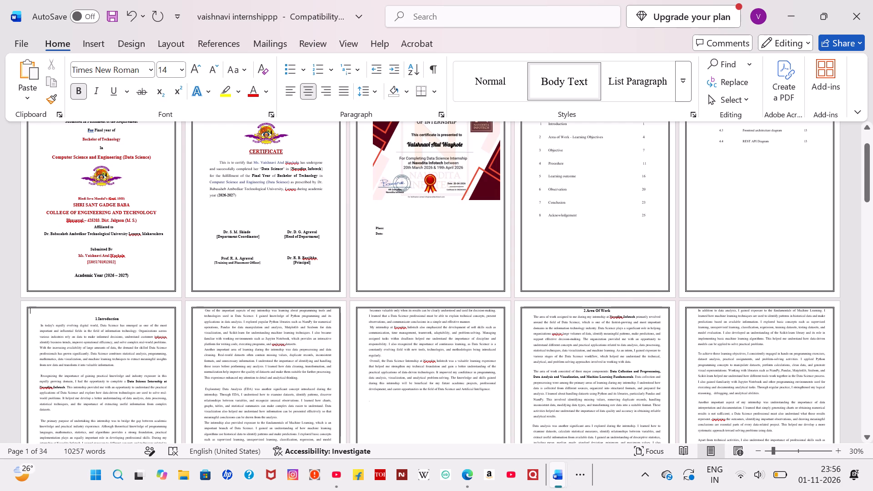
left_click(572, 309)
key("Return")
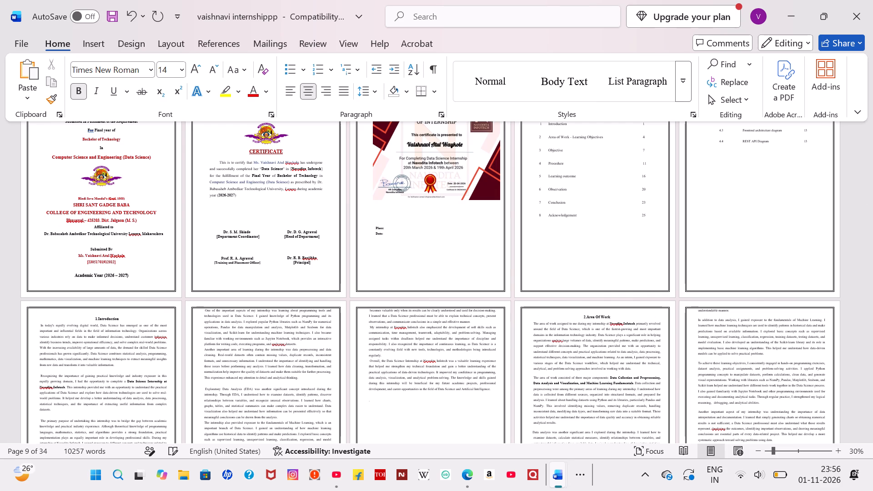
Insert a blank line above the "4. Learning Outcomes" chapter heading.
scroll(572, 309, "down", 5)
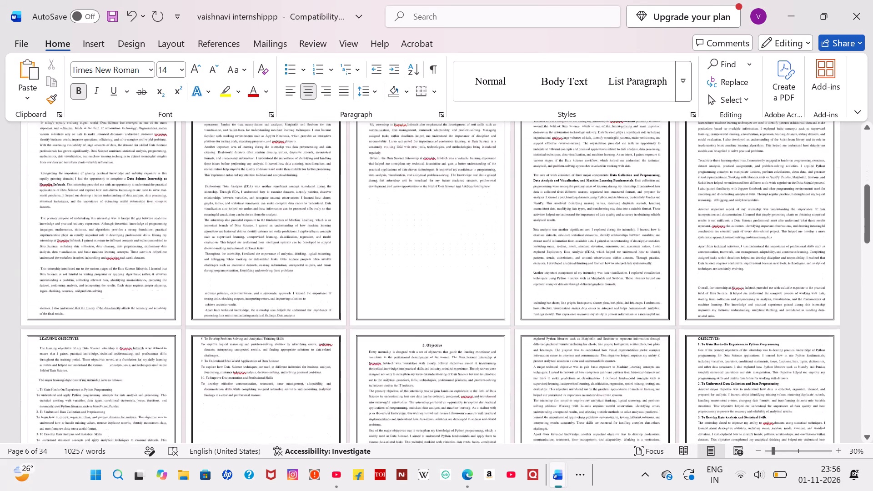
scroll(446, 326, "down", 4)
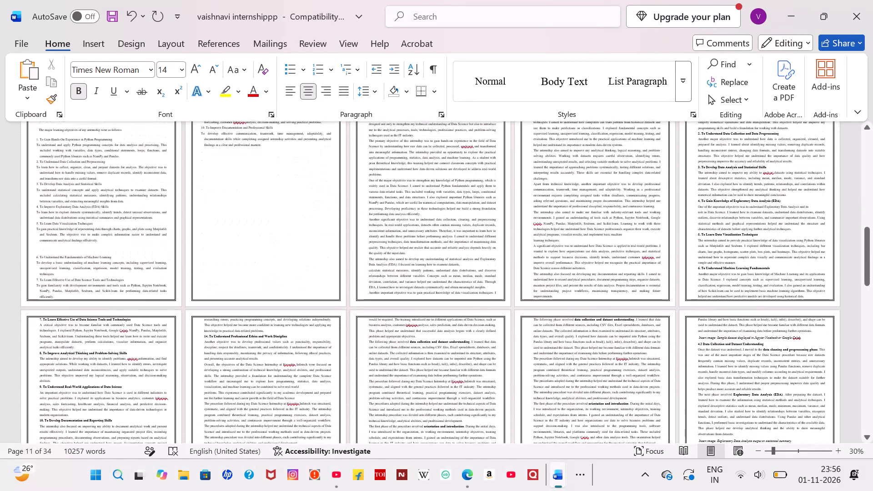
scroll(446, 326, "down", 1)
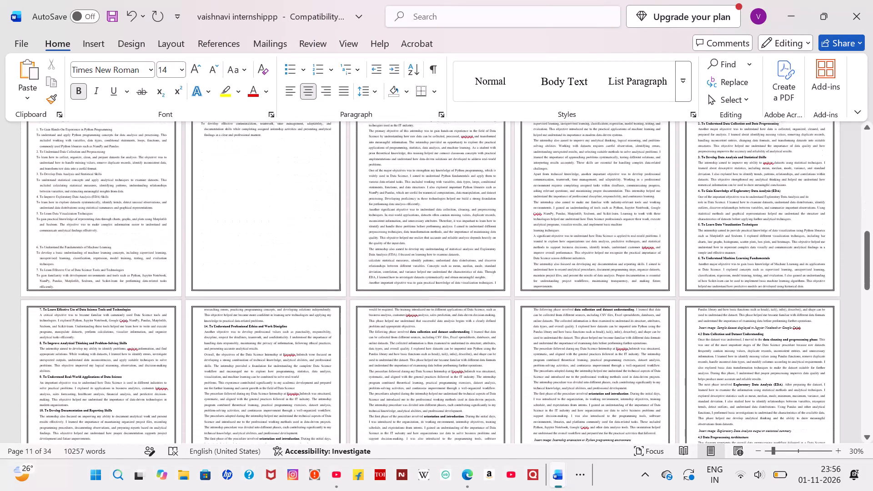
scroll(446, 326, "down", 6)
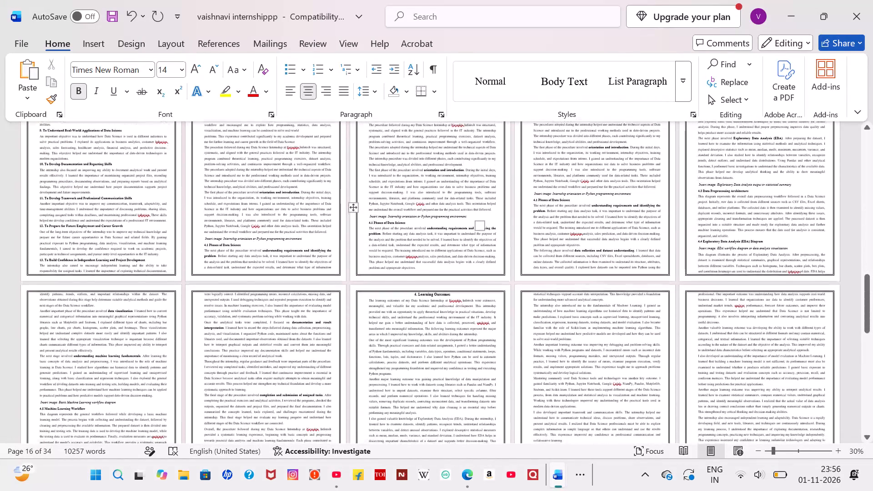
left_click(407, 294)
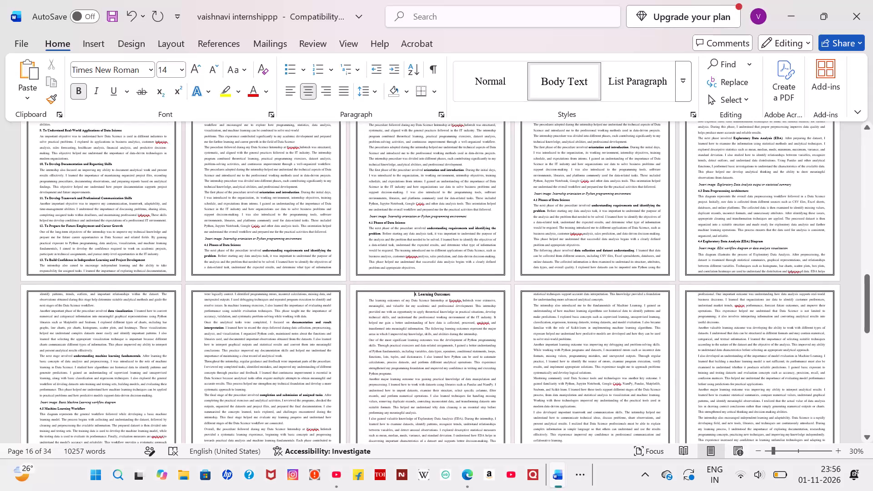
key("Return")
scroll(407, 294, "down", 5)
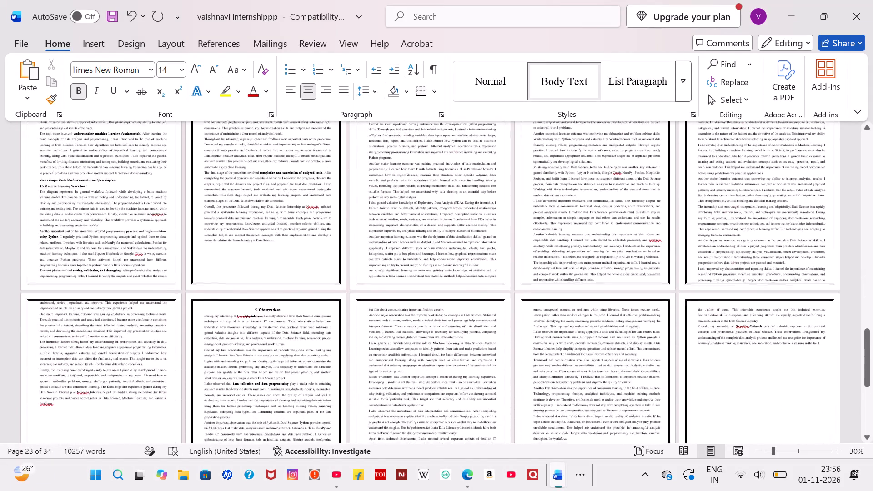
scroll(407, 294, "down", 1)
scroll(246, 265, "down", 3)
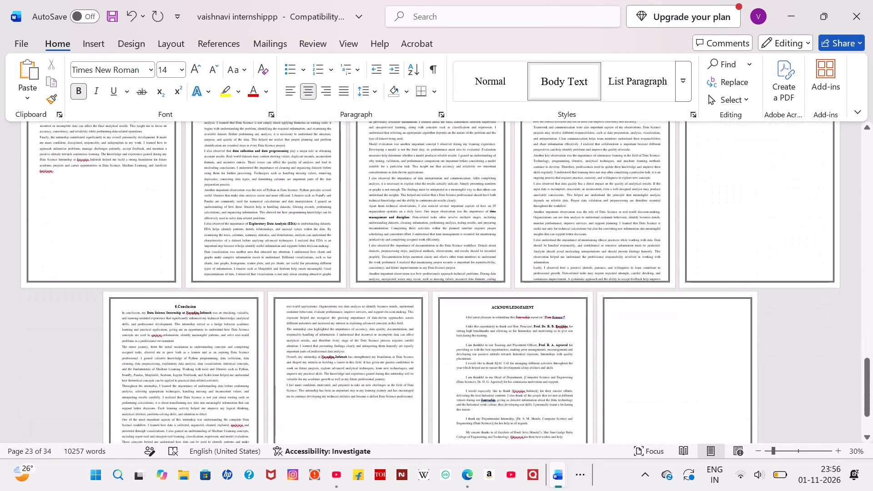
scroll(246, 265, "down", 1)
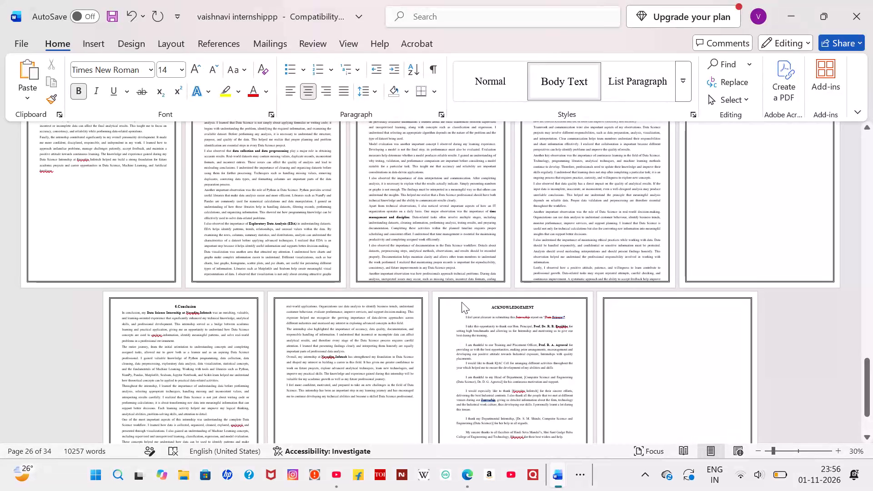
left_click_drag(551, 311, 474, 313)
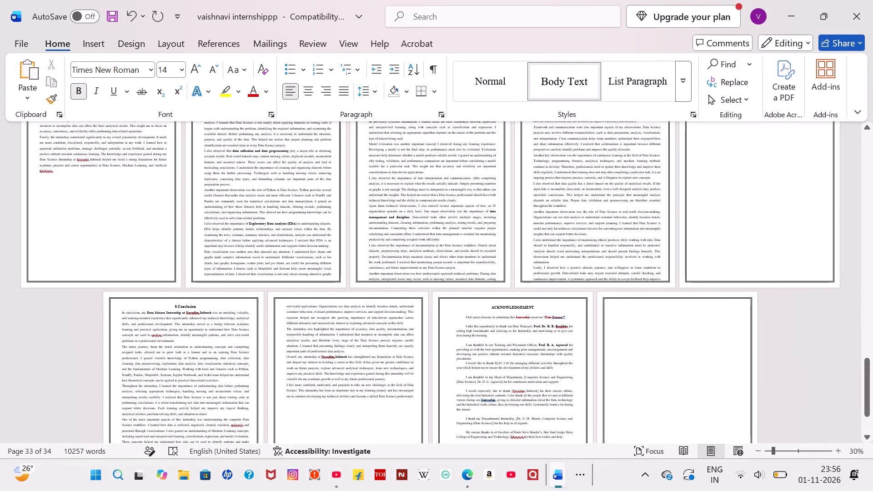
scroll(219, 311, "up", 9)
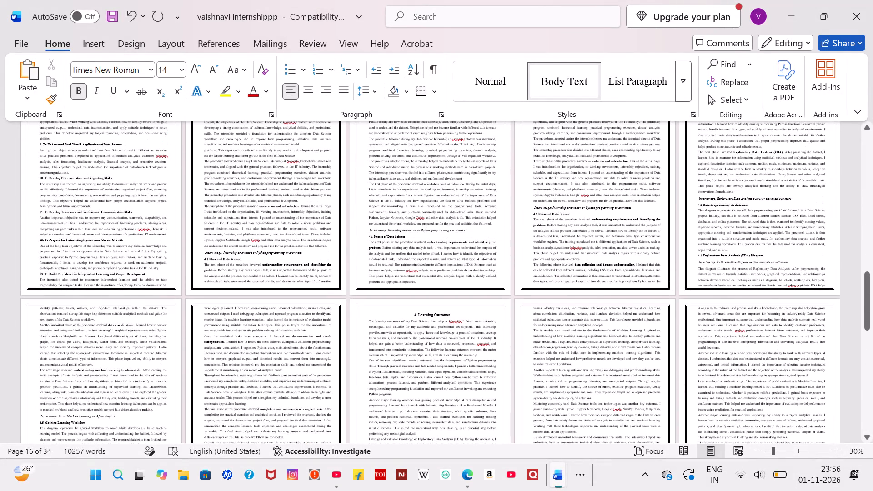
scroll(219, 311, "up", 3, "ctrl")
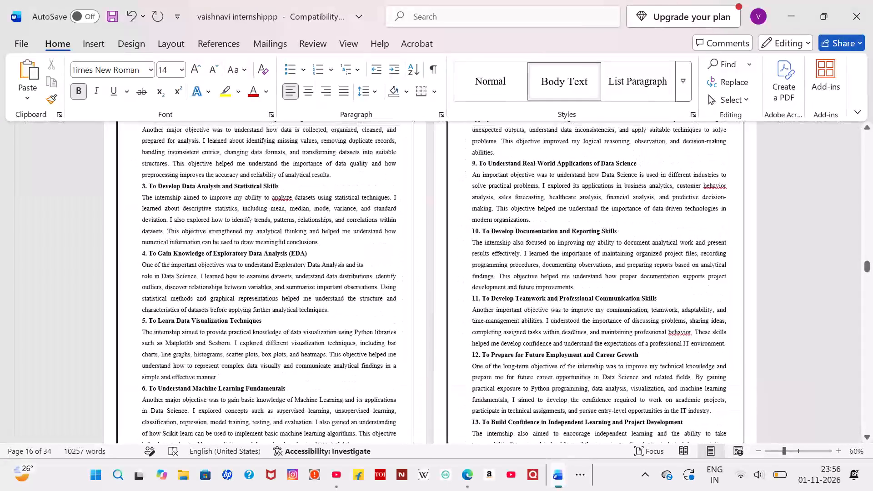
scroll(219, 311, "up", 6)
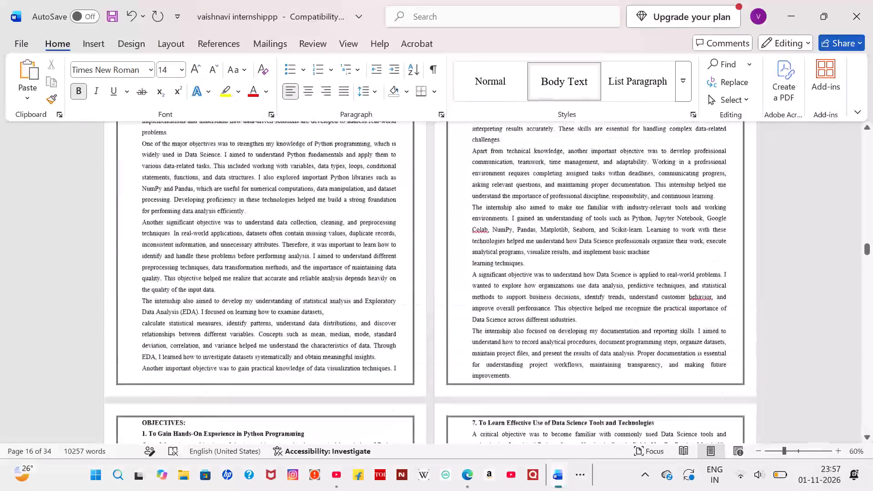
scroll(219, 311, "up", 7)
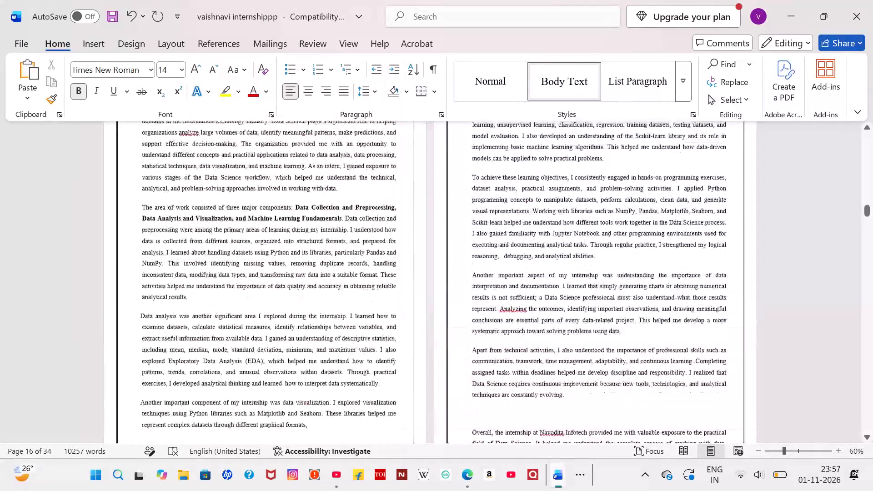
scroll(219, 311, "down", 3)
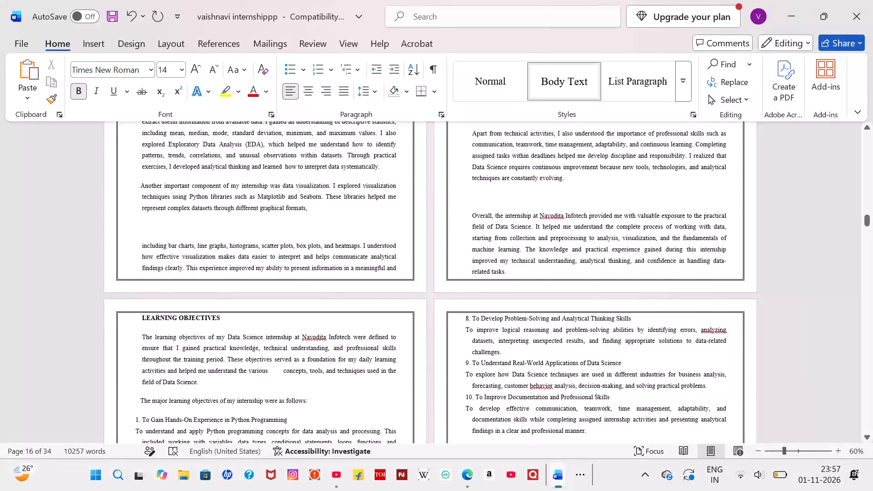
scroll(160, 236, "up", 9)
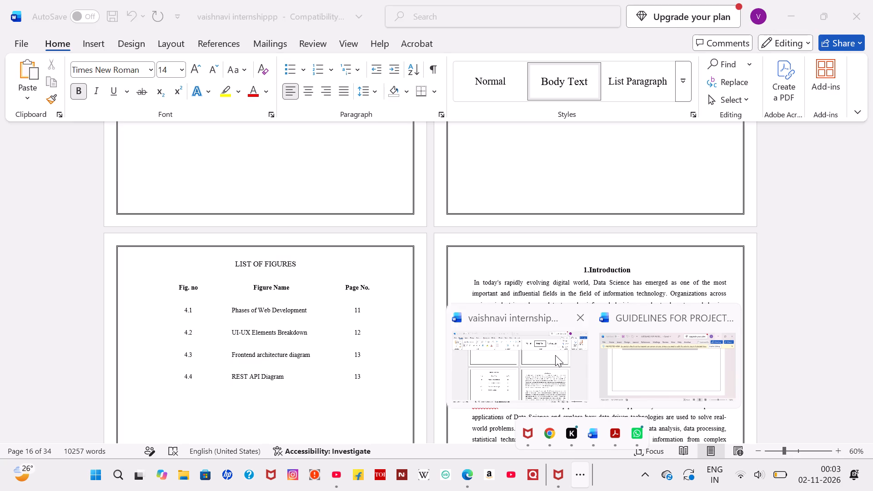
scroll(462, 312, "down", 7)
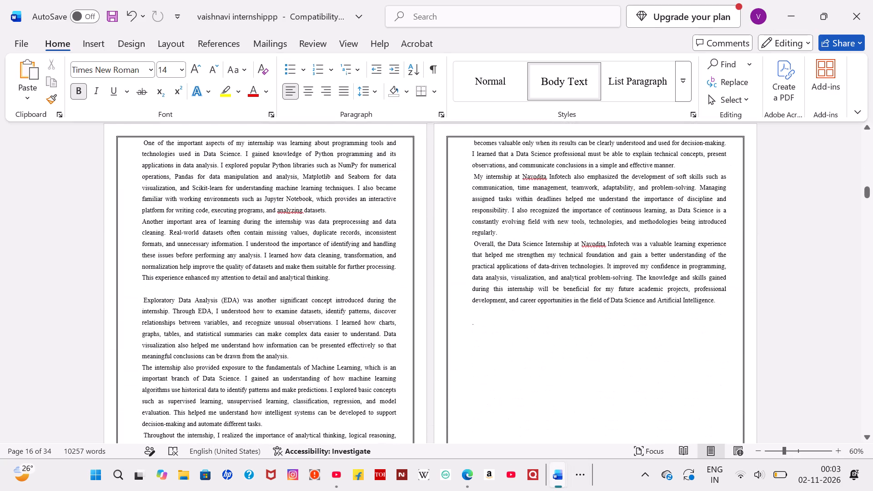
scroll(462, 312, "down", 1)
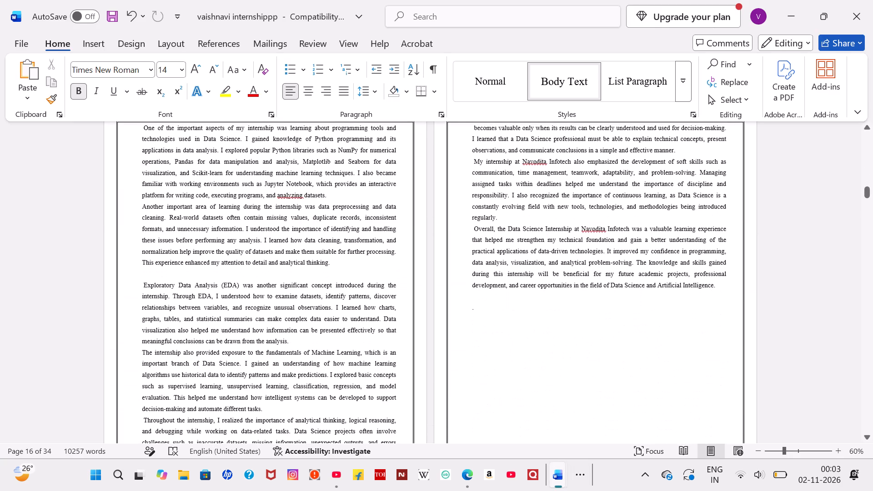
scroll(462, 312, "down", 2)
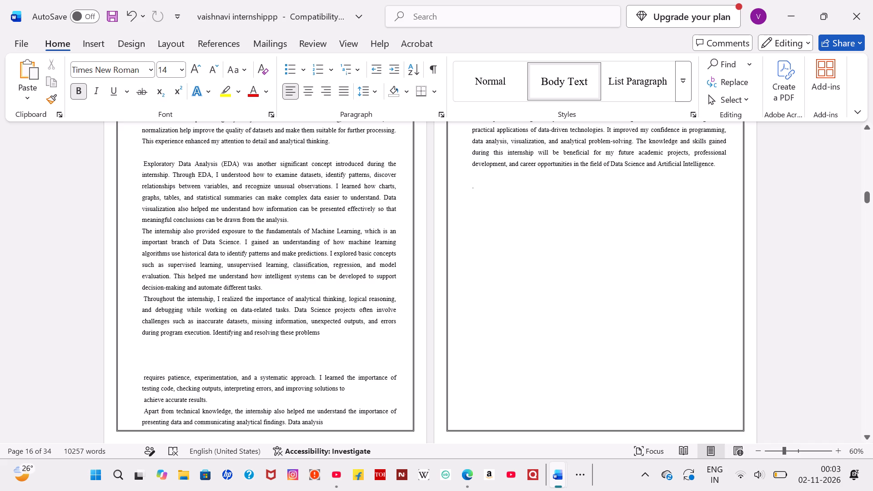
scroll(286, 372, "up", 1)
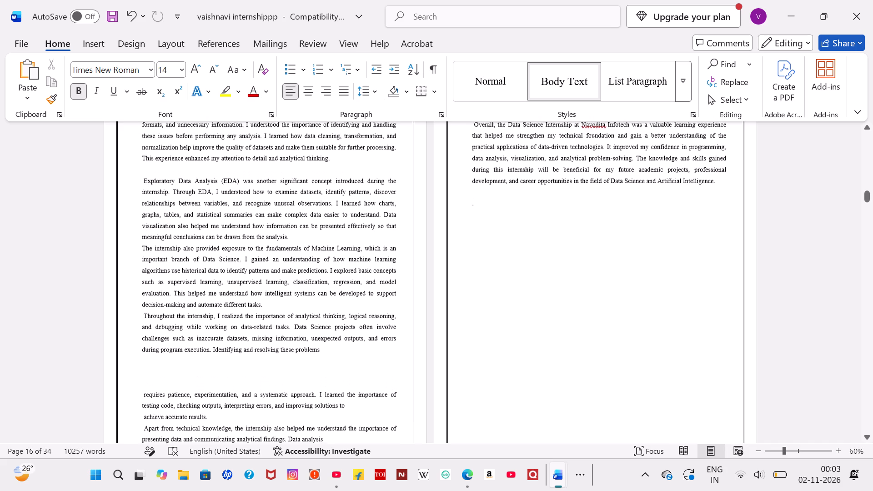
scroll(286, 372, "up", 2)
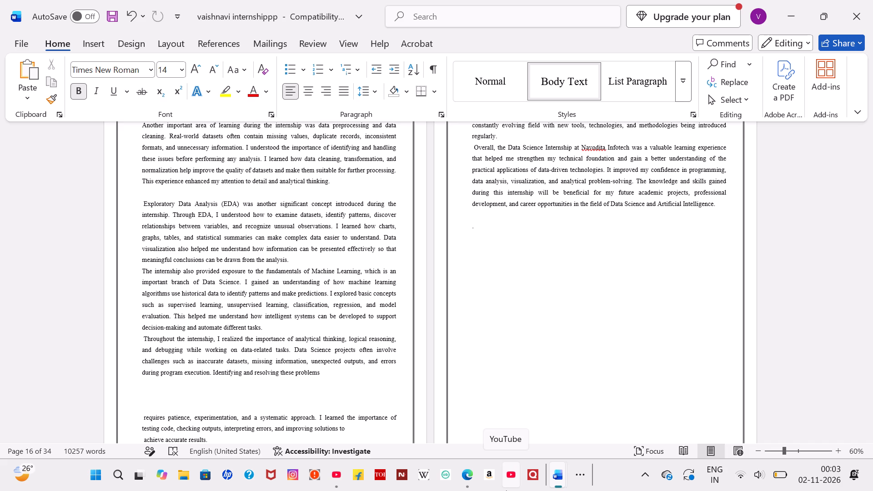
scroll(506, 490, "down", 1)
scroll(500, 454, "down", 2)
scroll(462, 335, "up", 2)
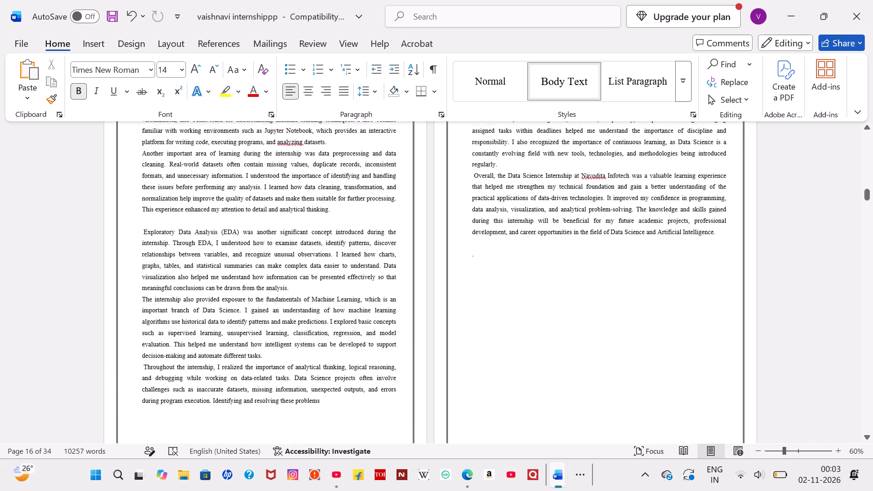
scroll(462, 335, "up", 1)
Insert the picture Figure_01_Data_Science_Lifecycle from Downloads on a new line before the Introduction's "Overall, the Data Science Internship" paragraph.
left_click(510, 250)
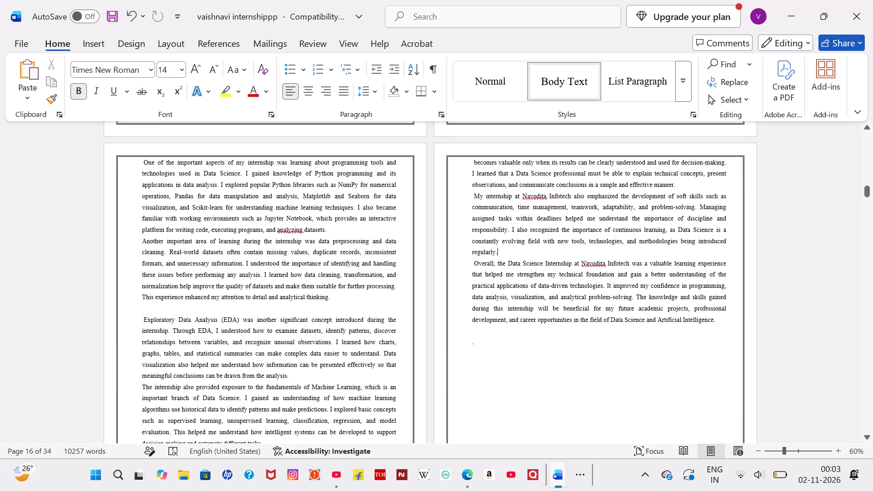
key("Return")
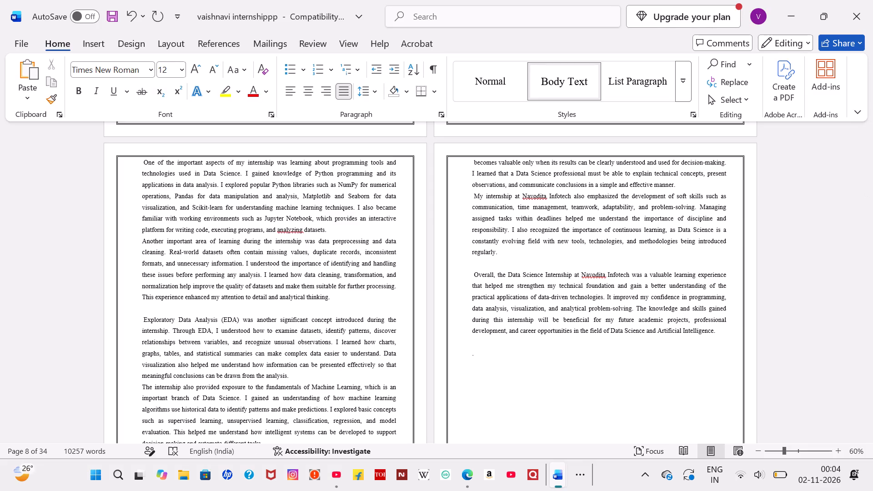
left_click_drag(88, 55, 92, 51)
left_click(92, 51)
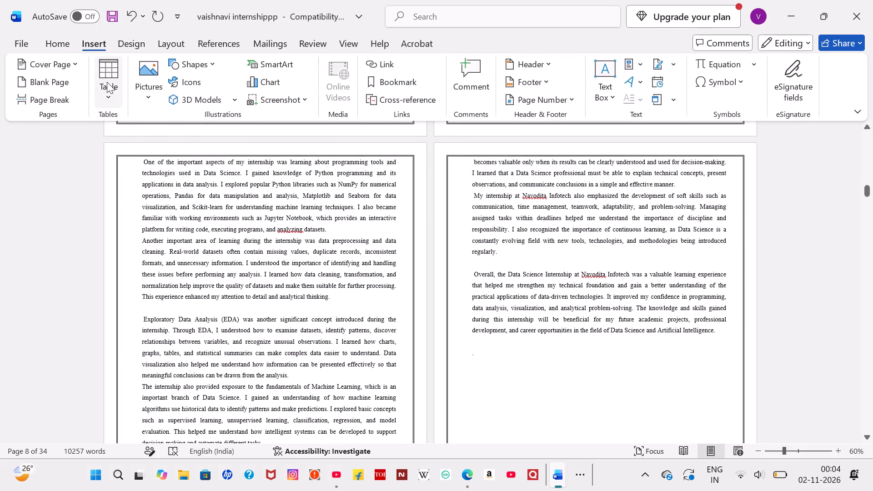
left_click(107, 82)
left_click(156, 77)
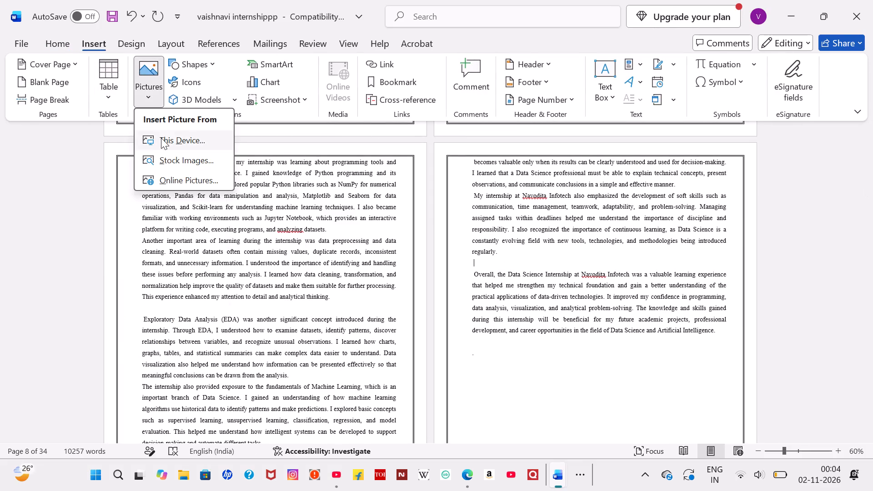
left_click(161, 138)
scroll(161, 138, "down", 1)
scroll(161, 138, "up", 1)
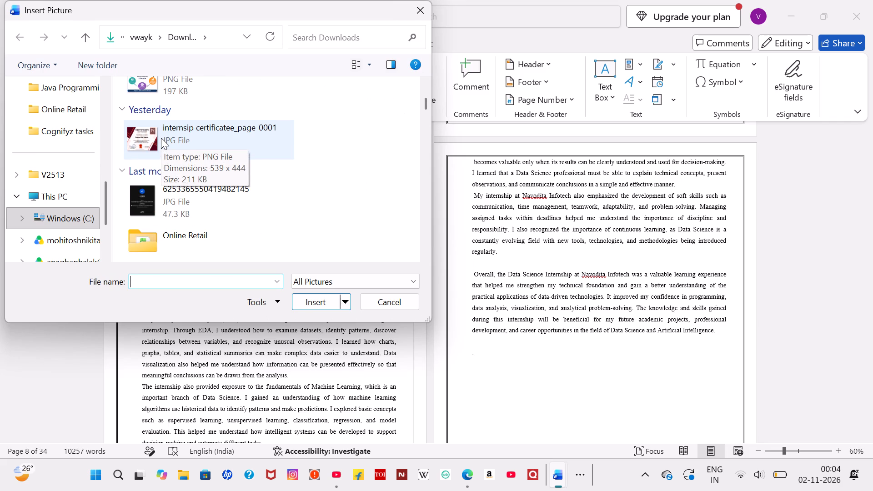
scroll(161, 138, "up", 1)
left_click(169, 178)
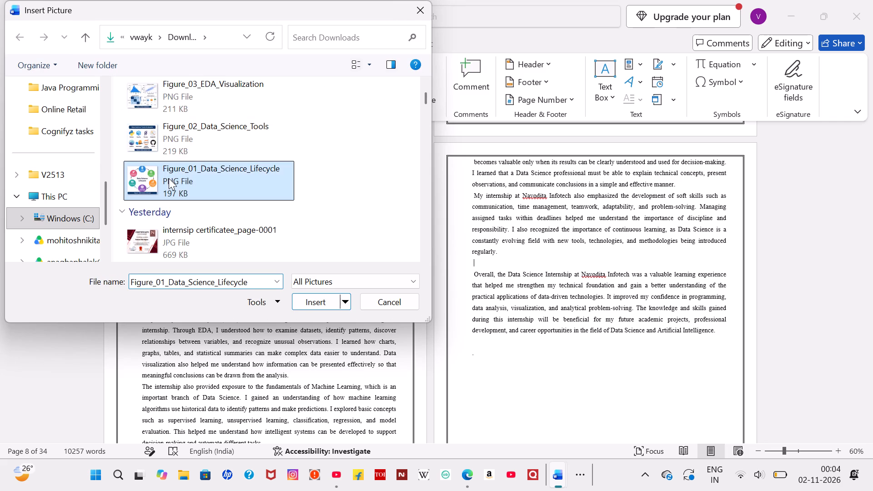
left_click(311, 304)
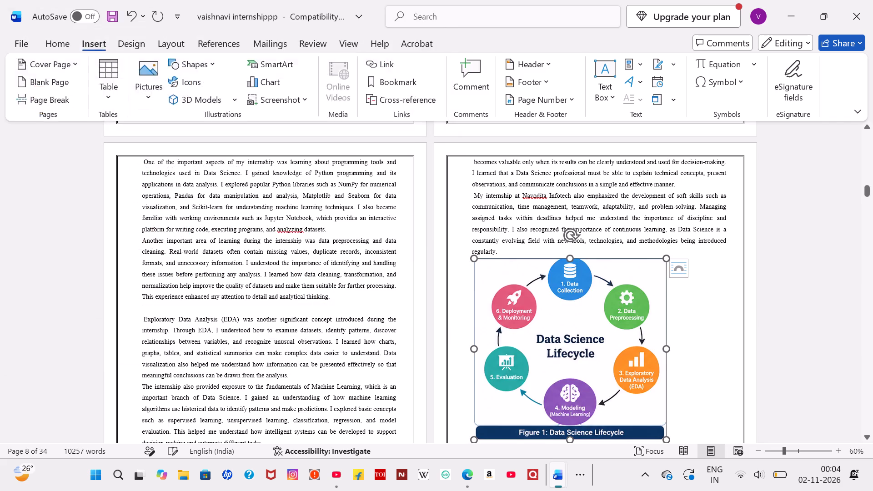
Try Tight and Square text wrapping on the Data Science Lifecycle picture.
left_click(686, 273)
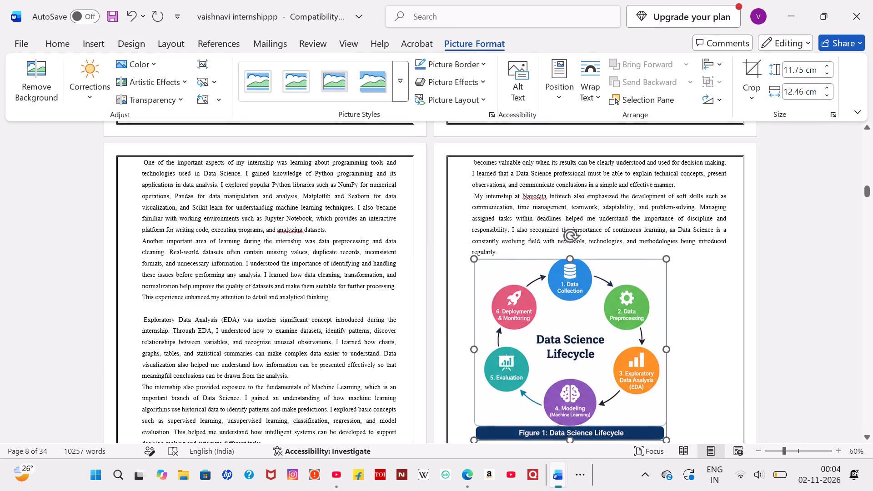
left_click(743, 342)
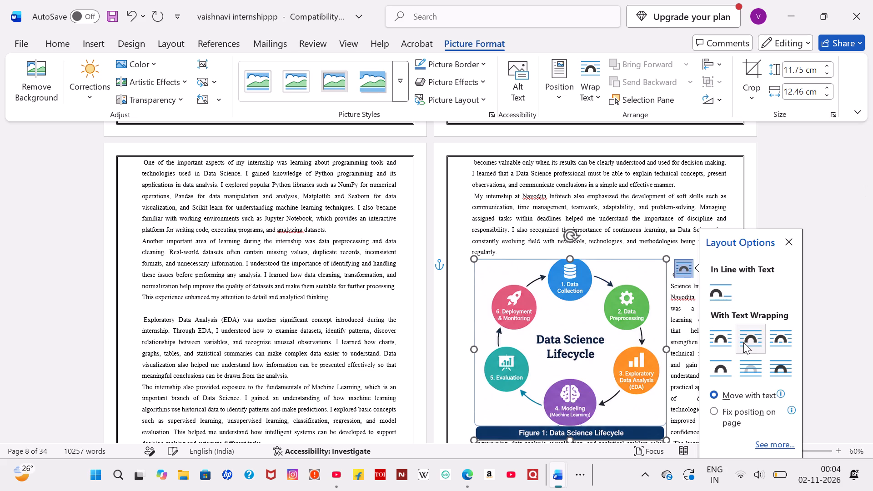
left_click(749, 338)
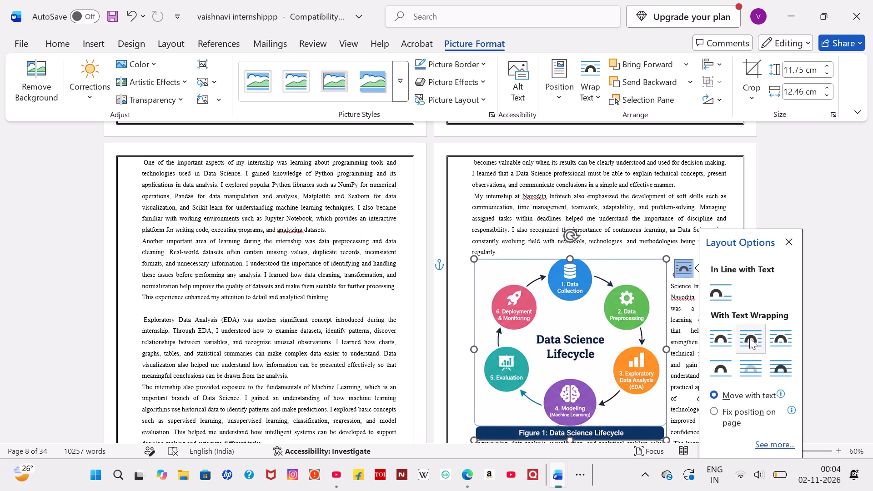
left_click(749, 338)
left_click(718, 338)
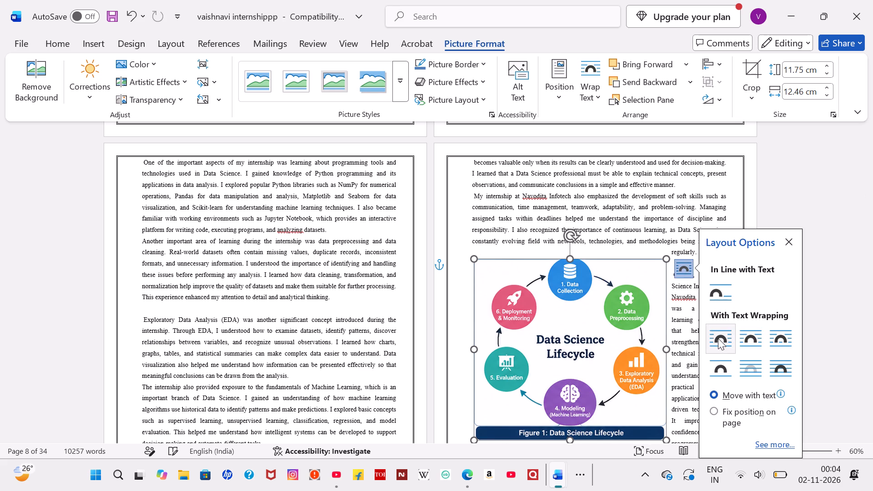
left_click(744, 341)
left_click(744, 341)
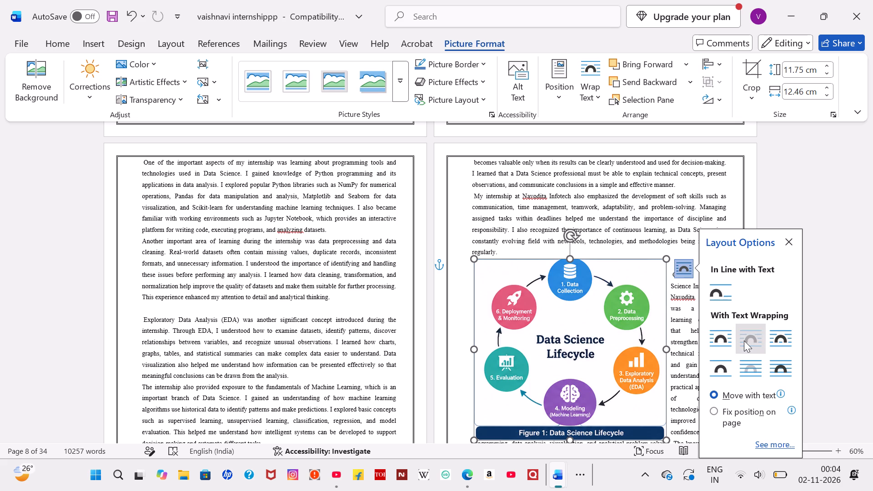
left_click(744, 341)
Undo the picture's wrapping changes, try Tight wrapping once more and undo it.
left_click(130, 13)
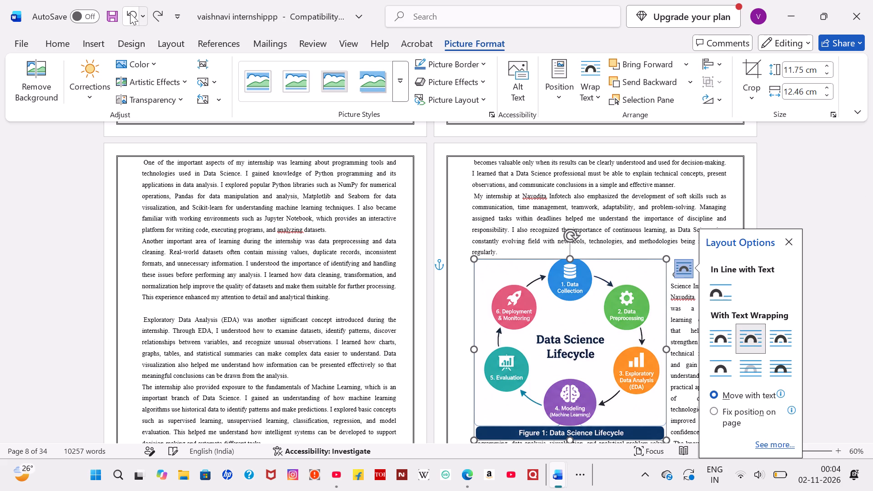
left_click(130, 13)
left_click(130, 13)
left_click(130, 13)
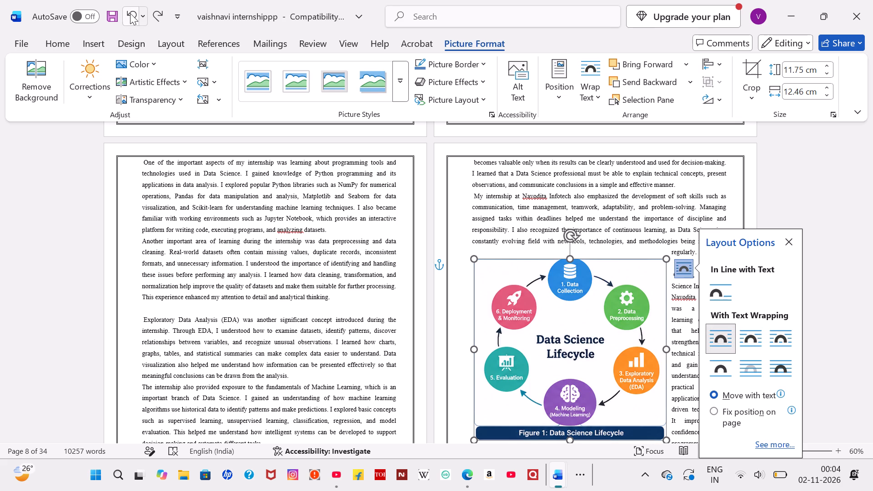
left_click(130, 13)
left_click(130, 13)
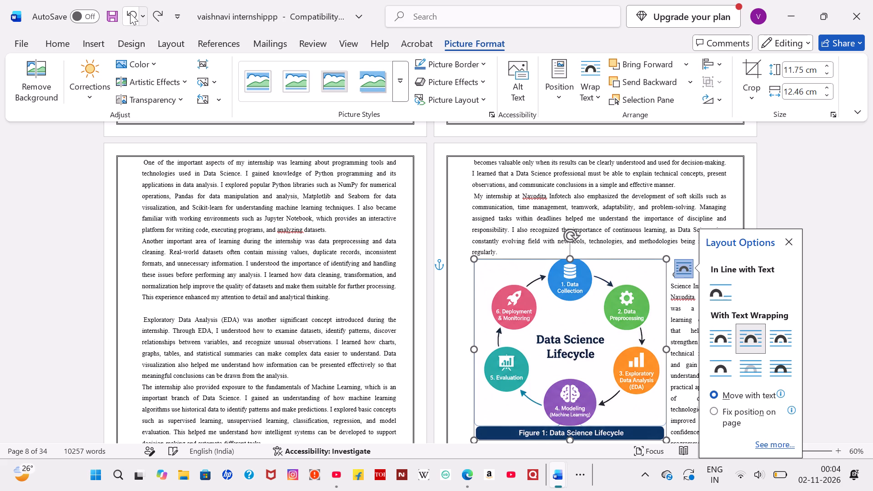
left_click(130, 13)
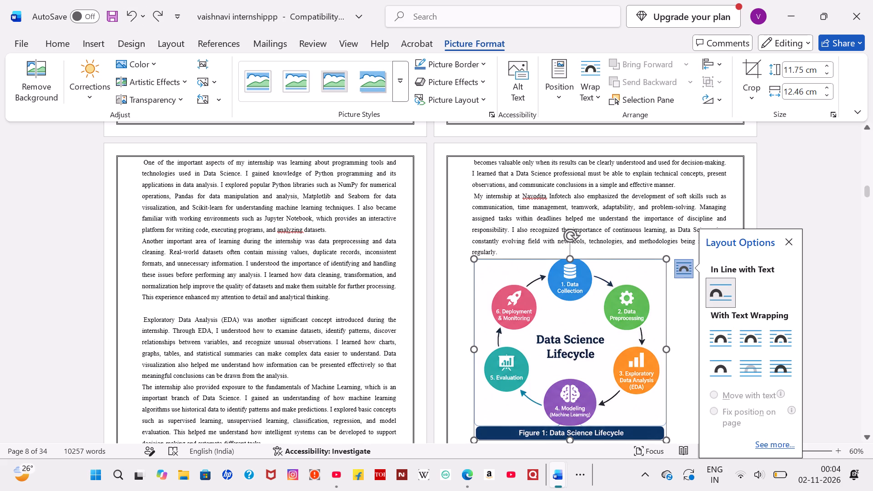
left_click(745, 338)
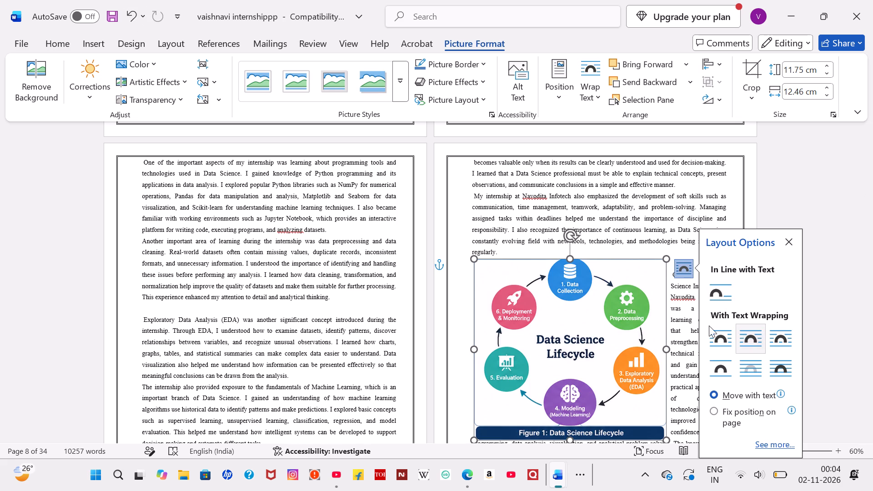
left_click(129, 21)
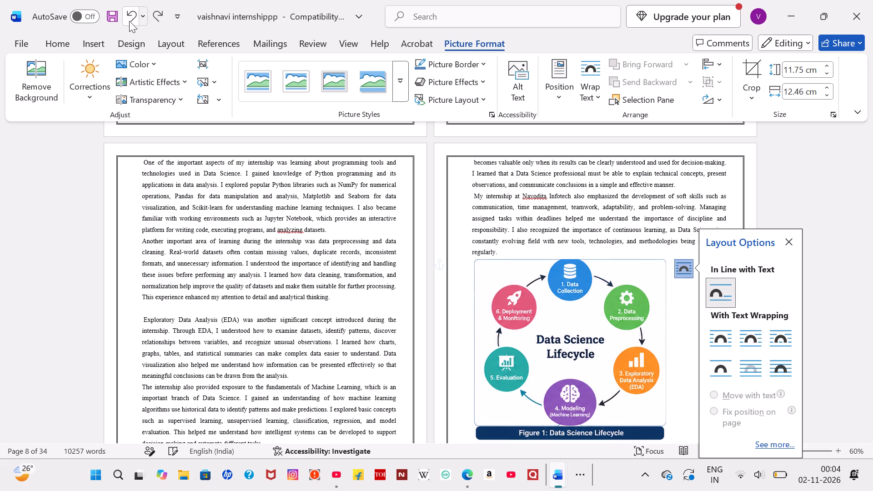
Set the Data Science Lifecycle picture's wrapping to Top and Bottom and centre it between the Introduction's last two paragraphs.
left_click_drag(555, 336, 609, 335)
left_click_drag(609, 335, 651, 334)
left_click(690, 261)
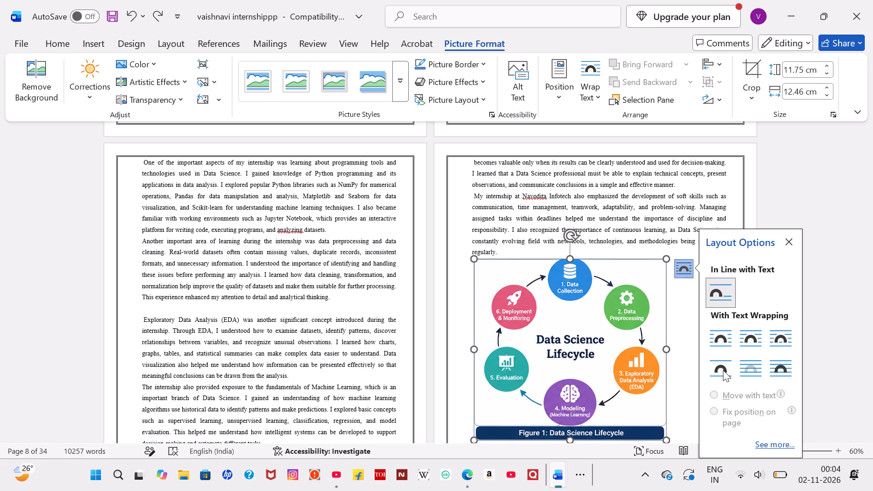
left_click(723, 370)
left_click_drag(537, 349, 571, 346)
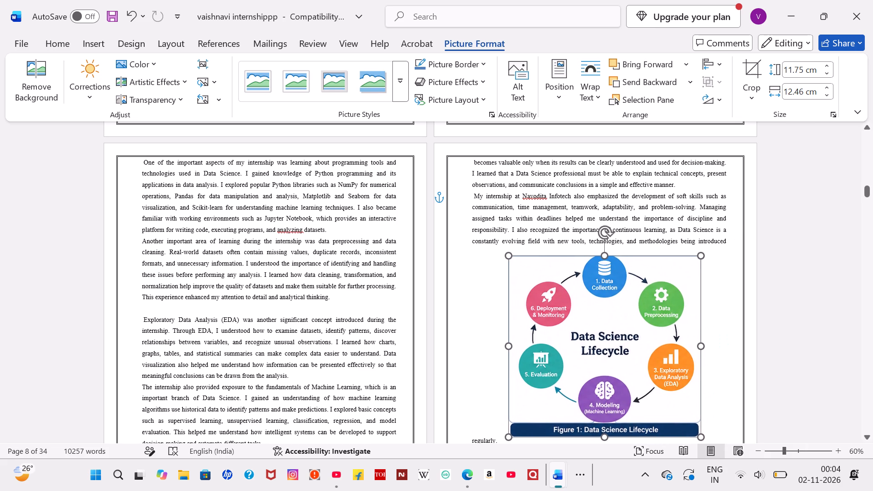
left_click_drag(571, 346, 567, 351)
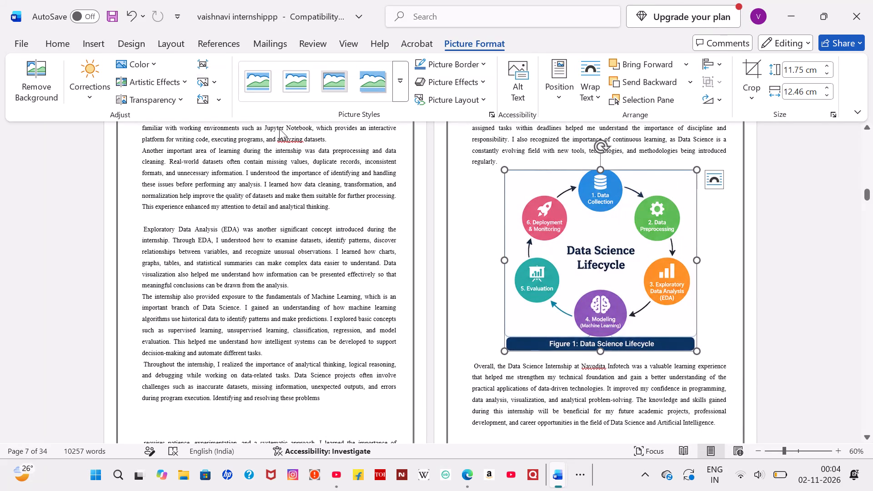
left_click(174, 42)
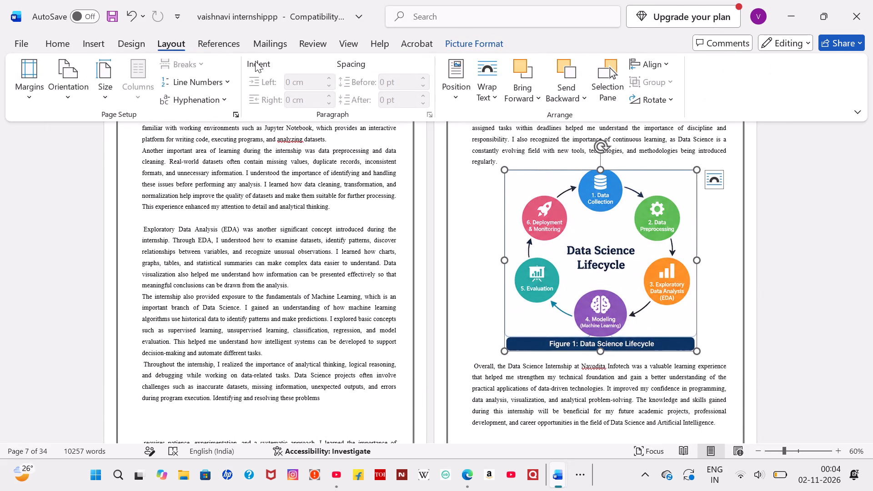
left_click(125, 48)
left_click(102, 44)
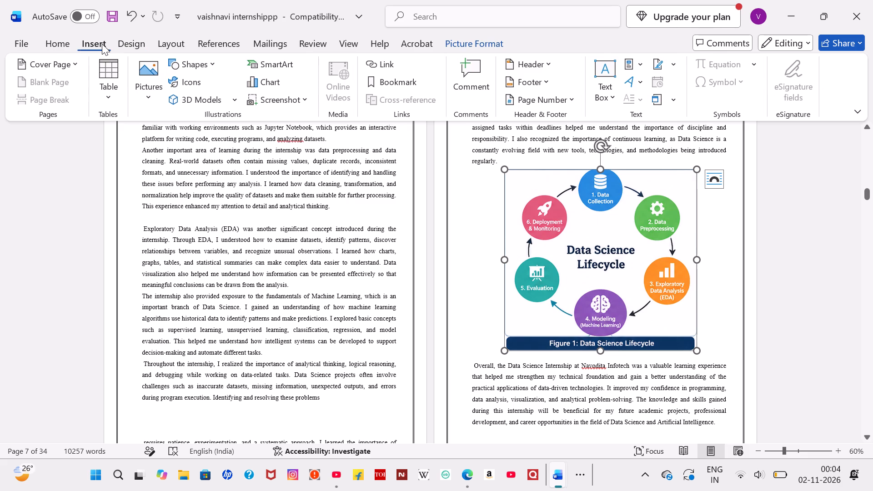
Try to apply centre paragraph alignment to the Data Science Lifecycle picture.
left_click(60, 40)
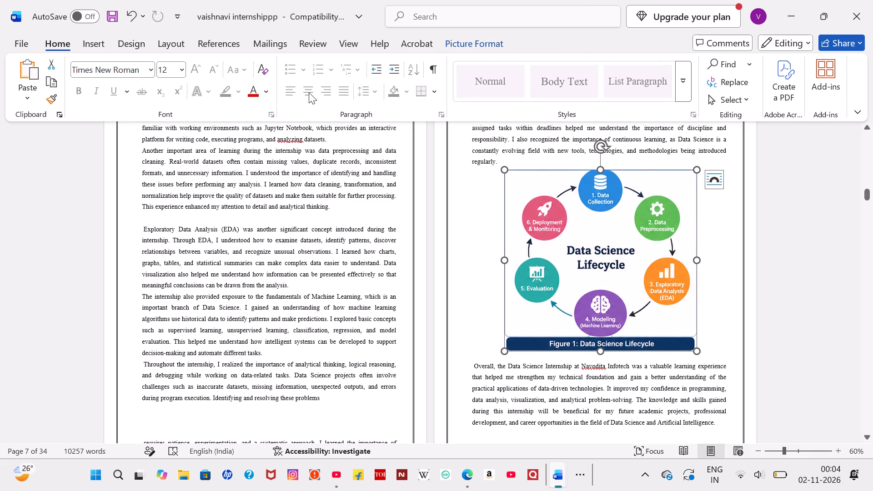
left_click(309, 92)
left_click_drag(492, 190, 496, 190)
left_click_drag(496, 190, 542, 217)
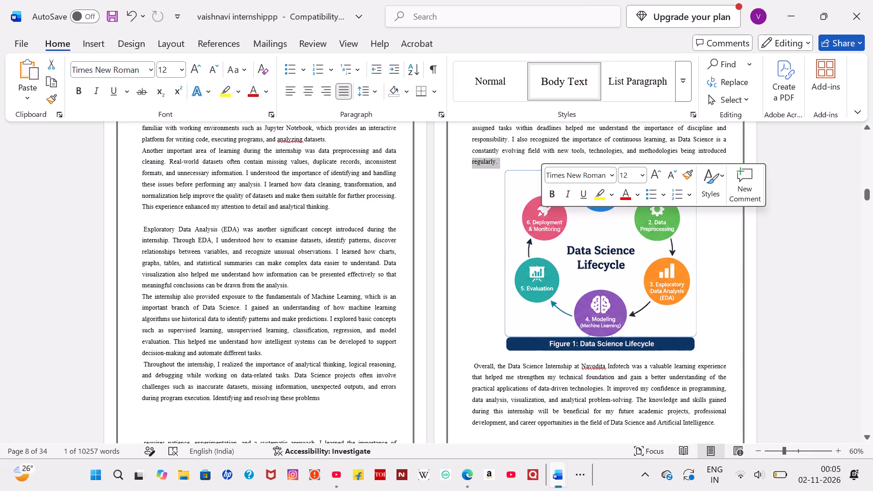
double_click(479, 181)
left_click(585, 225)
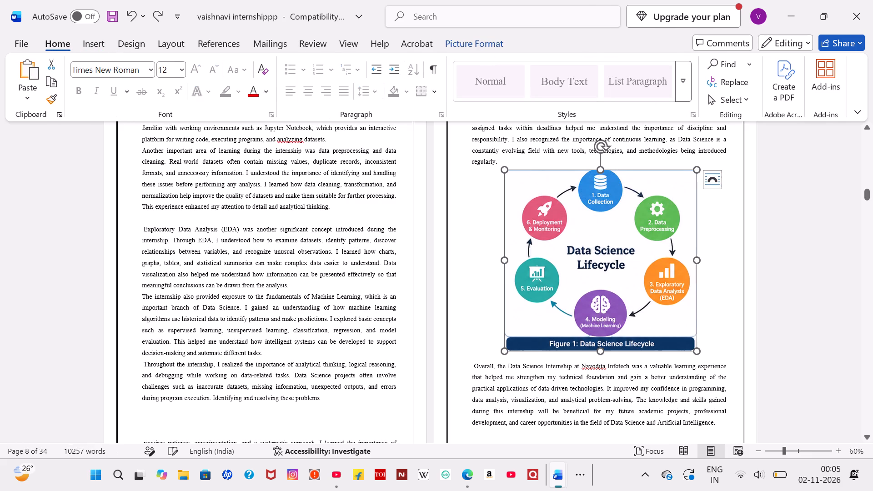
Reduce the height of the Data Science Lifecycle picture slightly and recentre it just below the Introduction paragraph ending in "regularly.".
left_click_drag(585, 225, 585, 225)
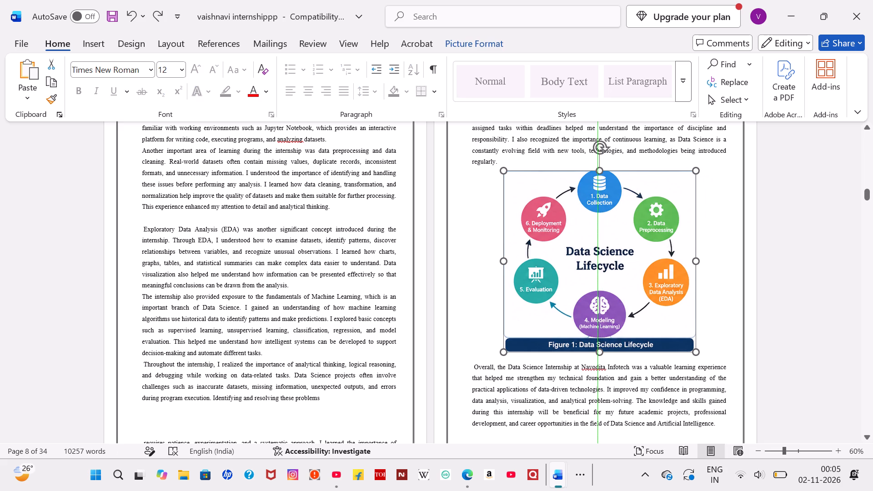
left_click_drag(585, 225, 579, 231)
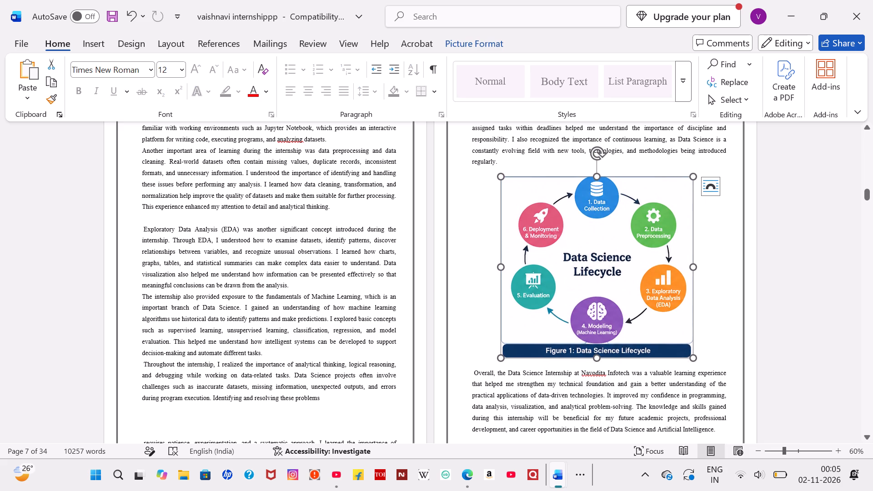
left_click_drag(597, 356, 596, 346)
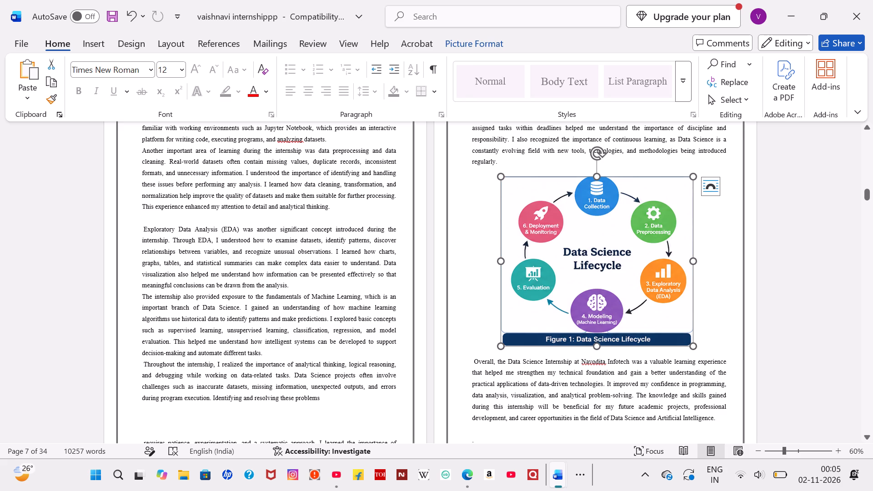
left_click_drag(691, 263, 696, 262)
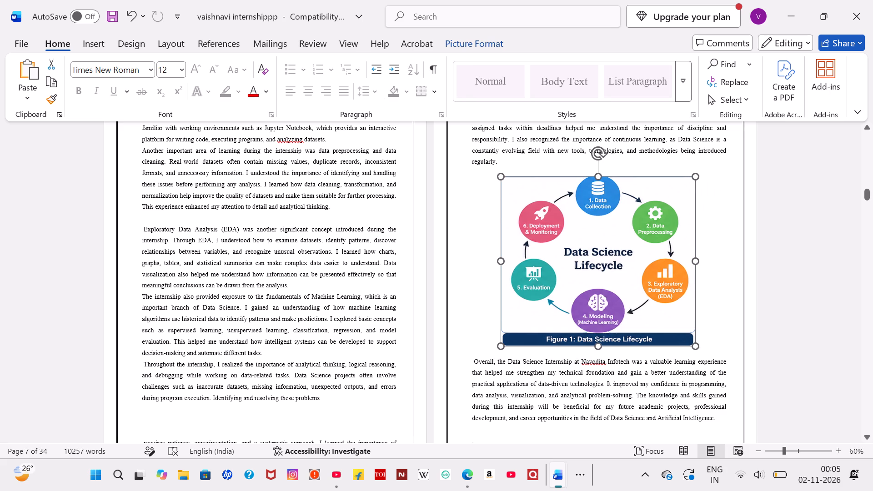
left_click_drag(696, 262, 695, 262)
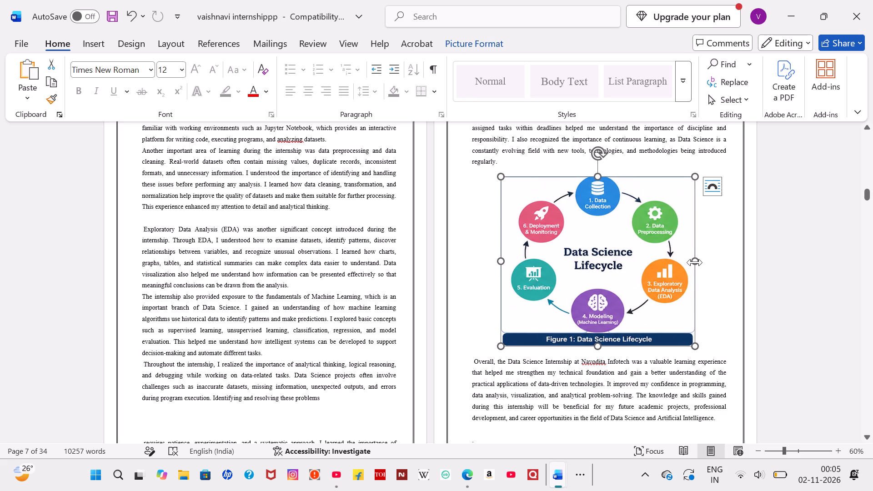
left_click_drag(605, 249, 604, 242)
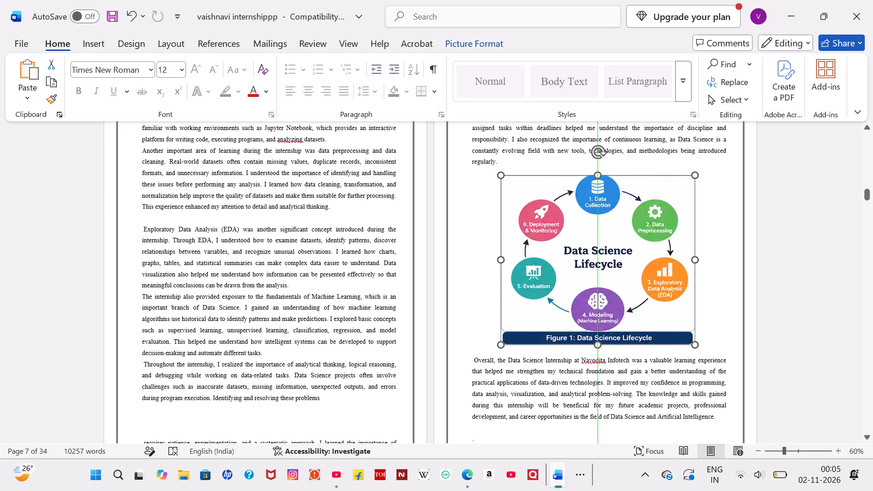
left_click_drag(604, 242, 614, 244)
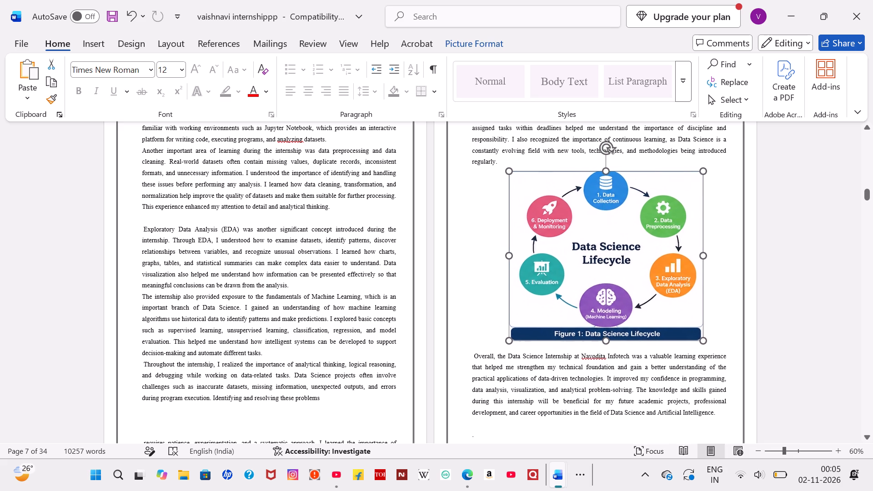
left_click_drag(614, 244, 603, 242)
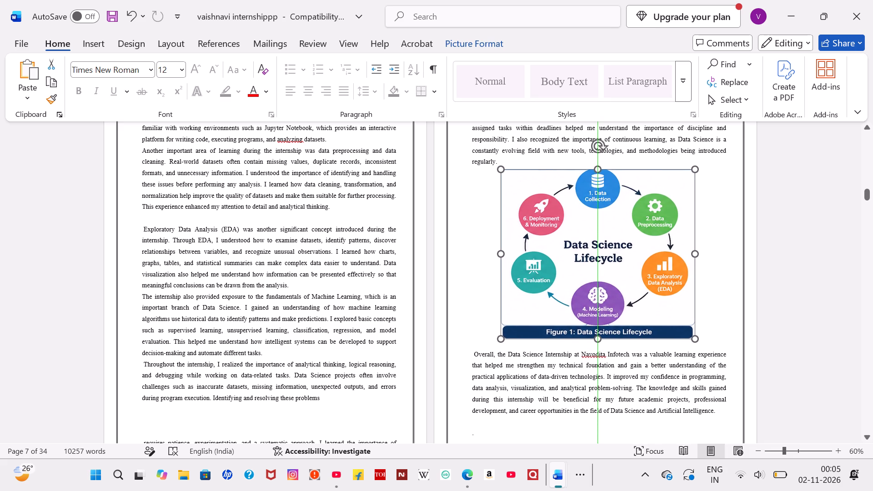
left_click(600, 337)
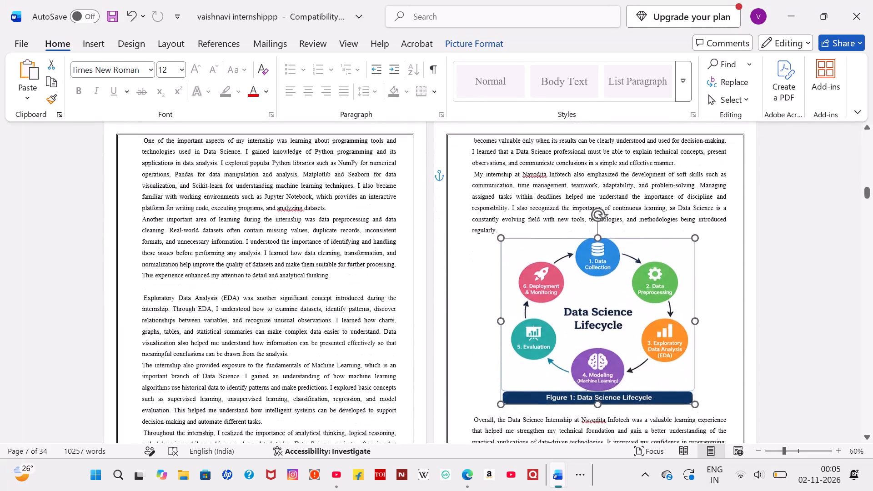
scroll(593, 289, "up", 1)
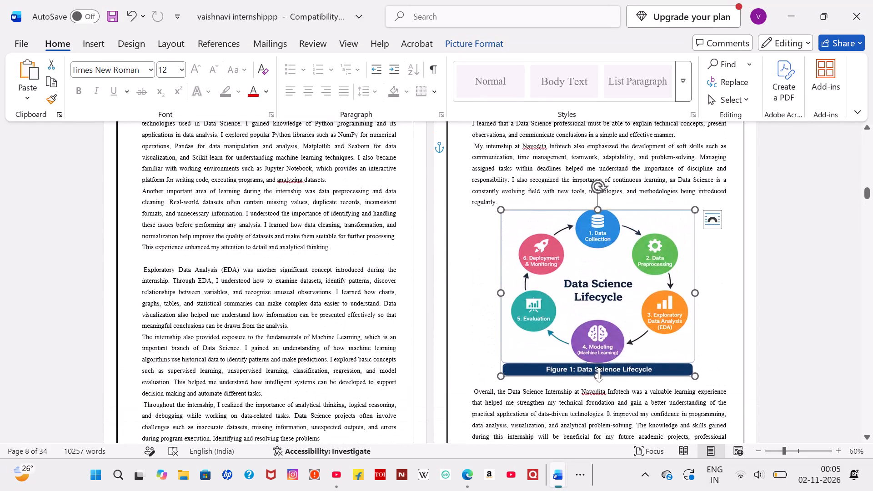
left_click_drag(599, 375, 599, 365)
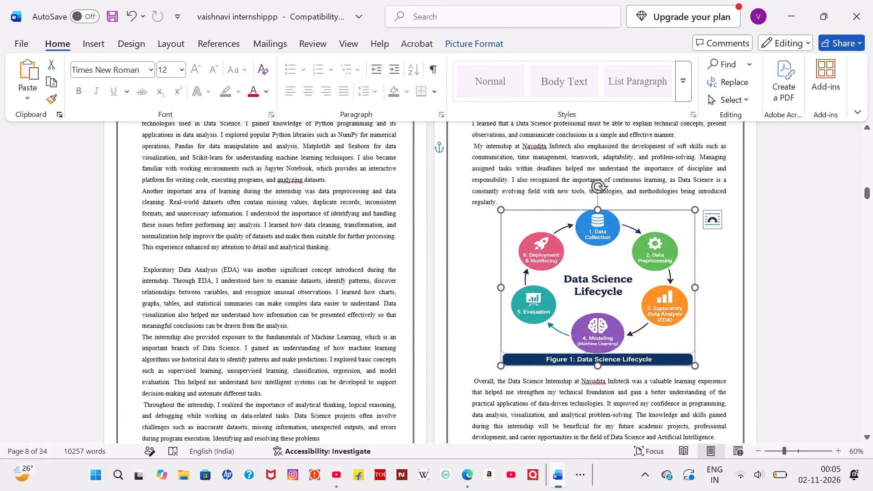
left_click(702, 351)
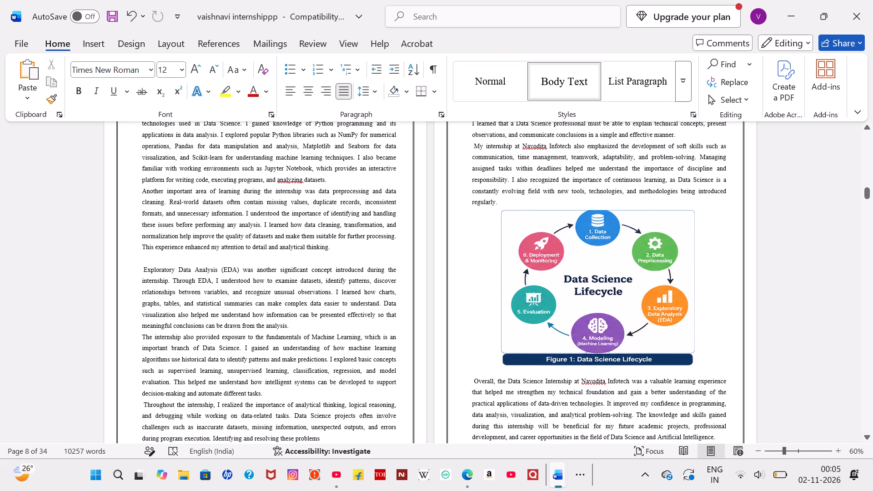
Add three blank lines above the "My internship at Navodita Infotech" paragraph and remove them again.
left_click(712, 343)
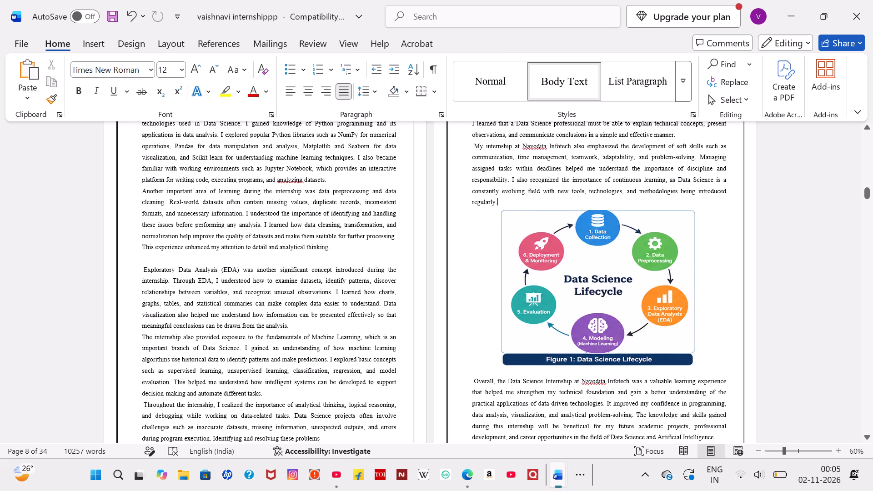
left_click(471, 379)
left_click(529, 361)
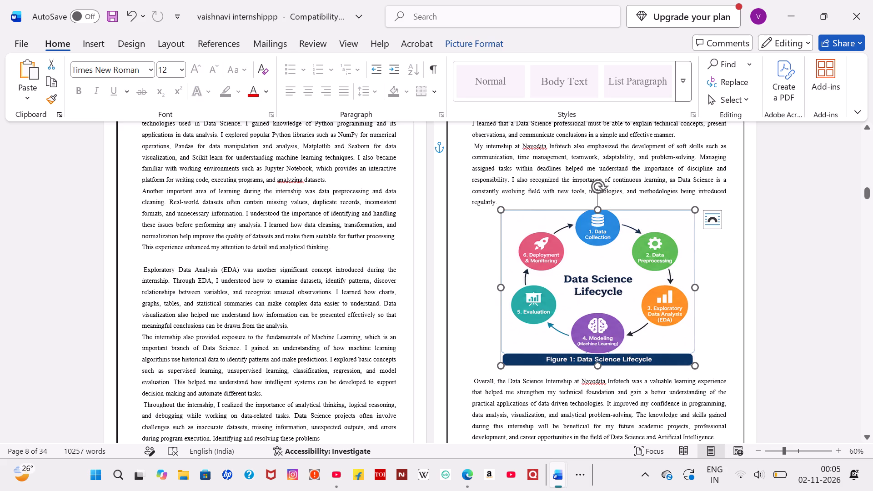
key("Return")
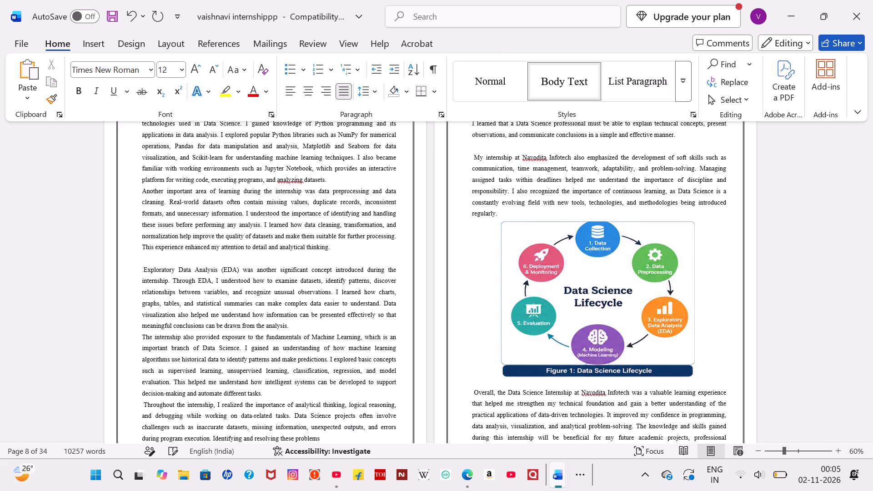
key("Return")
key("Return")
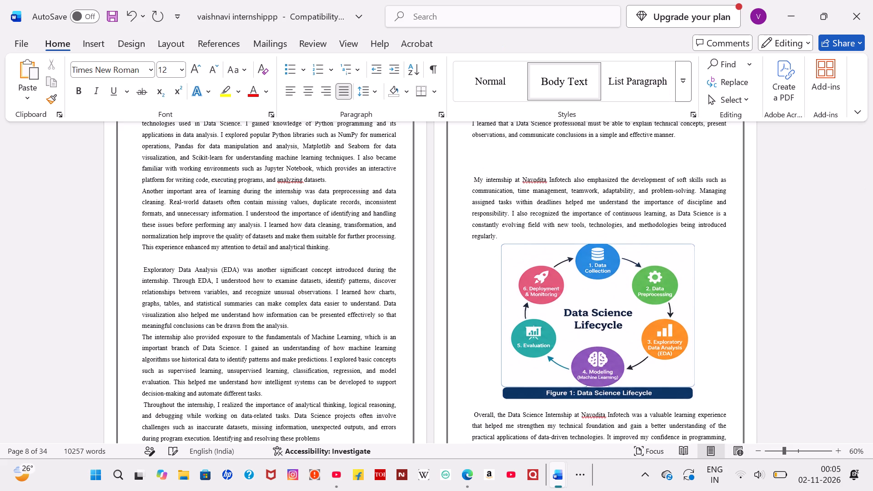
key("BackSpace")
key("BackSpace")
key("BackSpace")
Add the caption "Fig 1: Data Science Lifecycle" on its own line between the picture and the "Overall, the Data Science Internship" paragraph.
scroll(542, 366, "down", 1)
left_click(468, 213)
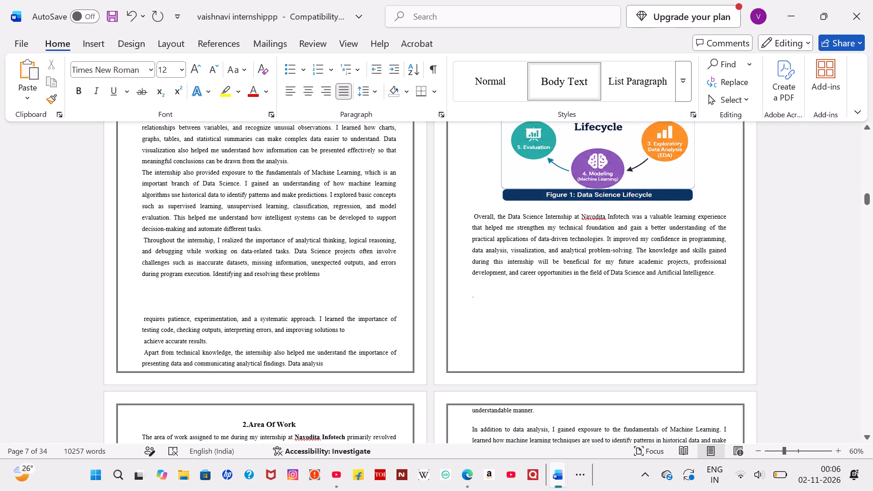
key("Return")
key("Up")
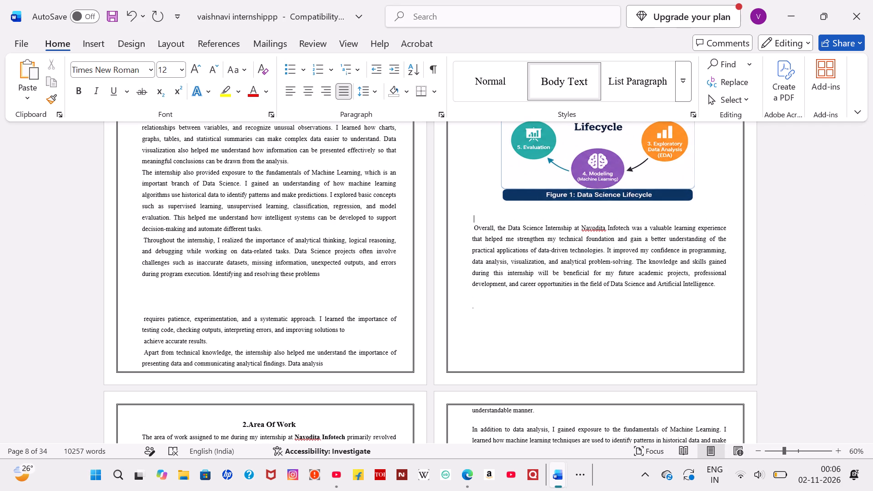
key("Up")
type("fig")
key("space")
key("1")
key("shift+colon")
key("space")
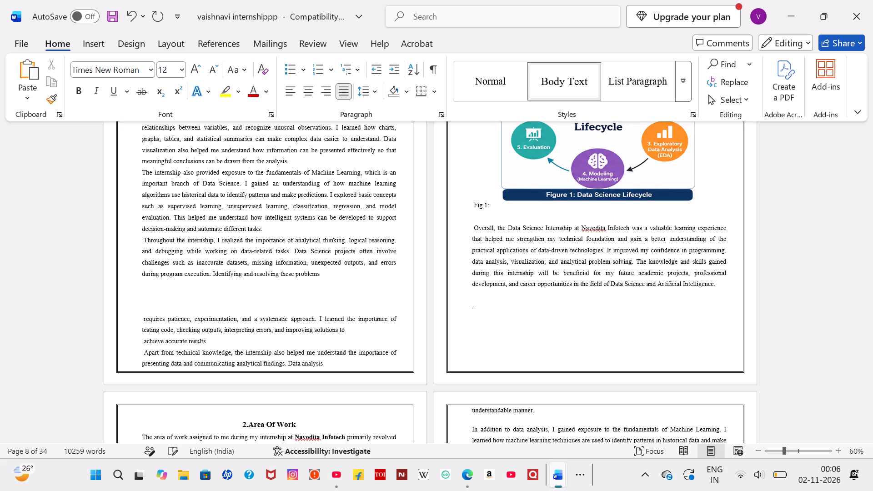
key("shift+d")
type("ata")
key("space")
key("shift+s")
type("cience")
key("space")
type("Lo")
key("BackSpace")
type("ife")
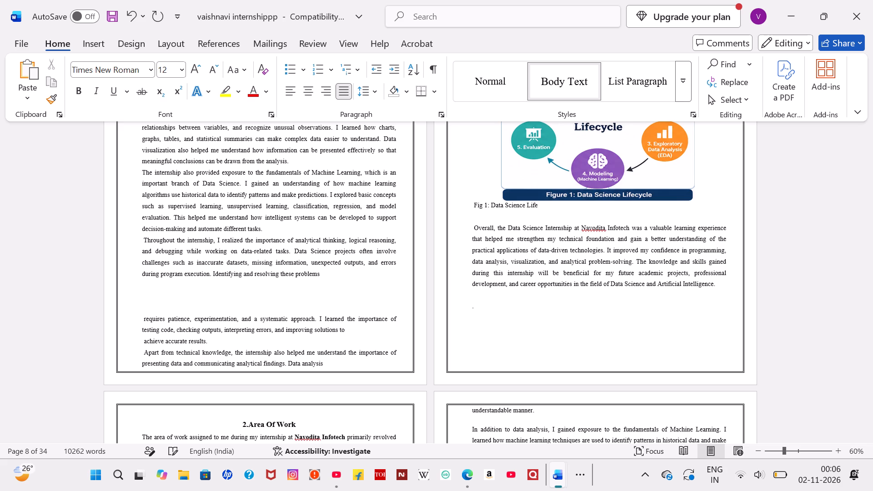
type("cycle")
Centre the caption "Fig 1: Data Science Lifecycle" beneath the lifecycle picture.
left_click_drag(552, 206, 532, 205)
left_click_drag(532, 205, 476, 202)
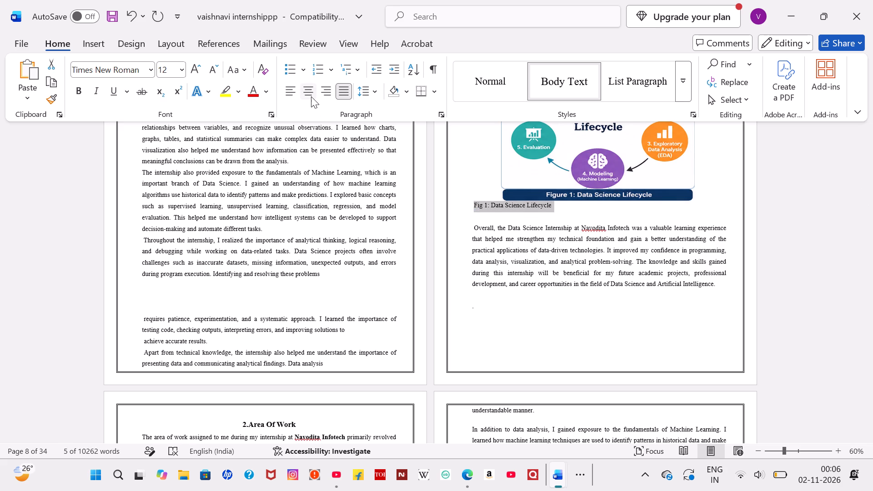
left_click(311, 96)
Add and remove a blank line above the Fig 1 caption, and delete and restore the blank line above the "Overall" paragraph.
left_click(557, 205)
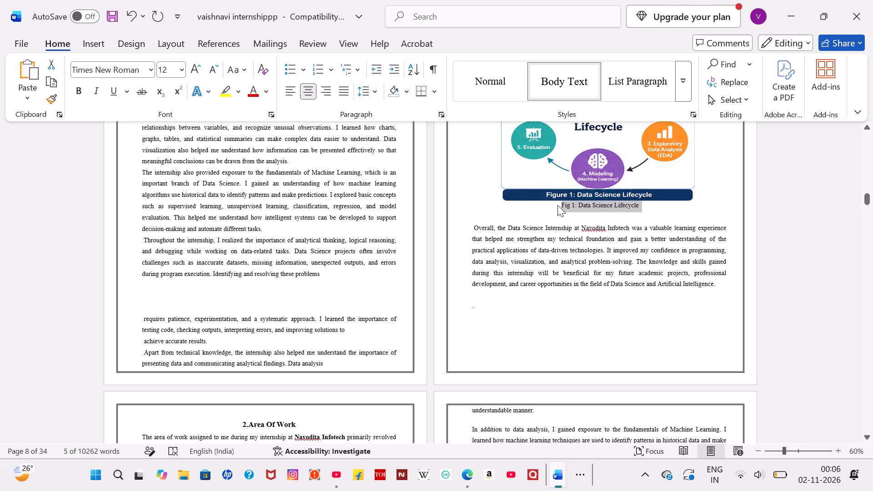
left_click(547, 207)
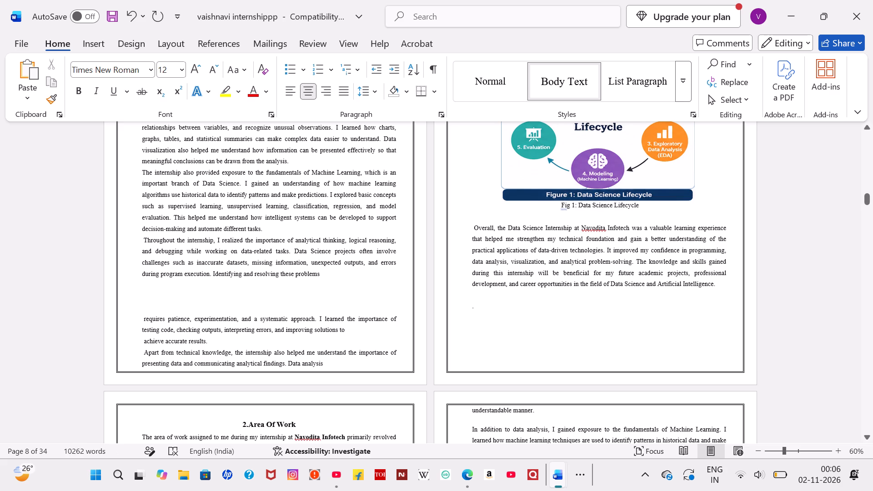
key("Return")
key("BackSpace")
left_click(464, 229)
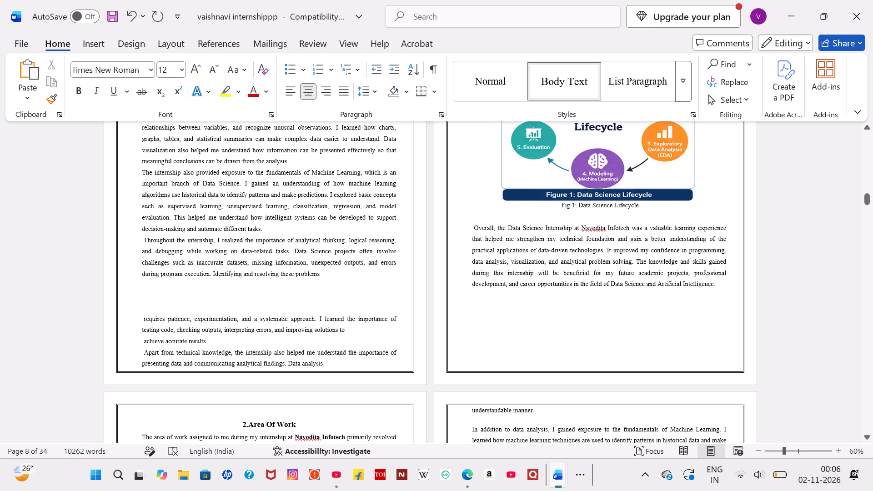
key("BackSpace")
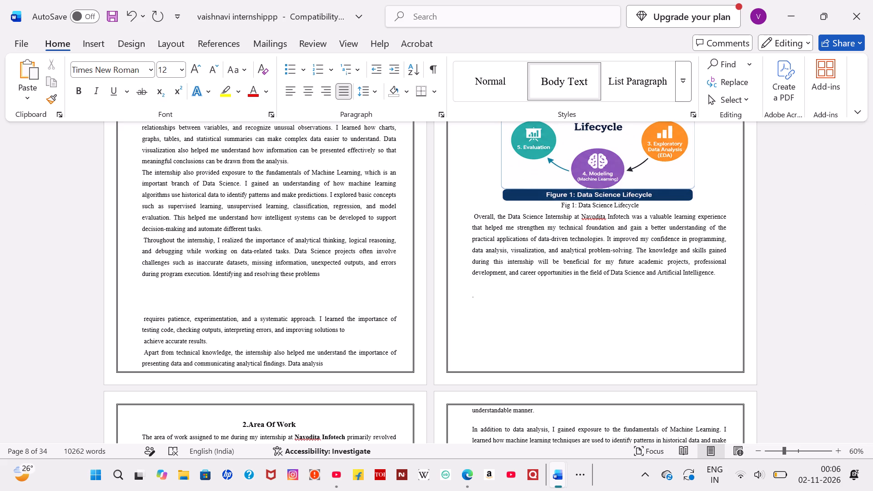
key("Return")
Stretch the Data Science Lifecycle picture slightly taller by extending its bottom edge downward.
left_click(587, 181)
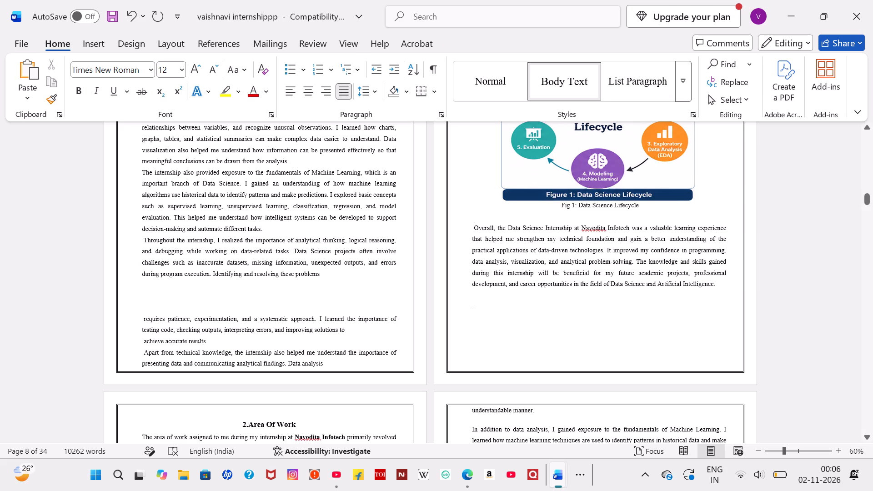
left_click_drag(598, 200, 599, 206)
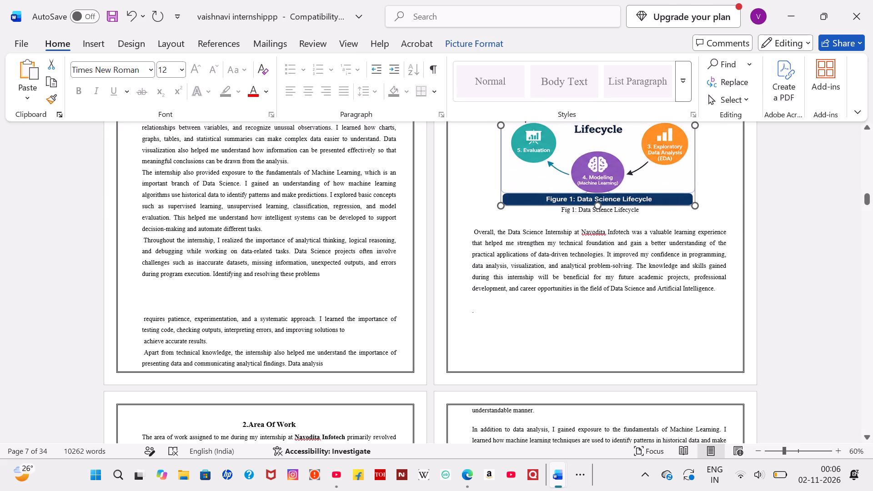
left_click_drag(599, 206, 597, 211)
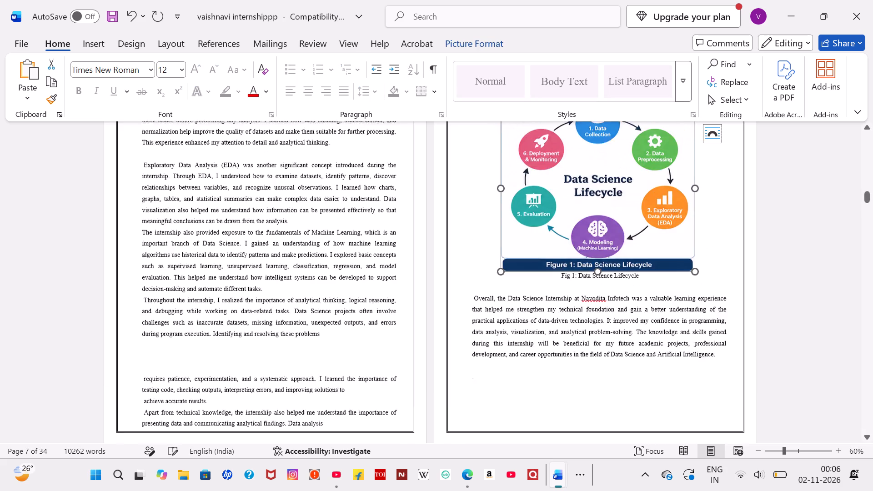
scroll(597, 211, "up", 2)
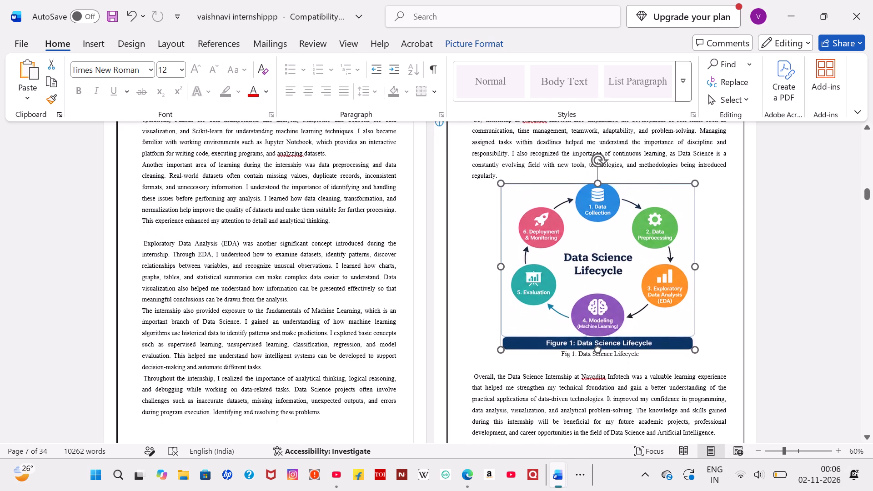
left_click(717, 303)
Add paragraph space before and after the "Fig 1: Data Science Lifecycle" caption, and remove the space after it again.
left_click_drag(561, 356, 640, 355)
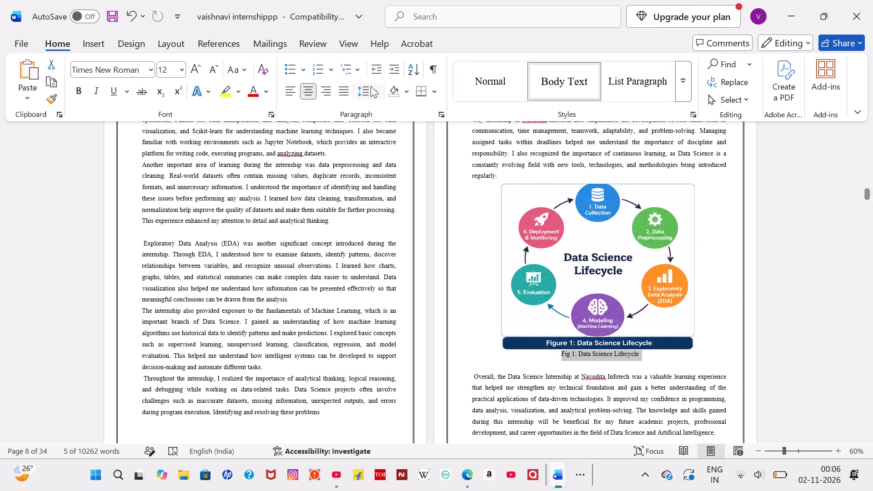
left_click(378, 86)
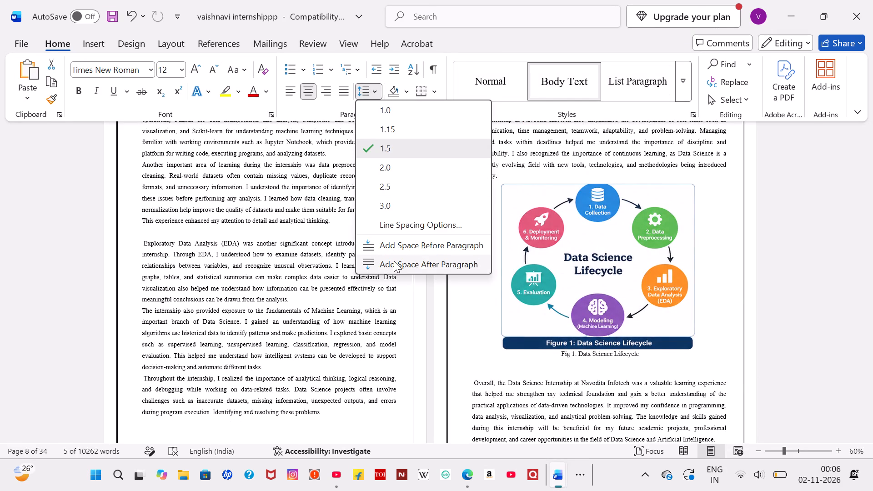
left_click(394, 261)
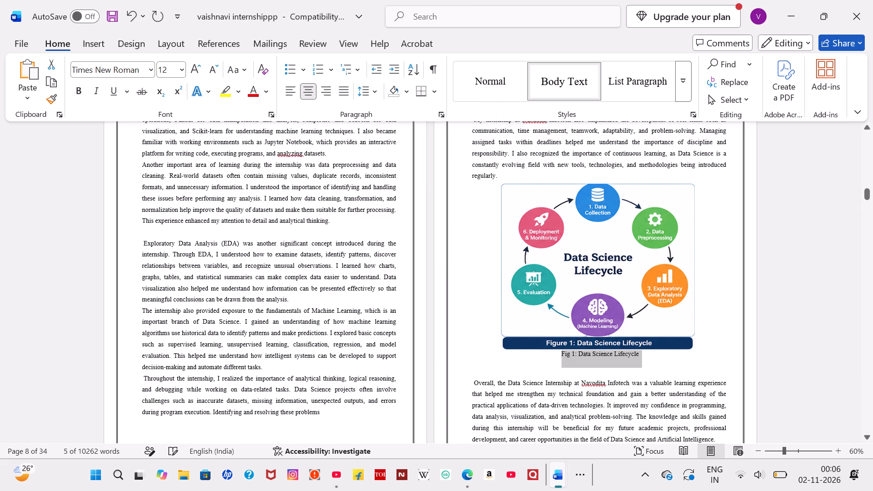
left_click(374, 95)
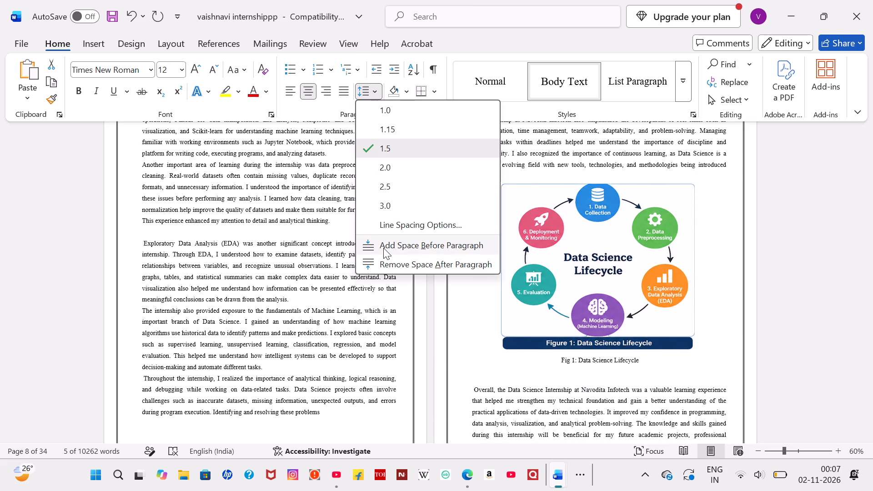
left_click(383, 248)
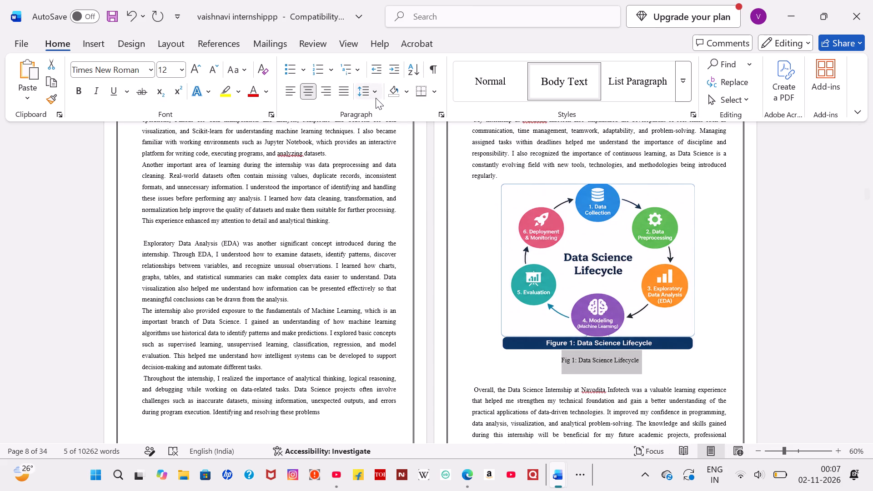
left_click(376, 98)
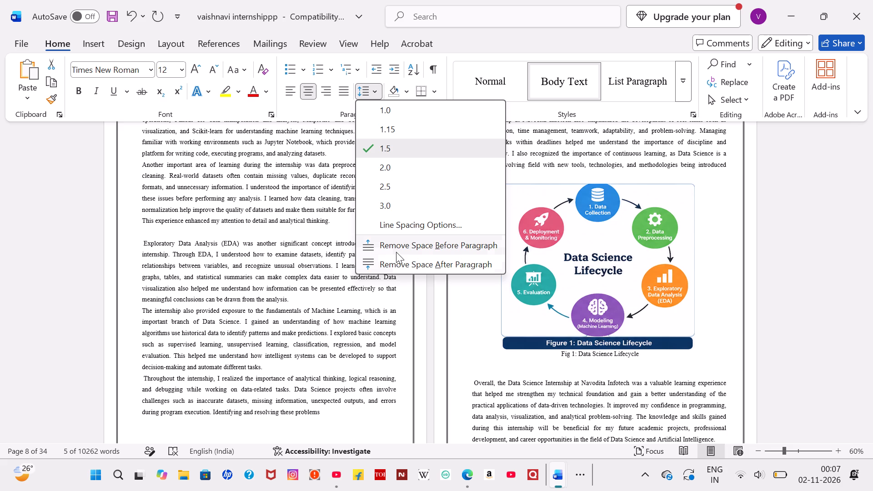
left_click(397, 267)
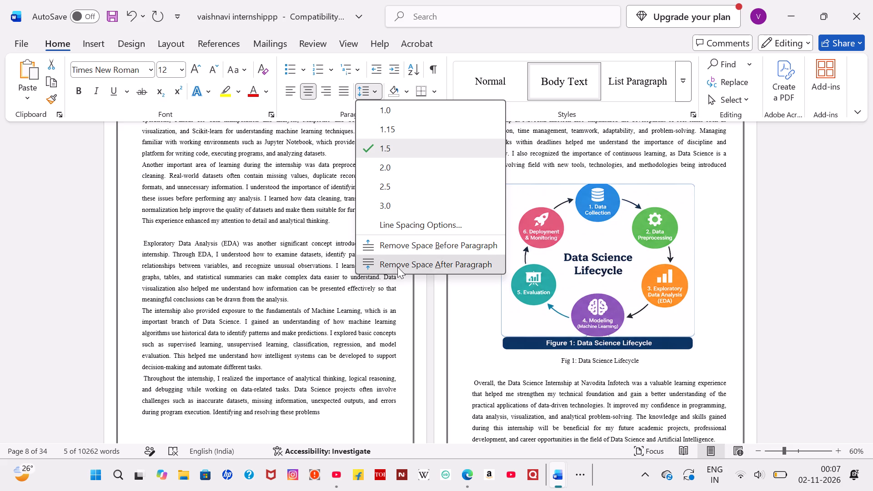
left_click(502, 359)
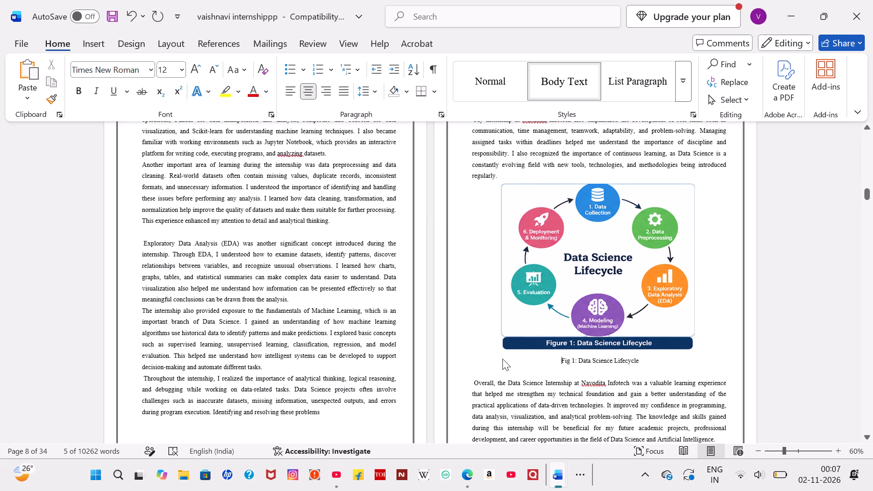
Indent the first line of the opening Introduction paragraph, which begins "In today's rapidly evolving digital world".
scroll(502, 359, "down", 2)
scroll(502, 359, "up", 1)
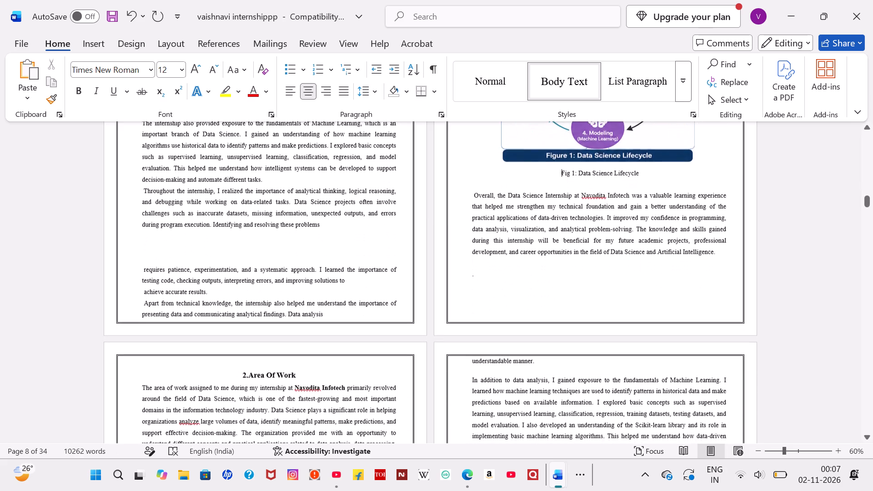
scroll(502, 359, "up", 1)
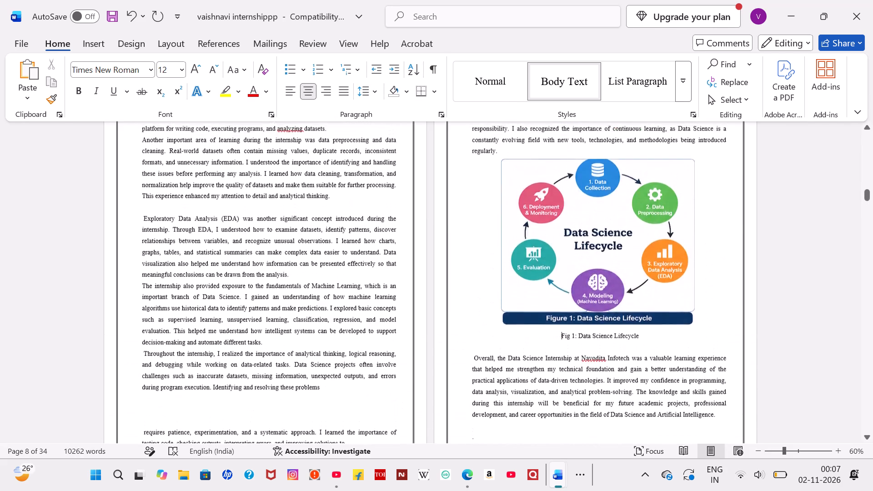
scroll(502, 359, "up", 2)
scroll(502, 359, "down", 1)
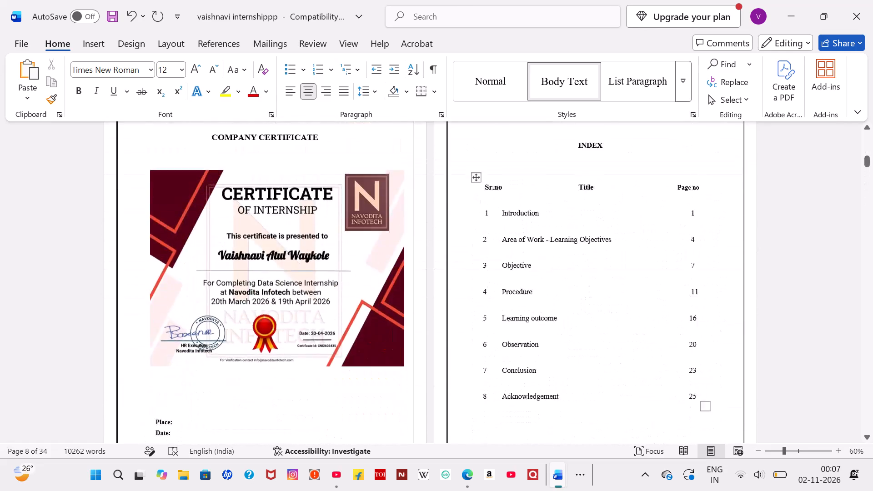
scroll(502, 359, "down", 4)
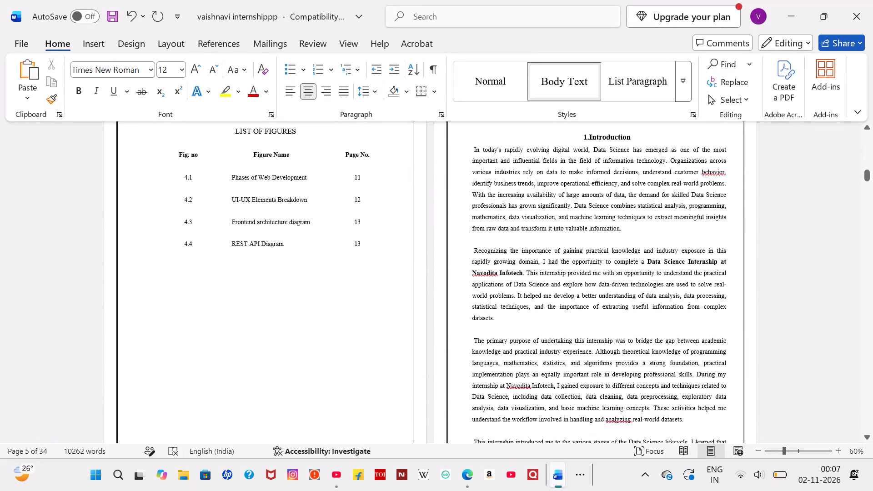
scroll(502, 359, "down", 1)
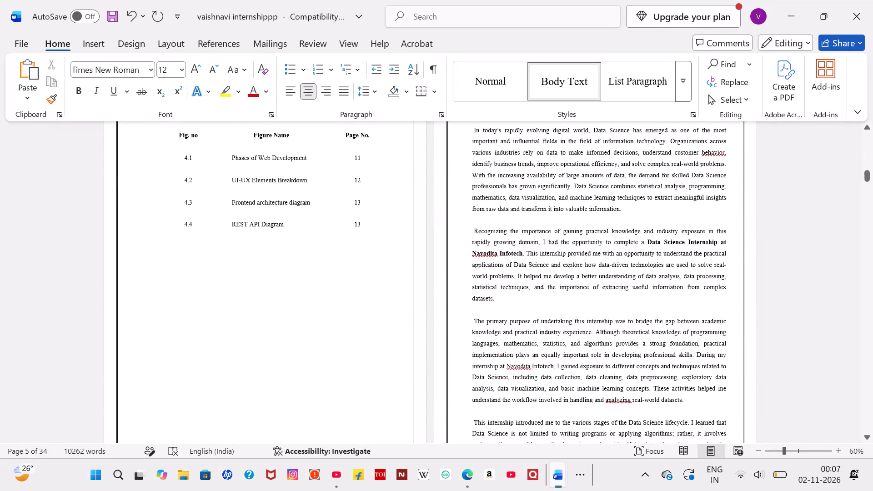
scroll(500, 321, "up", 1)
left_click(474, 209)
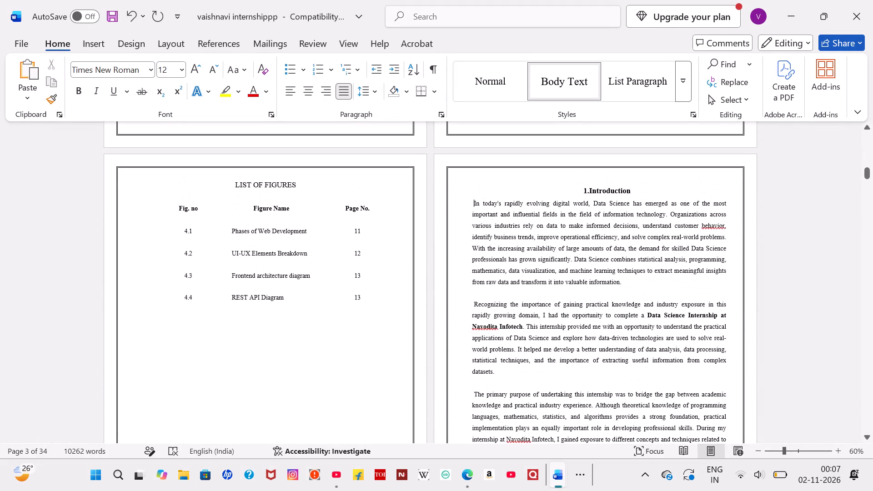
key("Tab")
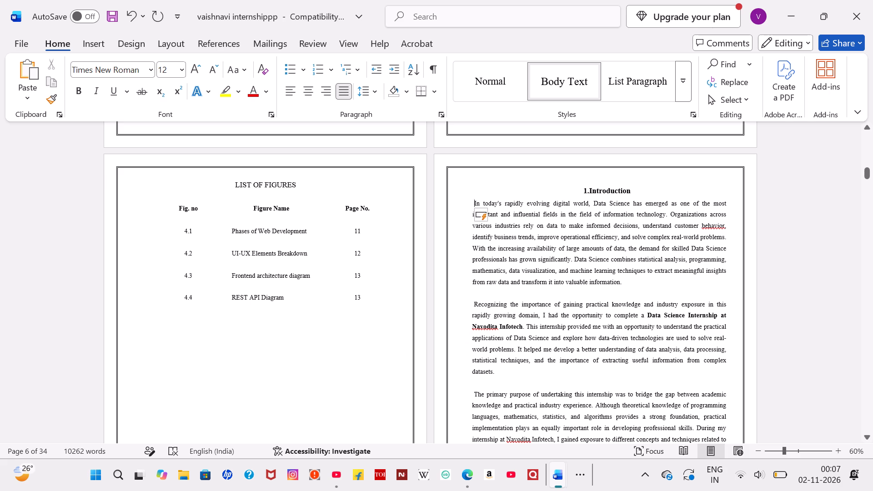
key("Tab")
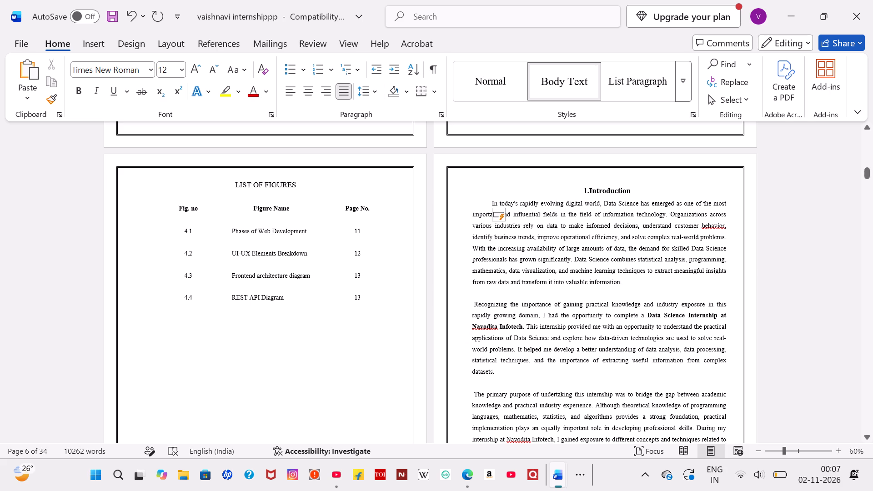
Indent the first lines of the Introduction paragraphs beginning "Recognizing the importance" and "The primary purpose" to match the opening one.
left_click(476, 303)
key("Left")
key("Tab")
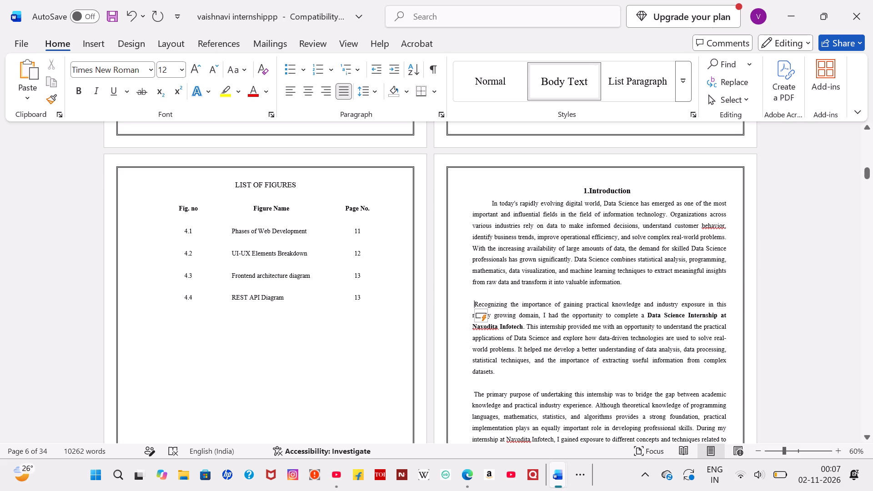
key("Tab")
scroll(476, 303, "down", 1)
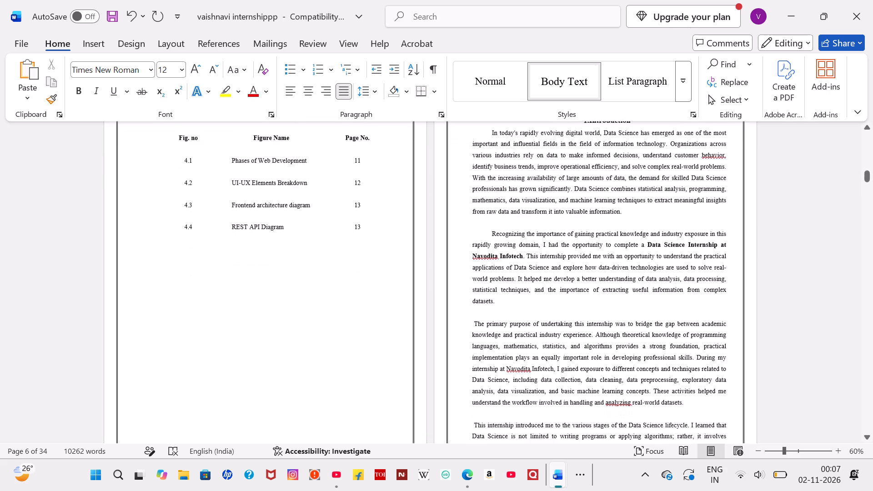
scroll(476, 303, "down", 1)
left_click(468, 312)
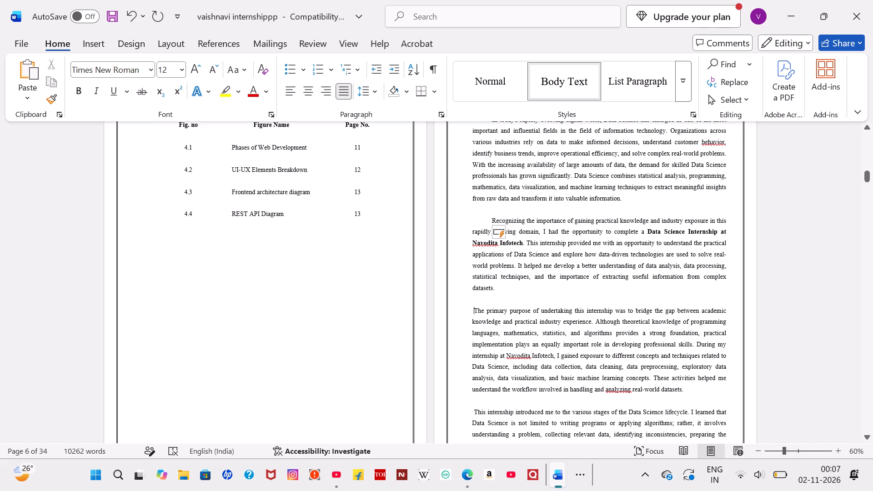
key("Tab")
key("Tab")
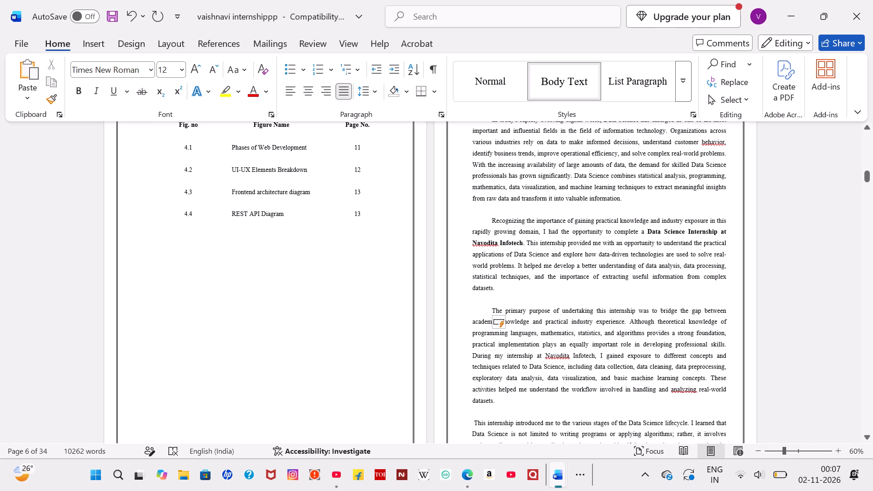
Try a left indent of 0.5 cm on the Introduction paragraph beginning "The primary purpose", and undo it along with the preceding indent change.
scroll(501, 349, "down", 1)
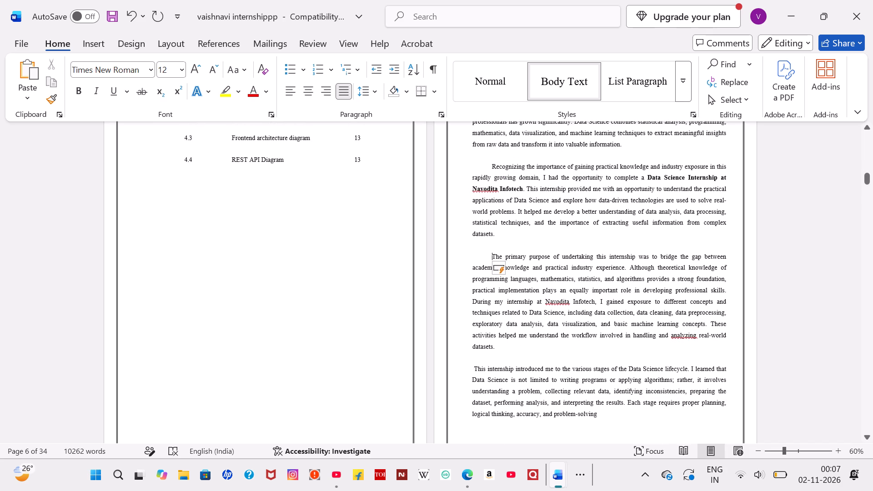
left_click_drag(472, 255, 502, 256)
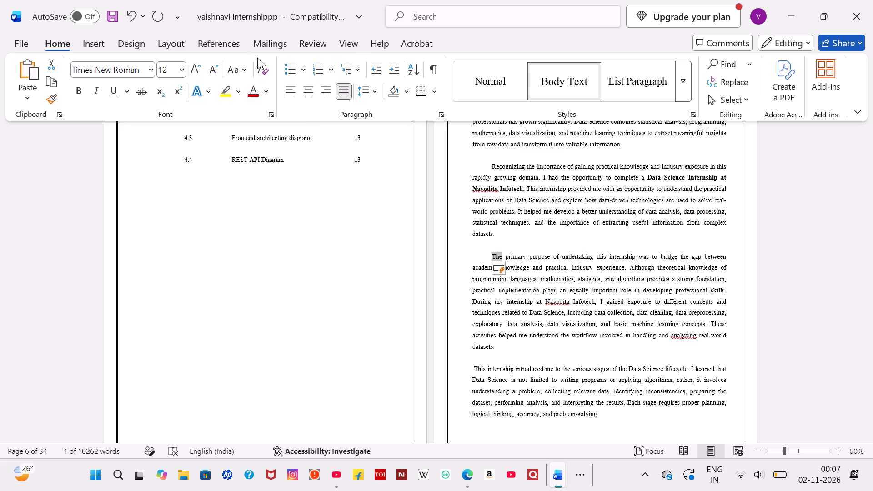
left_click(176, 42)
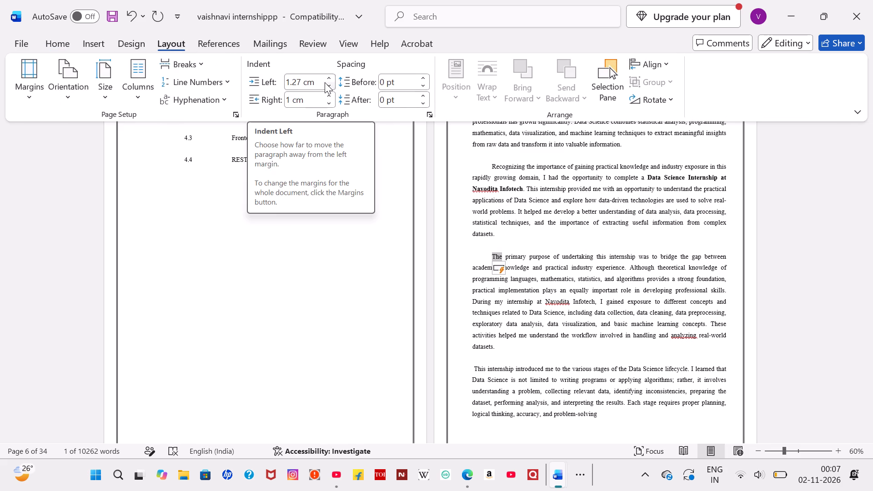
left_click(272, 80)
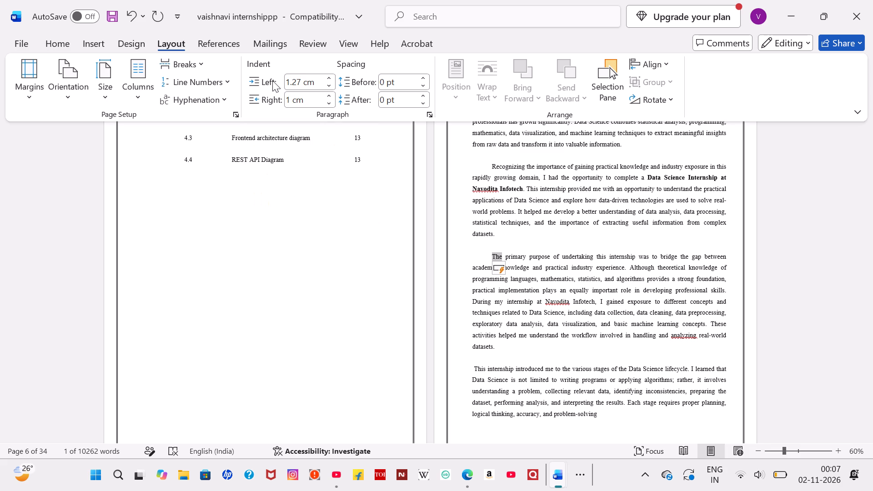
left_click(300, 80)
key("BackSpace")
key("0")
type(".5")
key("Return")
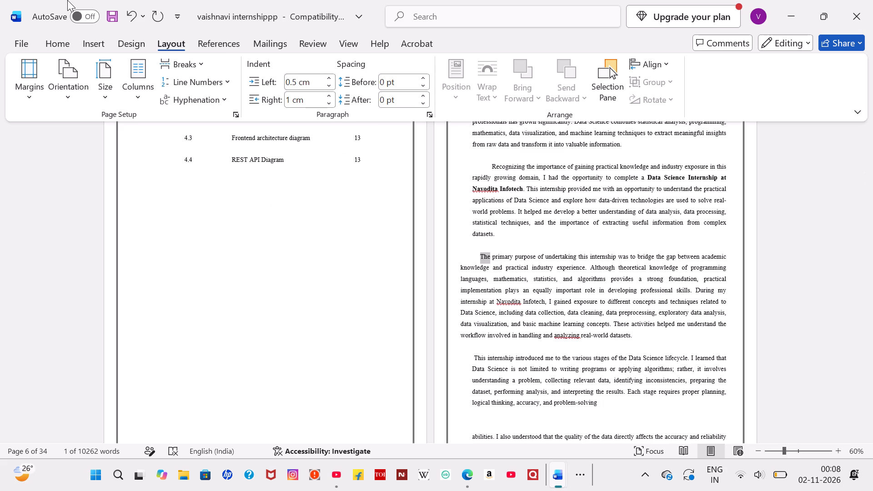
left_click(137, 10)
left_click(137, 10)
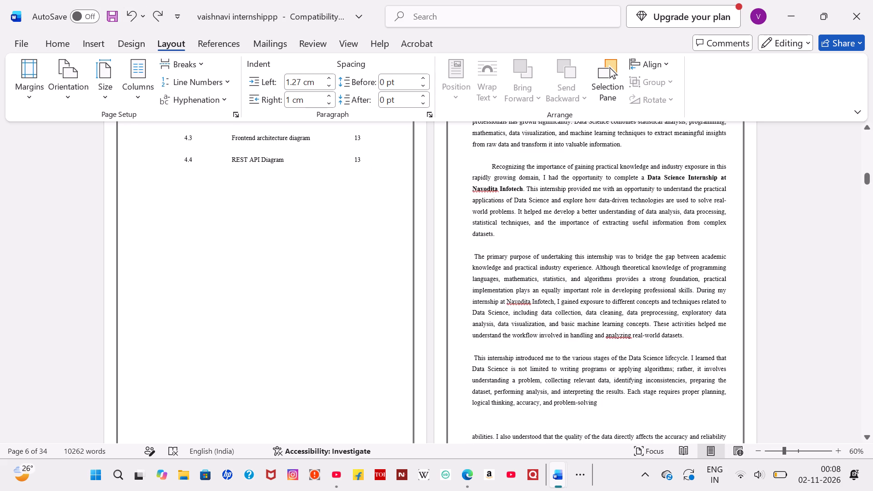
Remove the blank lines above the Introduction paragraphs beginning "The primary purpose" and "This internship introduced", keeping a first-line indent on the former.
key("BackSpace")
key("BackSpace")
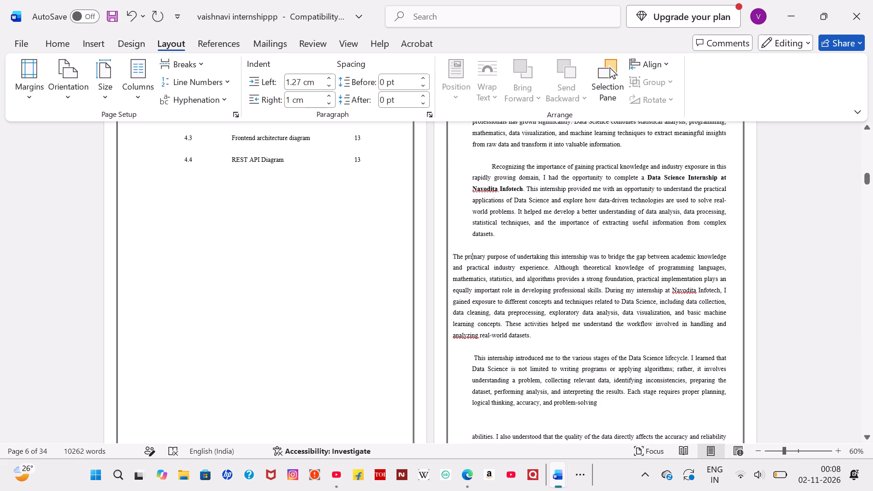
key("BackSpace")
key("BackSpace")
key("Return")
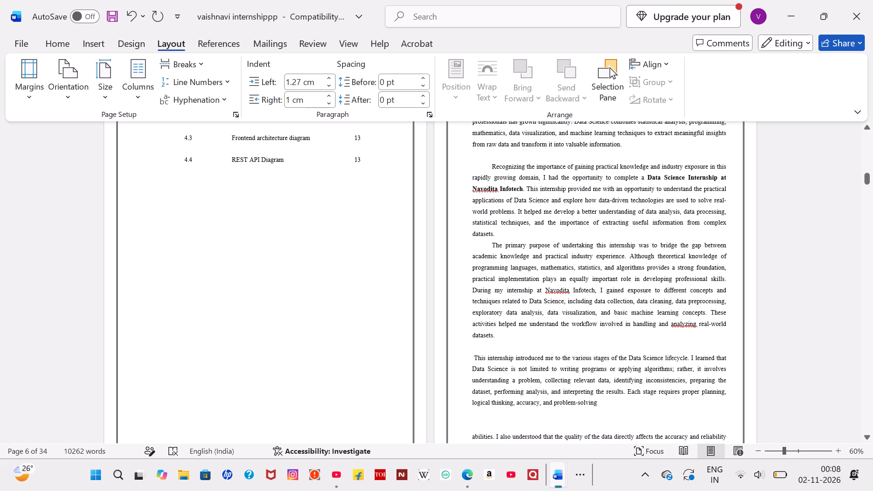
left_click(483, 351)
left_click(472, 355)
key("BackSpace")
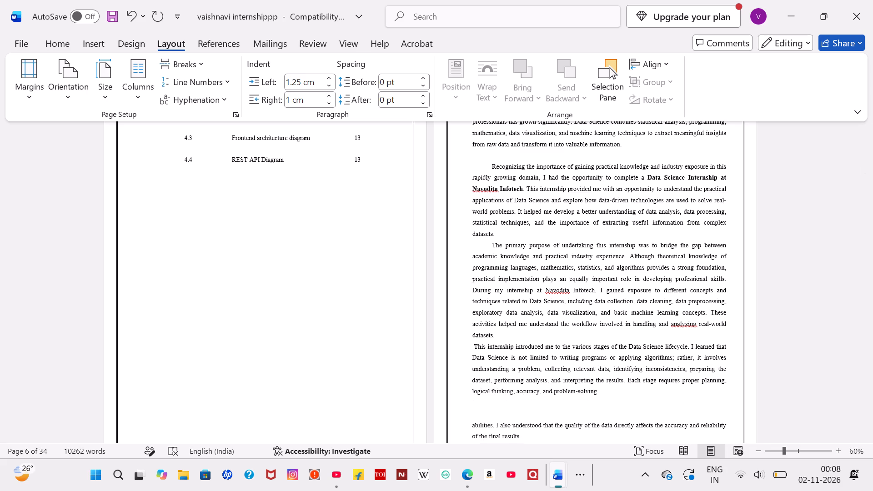
Rejoin the split Introduction paragraph by removing the gap between "problem-solving" and "abilities", leaving a single space between the words.
scroll(472, 355, "down", 1)
left_click(467, 335)
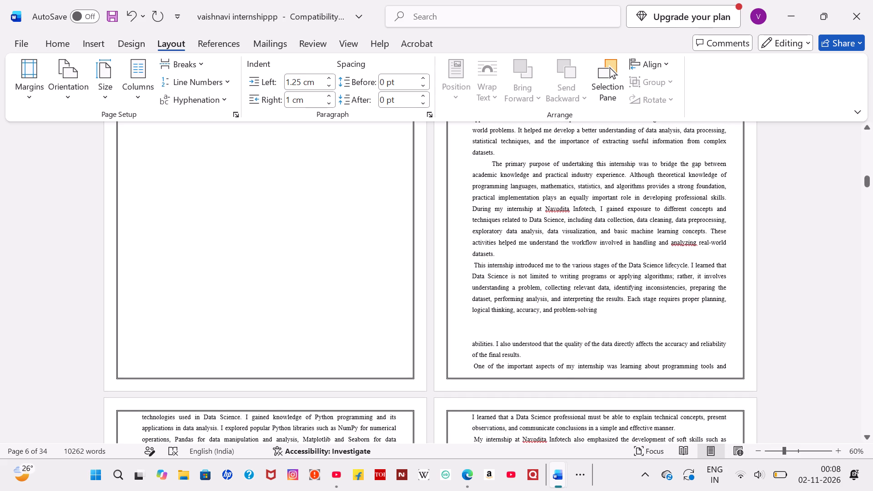
key("BackSpace")
key("BackSpace")
key("BackSpace")
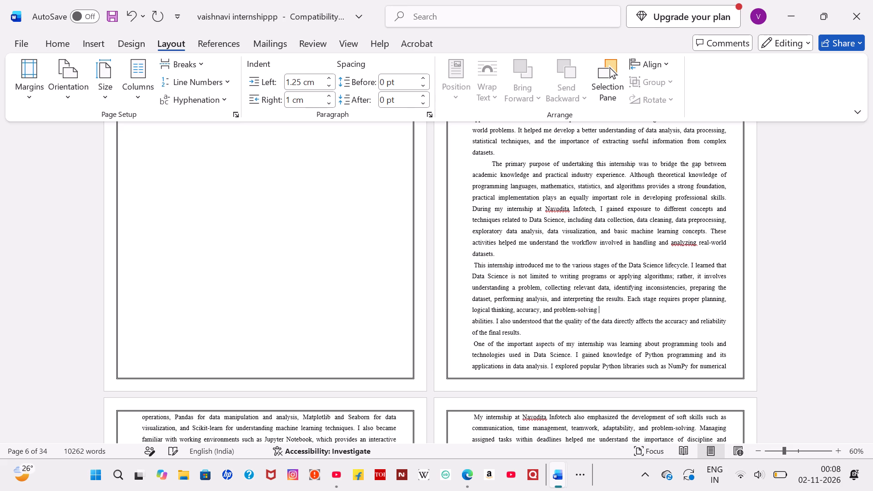
key("BackSpace")
key("Down")
key("Down")
key("Down")
key("Down")
key("Up")
key("Up")
key("Up")
key("Left")
key("Left")
key("Left")
key("Left")
key("Left")
key("Left")
key("Left")
key("Left")
key("Left")
key("Left")
key("Left")
key("Left")
key("Left")
key("Left")
key("Left")
key("Left")
key("Left")
key("Left")
key("Left")
key("Left")
key("Left")
key("Left")
key("Left")
key("Left")
key("Left")
key("Left")
key("Left")
key("Left")
key("Left")
key("Left")
key("Left")
key("Left")
key("Left")
key("Left")
key("BackSpace")
key("BackSpace")
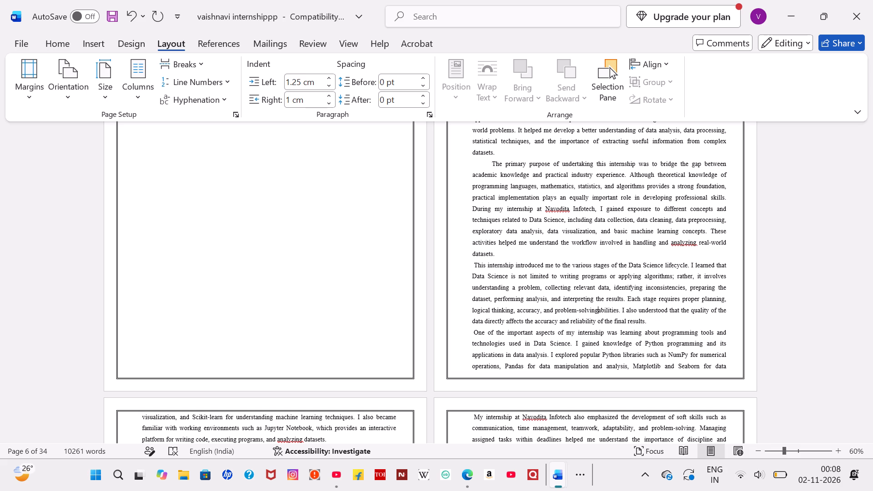
key("Return")
key("BackSpace")
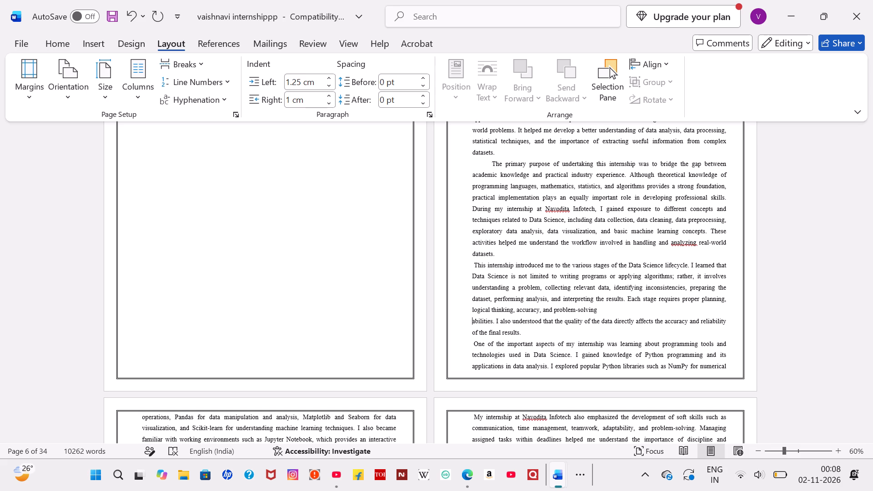
key("BackSpace")
key("BackSpace")
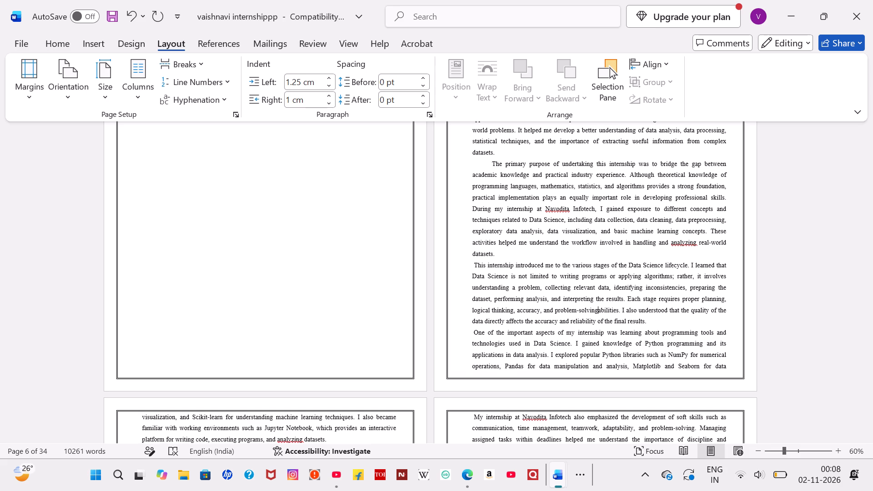
key("space")
Remove the blank line between the opening Introduction paragraph and the one beginning "Recognizing the importance".
scroll(467, 335, "down", 2)
scroll(467, 335, "up", 1)
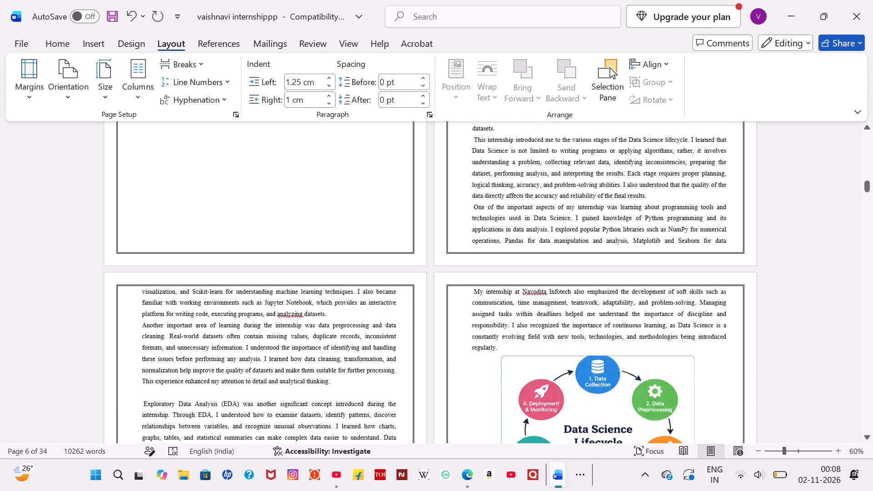
scroll(467, 335, "up", 4)
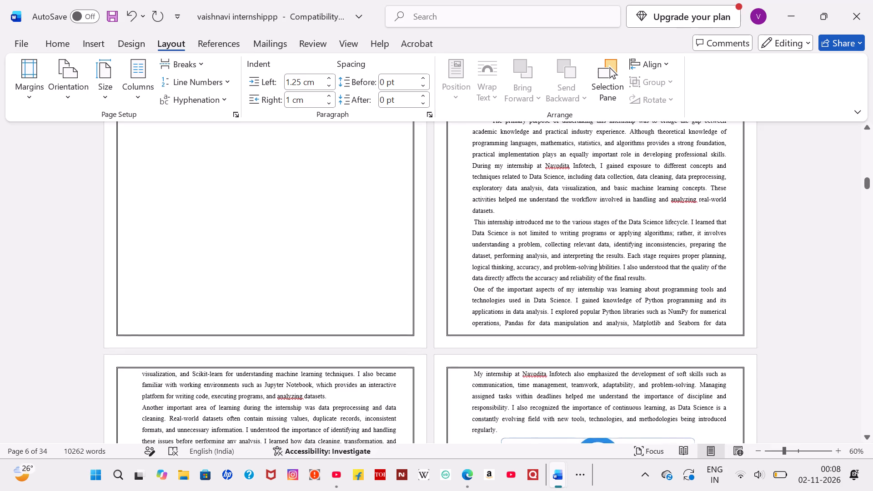
scroll(467, 335, "up", 3)
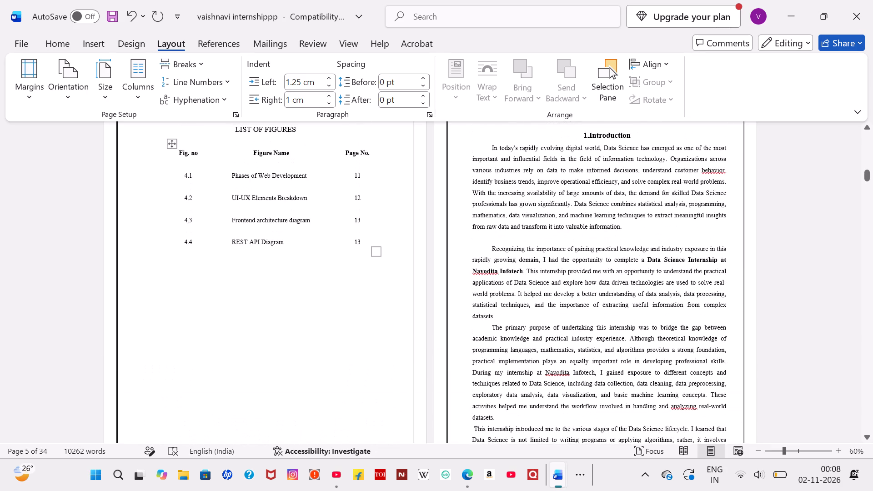
left_click(485, 248)
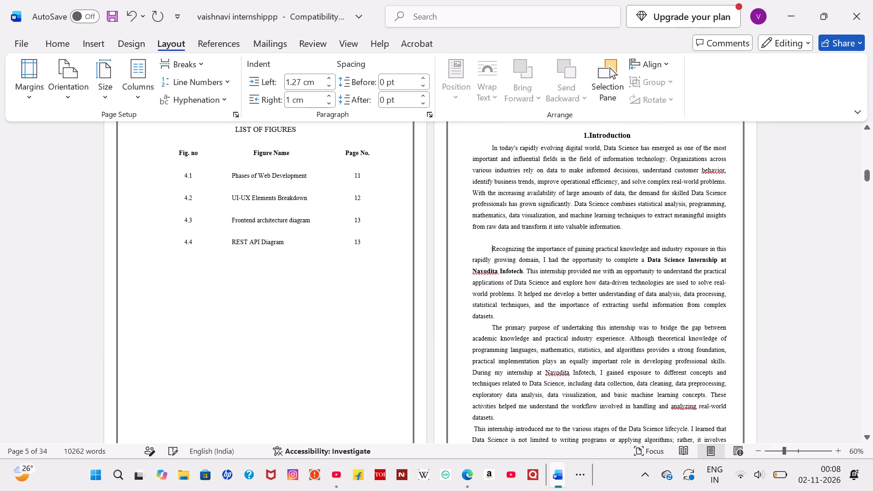
left_click(492, 245)
key("Up")
key("BackSpace")
key("BackSpace")
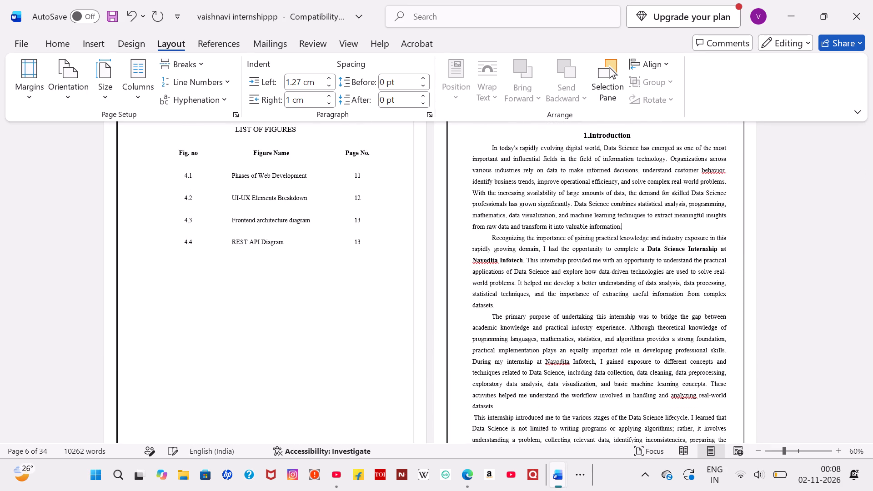
Replace the first-line indents of the paragraphs beginning "The primary purpose" and "Recognizing the importance" with a small tab space each.
left_click(492, 316)
key("BackSpace")
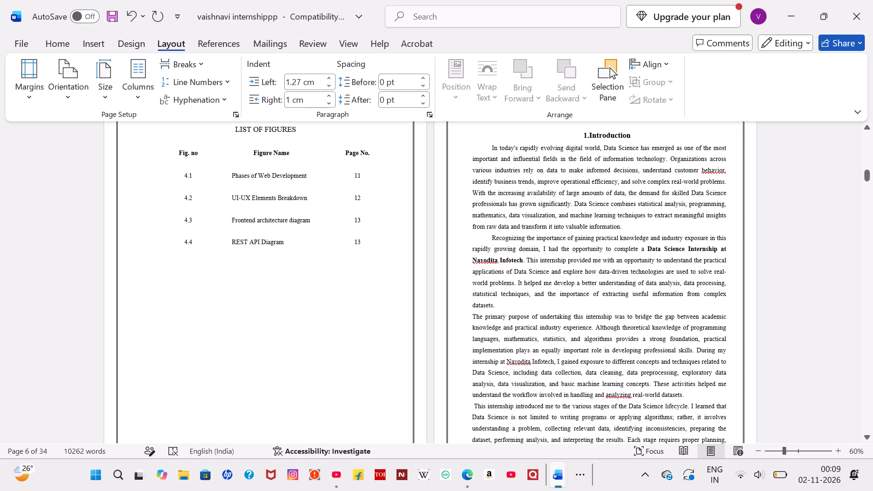
key("Tab")
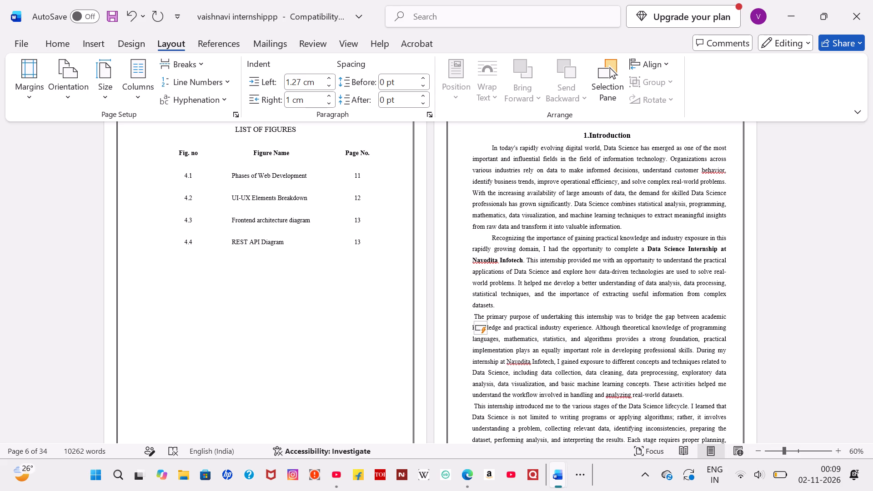
left_click(489, 233)
left_click(489, 236)
key("BackSpace")
key("Tab")
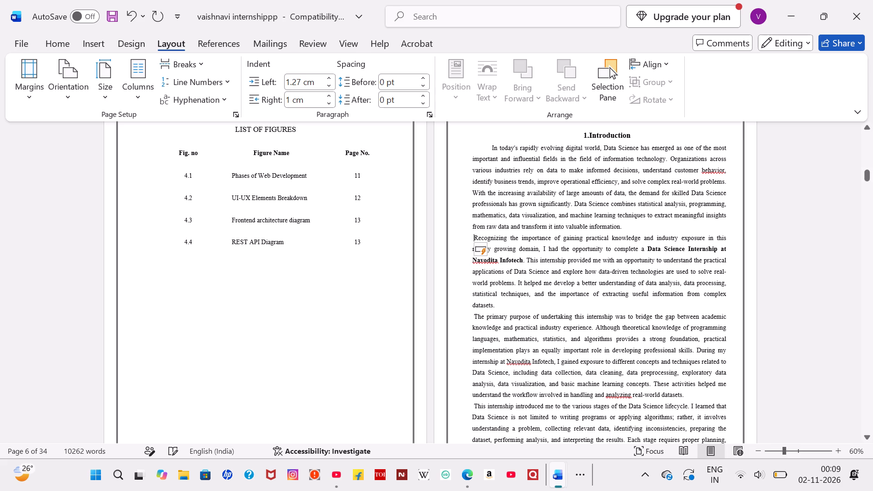
Replace the first-line indent of the opening Introduction paragraph, beginning "In today's rapidly evolving", with a small tab space.
left_click(489, 149)
key("BackSpace")
key("Tab")
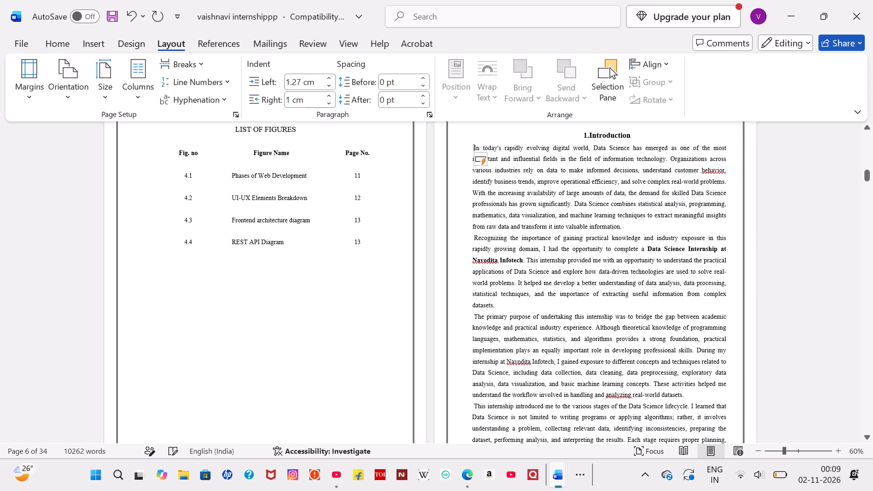
Remove the leading space from the Introduction paragraph beginning "One of the important aspects", keeping its 1.25 cm left indent.
scroll(489, 149, "down", 3)
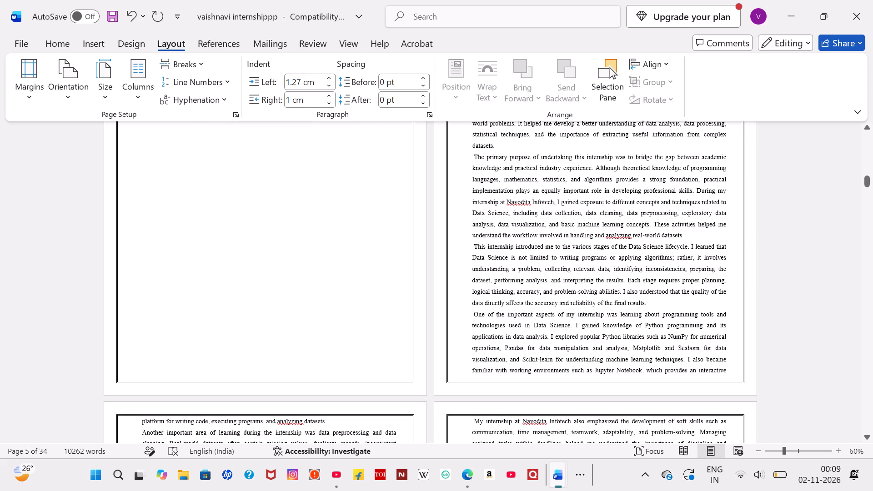
left_click(473, 314)
key("BackSpace")
key("BackSpace")
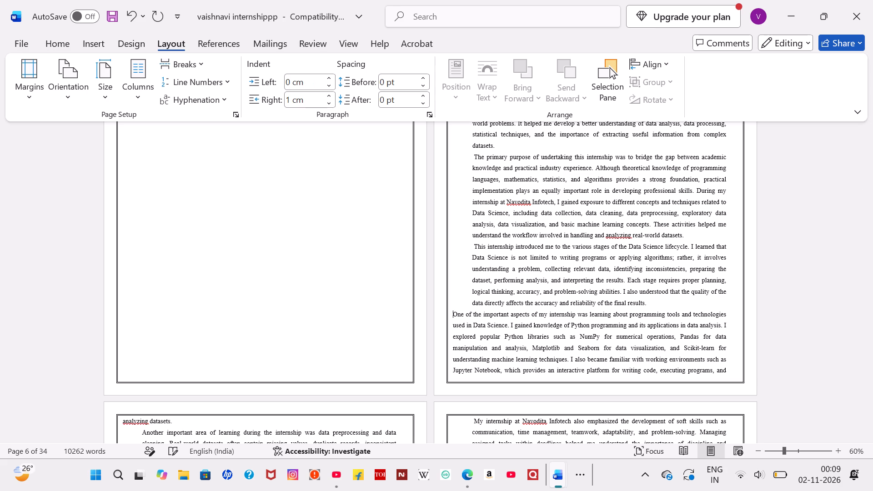
left_click(135, 11)
key("Tab")
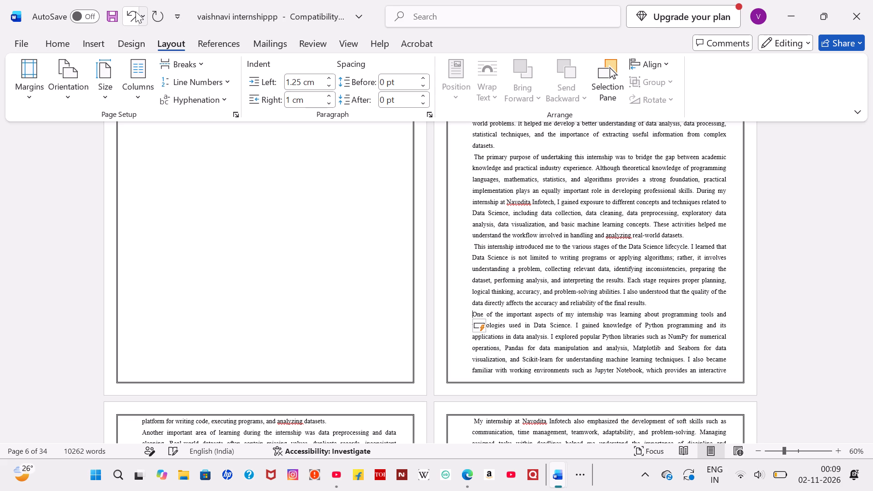
Remove the blank line above the Introduction paragraph beginning "Exploratory Data Analysis (EDA)".
scroll(212, 267, "down", 1)
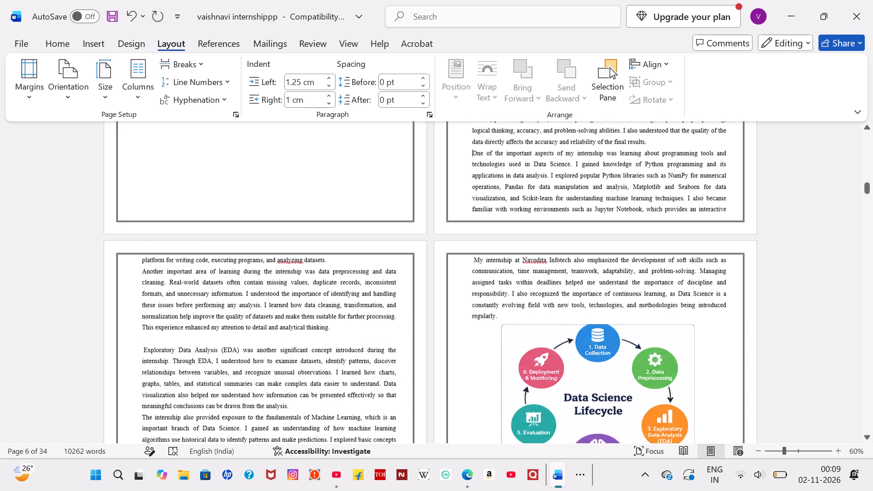
scroll(212, 267, "down", 2)
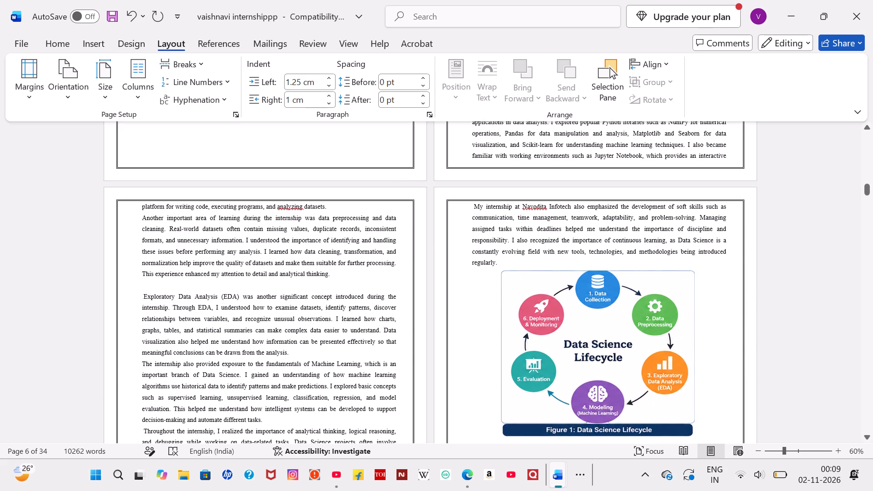
left_click(144, 287)
key("BackSpace")
key("BackSpace")
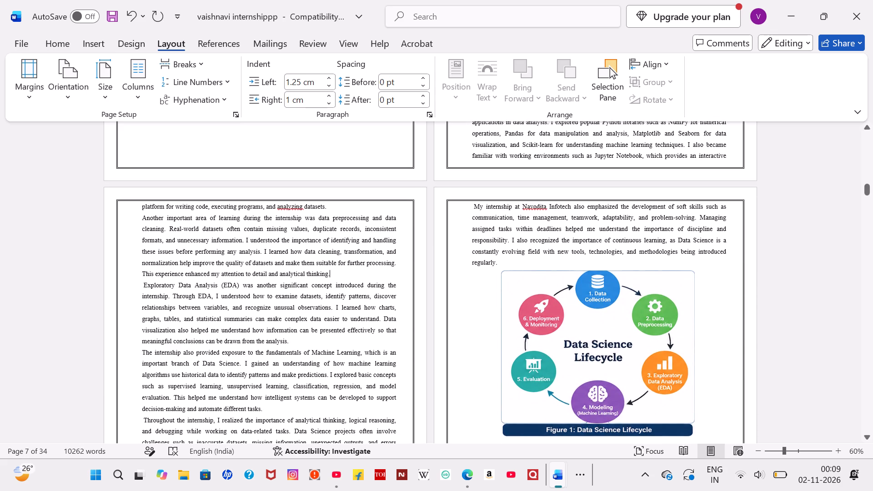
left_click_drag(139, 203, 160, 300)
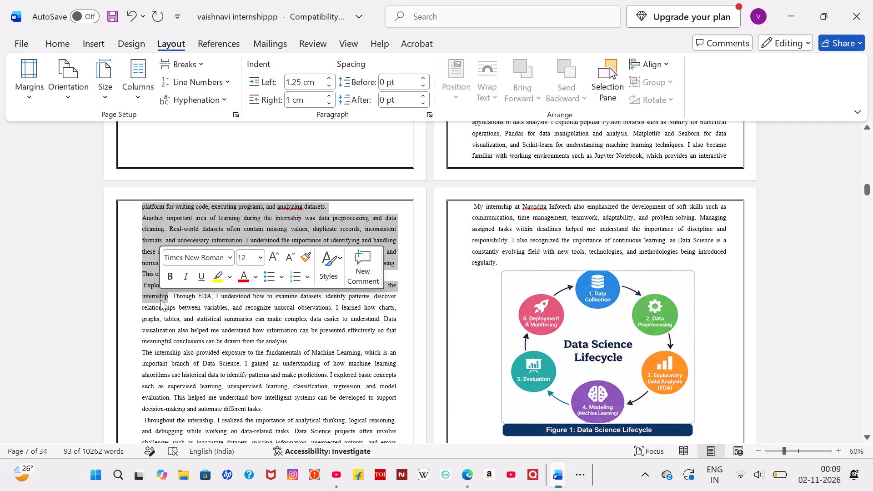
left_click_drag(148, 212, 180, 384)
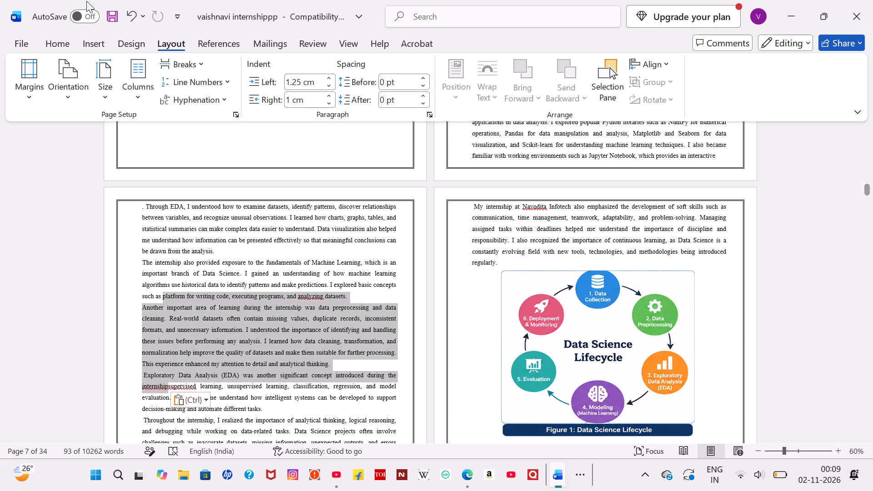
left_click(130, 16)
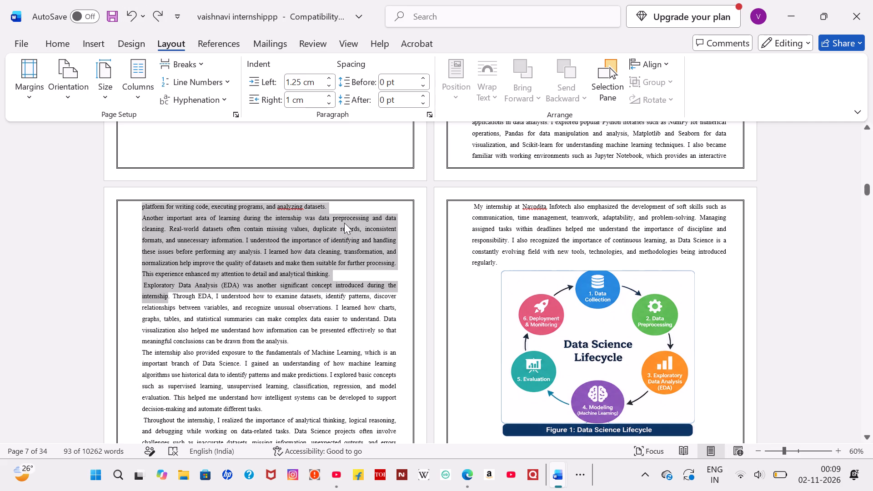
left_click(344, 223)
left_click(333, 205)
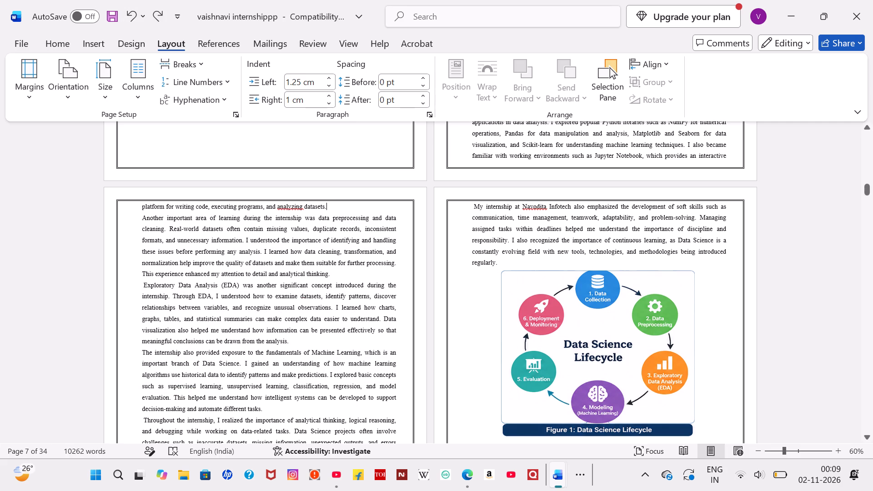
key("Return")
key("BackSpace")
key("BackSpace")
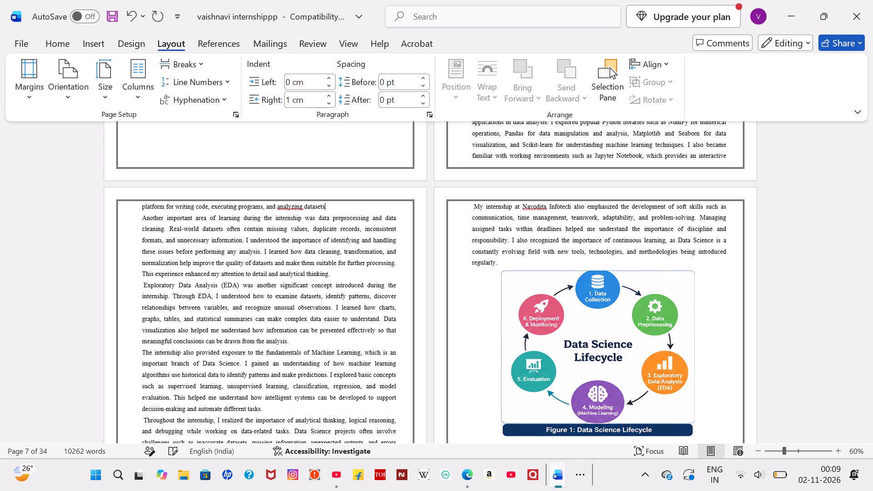
Add a blank line at the top of the page, above the line beginning "platform for writing code".
left_click(139, 211)
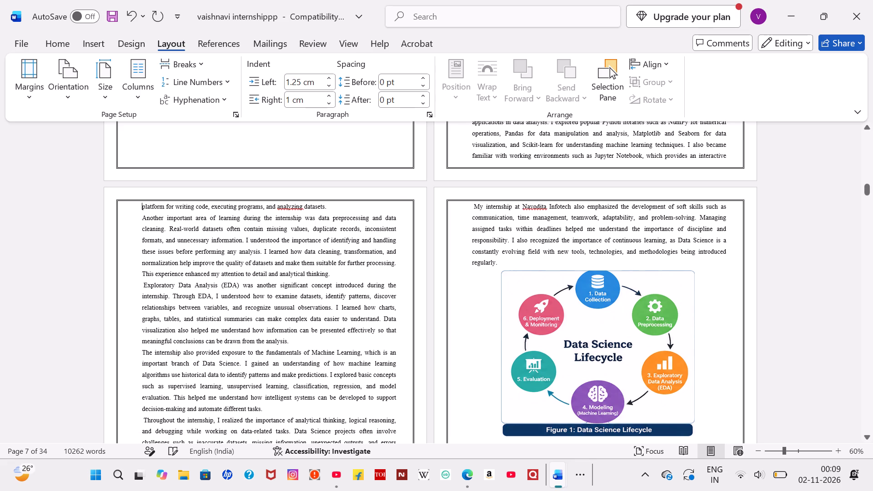
key("Return")
key("Return")
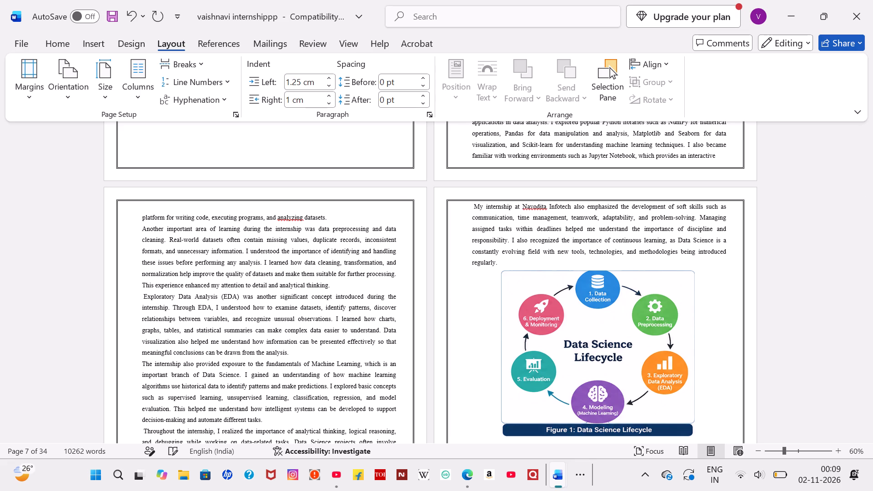
right_click(139, 211)
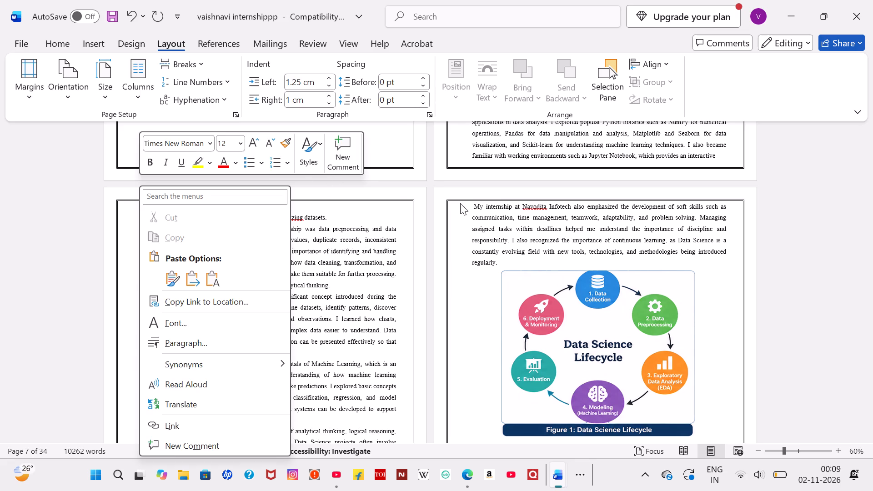
left_click(469, 209)
Add a blank line at the top of the page, above the Introduction paragraph beginning "My internship at".
left_click(469, 209)
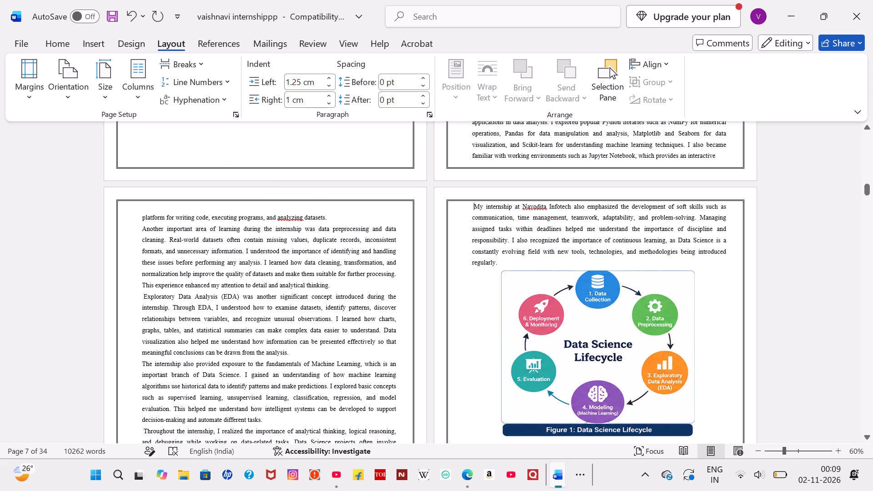
key("Return")
key("Return")
key("Return")
key("Return")
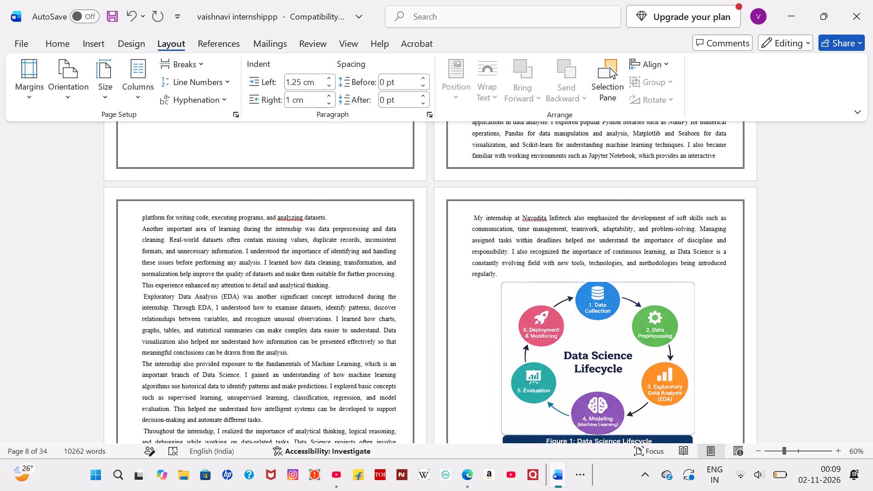
key("BackSpace")
key("Return")
Rejoin the split Introduction paragraph by removing the blank lines and gap between "resolving these problems" and "requires patience", leaving a single space.
scroll(469, 209, "down", 1)
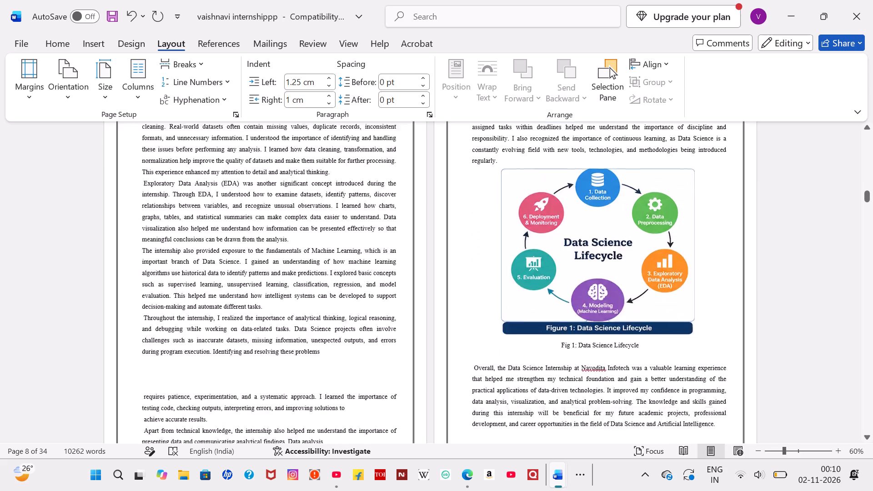
scroll(469, 209, "down", 1)
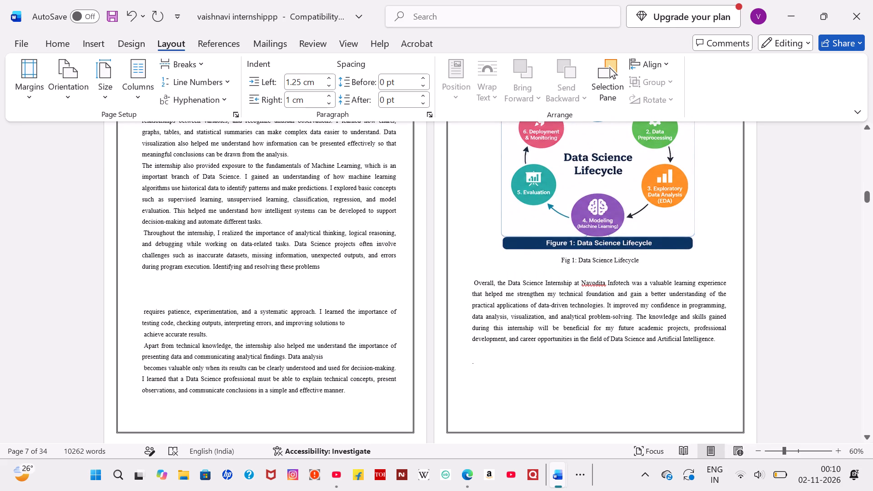
left_click(135, 296)
key("backslash")
key("BackSpace")
key("BackSpace")
key("BackSpace")
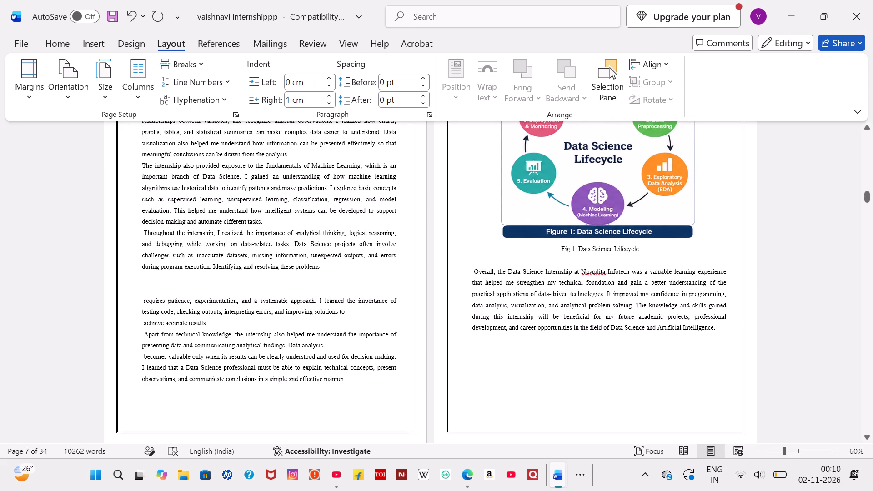
left_click(139, 299)
key("BackSpace")
key("BackSpace")
key("BackSpace")
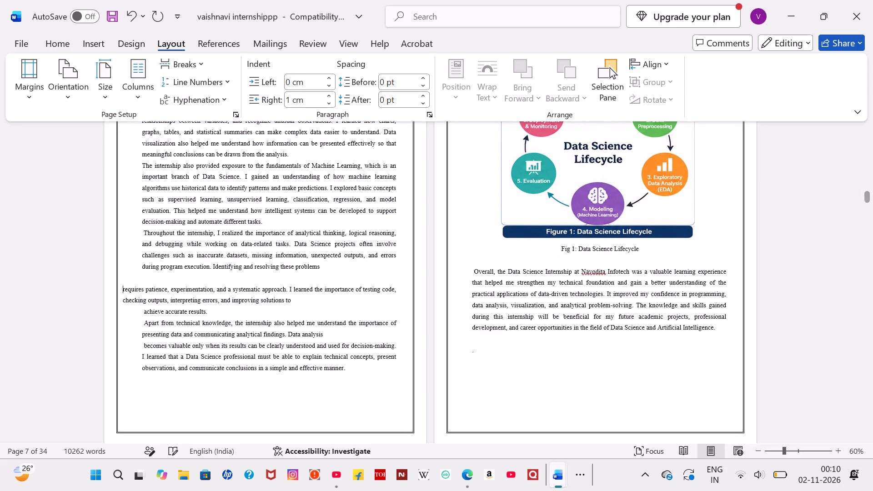
key("BackSpace")
key("BackSpace")
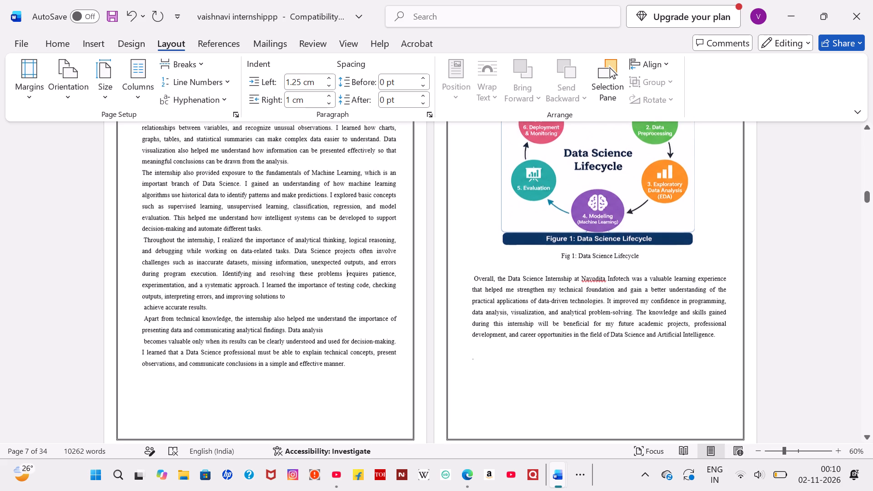
Rejoin the split sentence in the "Apart from technical knowledge" paragraph by removing the break between "Data analysis" and "becomes valuable".
left_click(143, 342)
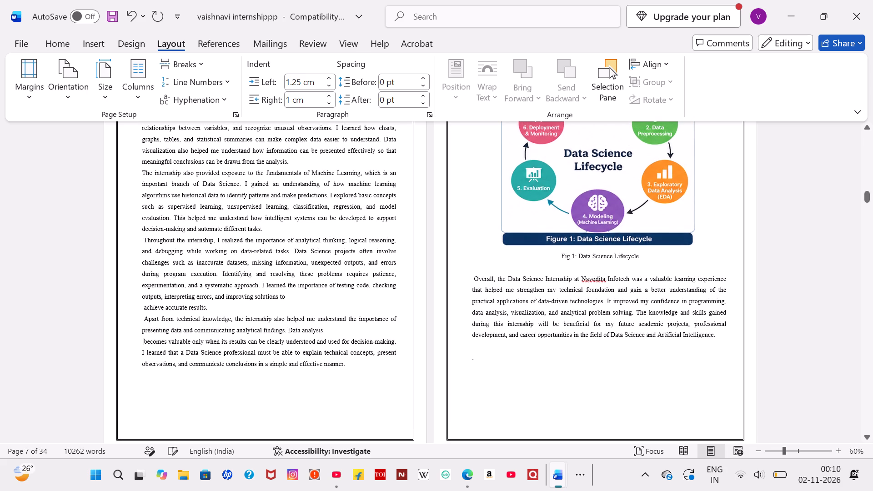
key("BackSpace")
key("BackSpace")
key("BackSpace")
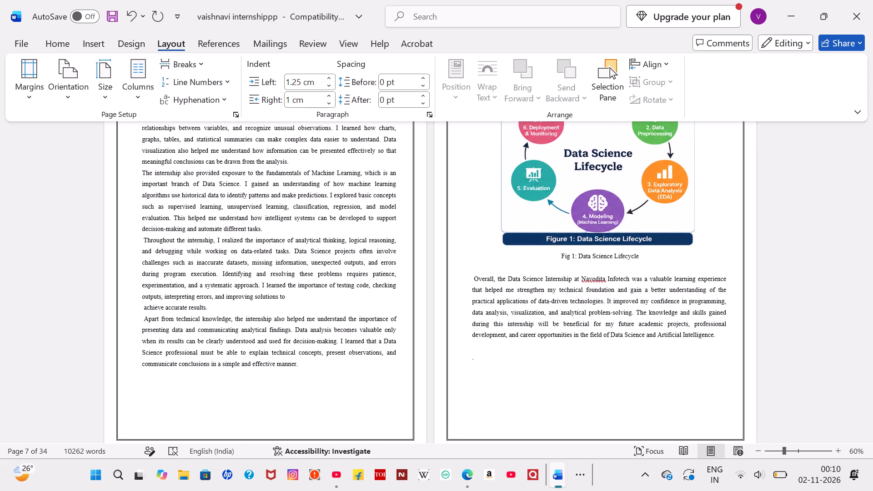
Insert blank lines before the paragraph beginning "My internship at" until it sits one line below the top of its page.
scroll(220, 322, "up", 1)
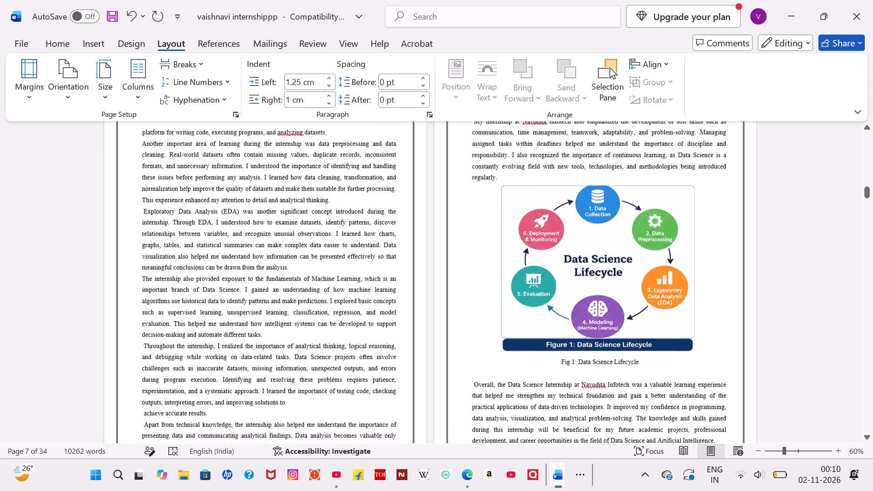
scroll(220, 322, "up", 1)
scroll(363, 339, "up", 2)
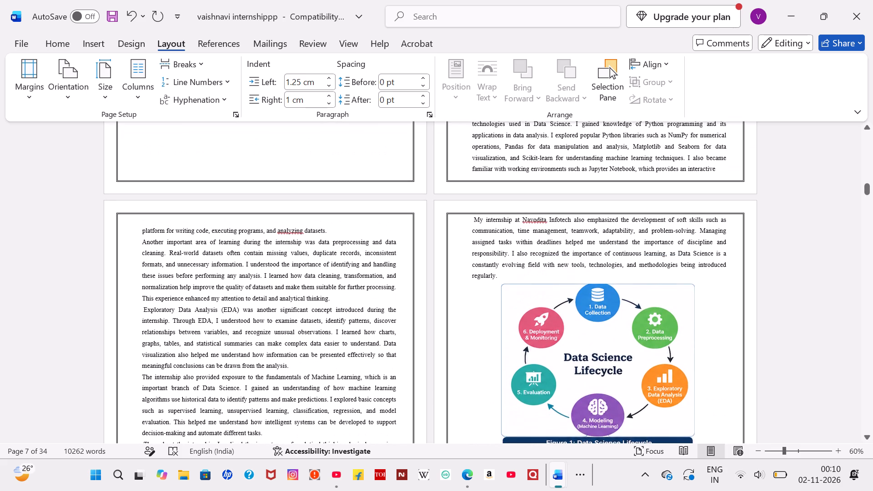
left_click(473, 218)
key("Return")
key("Return")
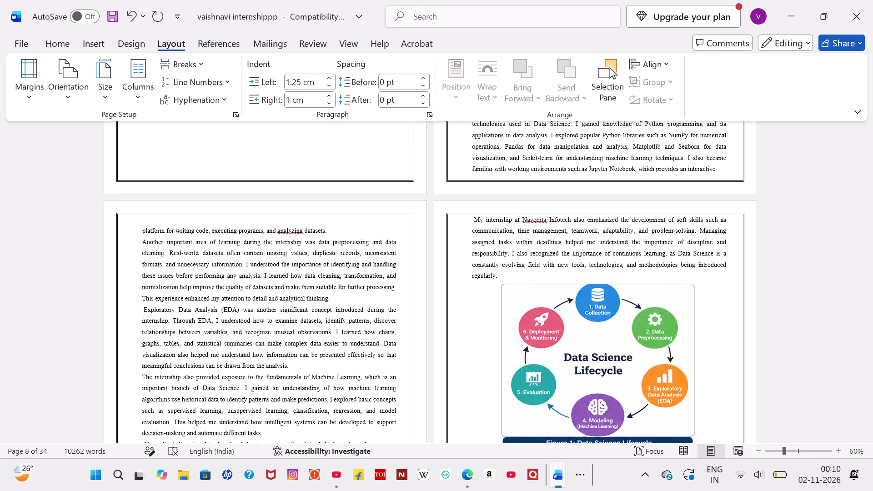
key("Return")
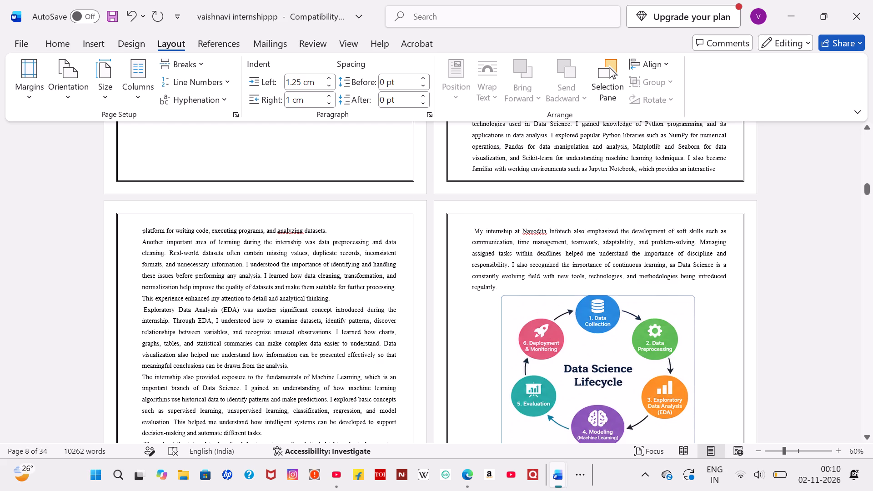
Add a blank line at the page top above the fragment "understandable manner." and indent that fragment with three spaces to align it.
scroll(386, 256, "down", 4)
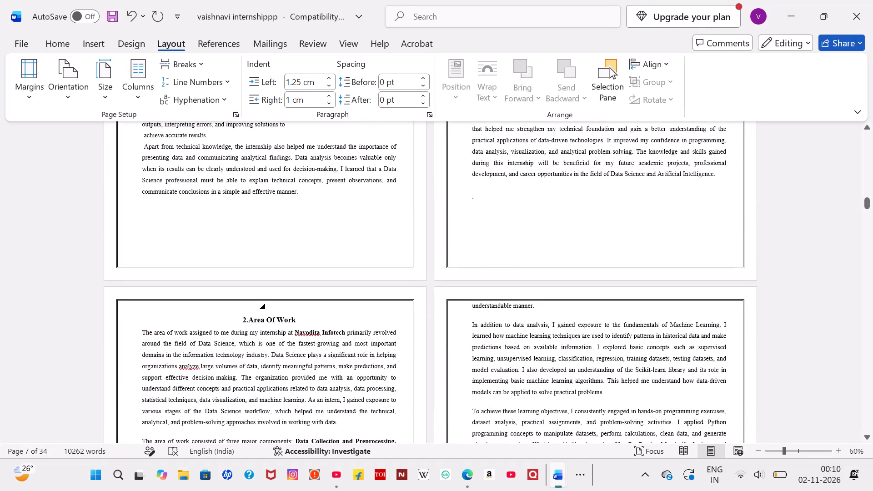
left_click(463, 305)
key("Return")
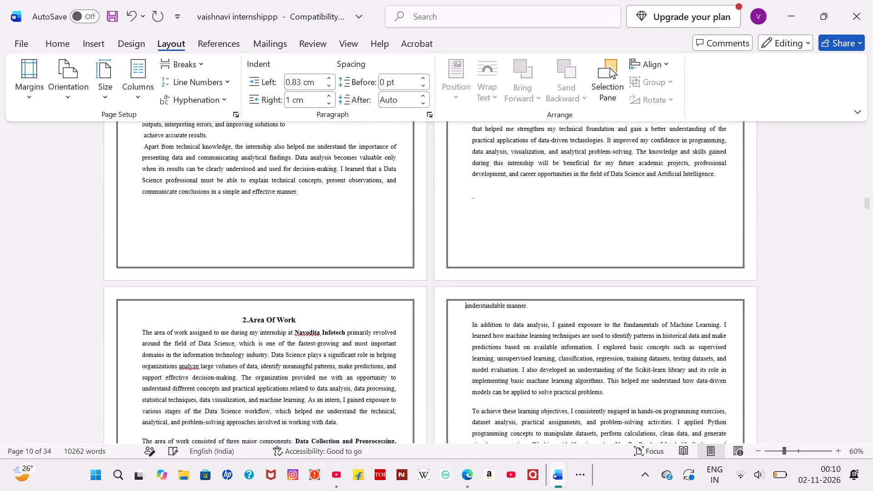
key("Return")
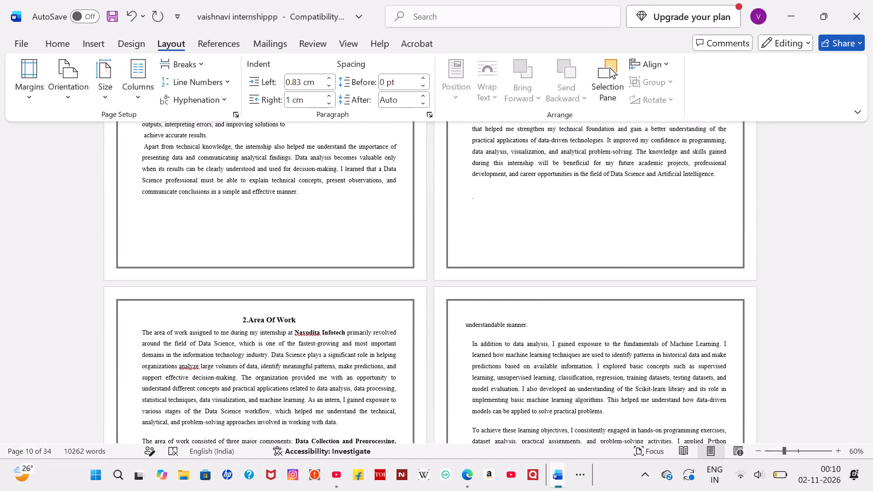
key("space")
key("space")
key("space")
key("space")
key("BackSpace")
Remove the bold from "Data Collection and Preprocessing, Data Analysis and Visualization, and Machine Learning Fundamentals" in the Area Of Work section.
scroll(463, 305, "down", 3)
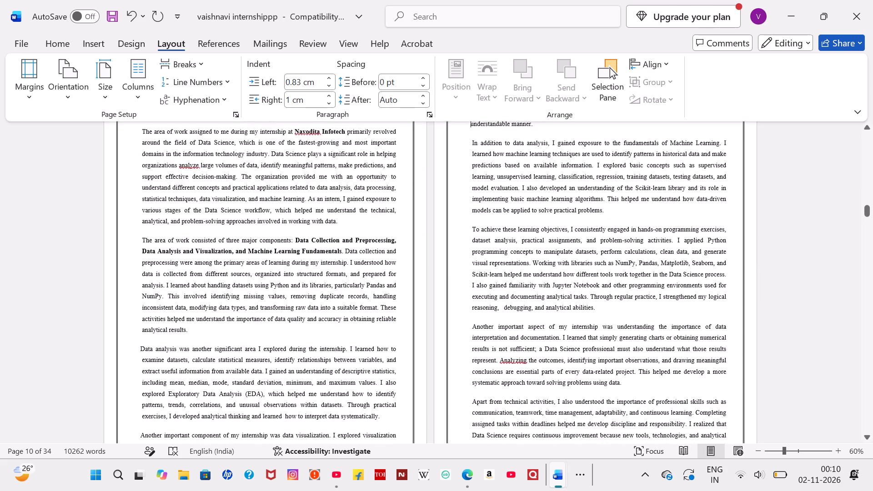
left_click_drag(296, 234, 324, 244)
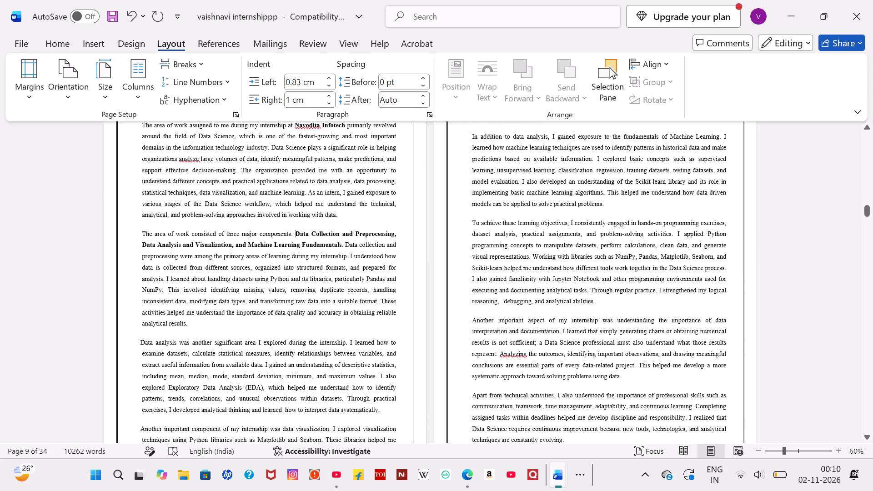
left_click_drag(324, 244, 336, 249)
left_click(341, 225)
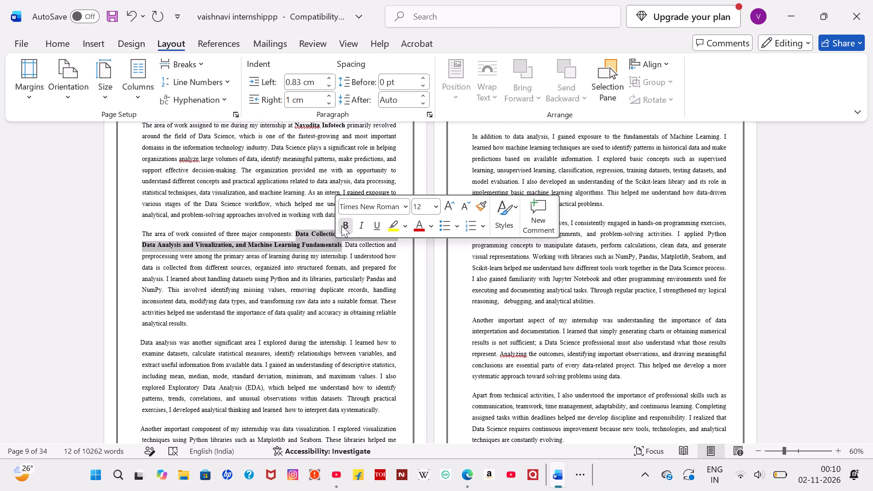
Rejoin the split data visualization paragraph by removing the blank lines and comma between "graphical formats" and "including bar charts", leaving a single space.
scroll(291, 343, "down", 2)
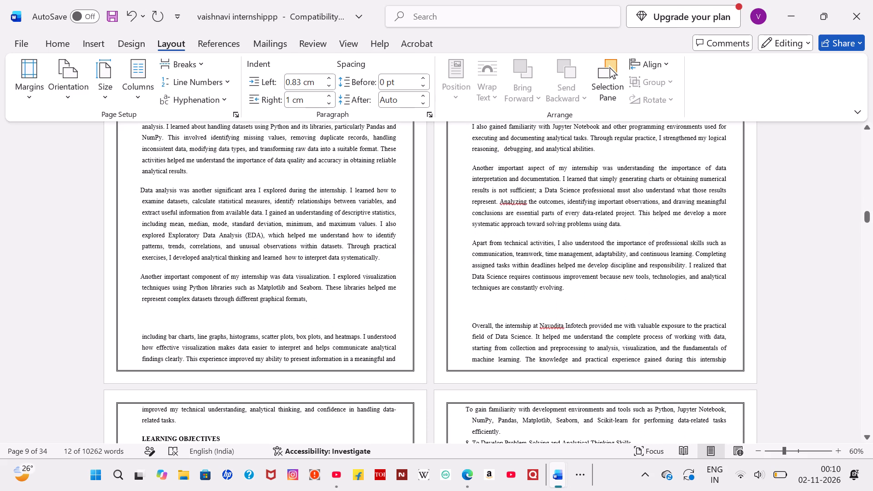
left_click(135, 324)
key("BackSpace")
key("BackSpace")
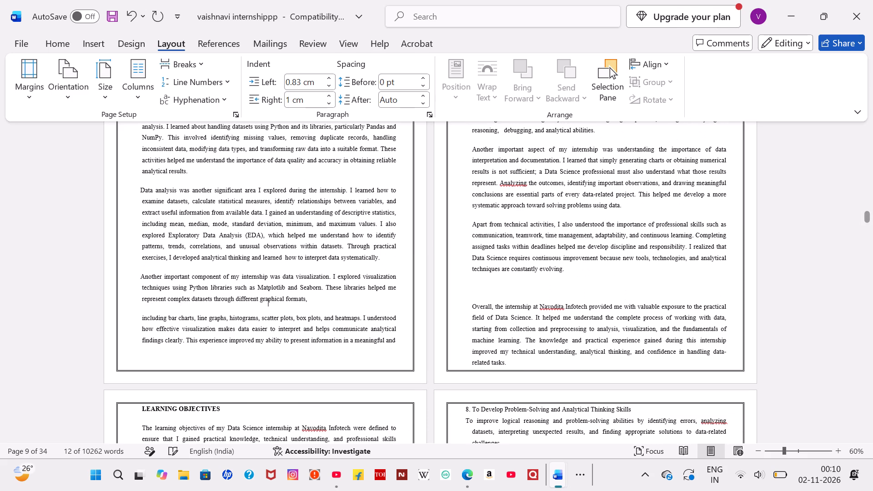
key("BackSpace")
key("BackSpace")
key("BackSpace")
key("s")
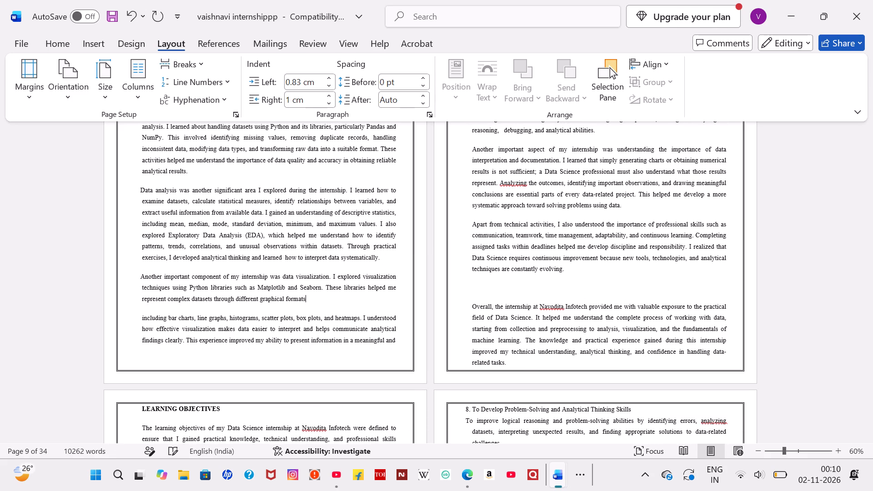
key("Down")
key("Down")
key("Up")
key("Left")
key("Left")
key("Left")
key("Left")
key("Left")
key("Left")
key("Left")
key("Left")
key("Left")
key("Left")
key("Left")
key("Left")
key("Left")
key("Left")
key("Left")
key("Left")
key("Left")
key("Left")
key("Left")
key("Left")
key("Left")
key("Left")
key("Left")
key("Left")
key("Left")
key("Left")
key("Left")
key("BackSpace")
key("BackSpace")
key("BackSpace")
key("BackSpace")
key("BackSpace")
key("BackSpace")
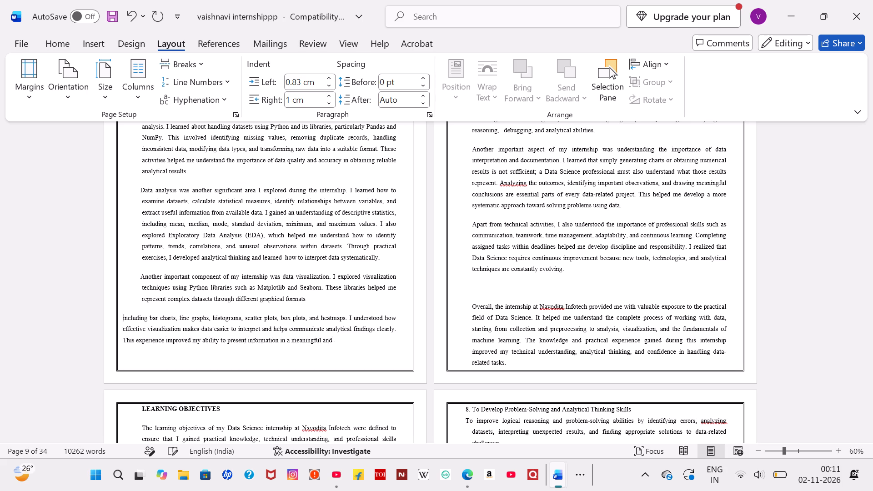
key("BackSpace")
key("space")
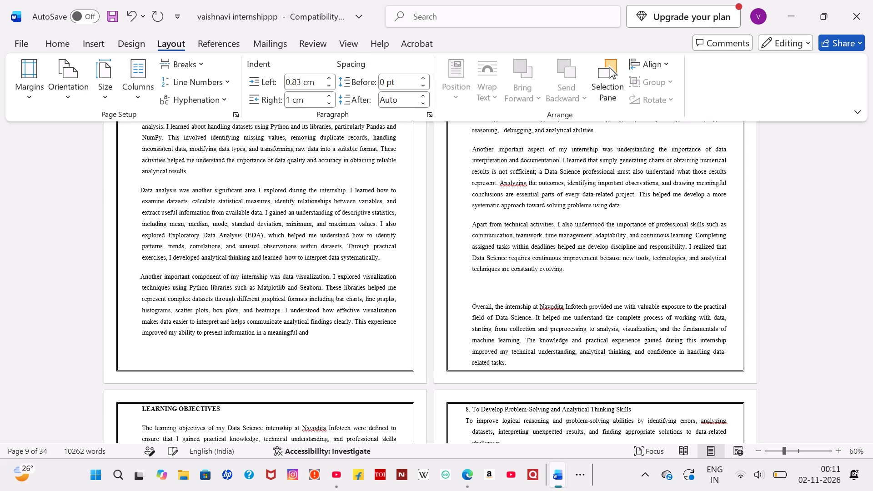
Move the fragment "understandable manner." from the top of the following page to the end of the data visualization paragraph, after "in a meaningful and".
scroll(135, 324, "up", 1)
scroll(135, 324, "down", 1)
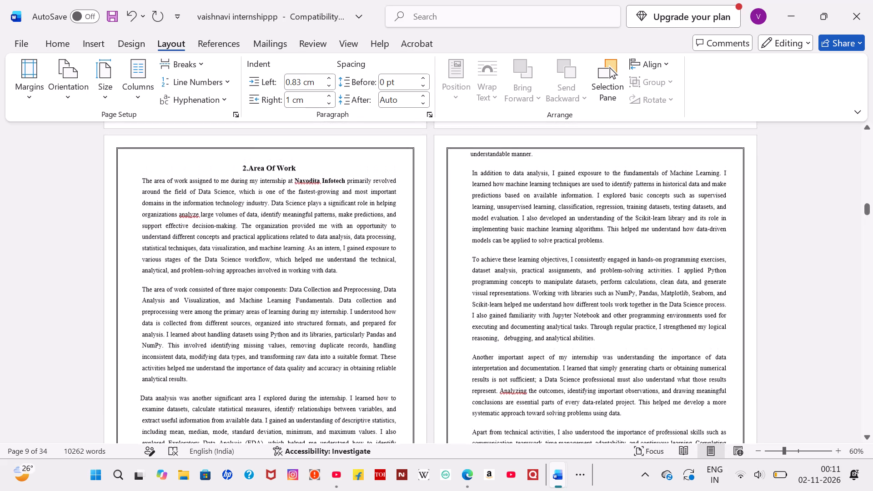
scroll(135, 324, "down", 2)
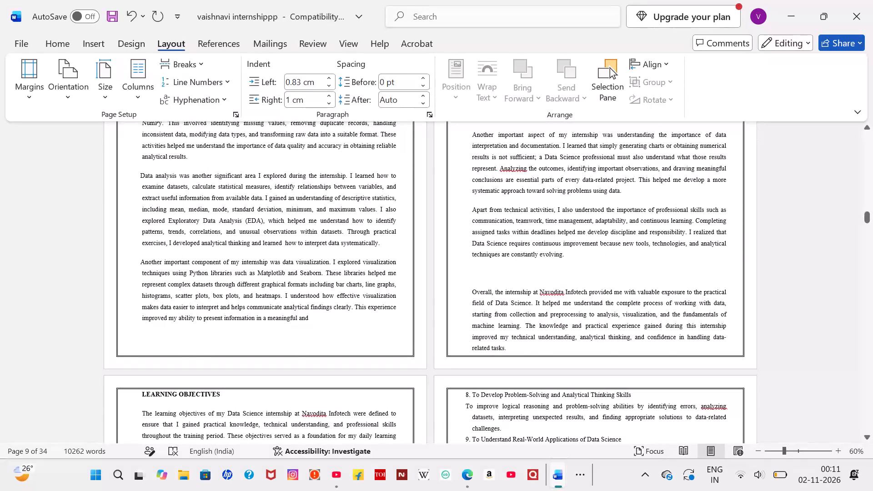
scroll(204, 378, "up", 2)
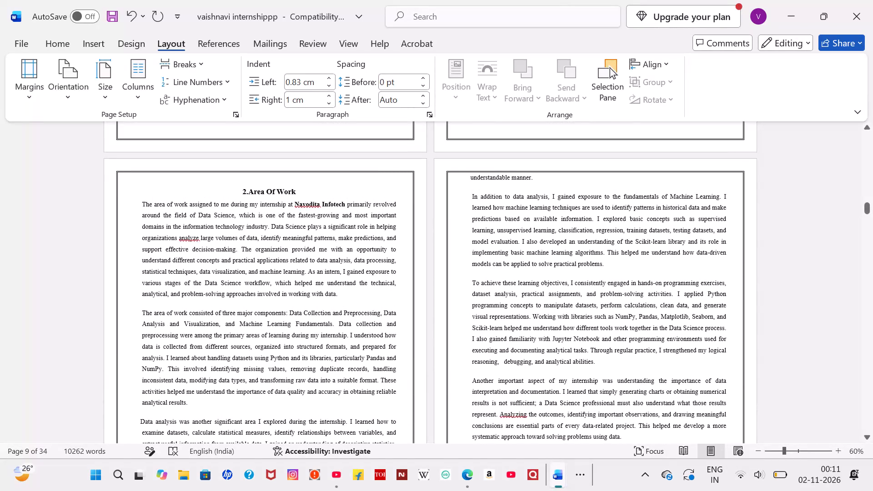
left_click_drag(539, 178, 453, 170)
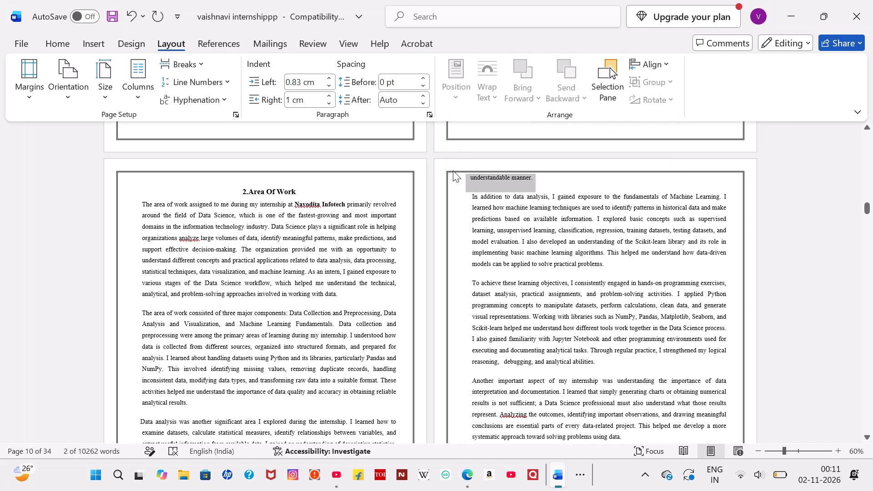
key("ctrl+c")
scroll(406, 234, "down", 2)
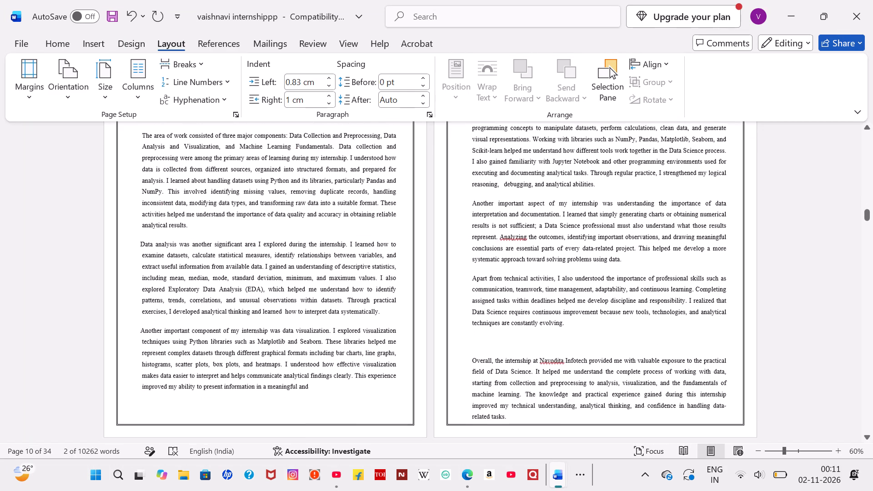
key("BackSpace")
scroll(406, 234, "down", 1)
left_click(320, 414)
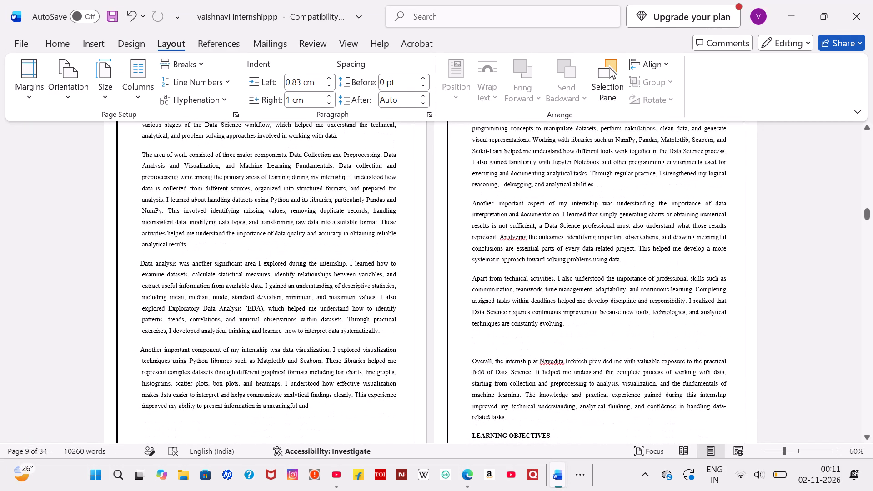
key("ctrl+v")
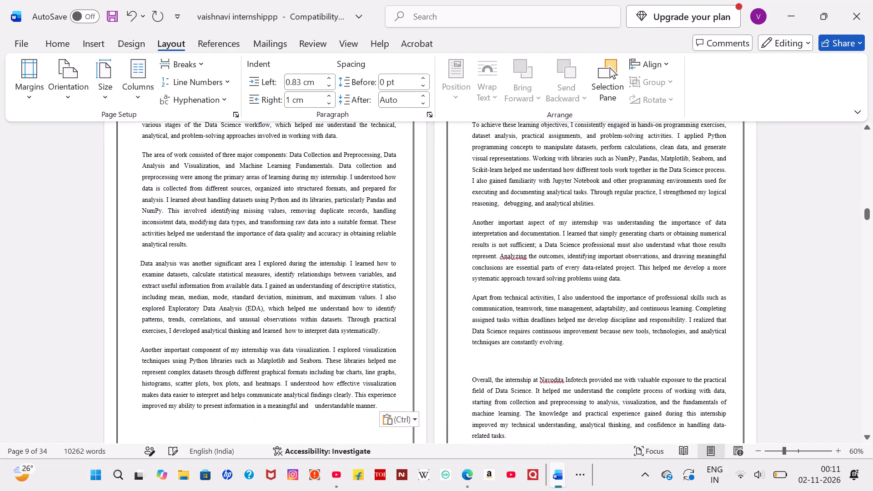
Remove the extra spaces between "meaningful and" and "understandable manner.", leaving a single space.
left_click(313, 407)
key("BackSpace")
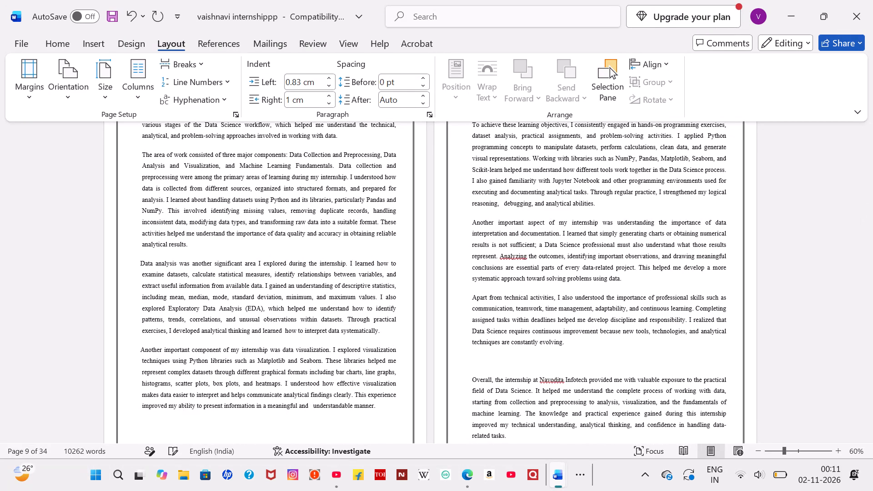
key("BackSpace")
key("Right")
key("BackSpace")
Review the layout and text of the Introduction and Area Of Work pages, starting from the List of Figures.
scroll(313, 407, "down", 1)
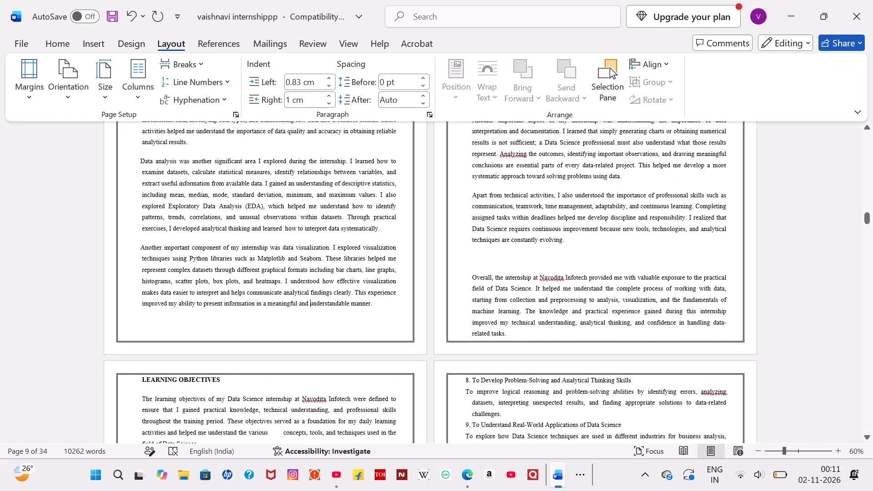
scroll(329, 332, "up", 4)
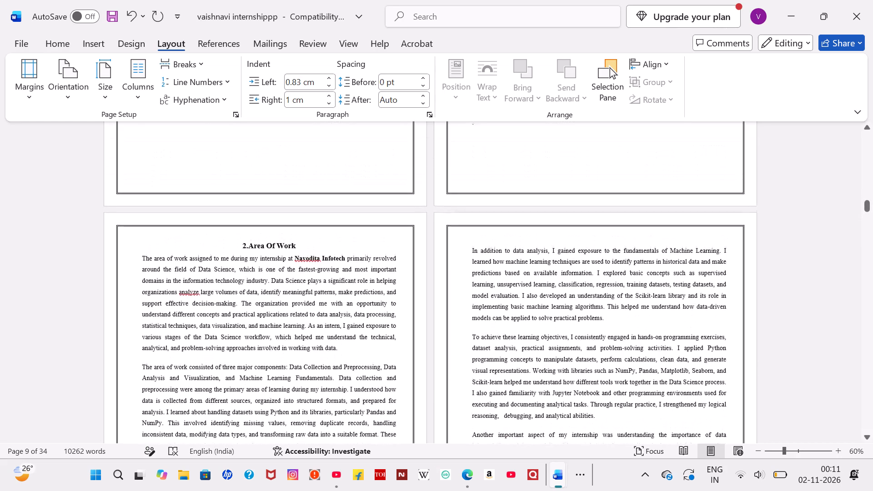
scroll(329, 332, "up", 5)
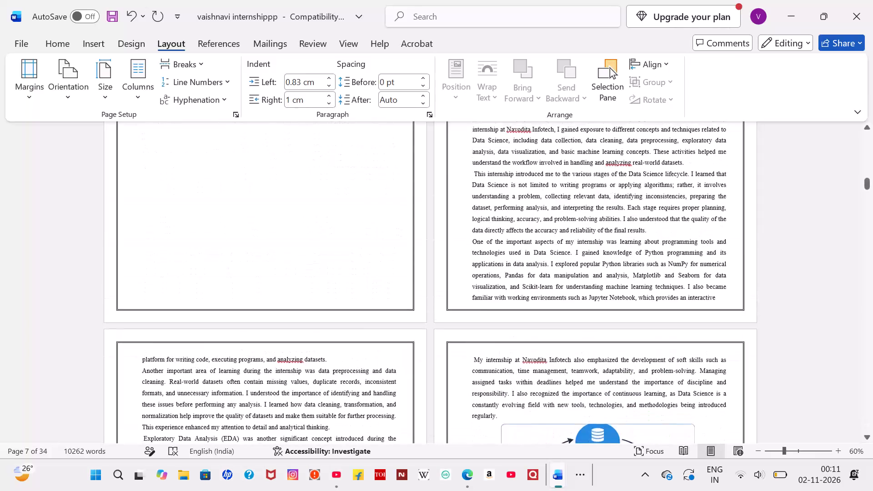
scroll(329, 332, "up", 2)
scroll(329, 332, "down", 3)
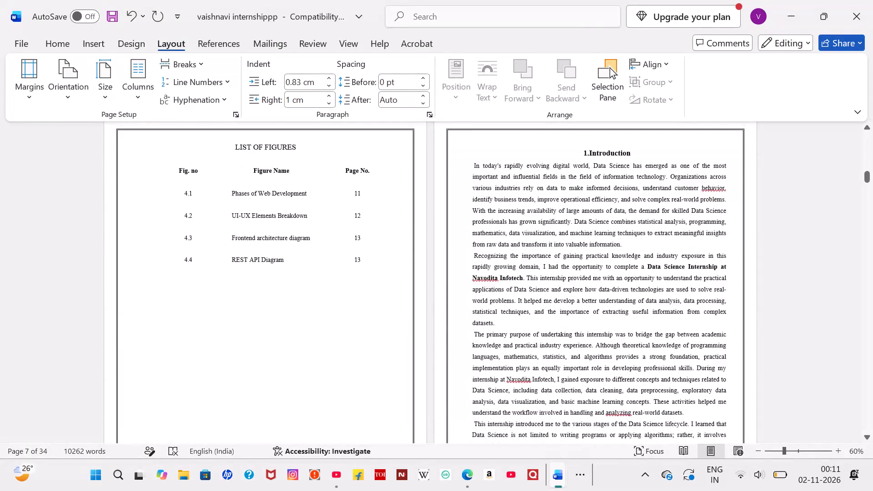
scroll(329, 332, "down", 4)
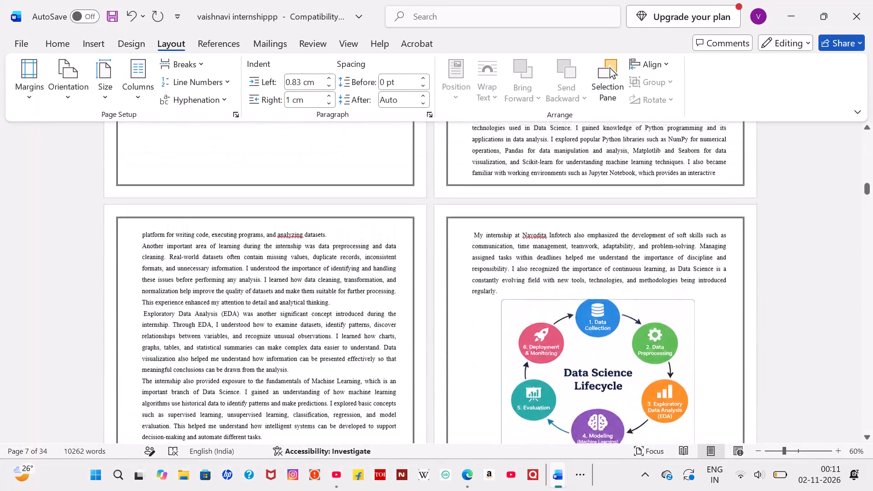
scroll(329, 332, "down", 1)
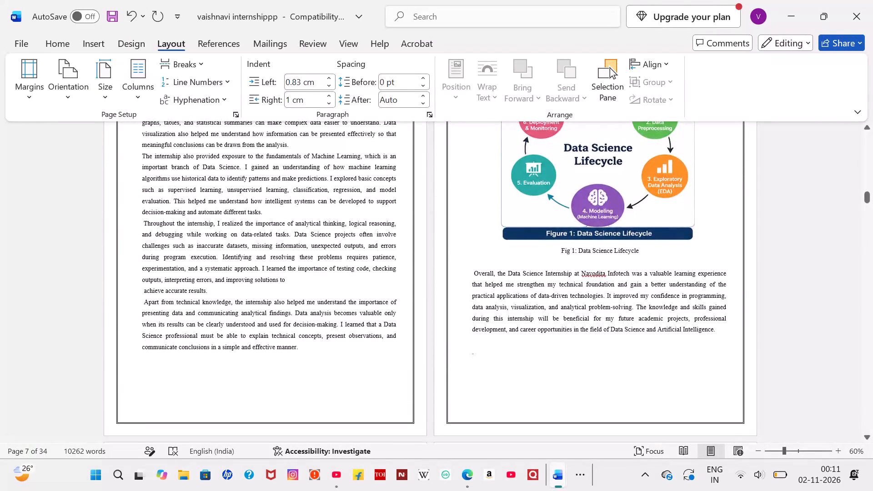
scroll(312, 358, "down", 4)
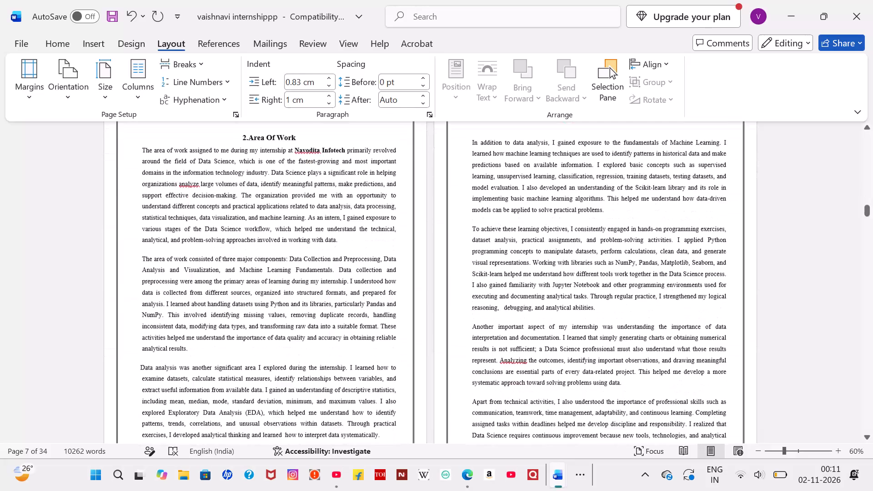
scroll(312, 358, "down", 1)
scroll(312, 358, "up", 1)
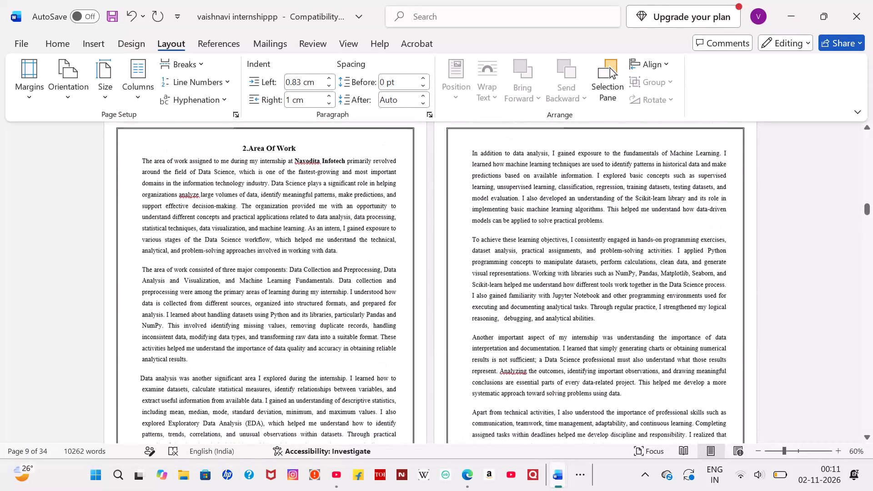
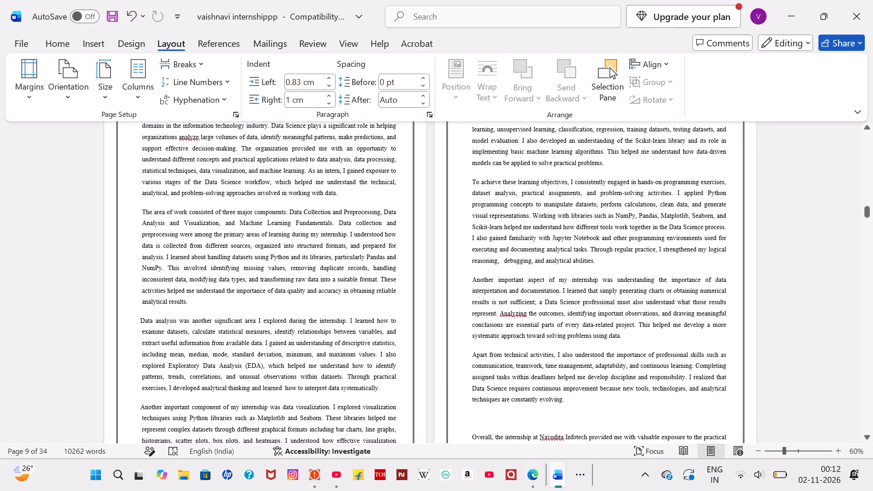
Rebreak the paragraph starting "To achieve these learning objectives" from the one above and realign its first-line indent with the body text.
left_click(597, 266)
left_click(469, 186)
key("BackSpace")
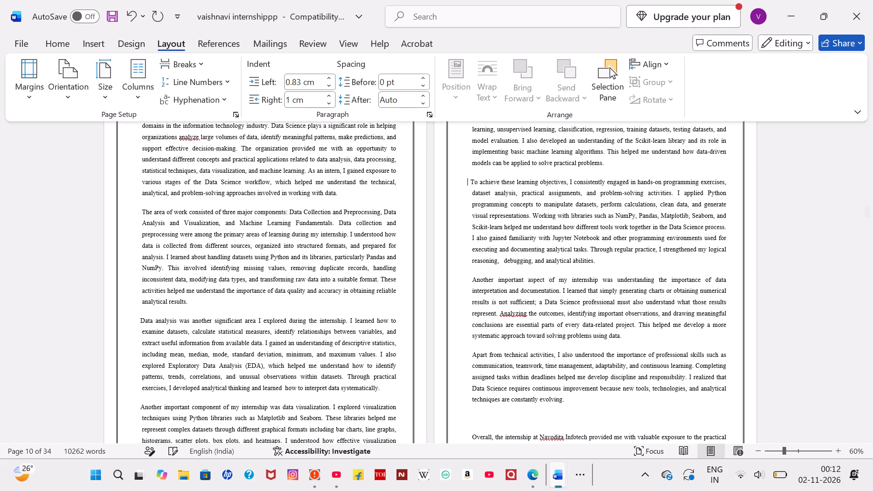
key("BackSpace")
key("BackSpace")
key("BackSpace")
key("BackSpace")
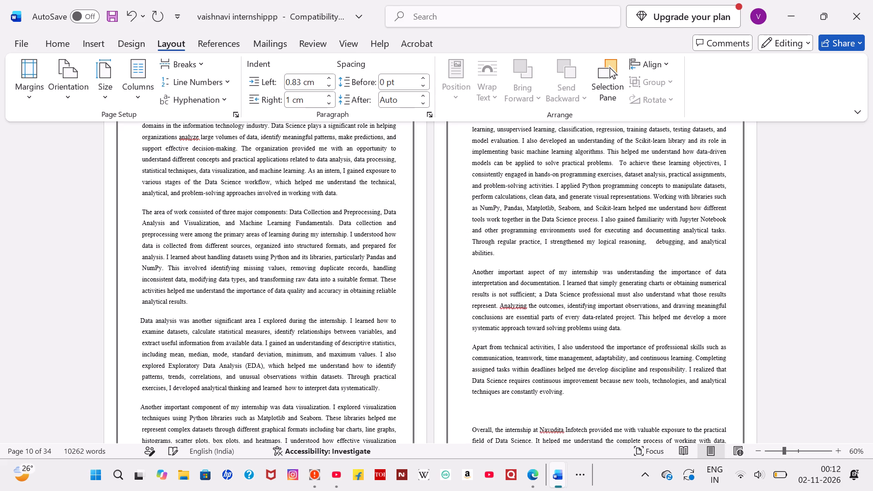
key("Return")
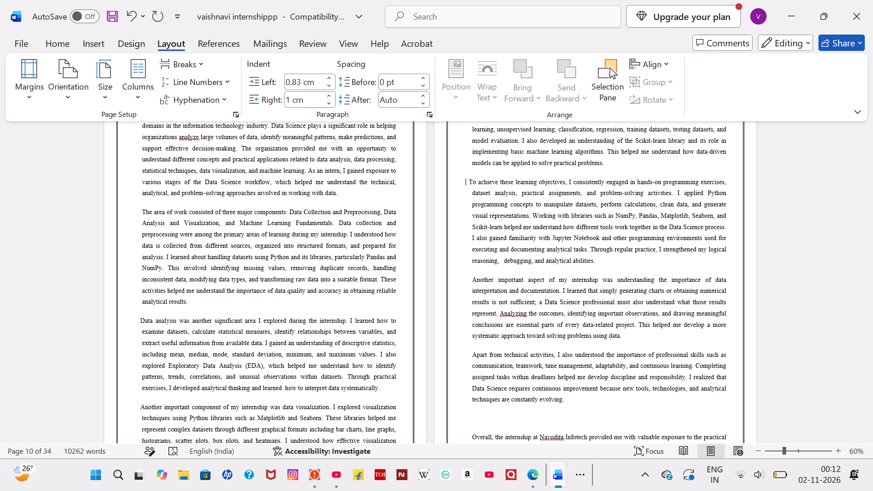
key("space")
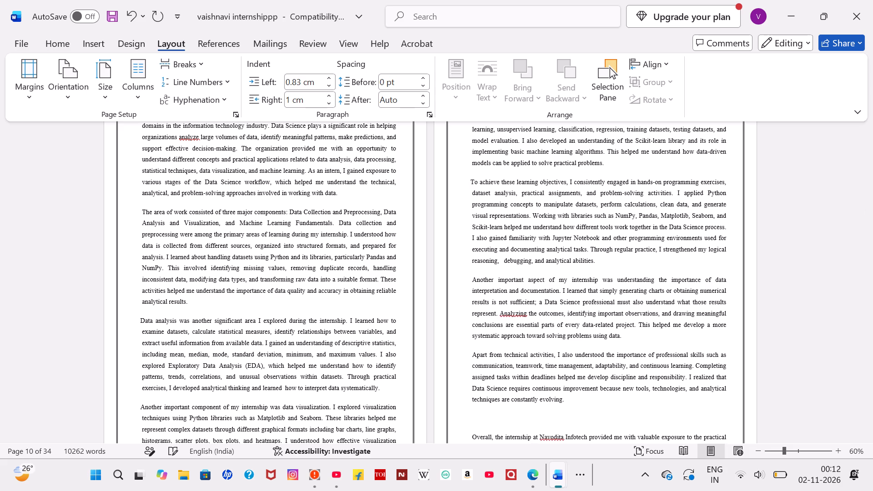
key("Tab")
Insert the picture Figure_02_Data_Science_Tools from Downloads on a new line after the paragraph ending "debugging, and analytical abilities".
scroll(475, 180, "up", 1)
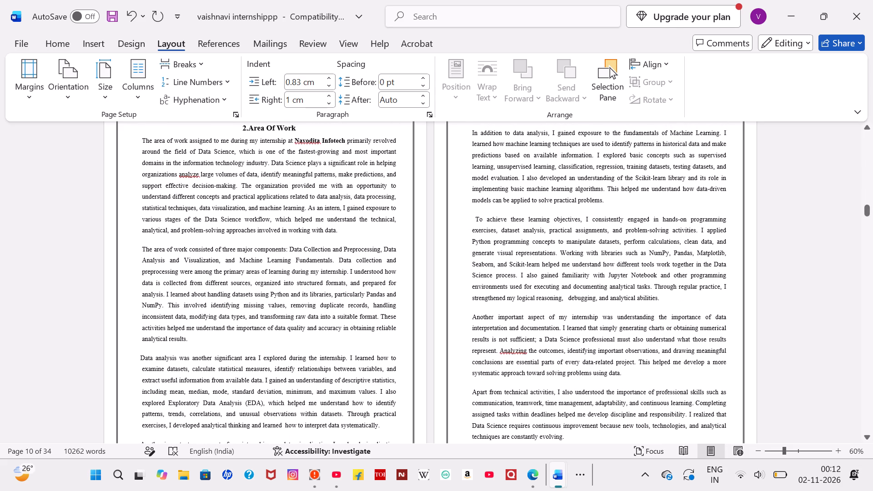
scroll(556, 287, "down", 1)
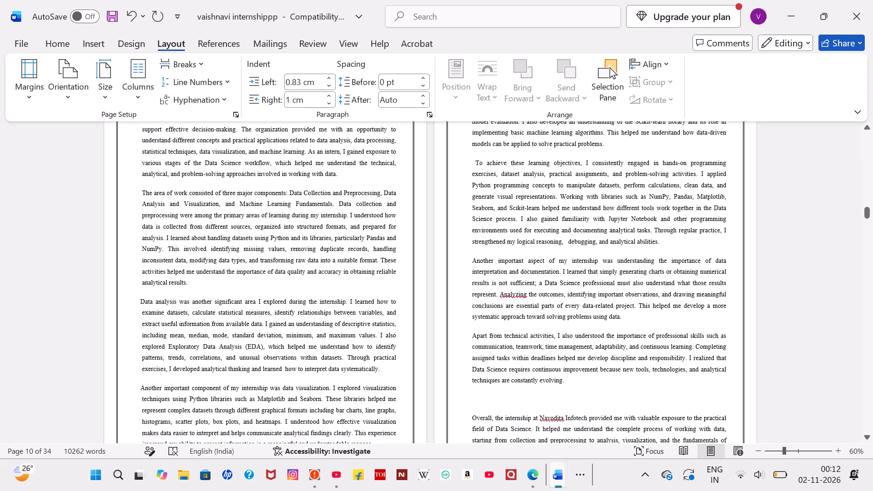
left_click(666, 240)
key("Return")
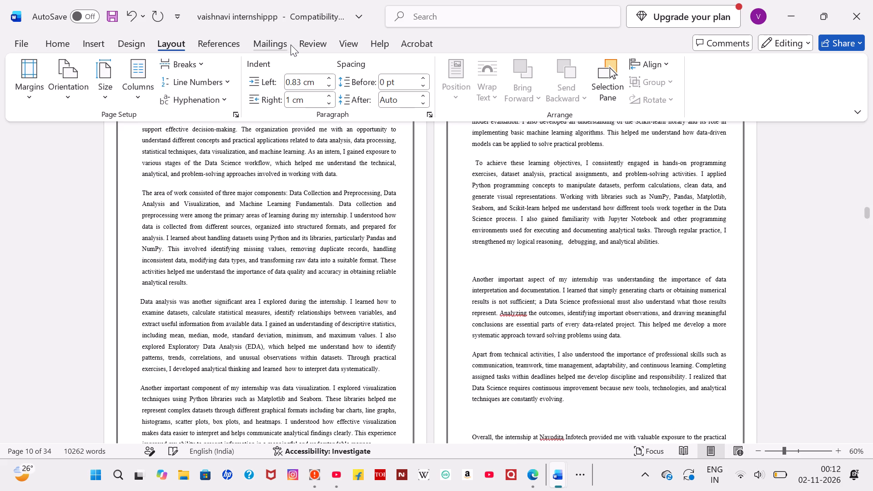
left_click(87, 38)
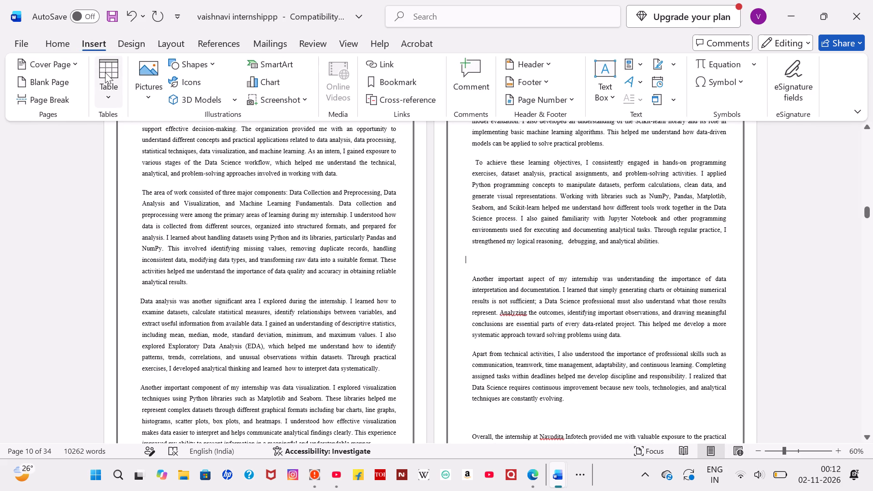
left_click(105, 72)
left_click(141, 76)
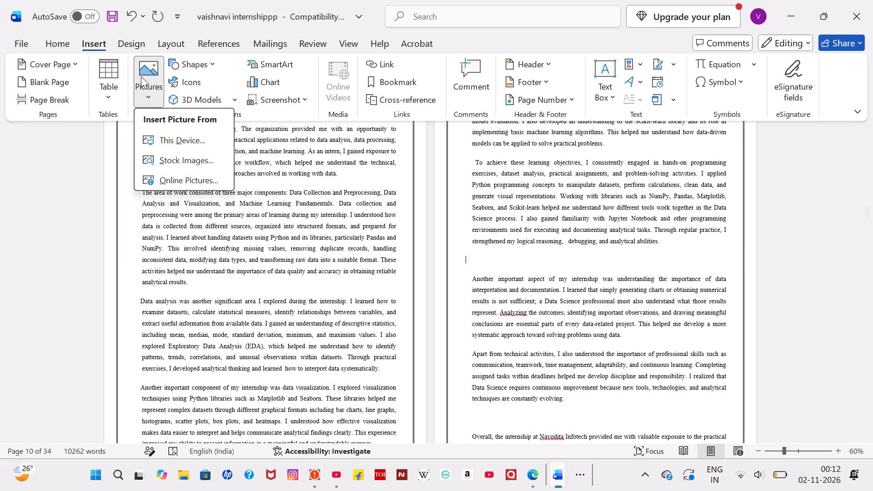
left_click(156, 144)
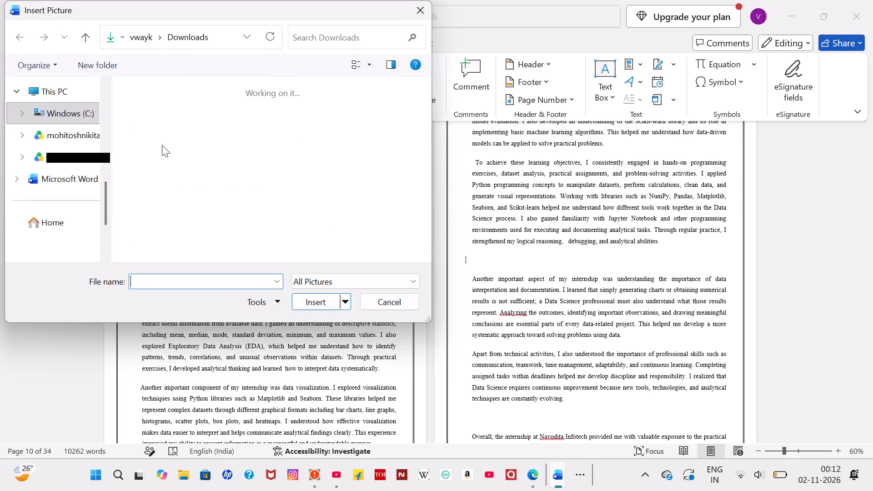
scroll(190, 197, "down", 1)
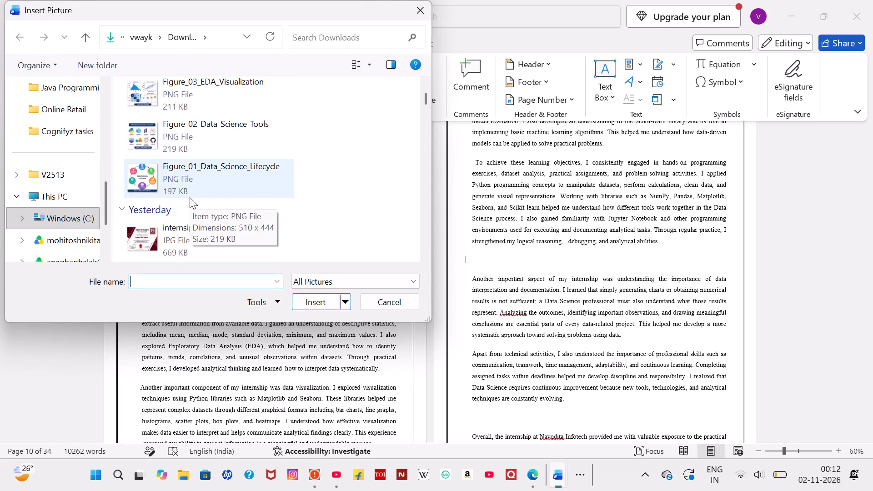
left_click(201, 145)
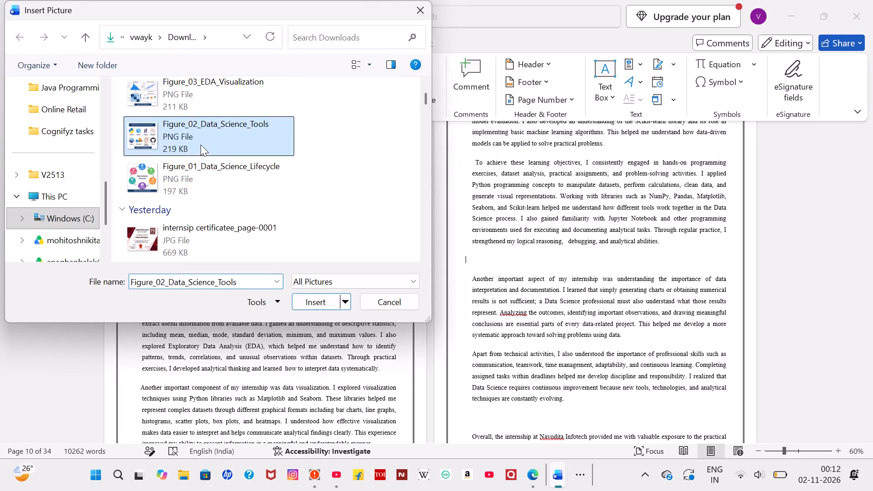
left_click(307, 300)
Set the Data Science Tools picture's text wrapping to Top and Bottom.
scroll(578, 373, "down", 1)
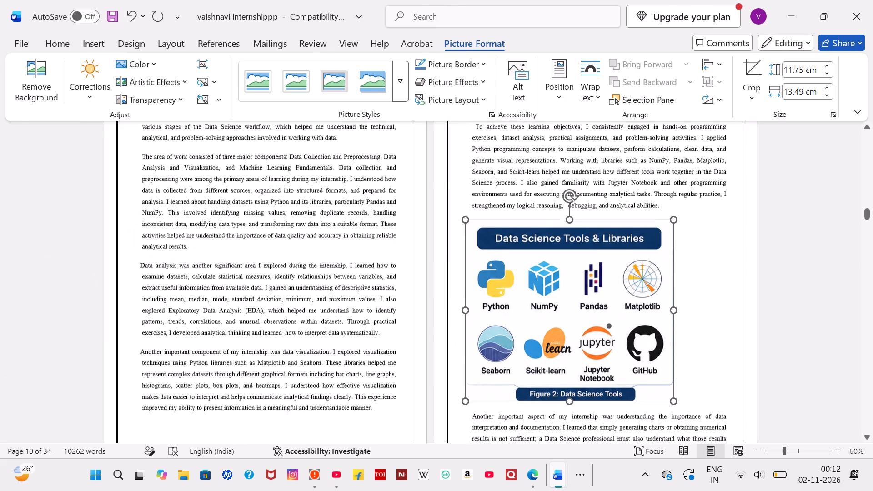
scroll(578, 373, "down", 1)
left_click_drag(571, 331, 599, 232)
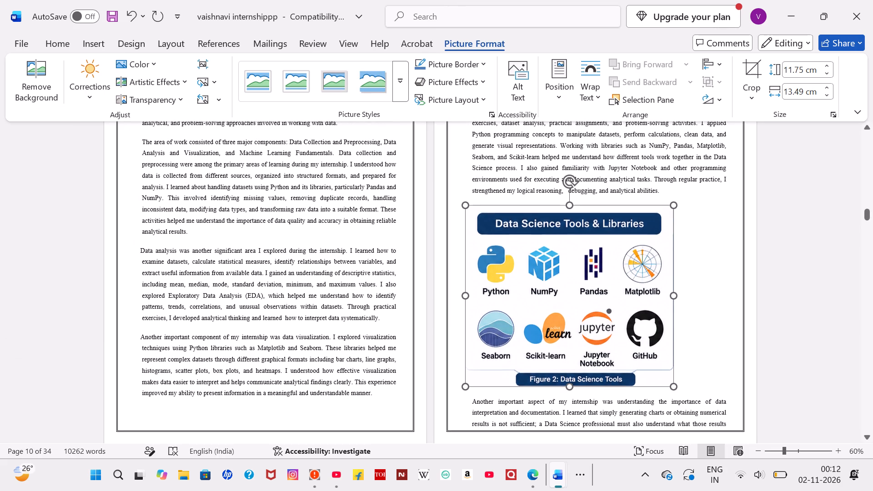
left_click(579, 273)
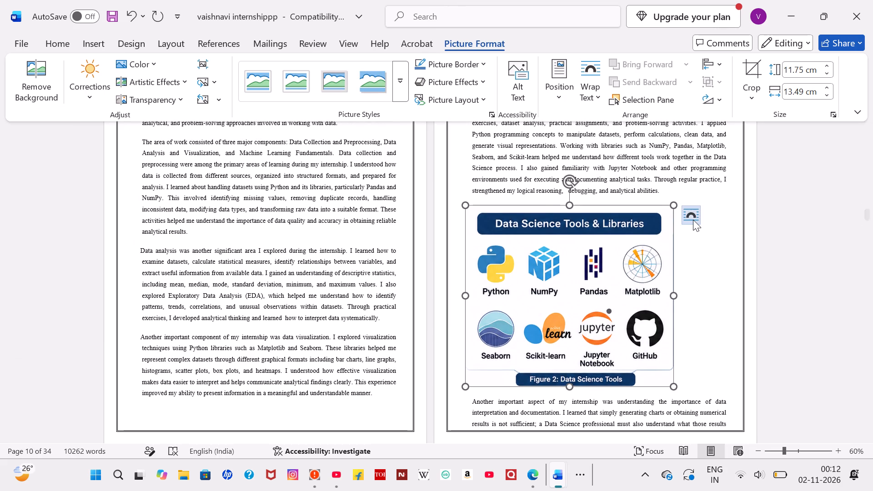
left_click(693, 220)
left_click(728, 345)
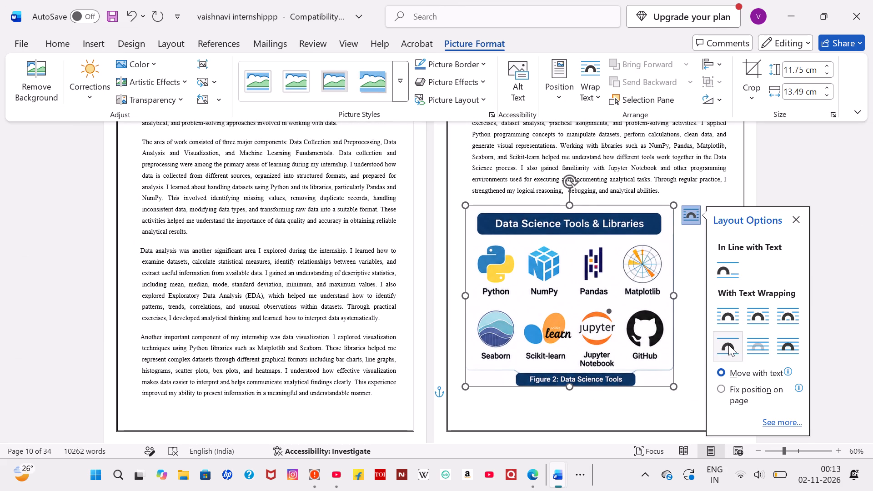
Move the Data Science Tools picture up the page to below the first line of the "To achieve these learning objectives" paragraph.
left_click_drag(529, 278, 517, 111)
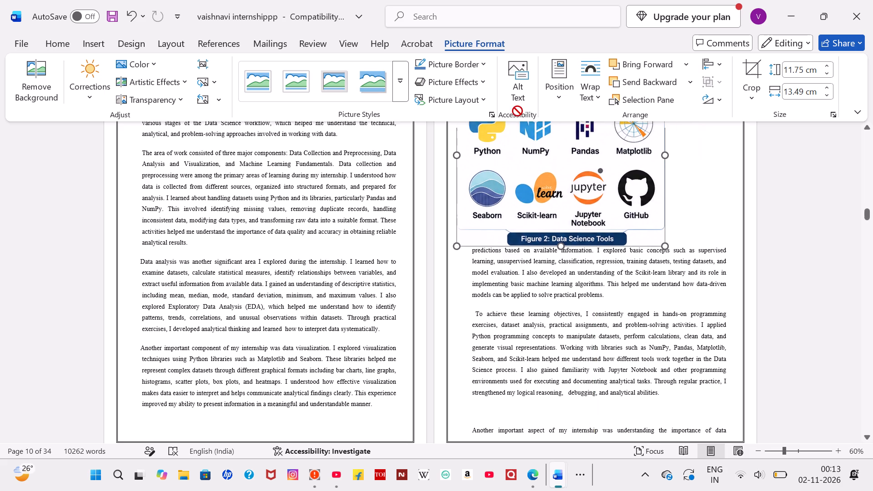
left_click_drag(517, 111, 556, 205)
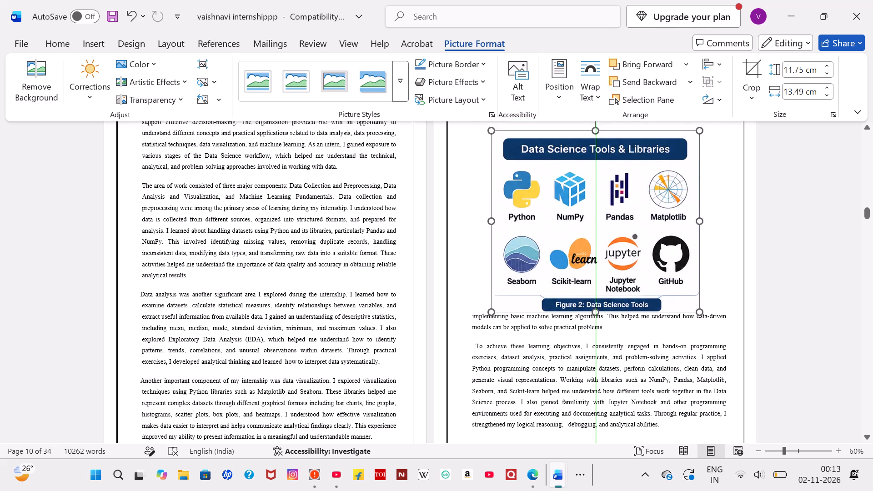
left_click_drag(556, 205, 550, 227)
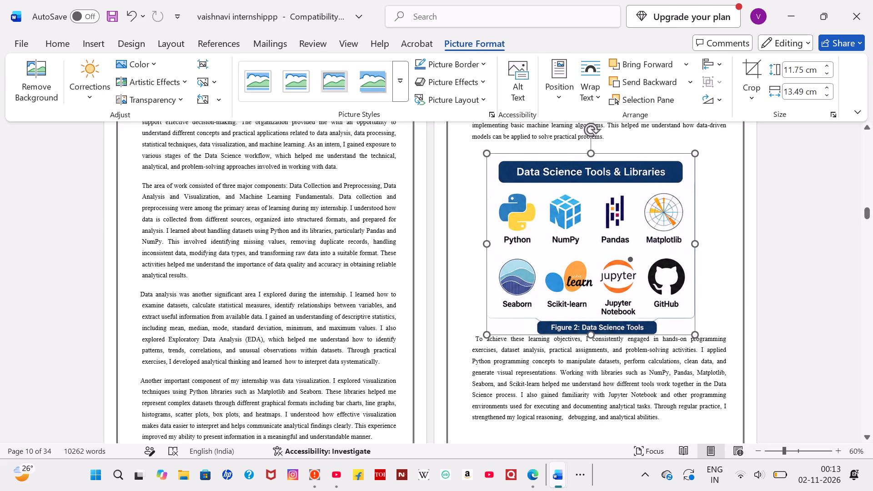
left_click_drag(550, 227, 561, 215)
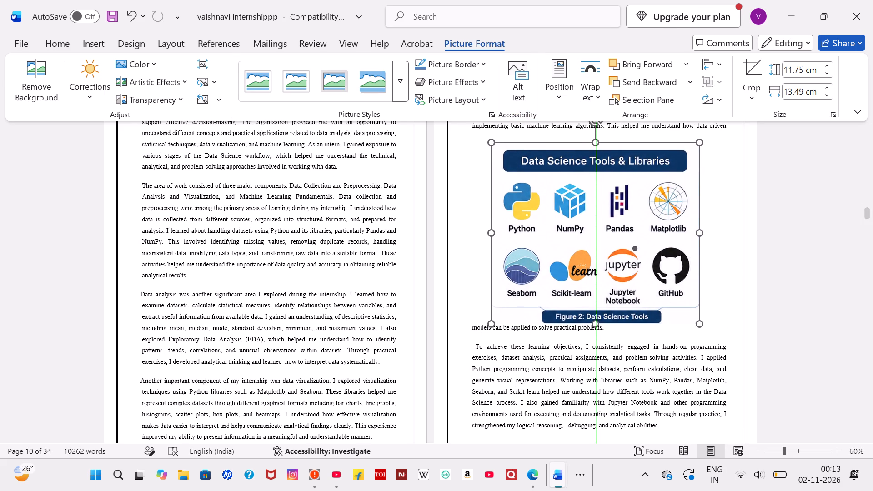
left_click_drag(561, 215, 561, 210)
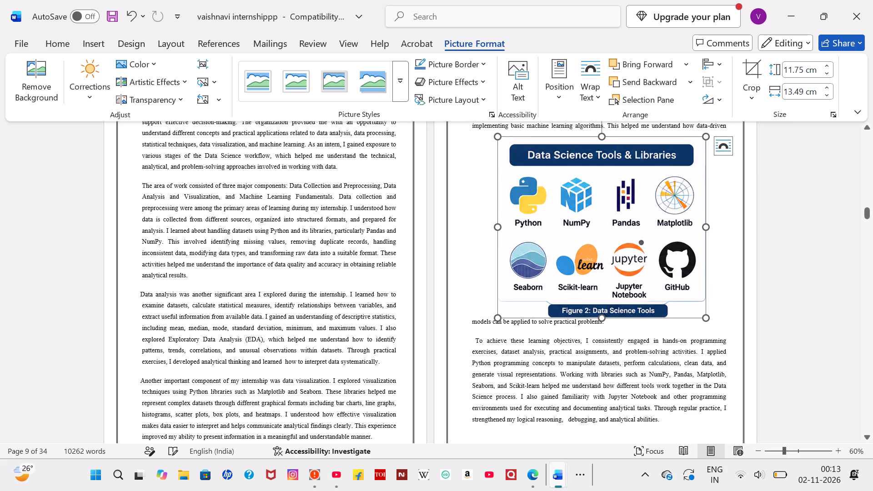
scroll(561, 210, "down", 1, "ctrl")
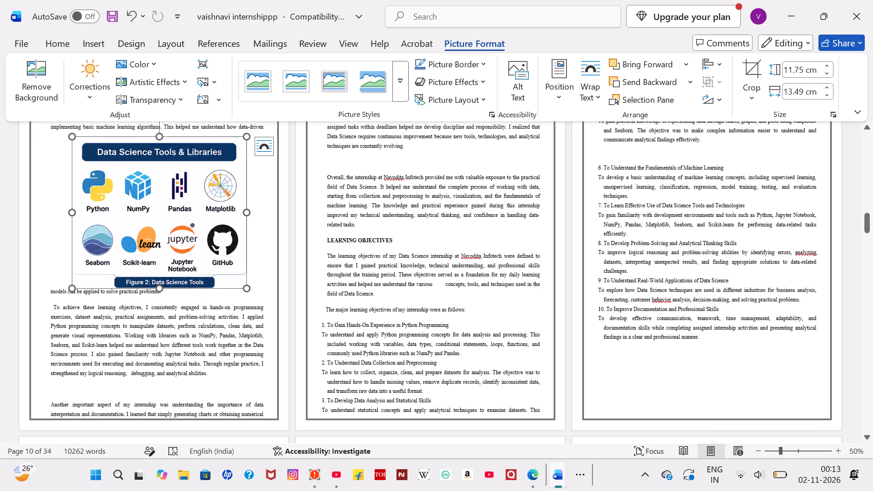
scroll(95, 325, "right", 2)
scroll(95, 325, "down", 2, "ctrl")
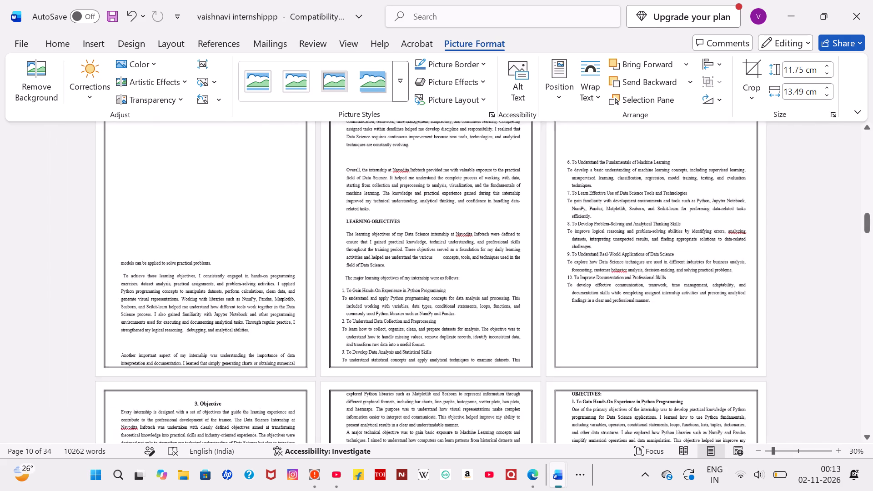
scroll(147, 272, "up", 1)
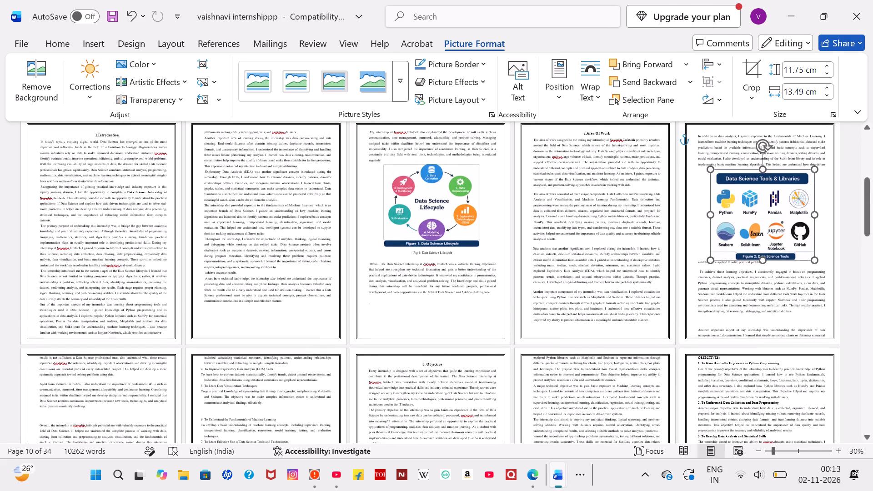
left_click_drag(774, 212, 773, 231)
left_click_drag(773, 231, 767, 231)
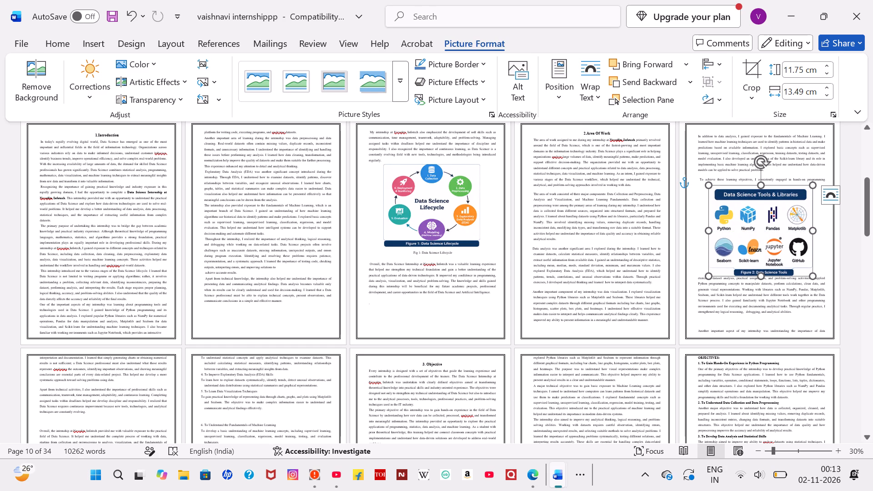
Resize the Data Science Tools picture to about 9.27 cm high and 12.23 cm wide.
left_click_drag(763, 278, 762, 262)
left_click_drag(707, 222, 707, 223)
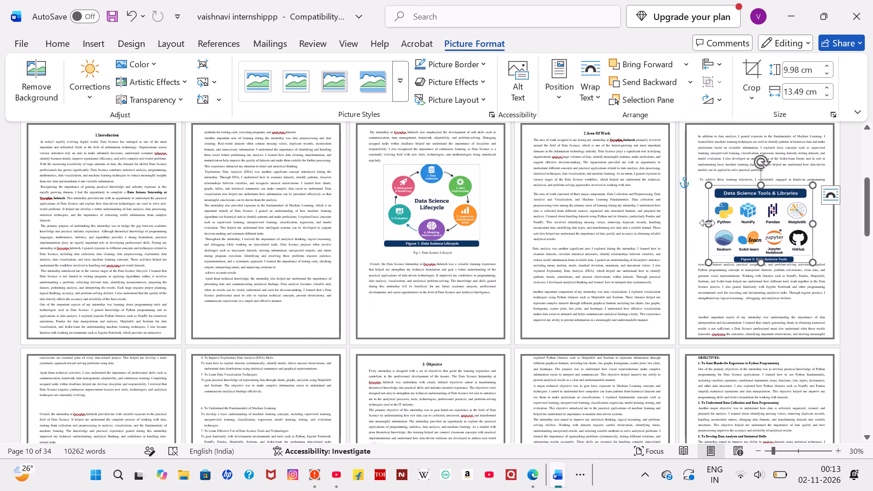
left_click_drag(707, 223, 717, 225)
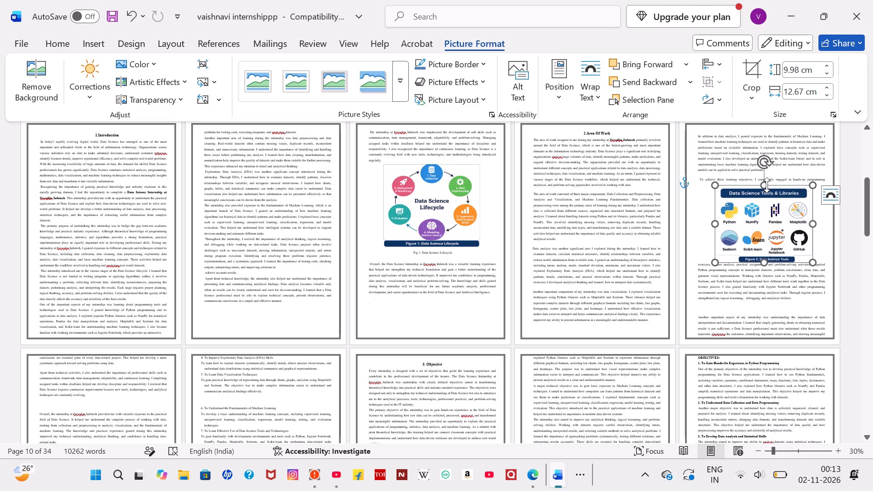
left_click_drag(767, 185, 766, 190)
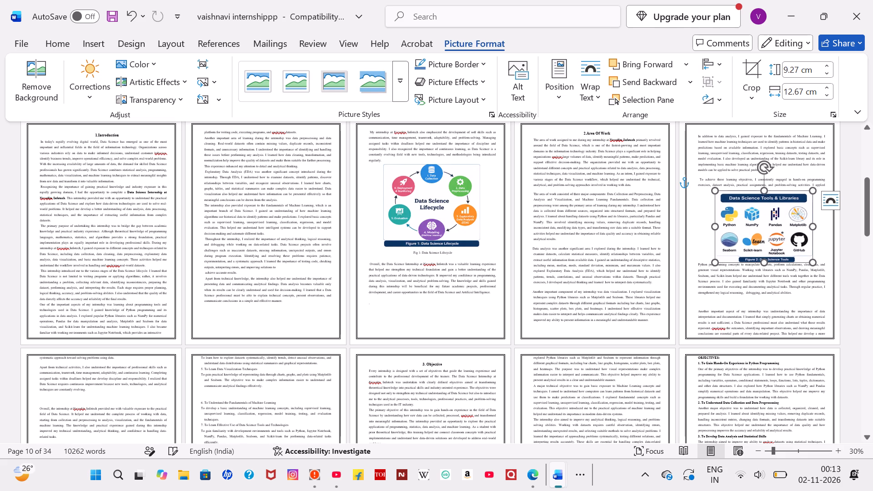
left_click_drag(814, 226, 809, 225)
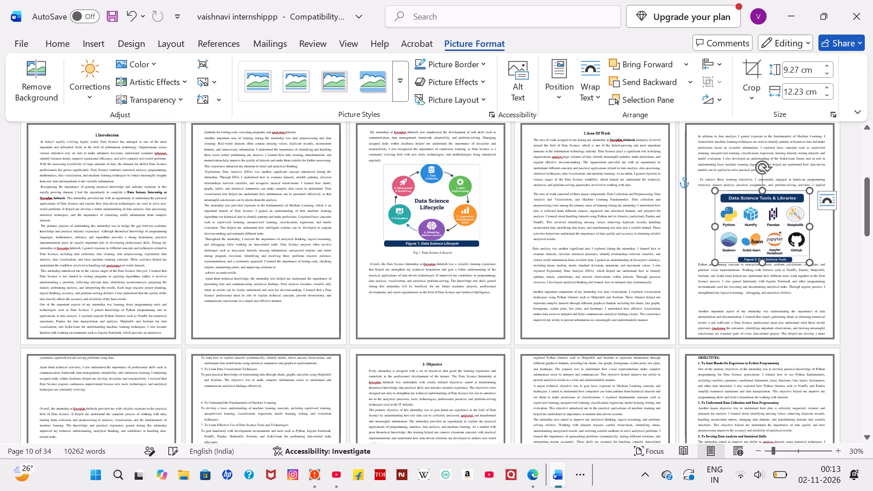
Centre the resized picture horizontally, below the third line of the "To achieve these learning objectives" paragraph, and deselect it.
left_click_drag(775, 222, 764, 223)
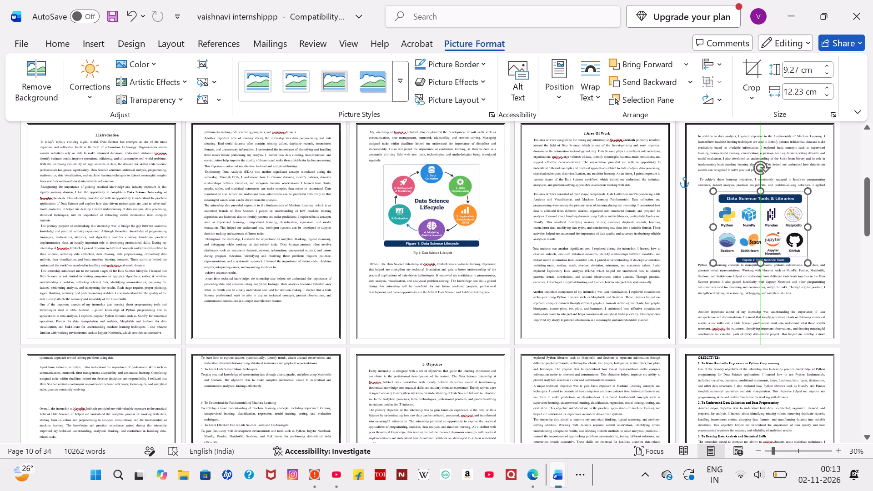
left_click_drag(764, 223, 765, 224)
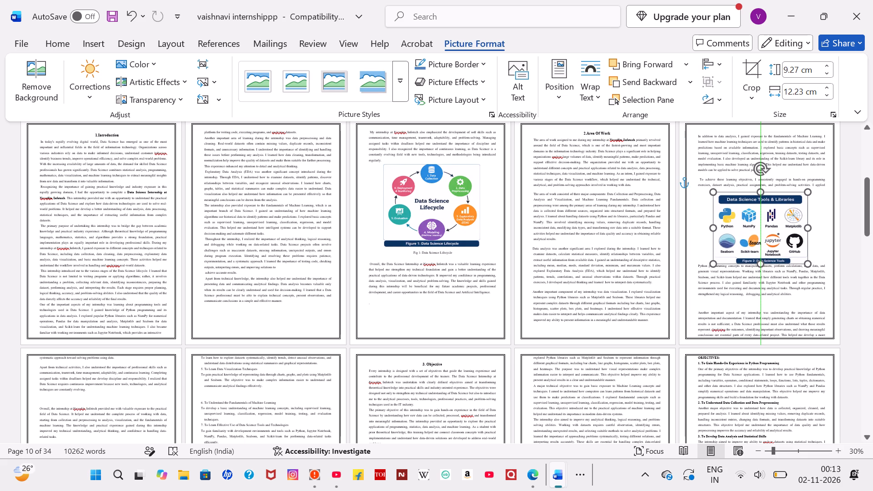
left_click_drag(765, 224, 765, 230)
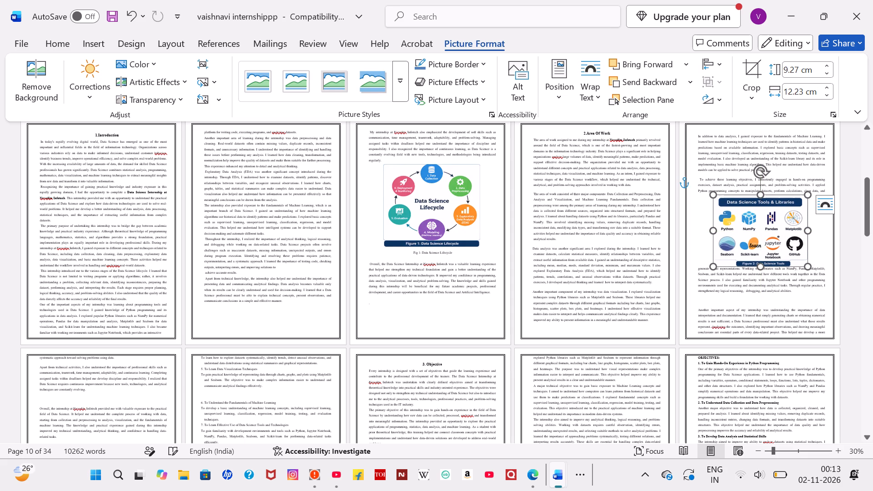
left_click(822, 222)
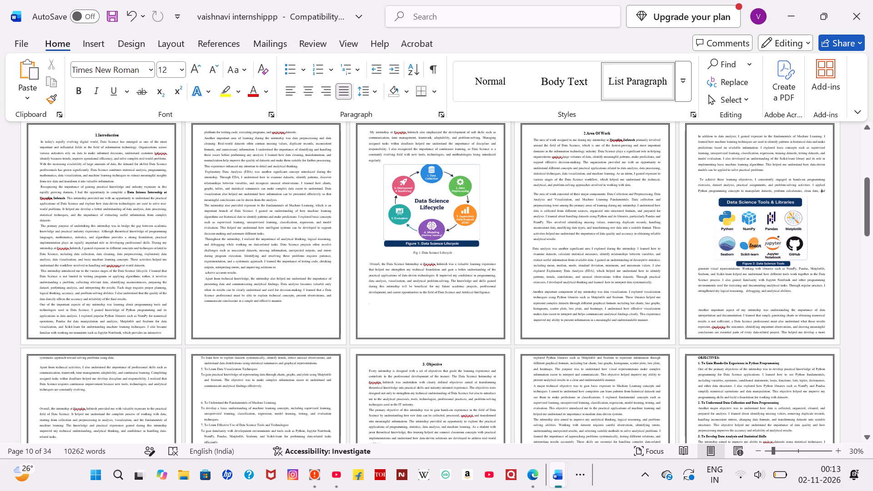
Move the Data Science Lifecycle picture slightly down, keeping it centred above its Fig 1 caption, and deselect it.
left_click(419, 203)
left_click_drag(419, 203, 424, 207)
left_click_drag(429, 199, 427, 210)
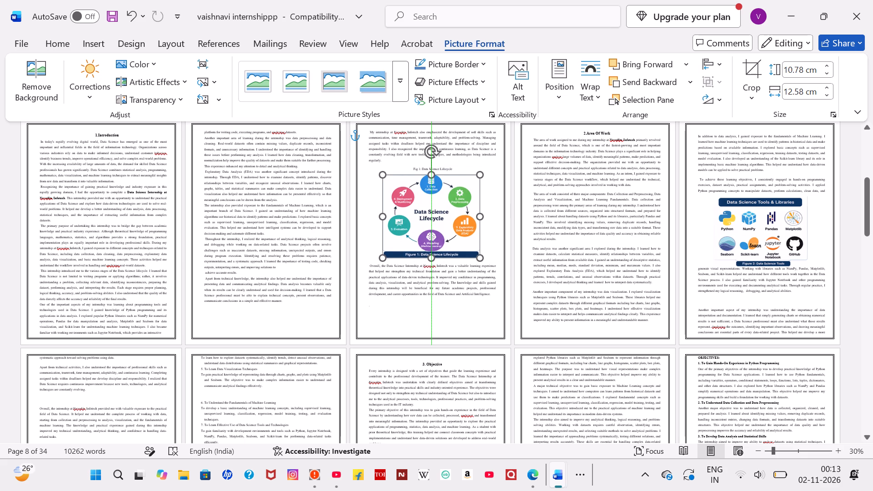
left_click_drag(427, 210, 428, 203)
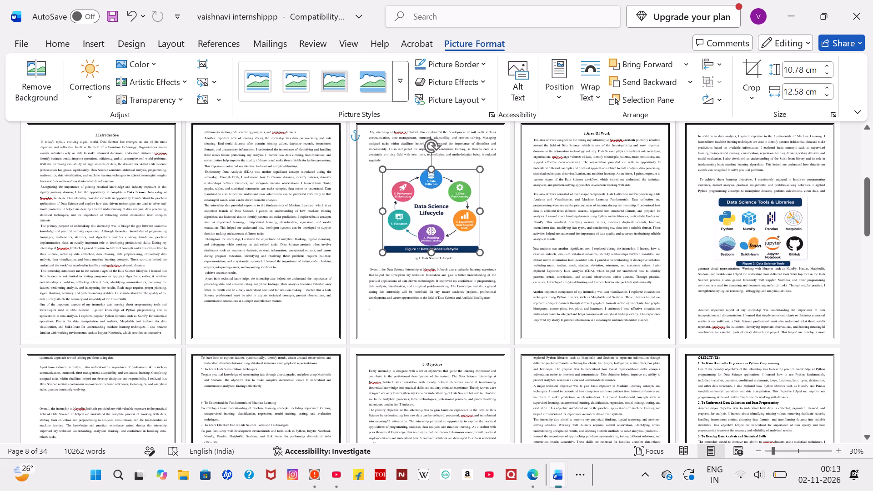
left_click_drag(428, 203, 427, 205)
left_click(522, 231)
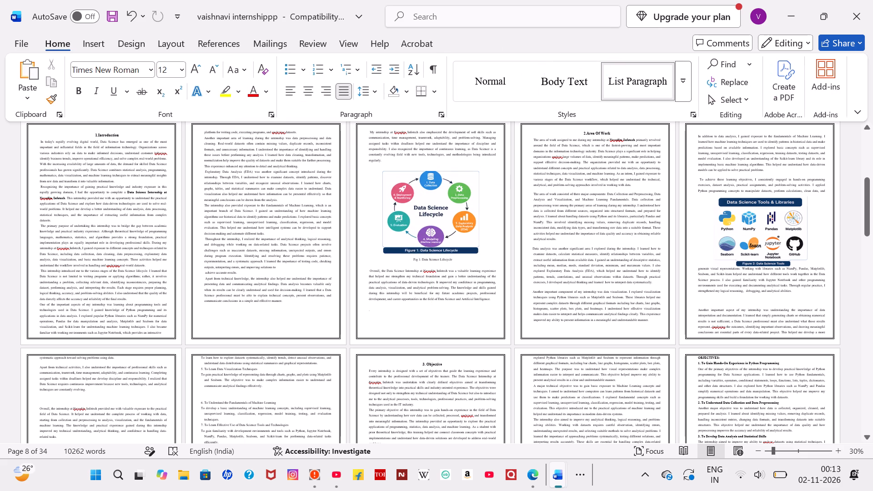
Paste the caption "Figure 2.1: Tools and Libraries Used in Data Science" below the Data Science Tools picture, with a paragraph break after it.
left_click(768, 246)
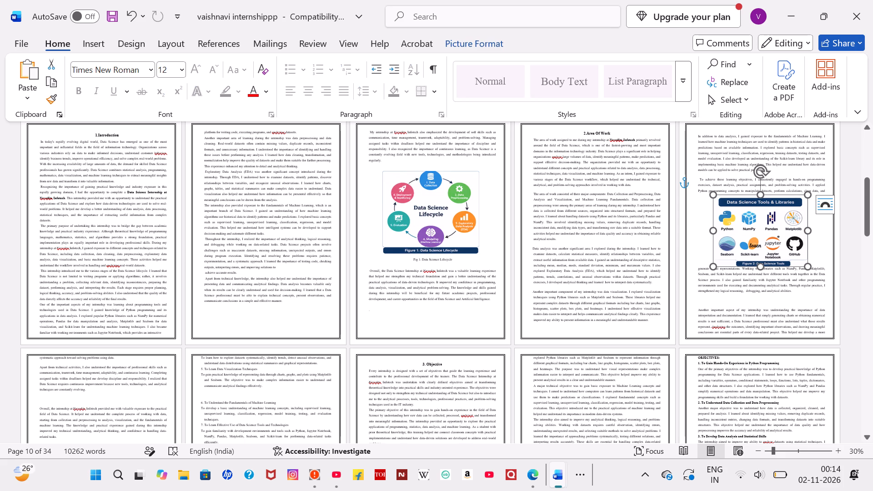
left_click(700, 265)
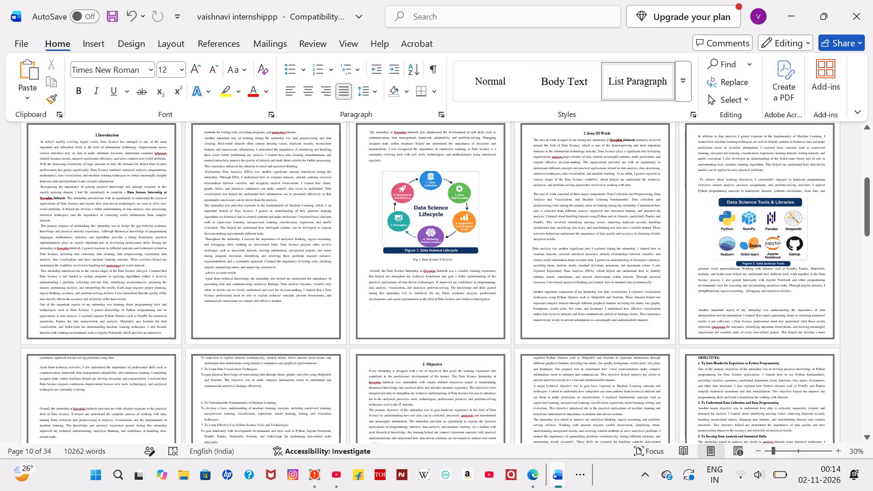
left_click(697, 270)
key("ctrl+v")
key("Return")
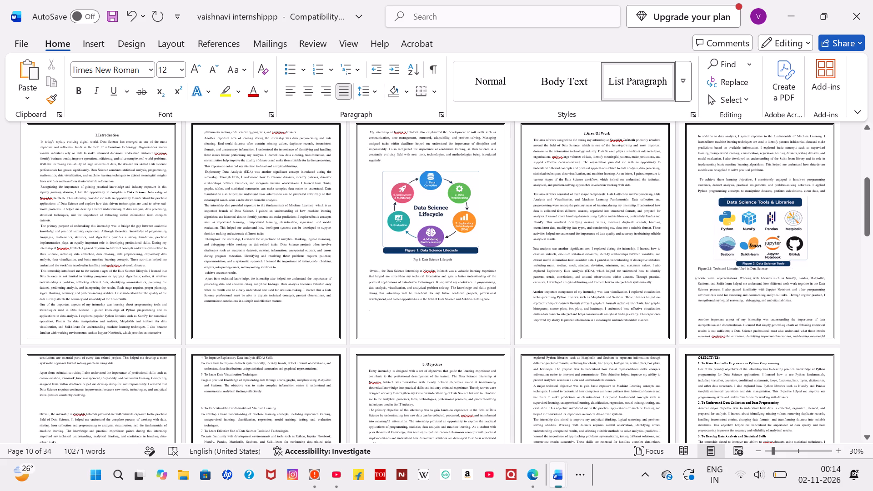
Centre-align the pasted Figure 2.1 caption below the Data Science Tools picture.
left_click_drag(697, 269, 787, 268)
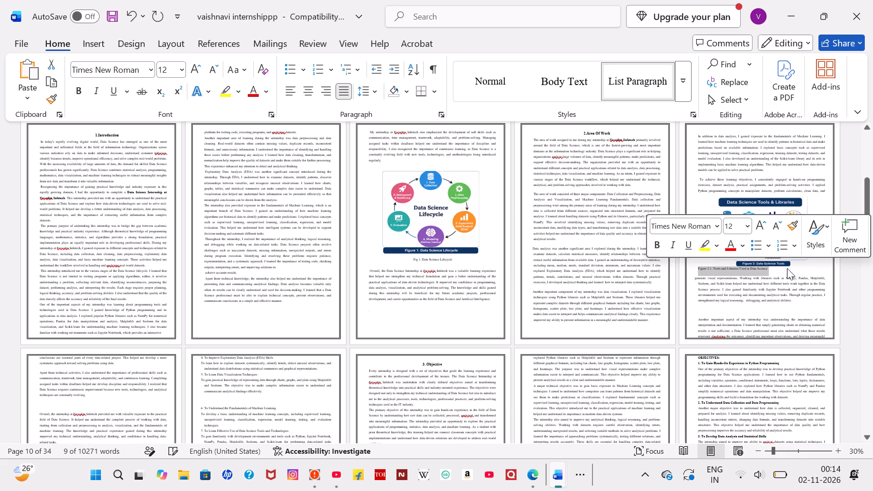
left_click(301, 91)
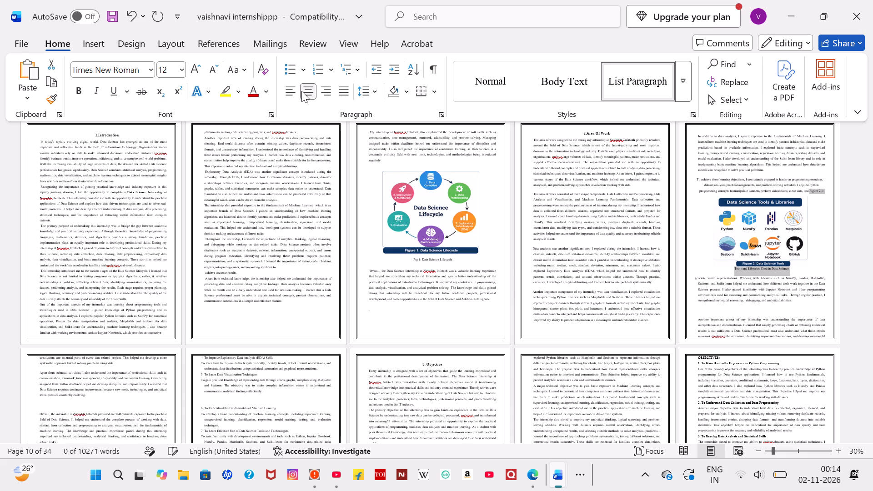
left_click(738, 301)
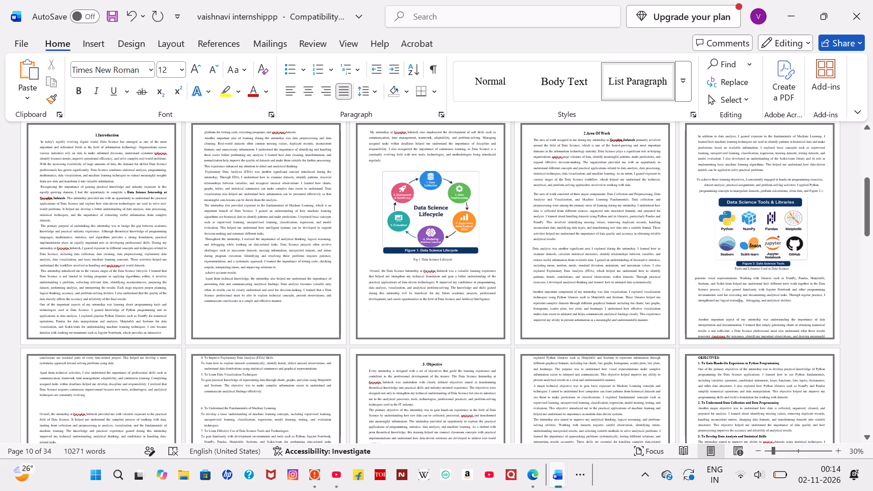
Insert four spaces before "generate visual representations" in the paragraph below the caption.
left_click(695, 280)
key("space")
key("space")
key("space")
key("space")
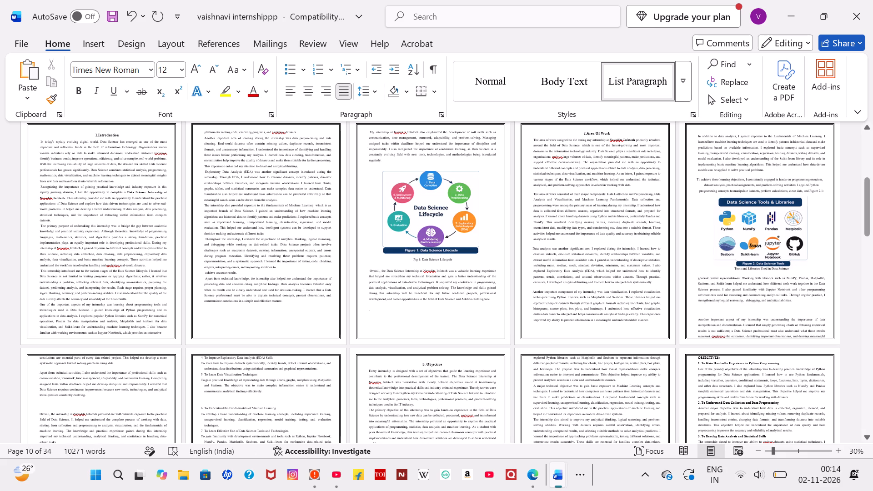
left_click(776, 301)
left_click_drag(696, 276, 703, 307)
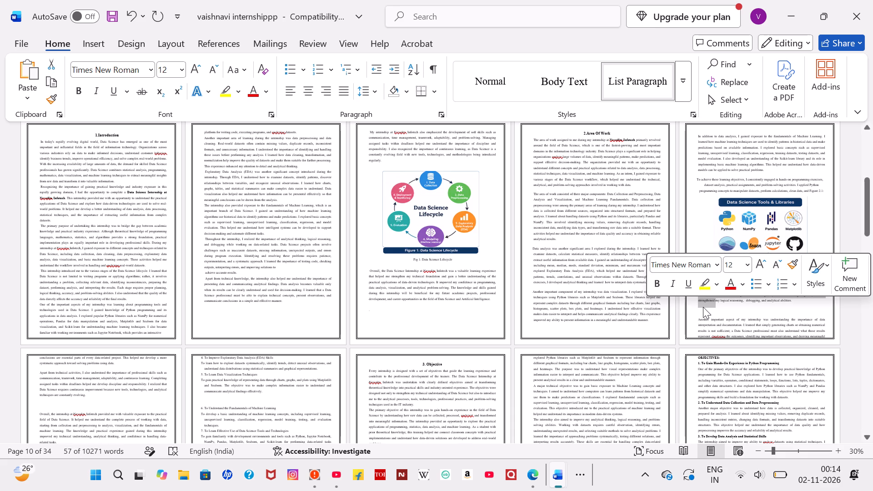
left_click(742, 305)
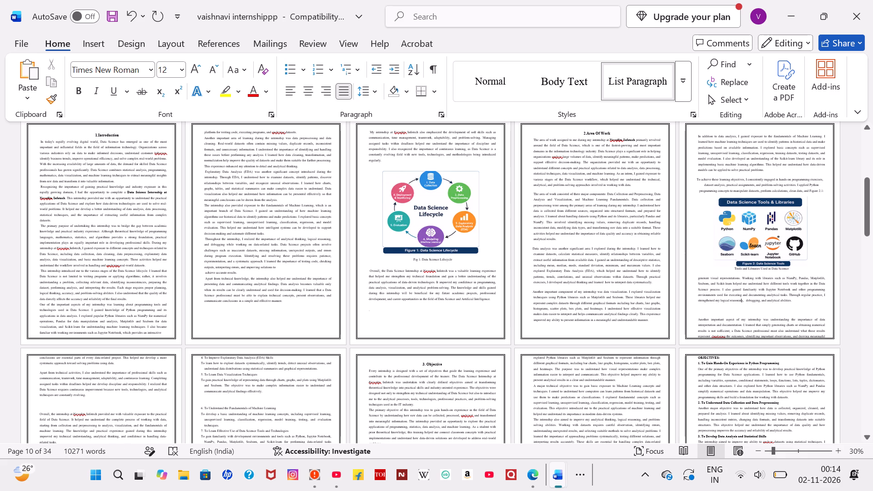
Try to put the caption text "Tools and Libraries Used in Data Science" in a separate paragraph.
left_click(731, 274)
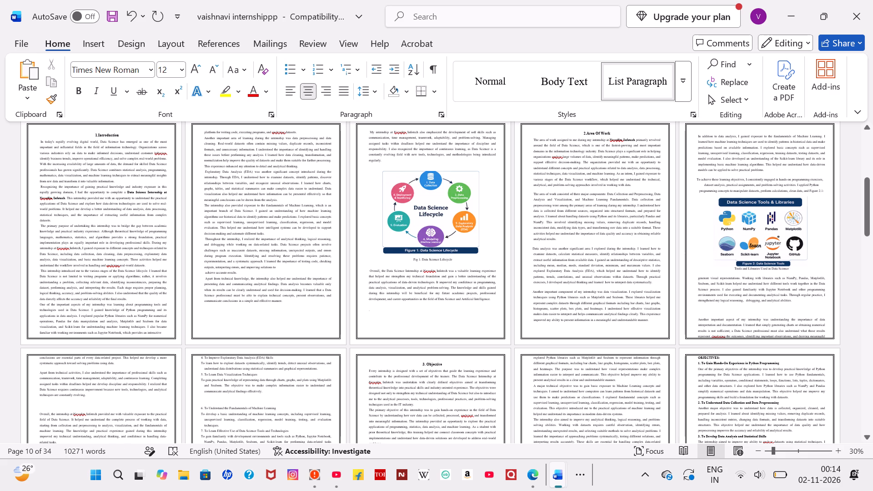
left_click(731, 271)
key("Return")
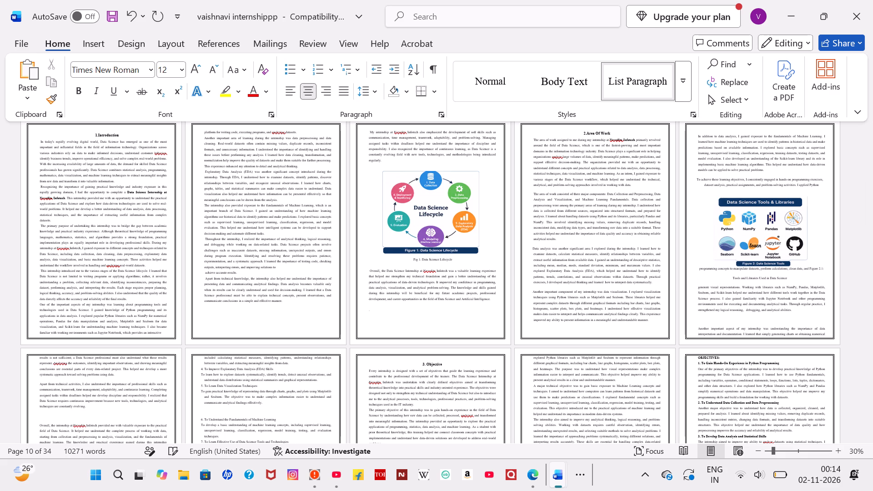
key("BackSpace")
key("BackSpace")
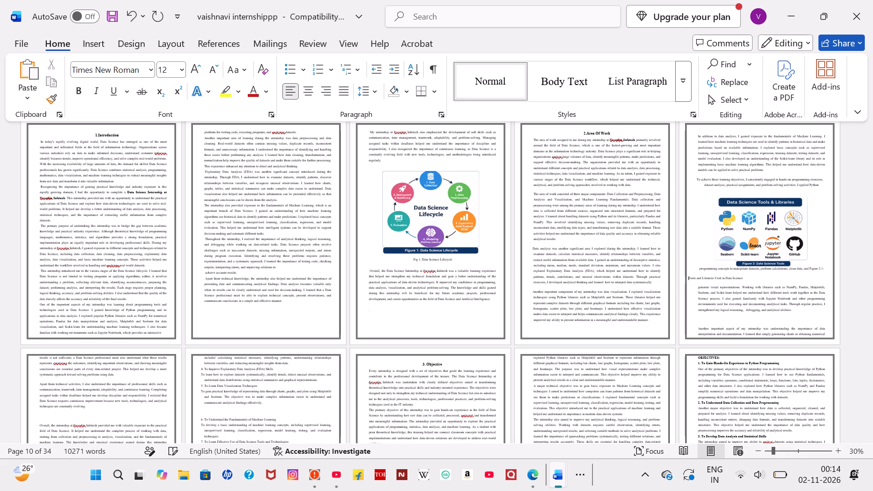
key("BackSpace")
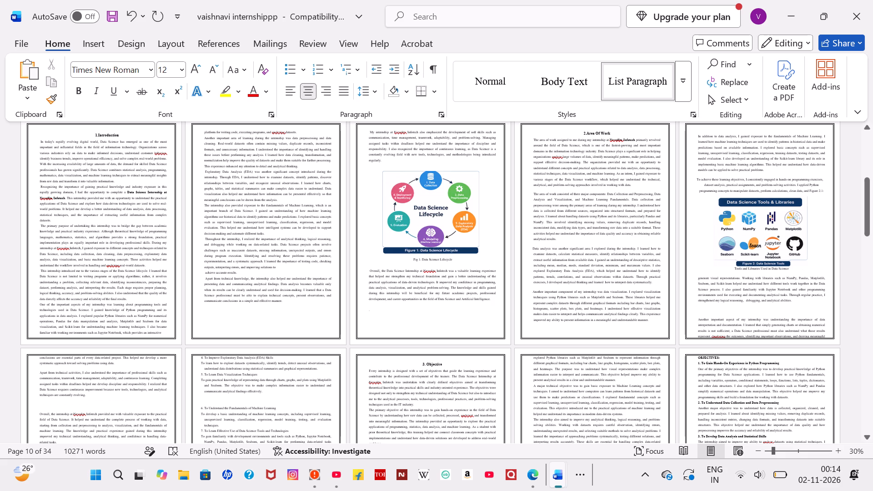
Add space before the paragraph containing the "Tools and Libraries Used in Data Science" caption.
left_click_drag(798, 268, 716, 266)
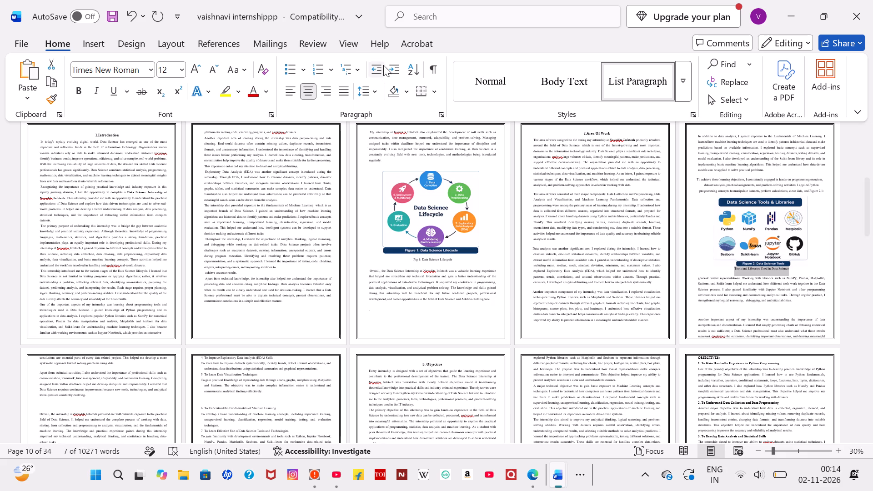
left_click(377, 90)
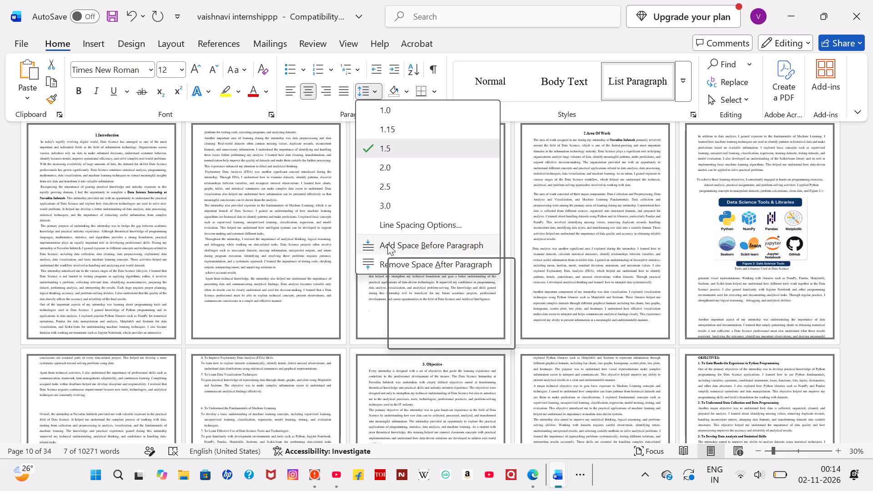
left_click(408, 223)
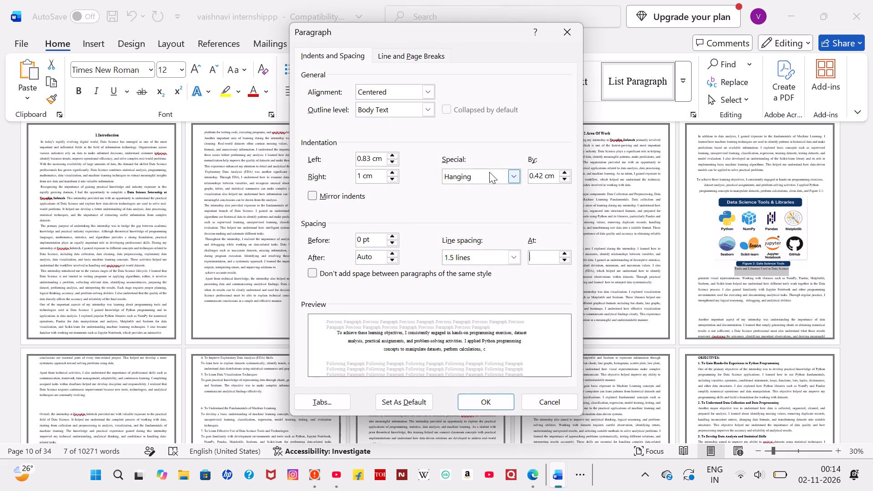
left_click(558, 35)
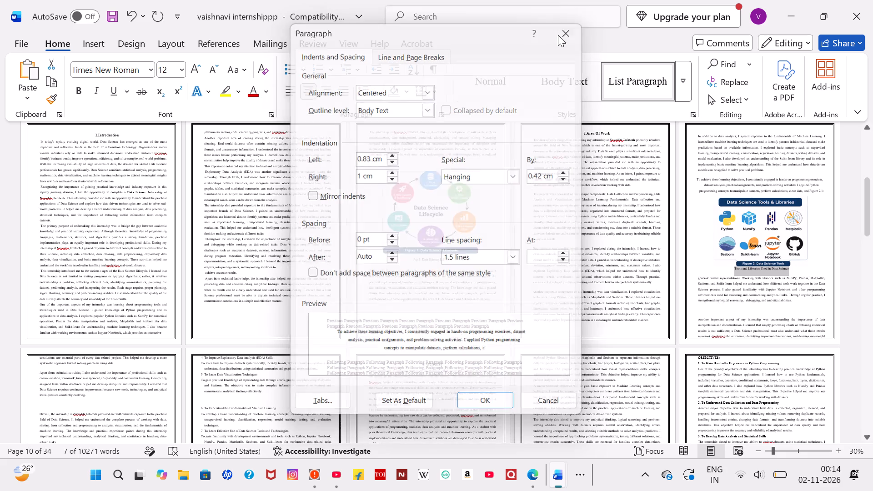
left_click(378, 92)
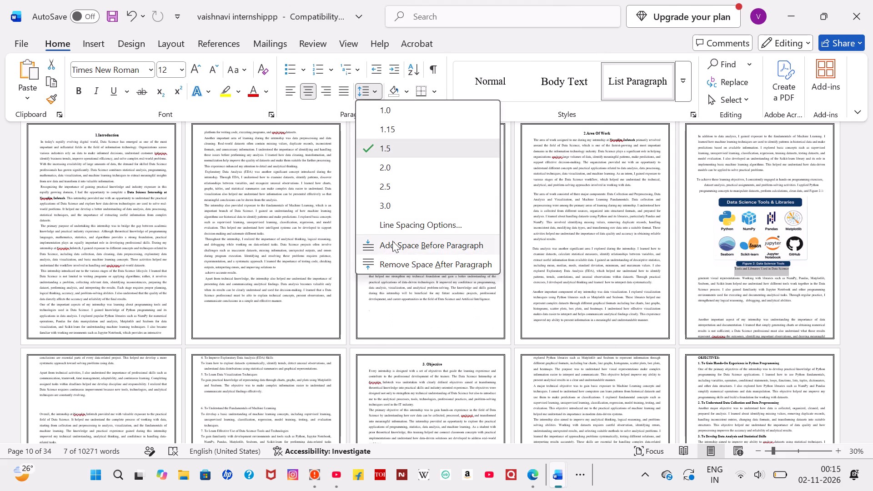
left_click(392, 240)
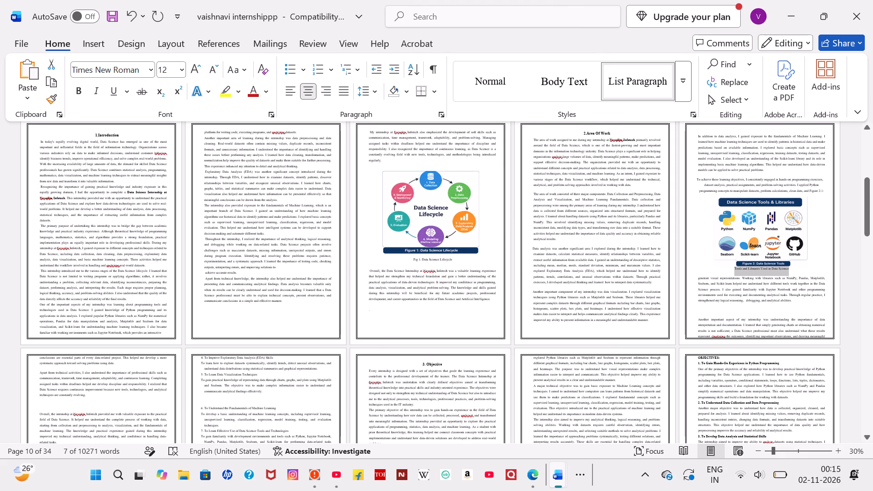
left_click(751, 270)
Delete the caption text "Tools and Libraries Used in Data Science" below the Data Science Tools picture.
scroll(751, 270, "up", 3, "ctrl")
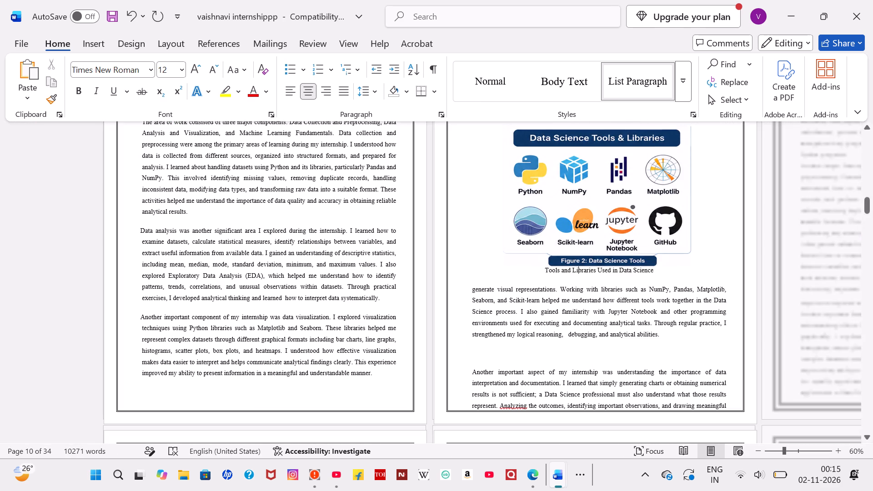
left_click(539, 271)
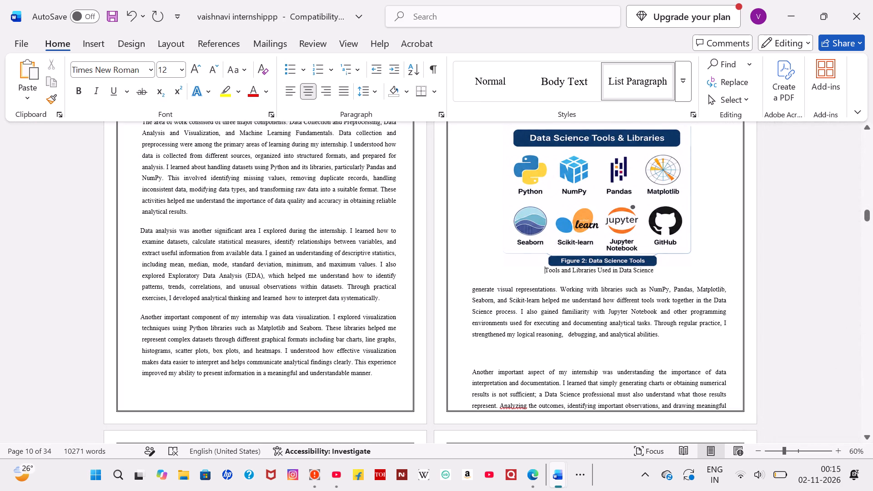
left_click_drag(662, 267, 552, 269)
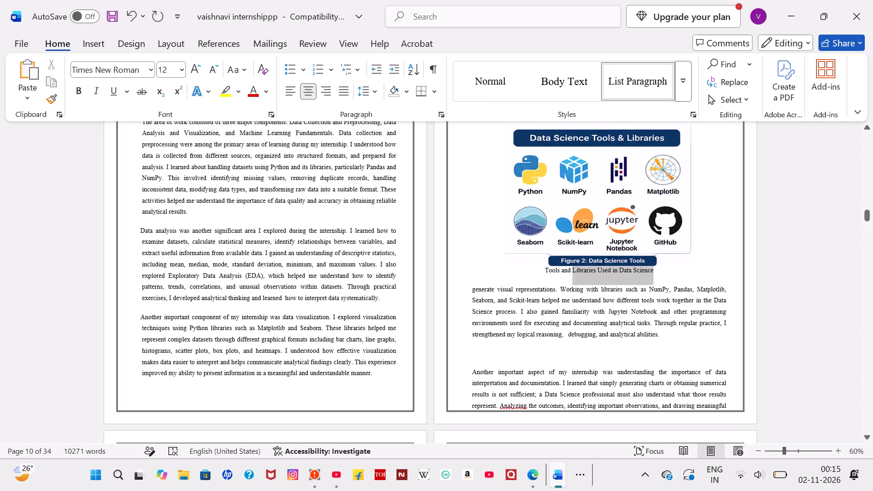
left_click_drag(552, 269, 531, 268)
key("BackSpace")
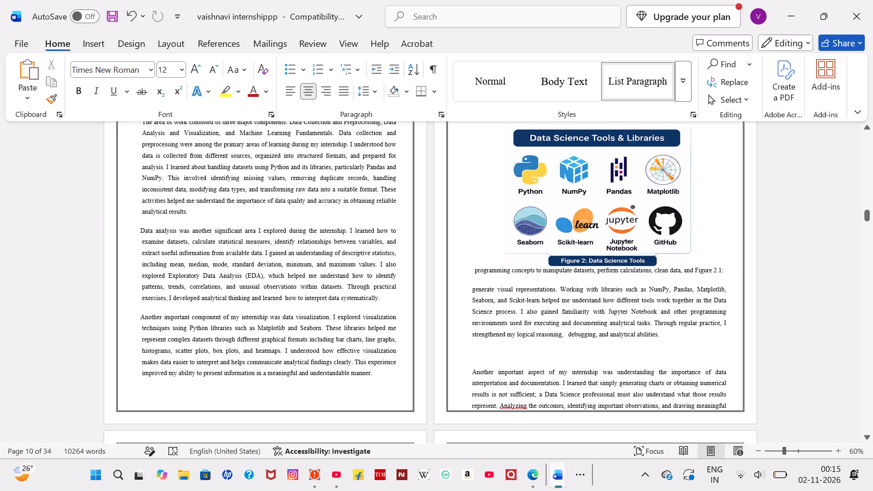
Delete the four characters before "dataset analysis" in the "To achieve these learning objectives" paragraph, leaving "exercis" in front of it.
scroll(629, 274, "up", 2)
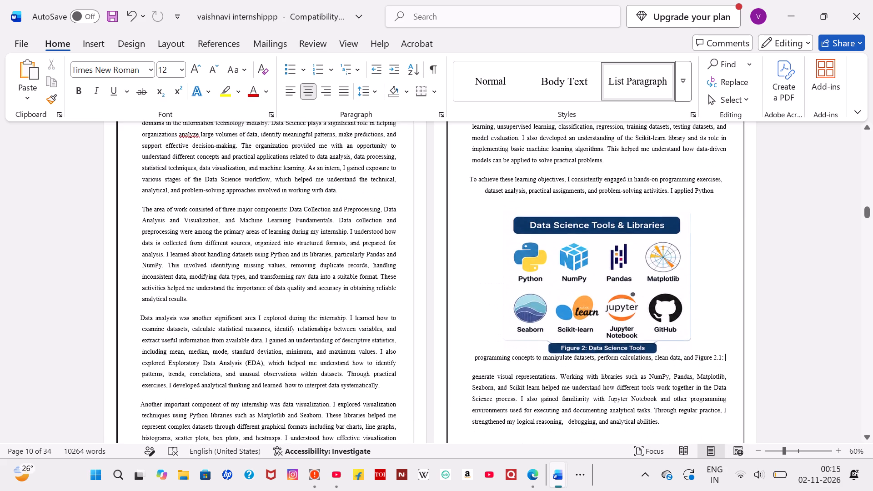
left_click(484, 195)
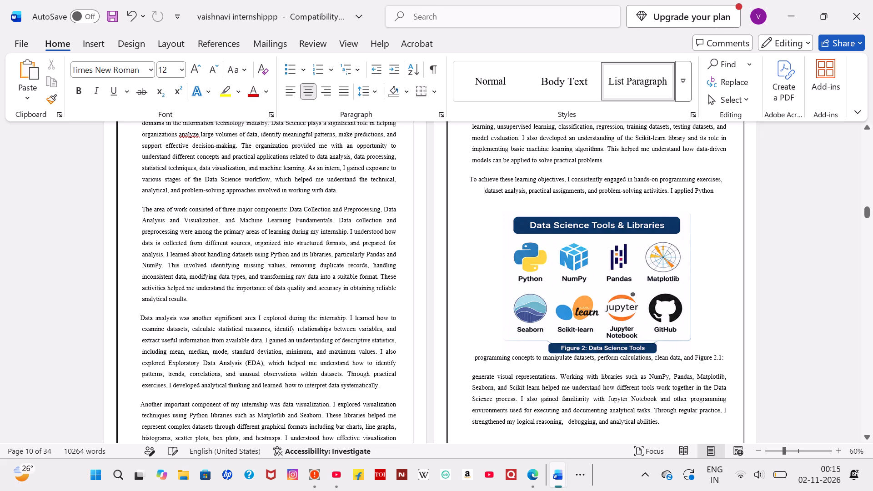
key("BackSpace")
key("BackSpace")
key("BackSpace")
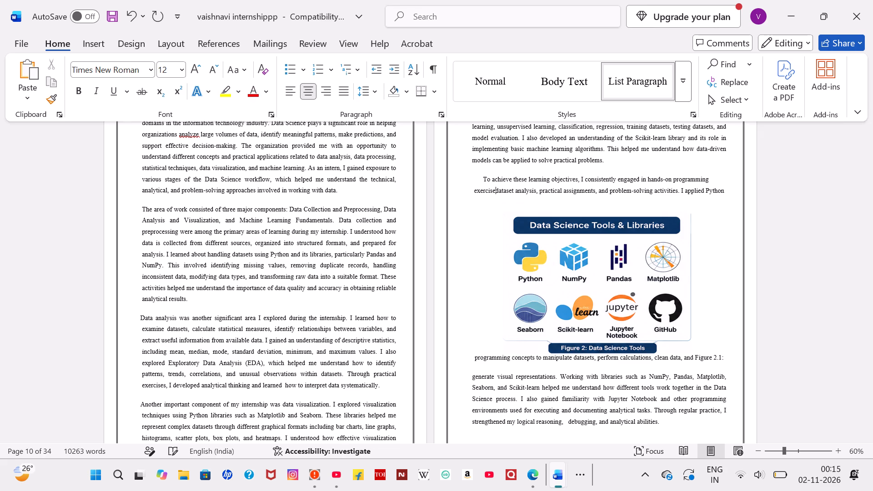
key("BackSpace")
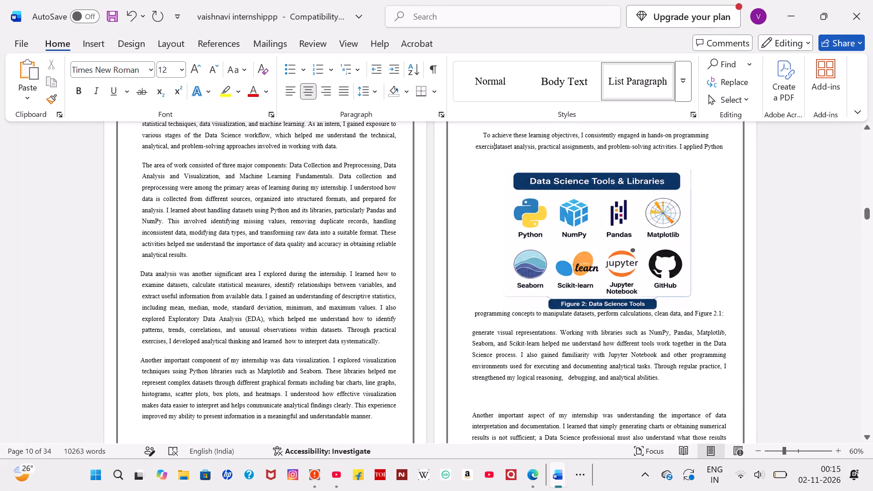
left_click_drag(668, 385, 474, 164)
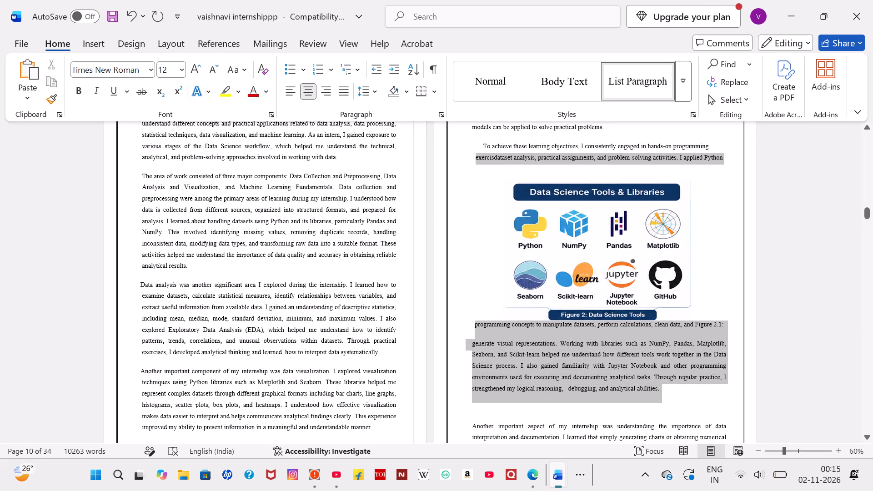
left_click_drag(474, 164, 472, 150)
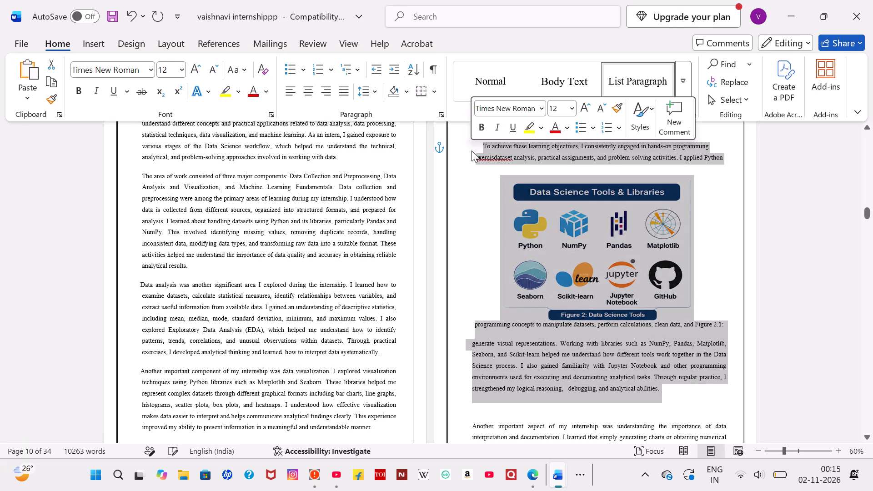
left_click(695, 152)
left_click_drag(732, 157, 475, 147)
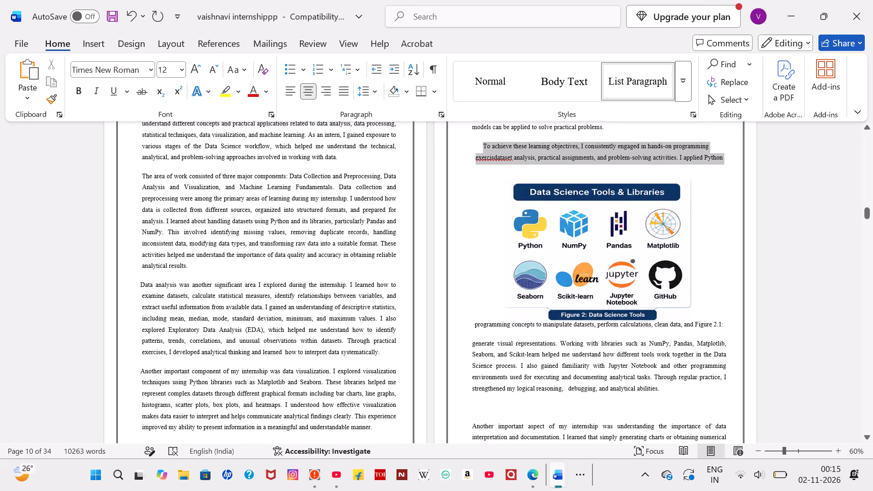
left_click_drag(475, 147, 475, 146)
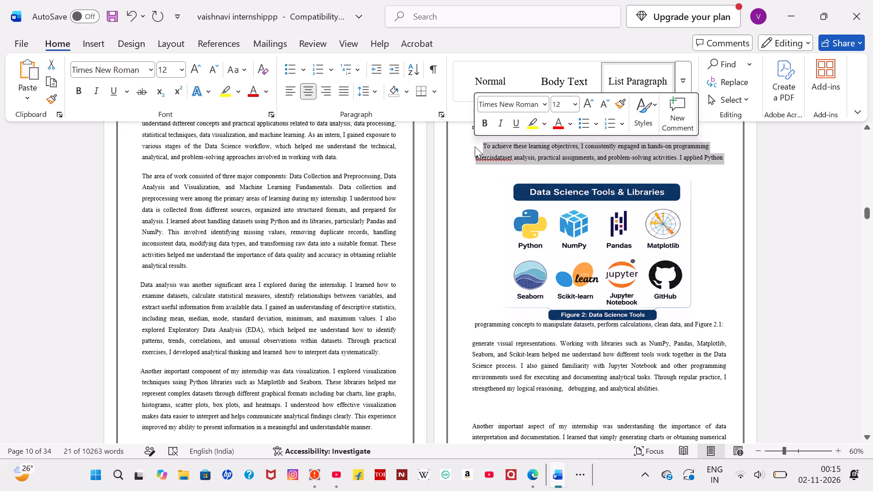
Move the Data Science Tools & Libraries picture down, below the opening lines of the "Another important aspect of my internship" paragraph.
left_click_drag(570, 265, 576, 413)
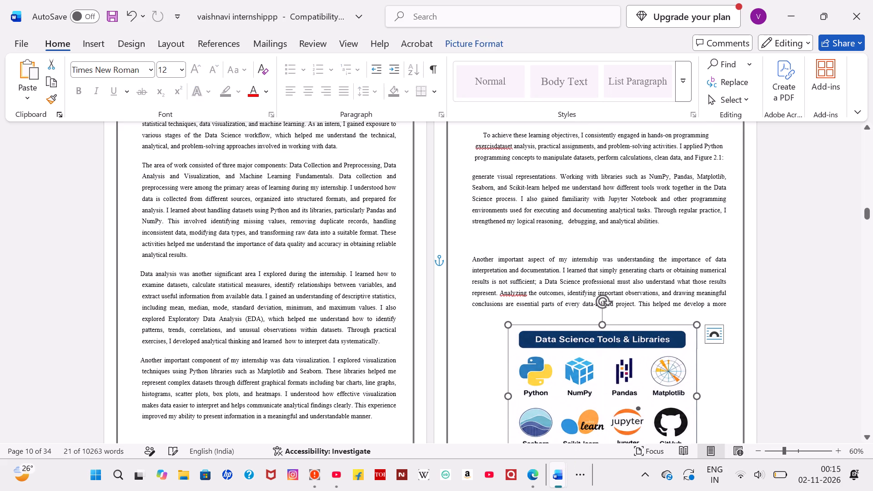
Delete the stray "Figure 2.1:" label after "clean data, and" in the "To achieve these learning objectives" paragraph.
scroll(557, 276, "up", 1)
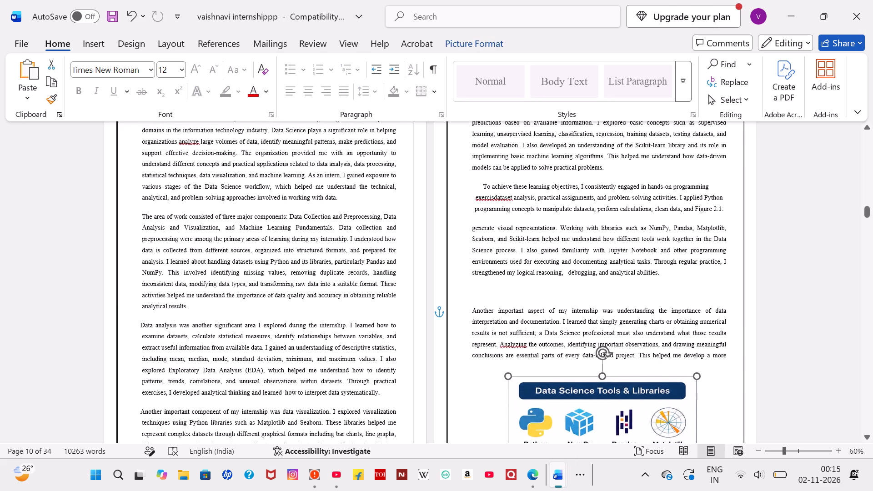
left_click_drag(722, 209, 690, 210)
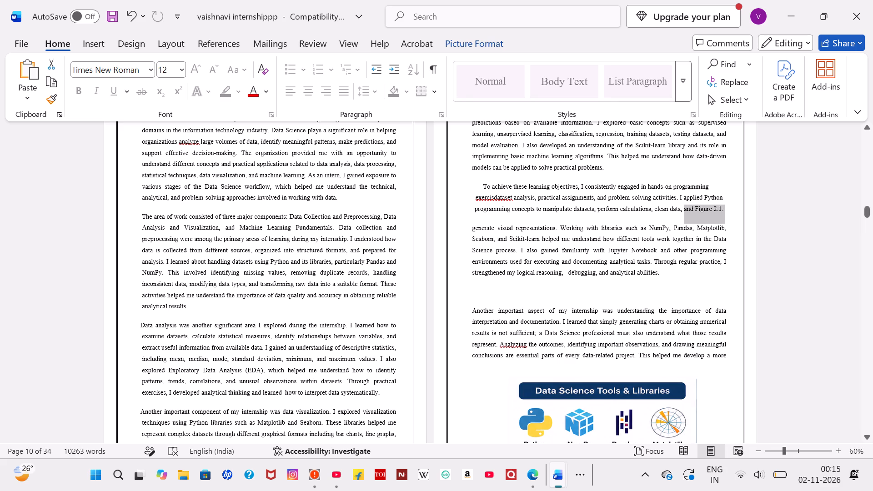
left_click_drag(690, 210, 702, 208)
key("BackSpace")
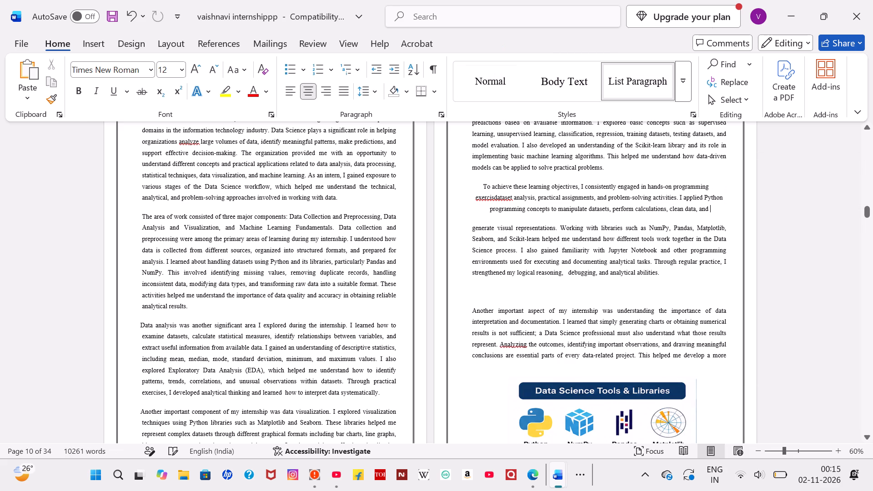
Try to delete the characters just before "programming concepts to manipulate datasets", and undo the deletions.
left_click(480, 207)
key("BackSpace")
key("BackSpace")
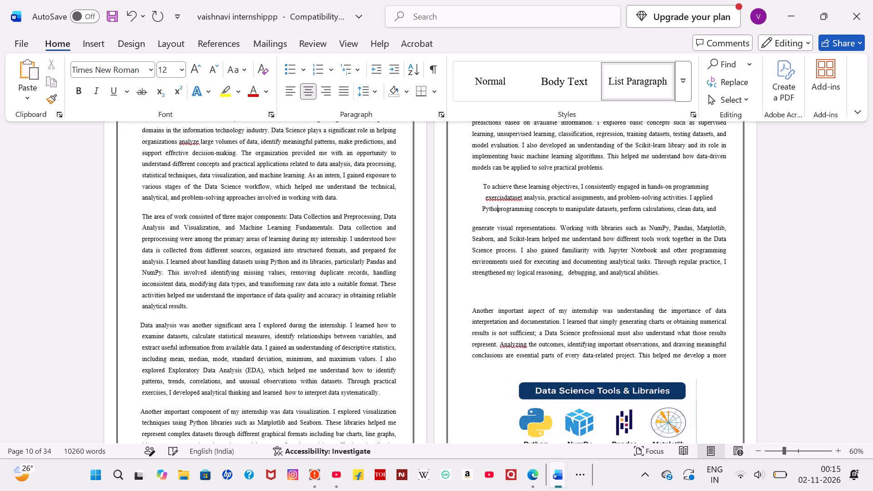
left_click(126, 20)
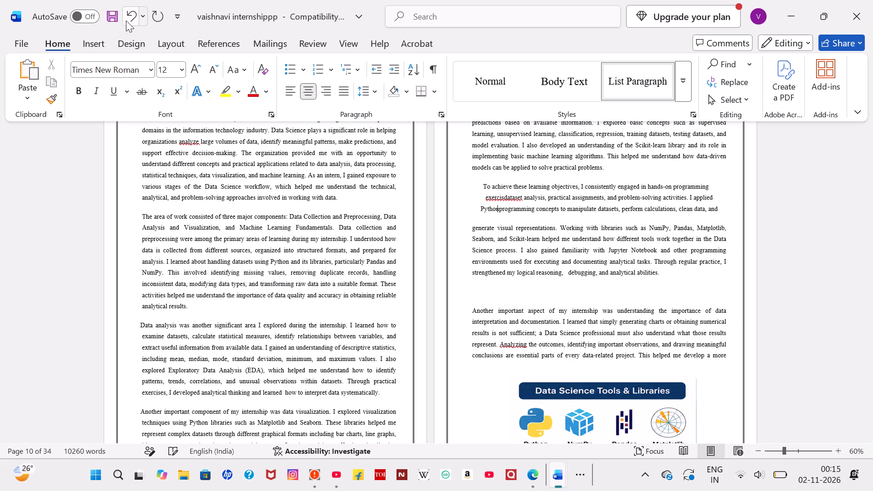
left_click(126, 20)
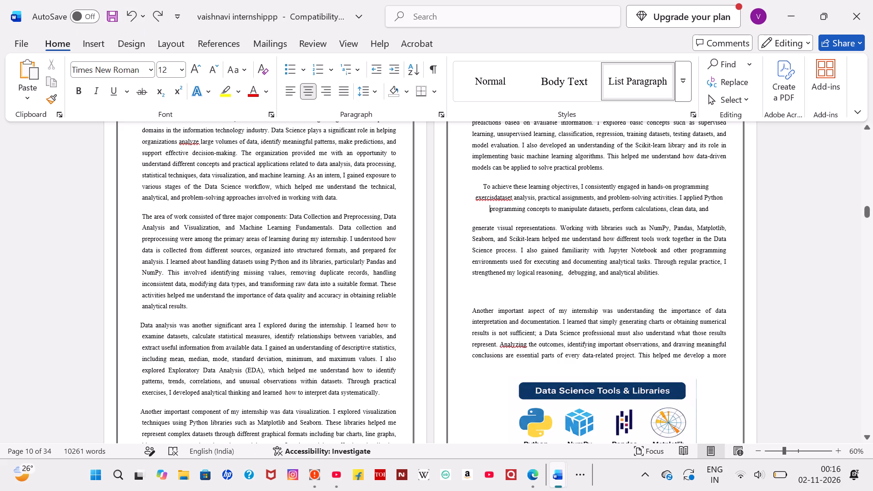
Delete the line "programming concepts to manipulate datasets, perform calculations, clean data, and" from the "To achieve these learning objectives" paragraph.
left_click(721, 213)
left_click_drag(721, 213, 472, 215)
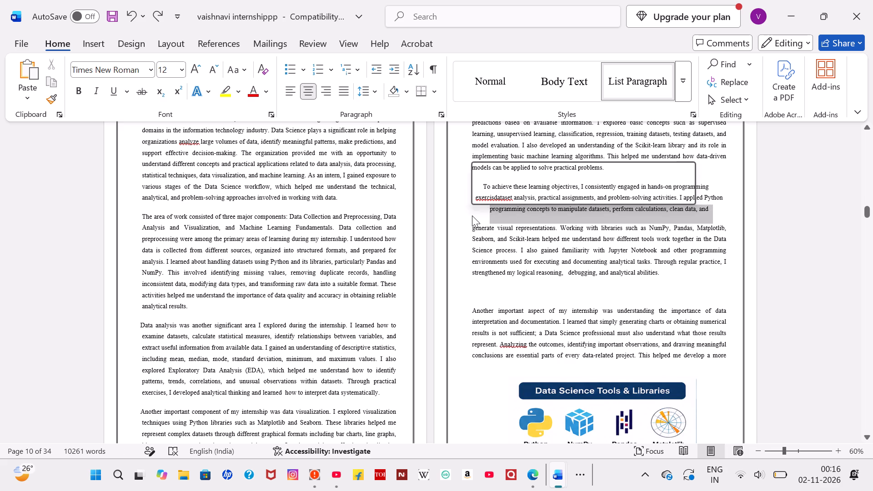
key("BackSpace")
Join the "generate visual representations" paragraph to the end of the "To achieve these learning objectives" paragraph.
key("Down")
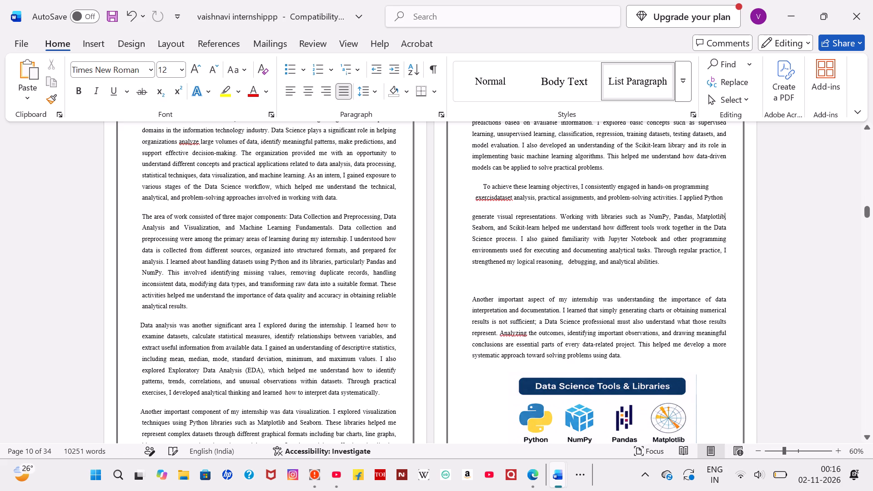
key("Down")
left_click(472, 215)
key("BackSpace")
key("BackSpace")
key("BackSpace")
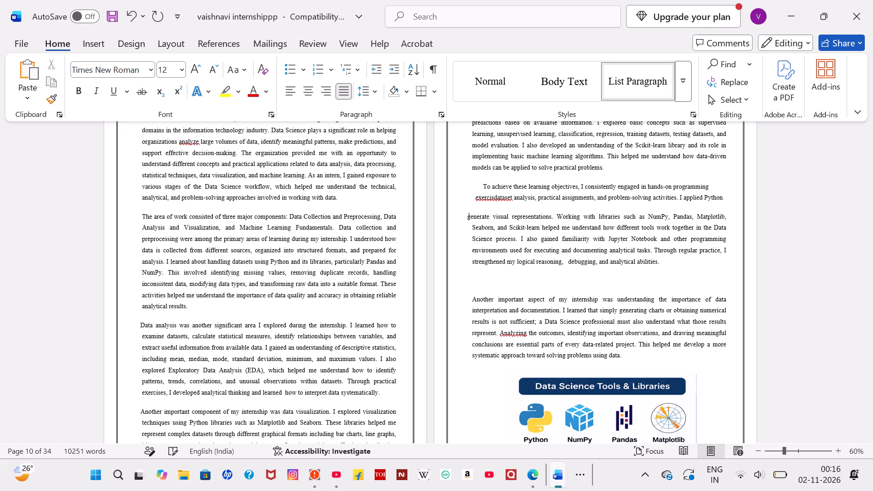
key("BackSpace")
key("BackSpace")
key("BackSpace")
key("BackSpace")
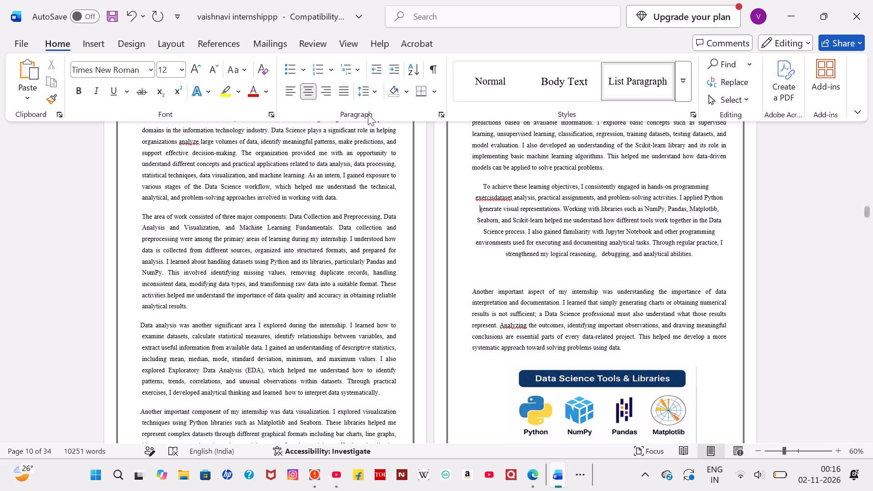
Justify the merged "To achieve these learning objectives" paragraph.
left_click(340, 100)
left_click(342, 86)
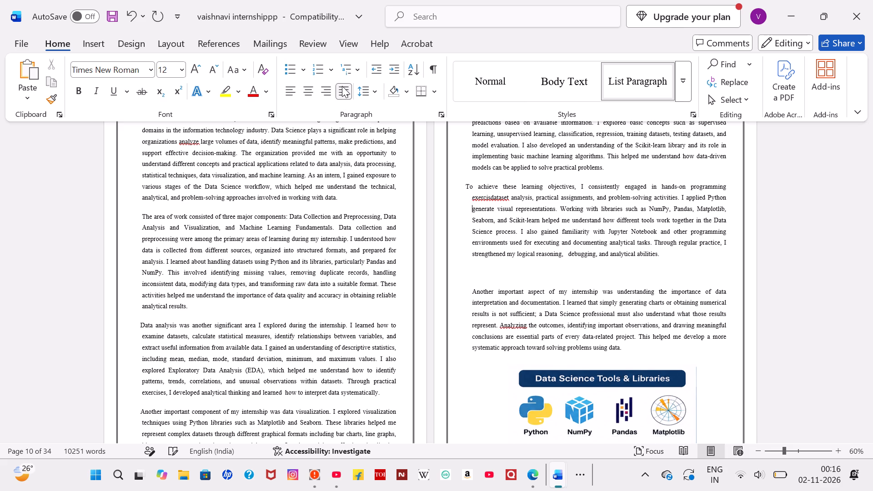
Copy the whole "To achieve these learning objectives" paragraph.
left_click_drag(466, 183, 670, 261)
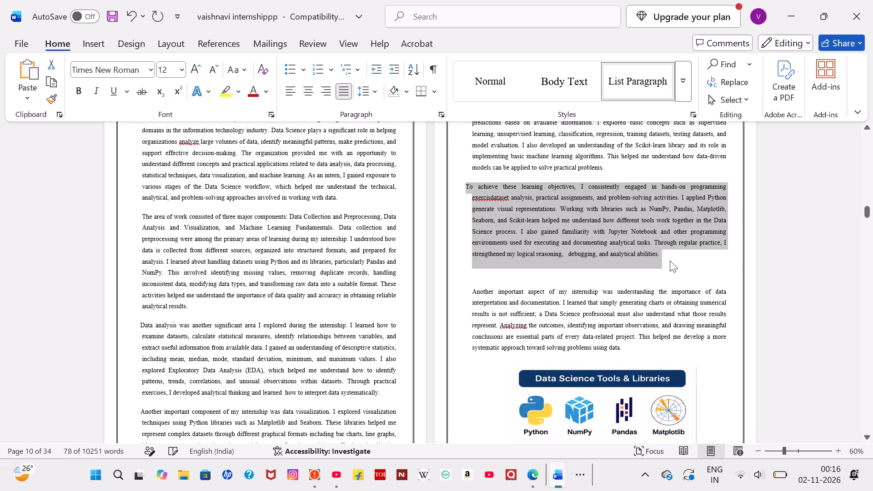
key("ctrl+c")
Move the Data Science Tools & Libraries picture into the "To achieve these learning objectives" paragraph, centred between the lines ending "Matplotlib," and starting "Seaborn".
left_click_drag(608, 403, 601, 169)
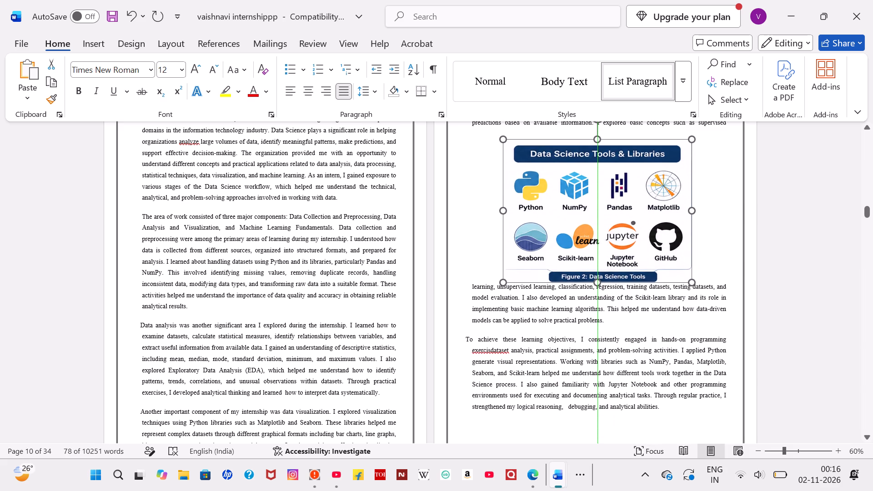
left_click_drag(601, 169, 595, 184)
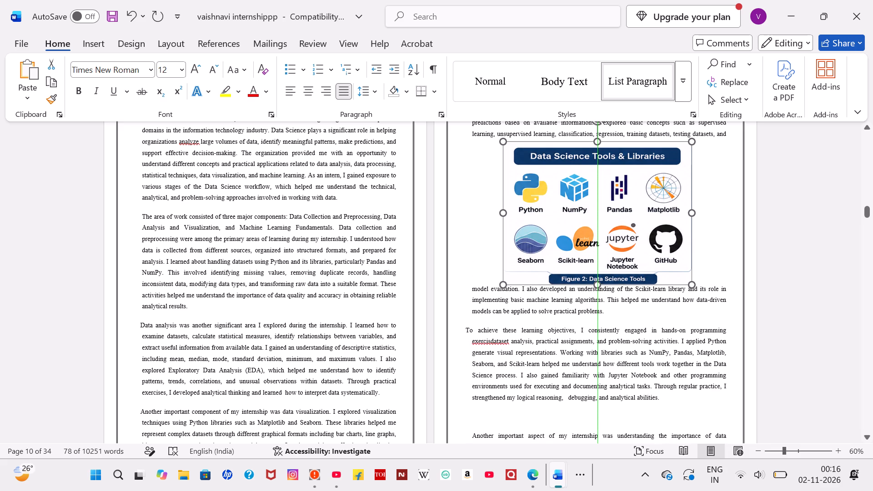
left_click_drag(595, 184, 589, 253)
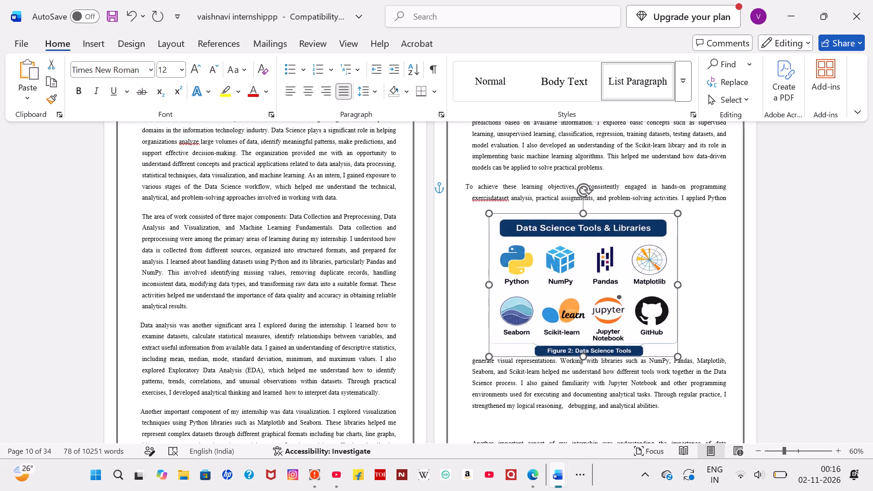
left_click_drag(589, 253, 624, 254)
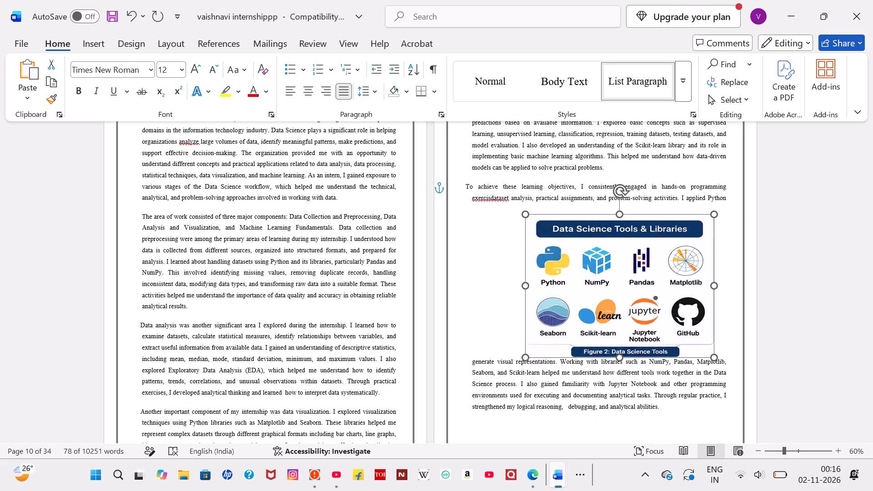
left_click_drag(624, 254, 607, 266)
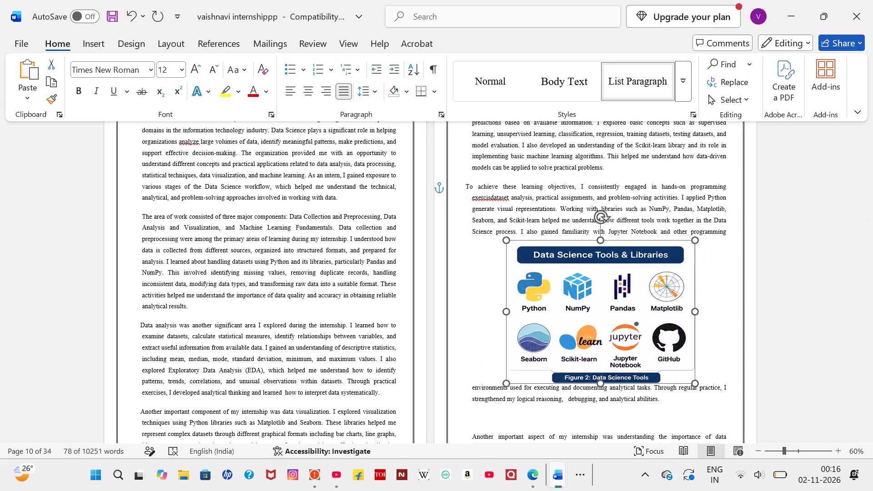
left_click_drag(607, 266, 613, 254)
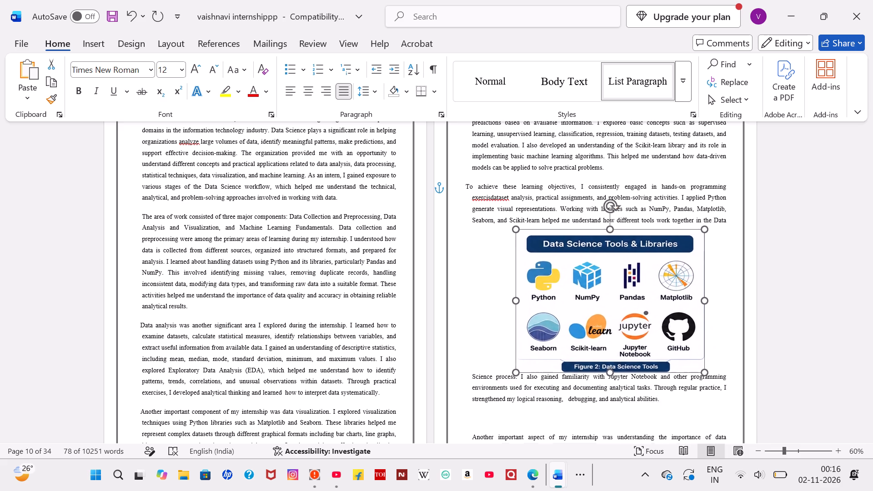
left_click_drag(613, 254, 614, 261)
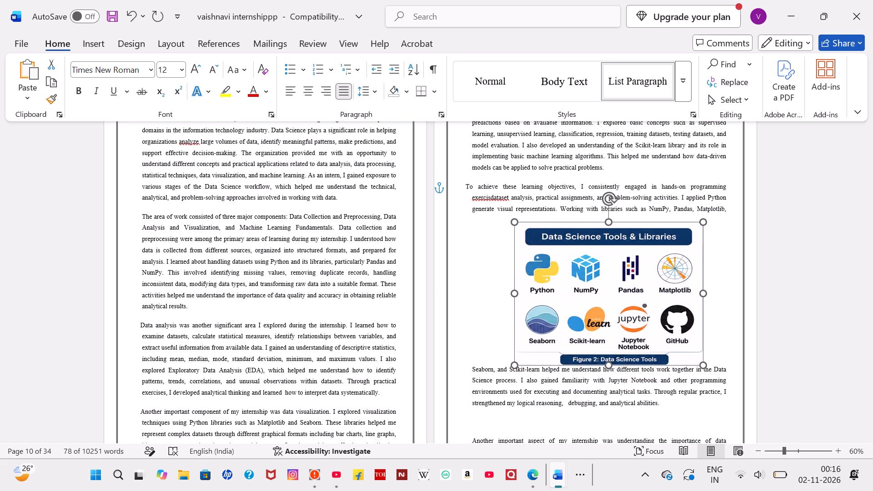
left_click_drag(614, 261, 613, 262)
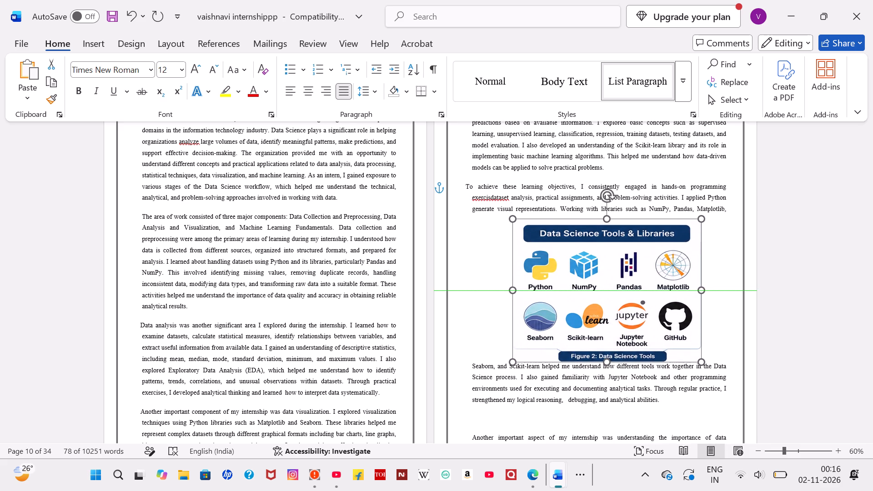
left_click_drag(613, 262, 593, 263)
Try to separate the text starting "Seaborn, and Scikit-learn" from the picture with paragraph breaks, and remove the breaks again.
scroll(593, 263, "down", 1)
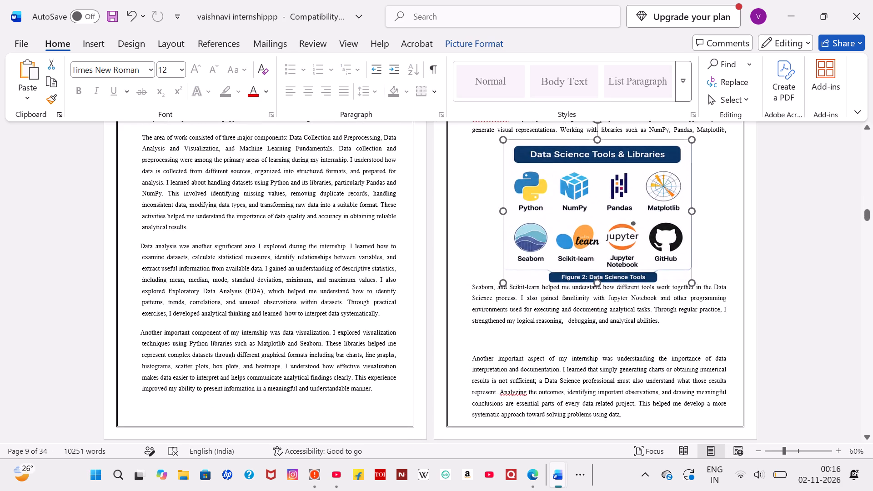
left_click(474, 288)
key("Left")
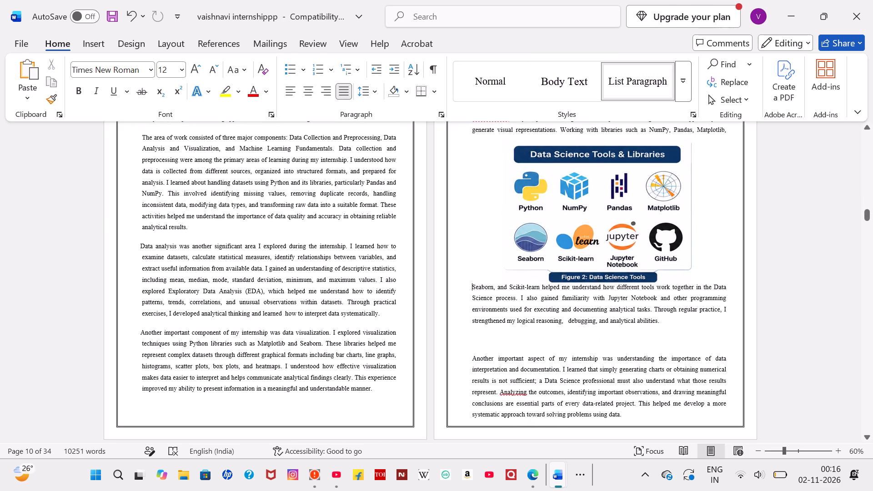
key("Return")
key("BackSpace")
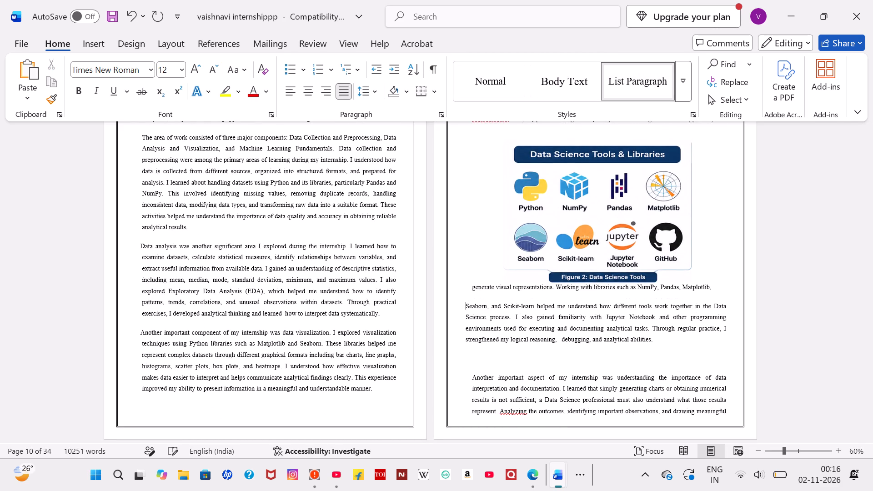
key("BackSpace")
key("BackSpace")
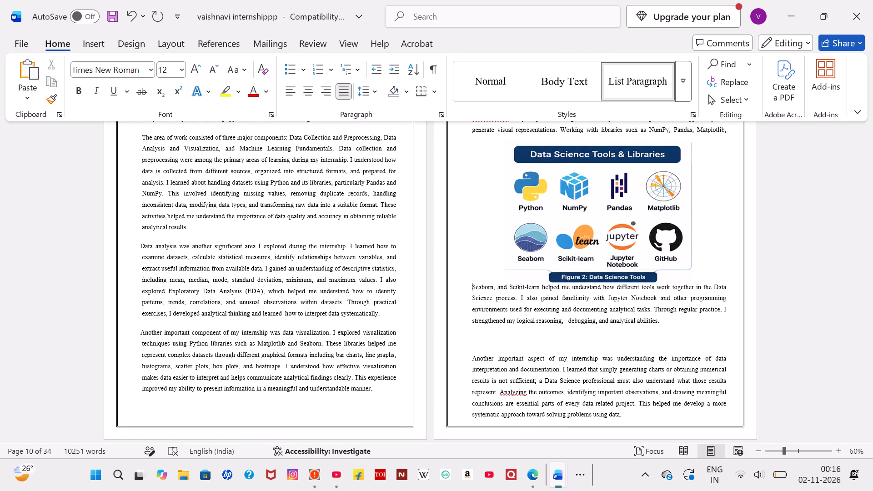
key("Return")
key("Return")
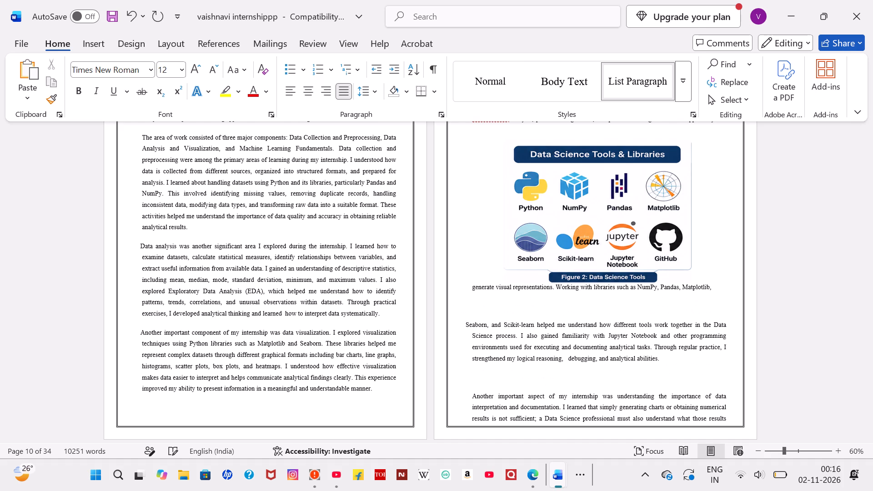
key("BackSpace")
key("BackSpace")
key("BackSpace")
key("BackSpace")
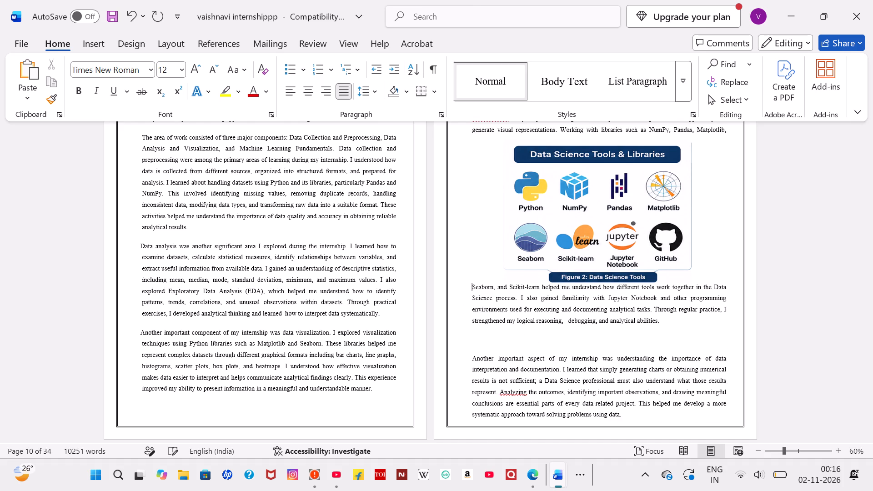
Enlarge the Data Science Tools & Libraries picture slightly in height and width.
scroll(474, 288, "up", 1)
left_click(653, 297)
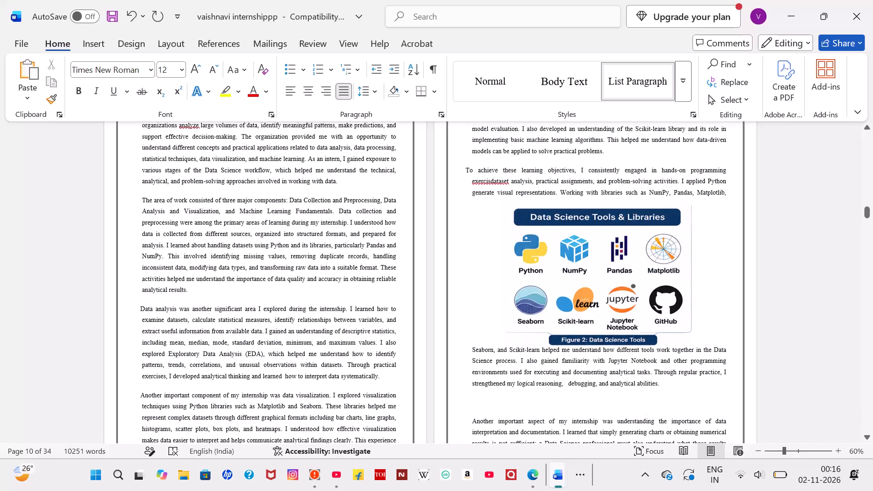
left_click_drag(597, 347, 597, 355)
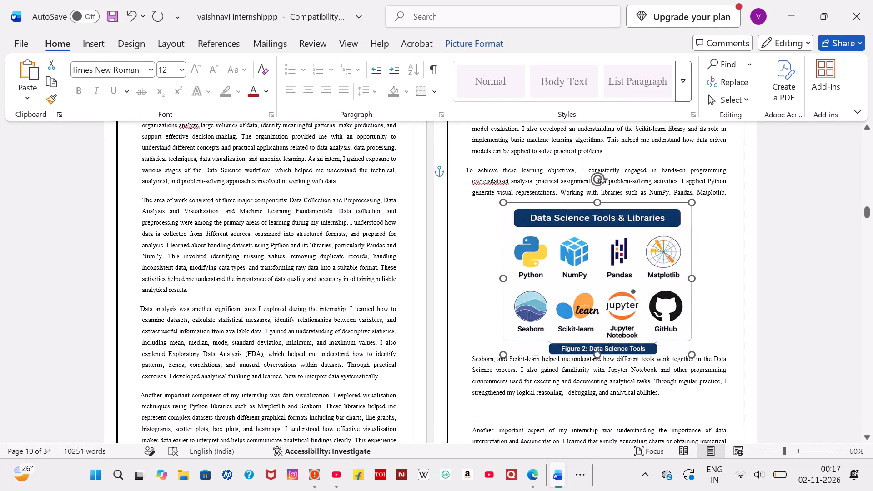
left_click_drag(597, 355, 597, 357)
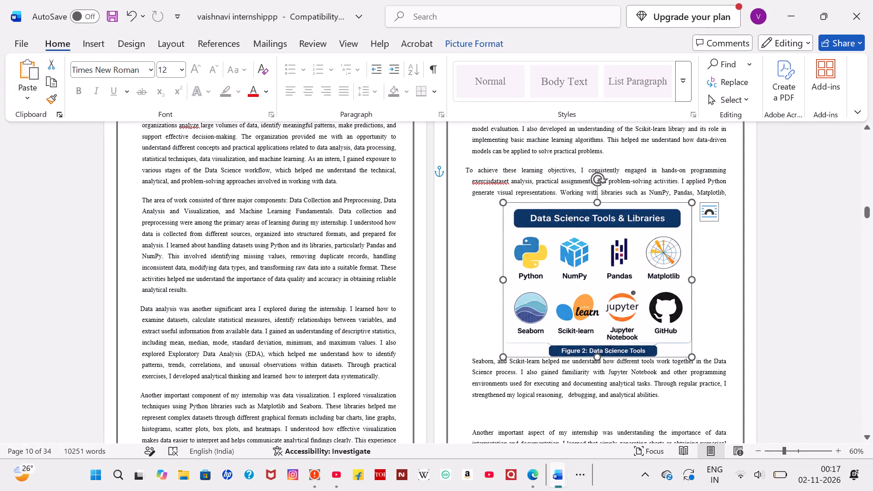
left_click(689, 286)
left_click_drag(690, 280, 695, 280)
left_click(703, 346)
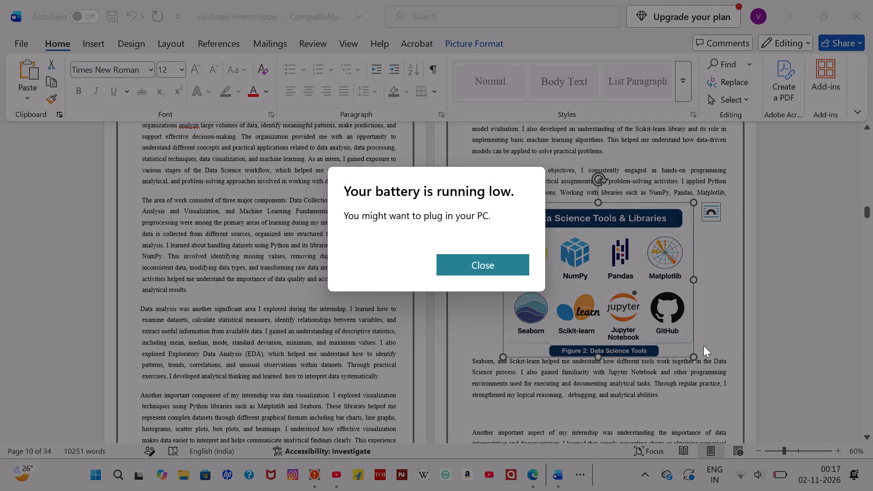